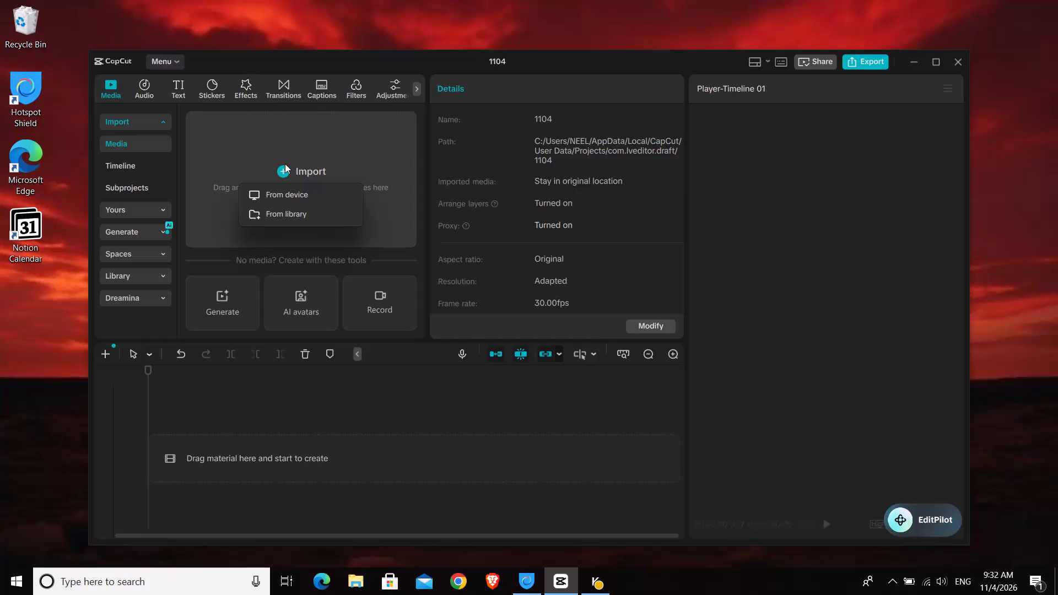
# Browse the Documents > Templates folder and its subfolders in the media import dialog for the source files, then close the dialog.
pyautogui.click(311, 199)
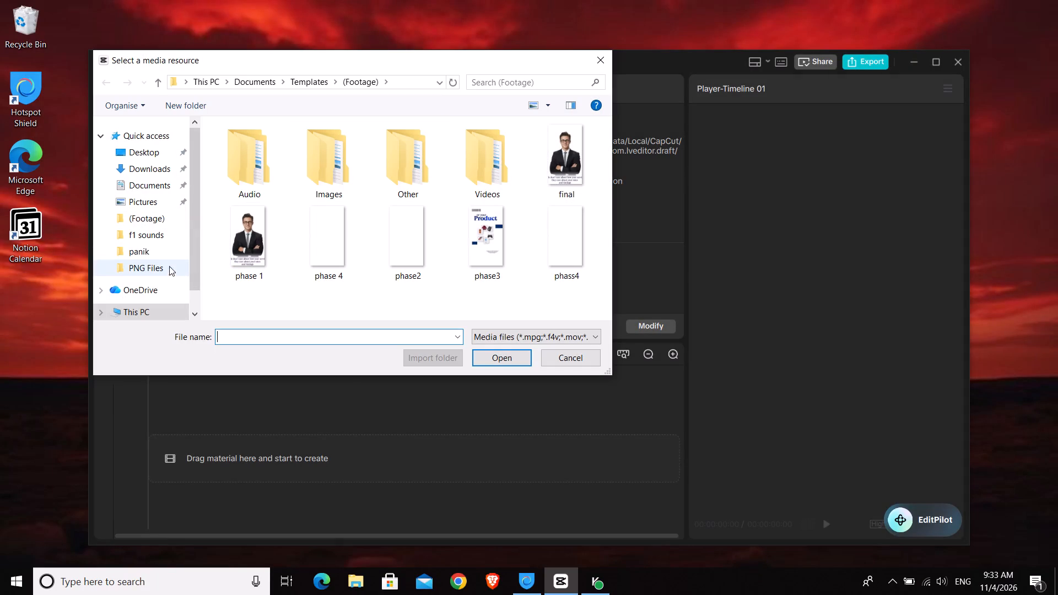
pyautogui.click(130, 190)
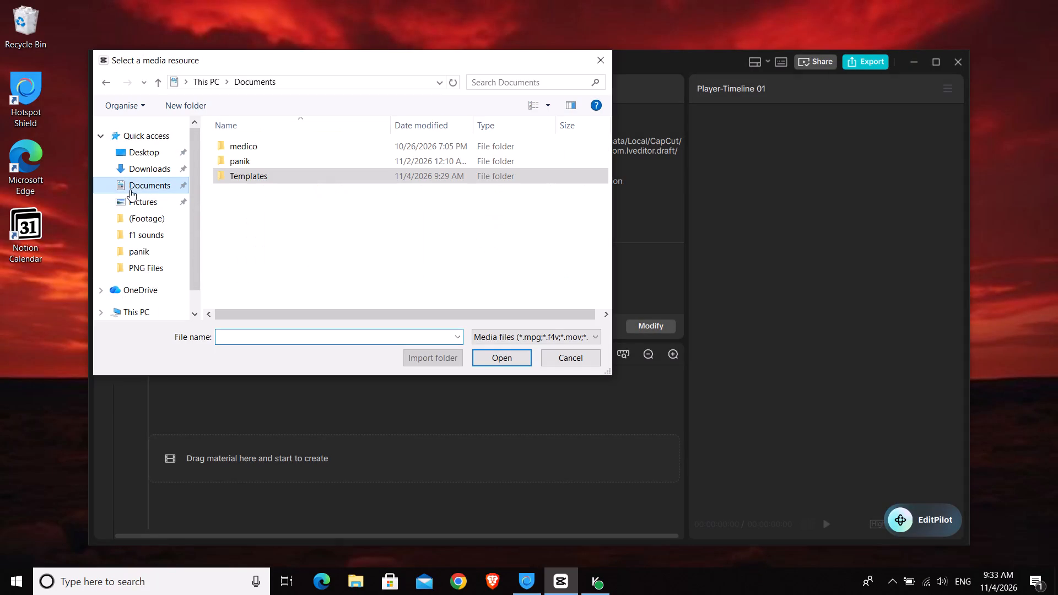
pyautogui.doubleClick(259, 174)
pyautogui.doubleClick(268, 176)
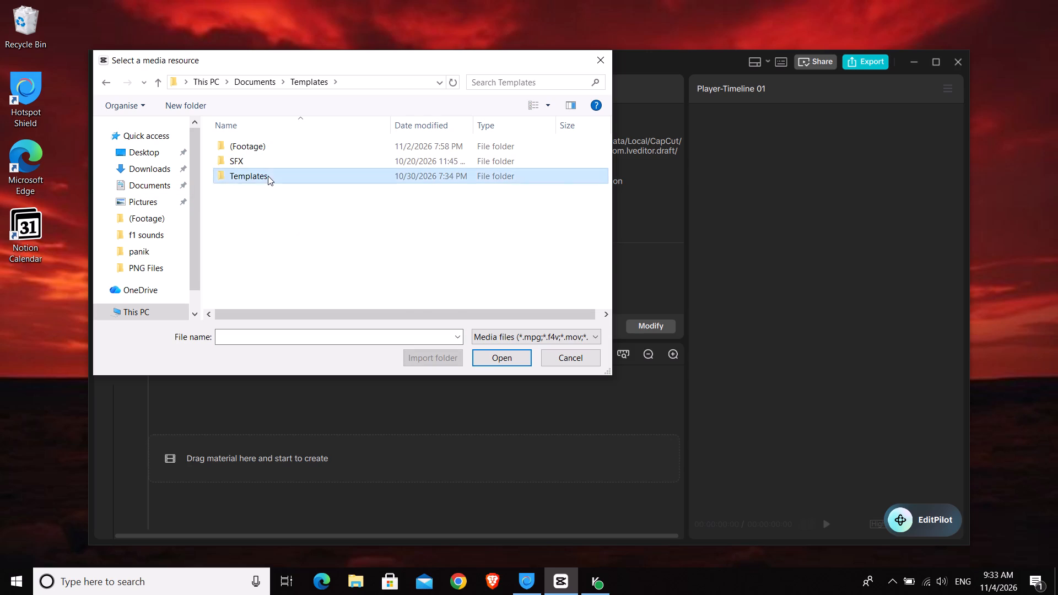
pyautogui.scroll(-3, 268, 186)
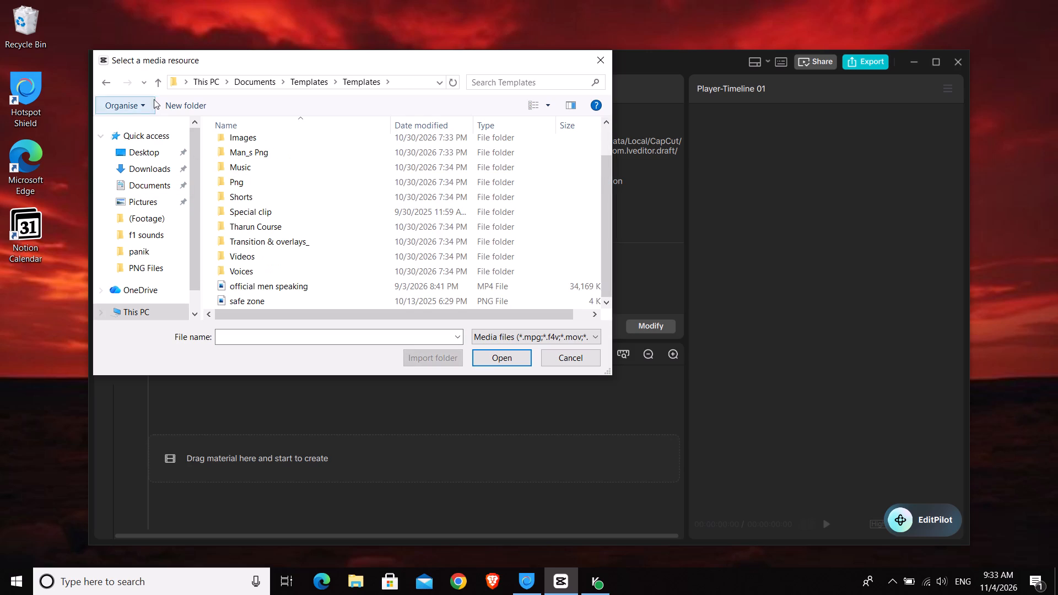
pyautogui.click(162, 82)
pyautogui.scroll(1, 162, 82)
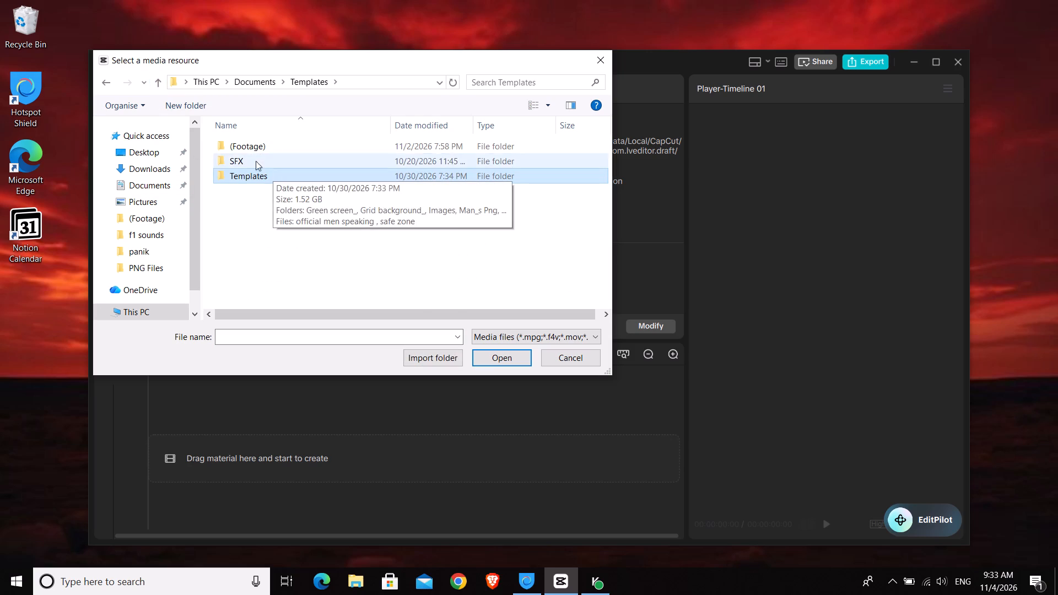
pyautogui.moveTo(154, 80); pyautogui.dragTo(158, 85)
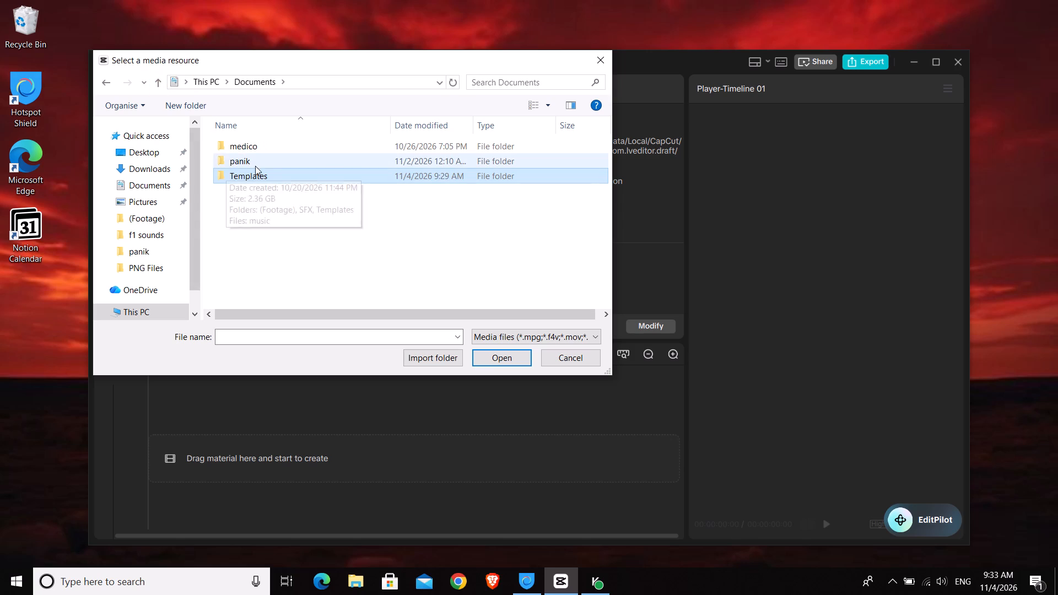
pyautogui.doubleClick(253, 176)
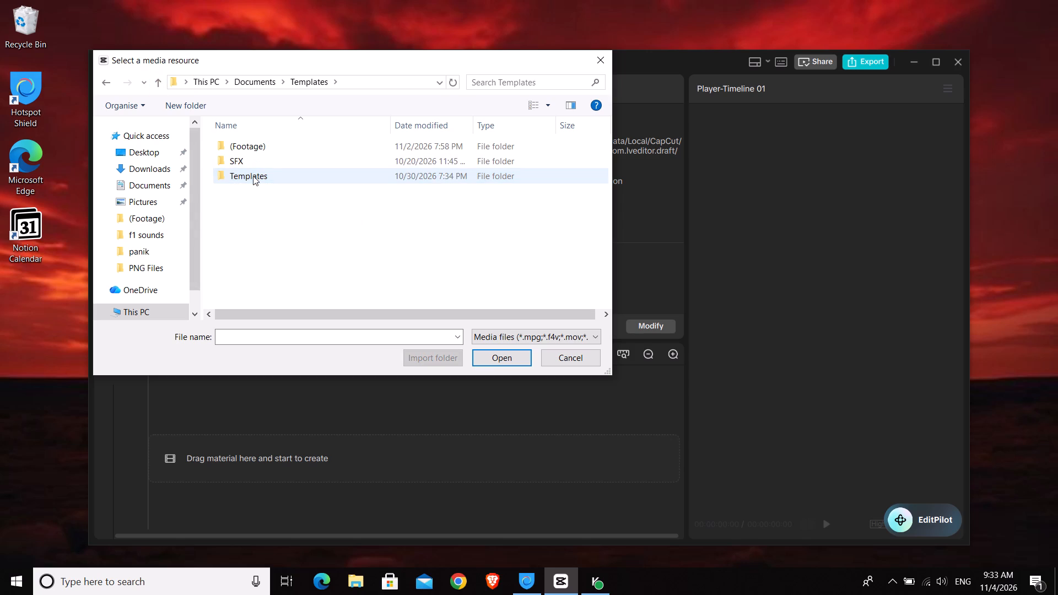
pyautogui.click(253, 176)
pyautogui.click(250, 180)
pyautogui.doubleClick(250, 180)
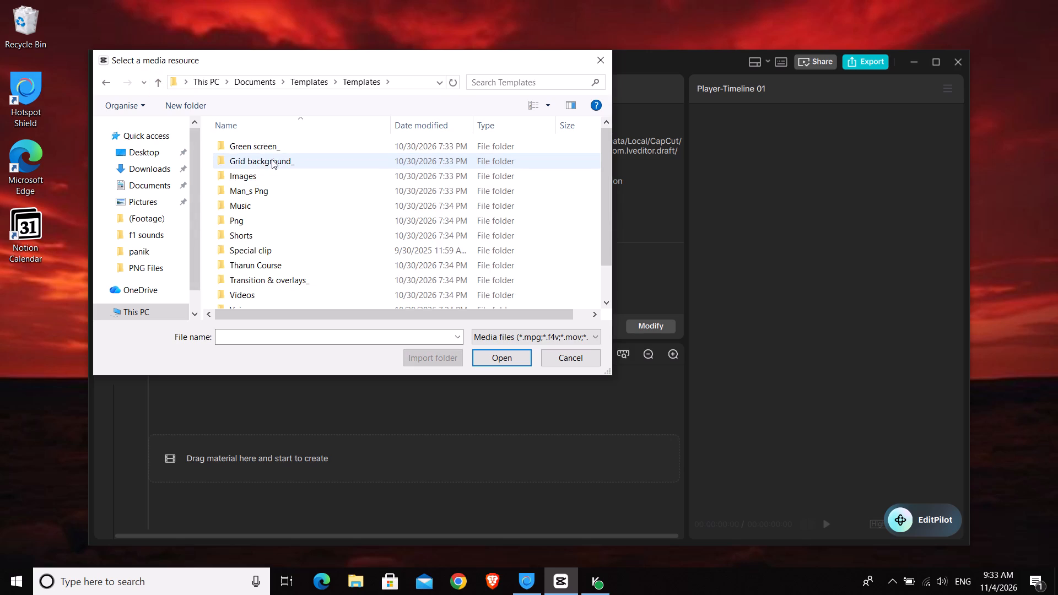
pyautogui.click(278, 202)
pyautogui.doubleClick(277, 200)
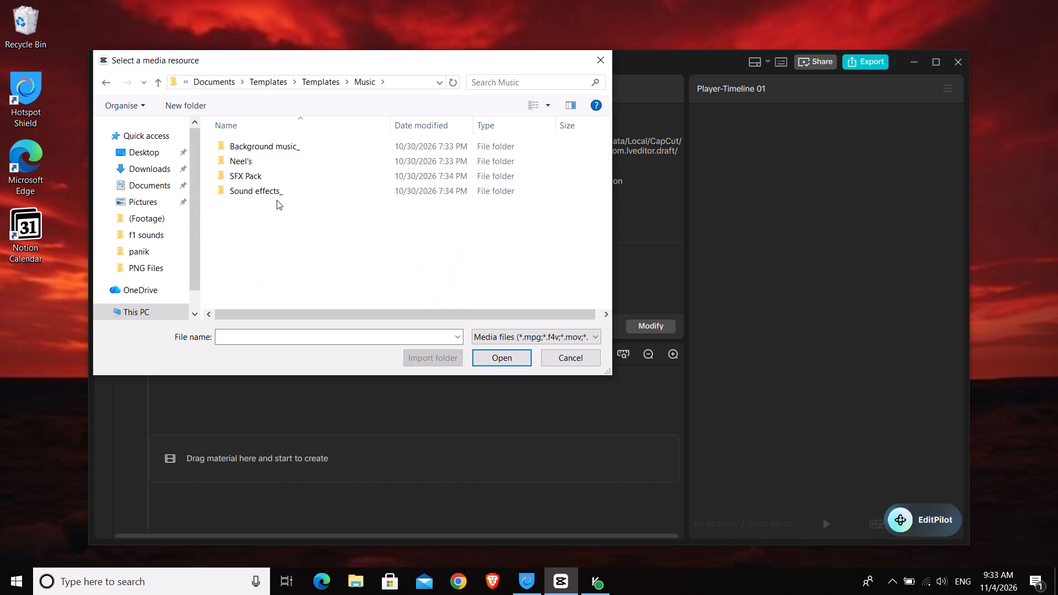
pyautogui.click(160, 77)
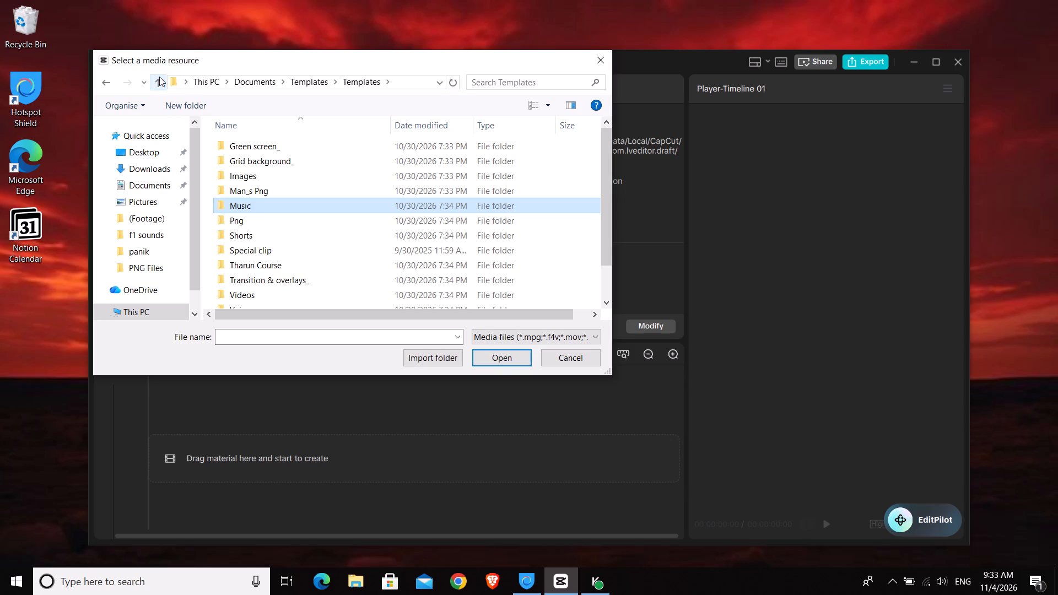
pyautogui.scroll(-4, 279, 225)
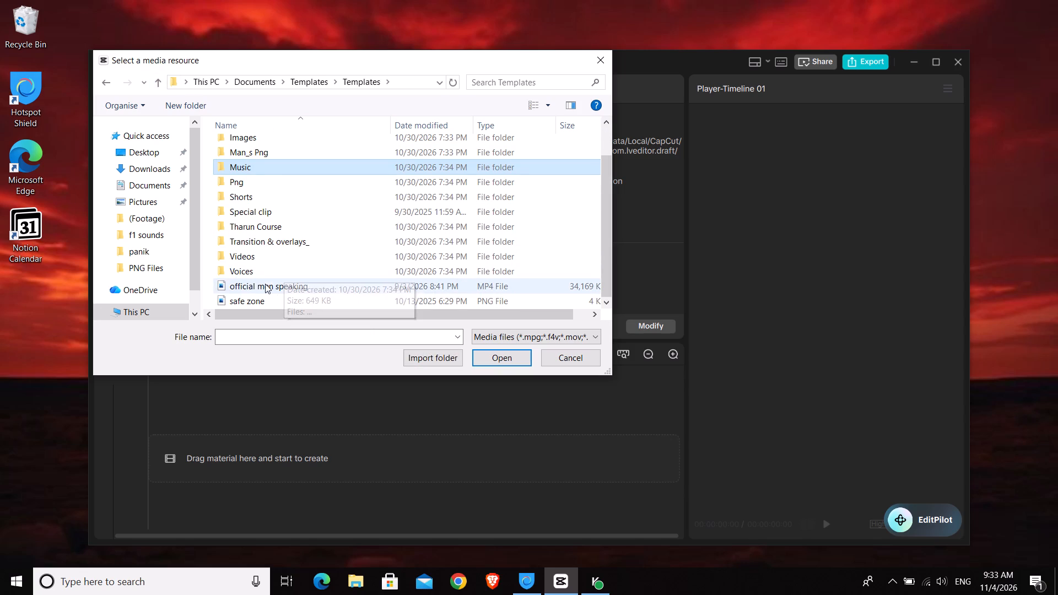
pyautogui.scroll(2, 249, 251)
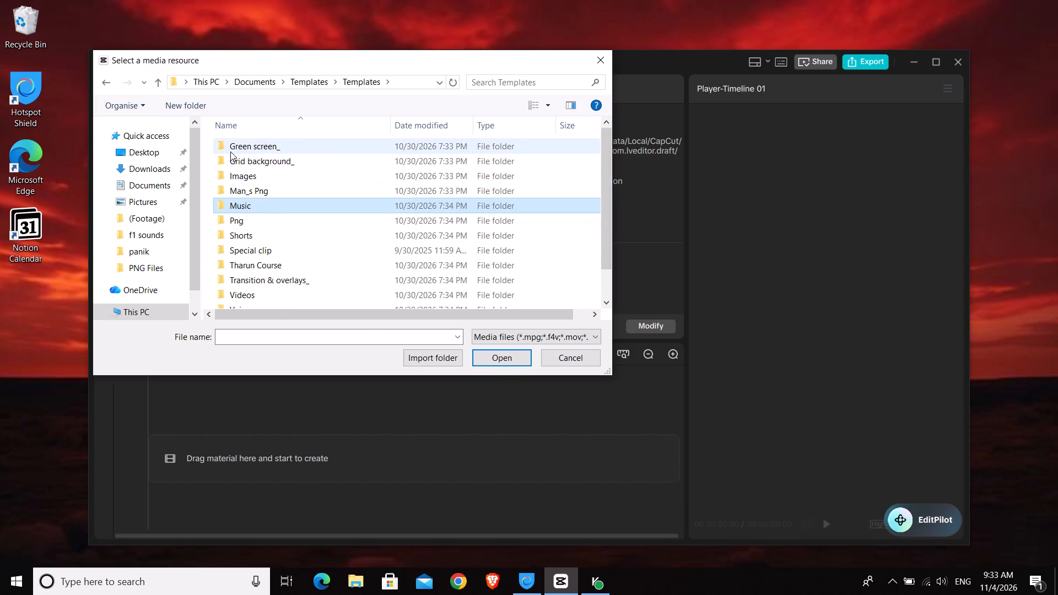
pyautogui.click(159, 81)
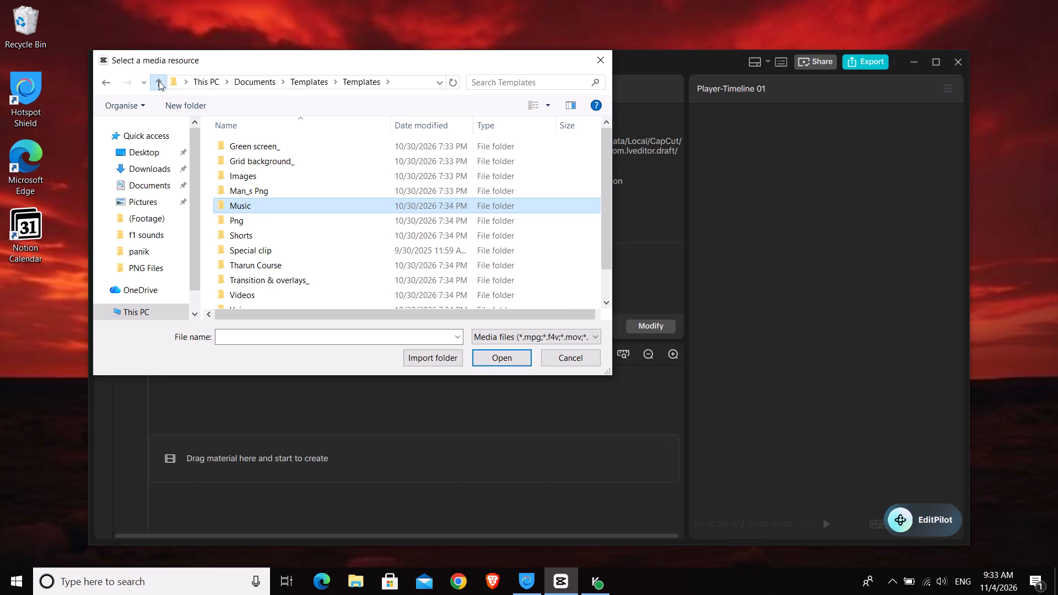
pyautogui.click(591, 62)
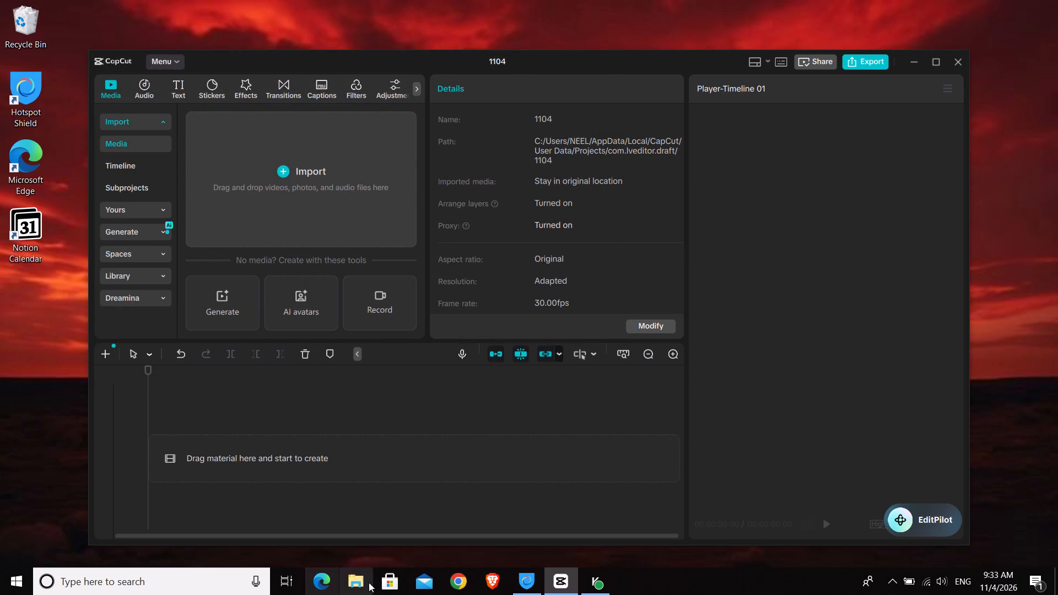
# Switch to File Explorer, look through the Downloads and Pictures folders, and open the Documents folder.
pyautogui.click(360, 575)
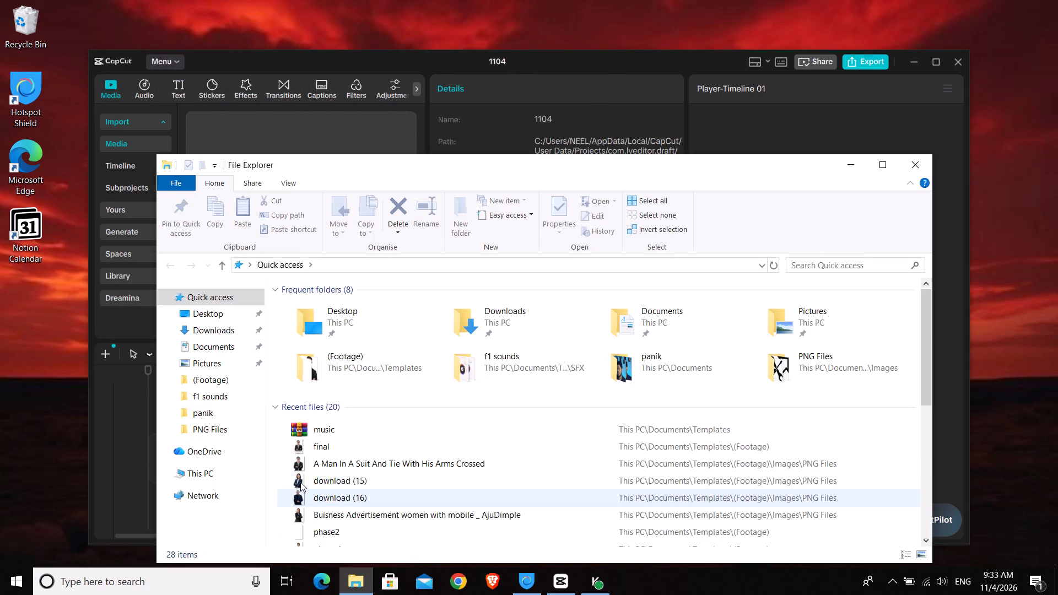
pyautogui.click(218, 338)
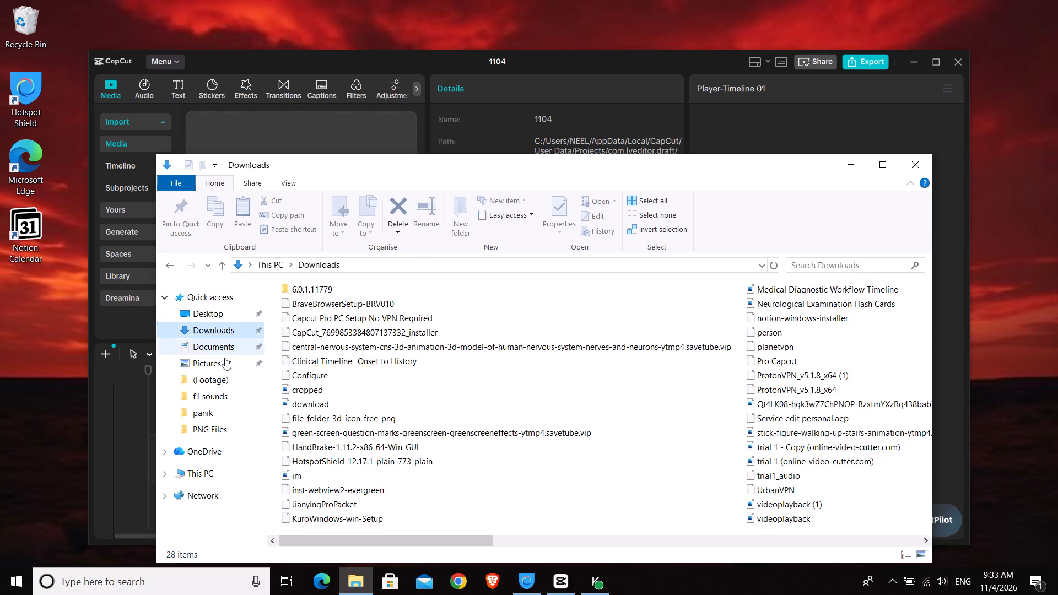
pyautogui.click(225, 358)
pyautogui.click(208, 338)
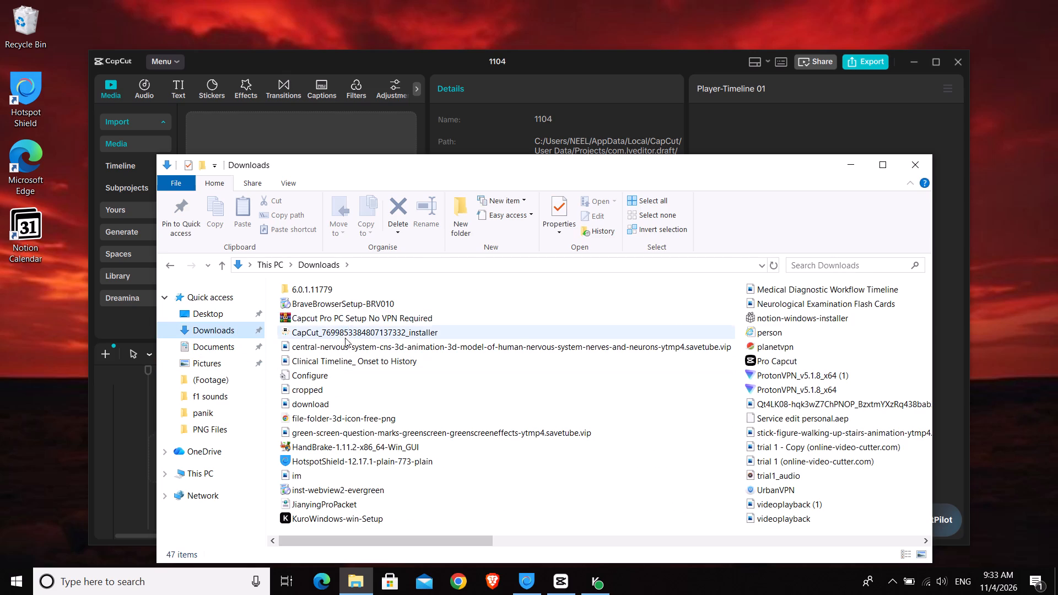
pyautogui.scroll(-2, 349, 351)
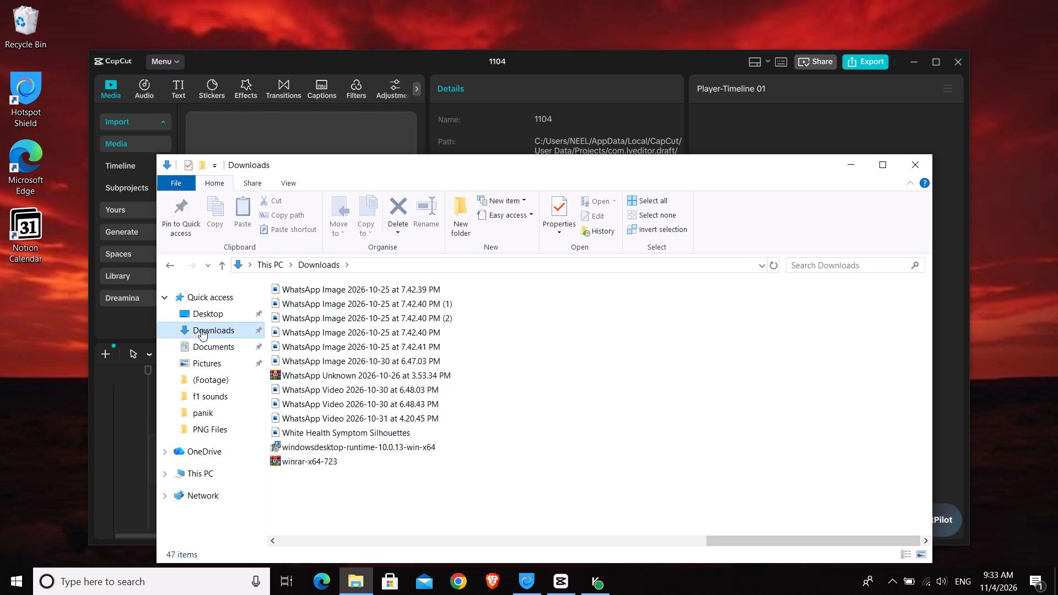
pyautogui.click(223, 355)
pyautogui.click(224, 379)
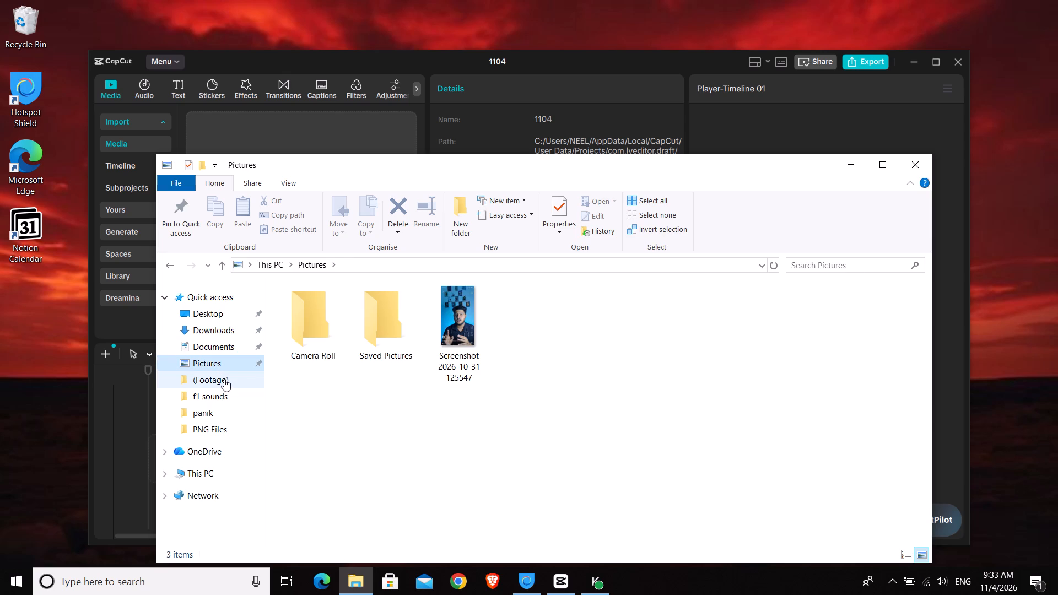
pyautogui.click(216, 356)
pyautogui.click(213, 349)
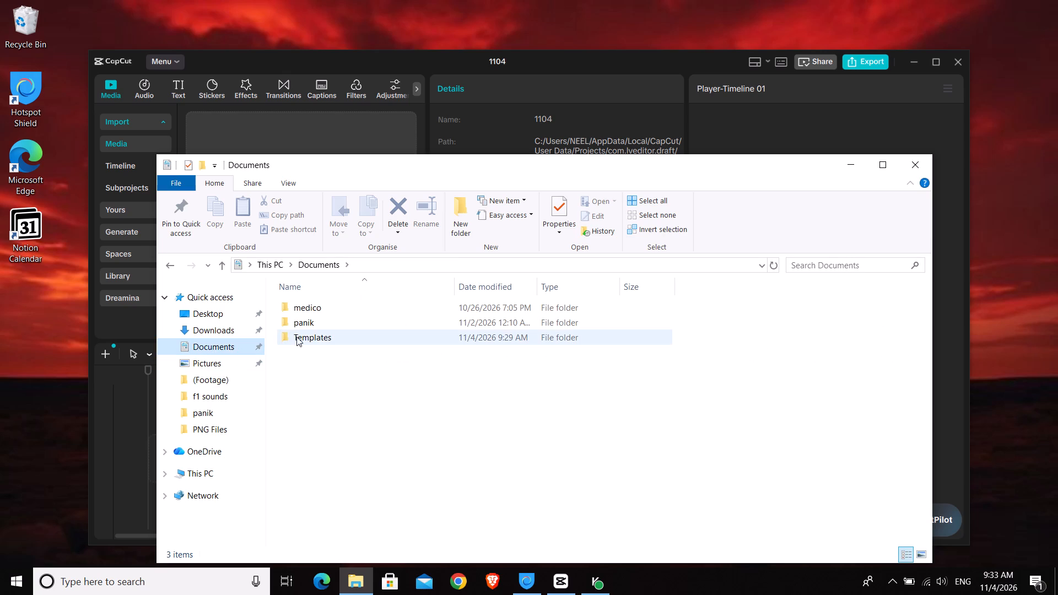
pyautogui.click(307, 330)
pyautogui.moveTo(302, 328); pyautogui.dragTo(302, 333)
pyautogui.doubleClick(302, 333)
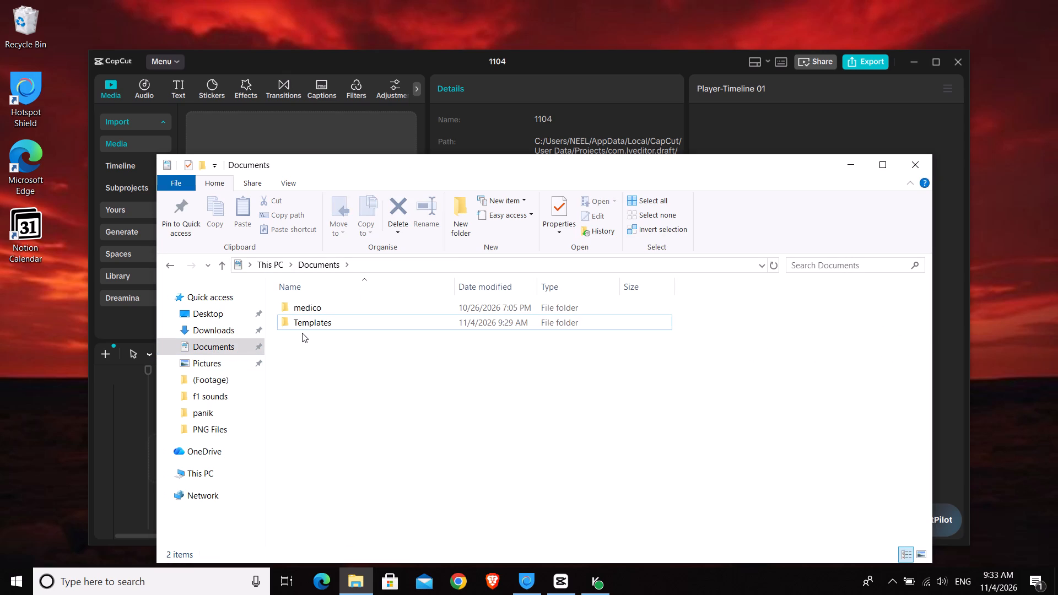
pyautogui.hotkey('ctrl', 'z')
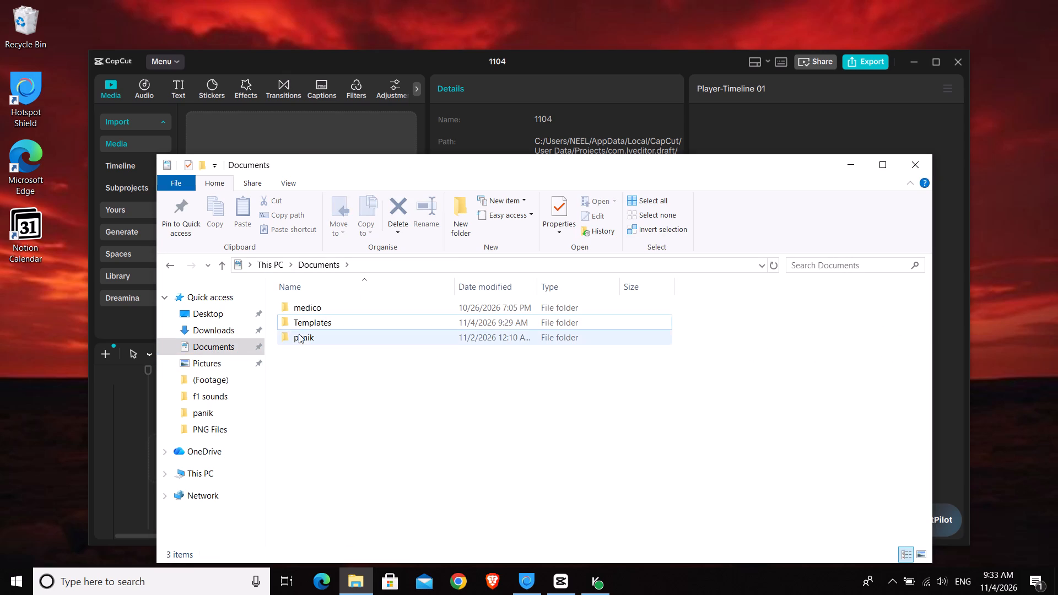
# Extract the music ZIP archive in the Documents > Templates folder directly into that same folder.
pyautogui.doubleClick(300, 326)
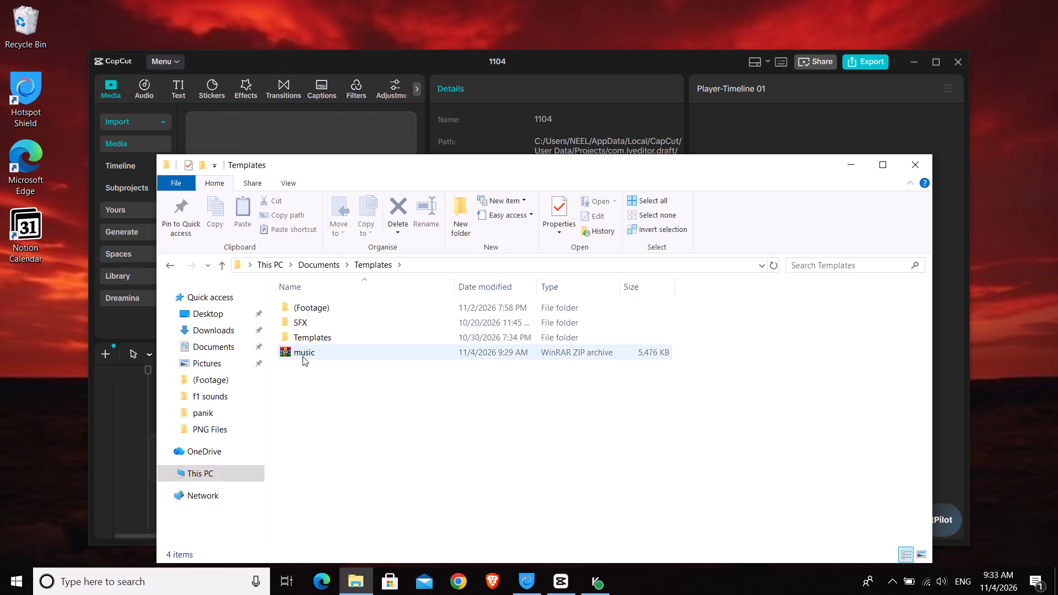
pyautogui.click(305, 355)
pyautogui.rightClick(305, 355)
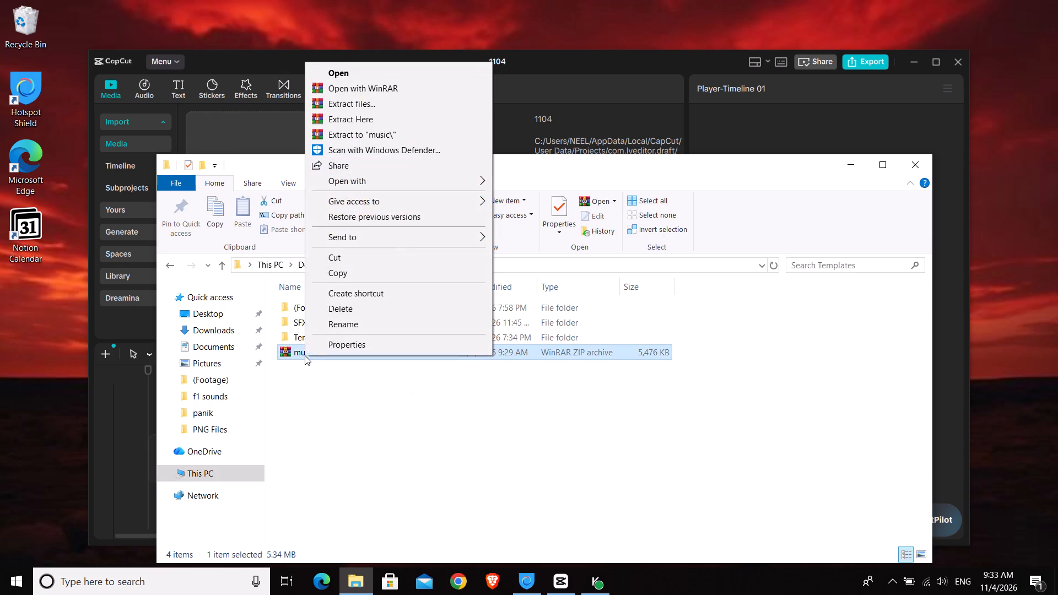
pyautogui.click(387, 121)
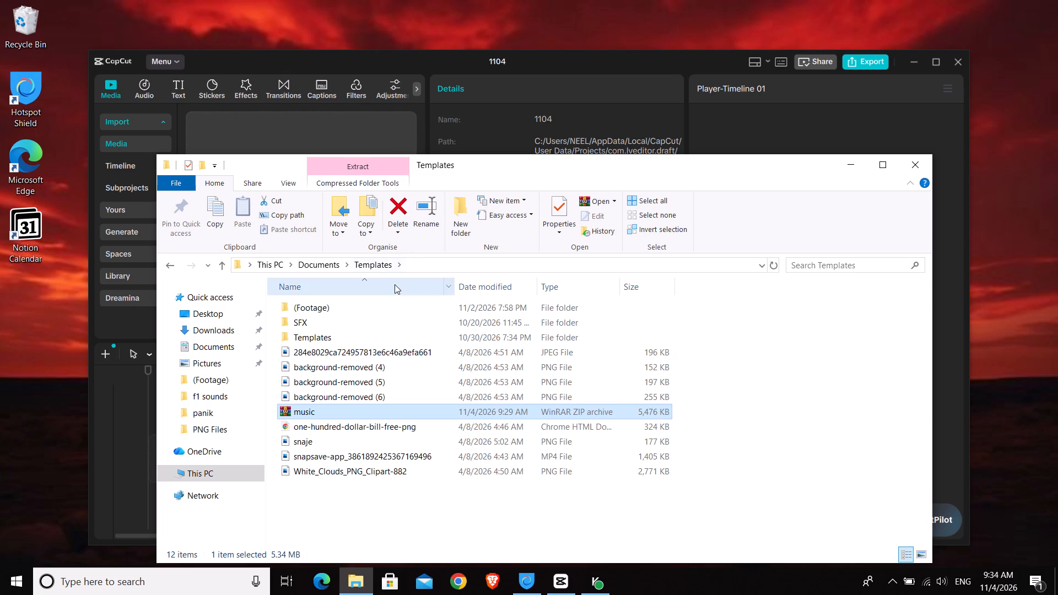
# Cut the music archive together with all the files extracted from it in the Templates folder.
pyautogui.moveTo(693, 354); pyautogui.dragTo(601, 340)
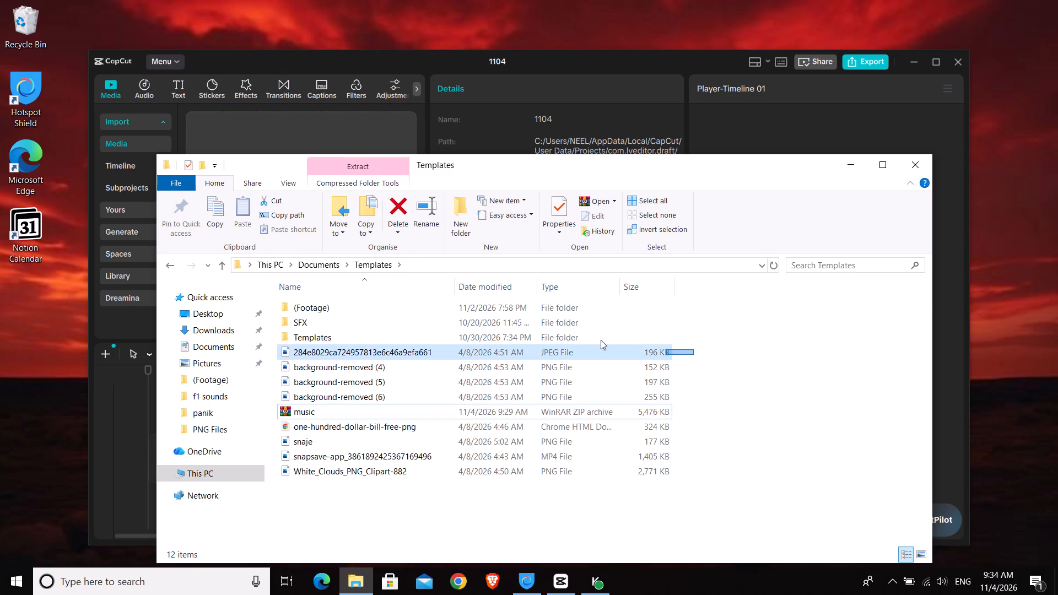
pyautogui.moveTo(601, 340); pyautogui.dragTo(360, 477)
pyautogui.hotkey('ctrl', 'x')
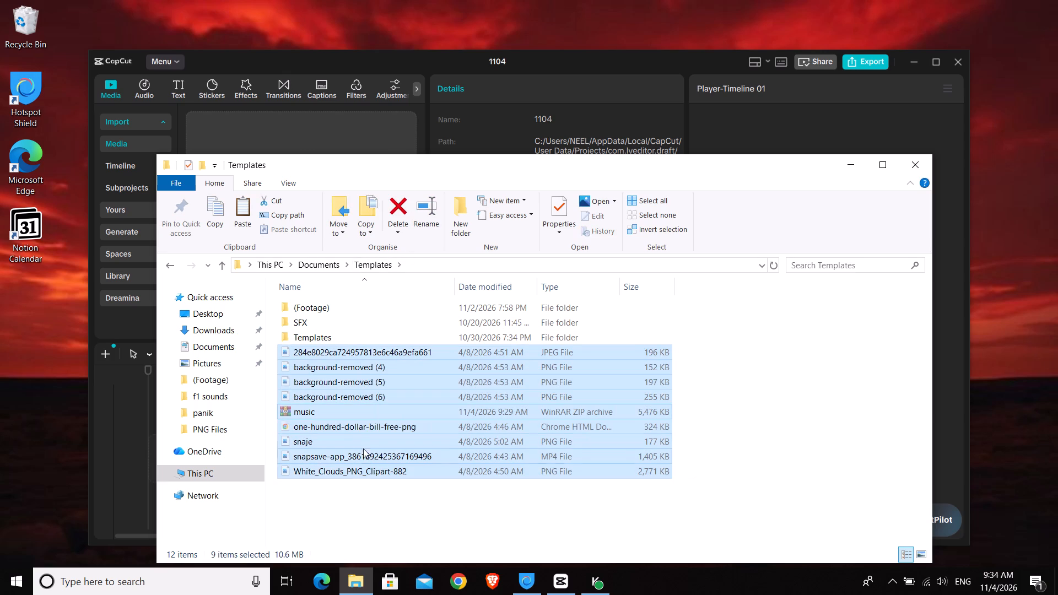
pyautogui.rightClick(368, 422)
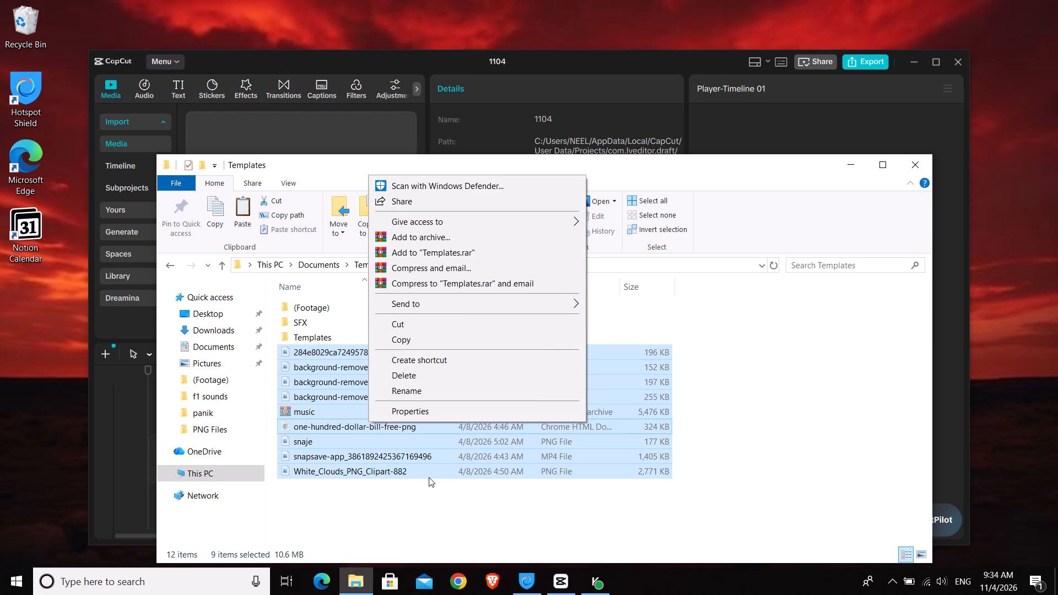
pyautogui.click(431, 482)
# Create a new folder named music inside the Templates folder.
pyautogui.rightClick(431, 482)
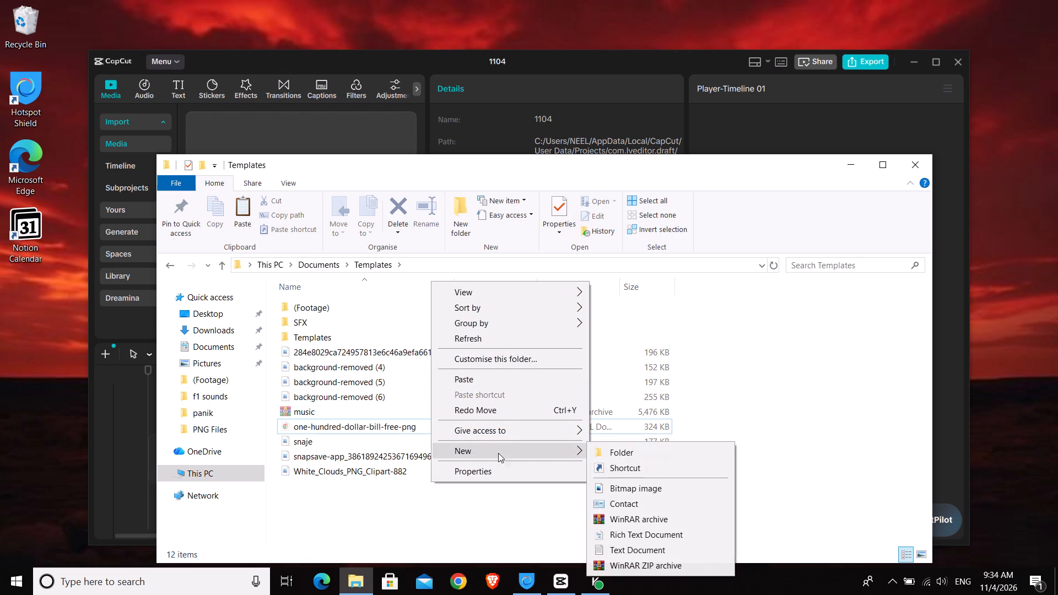
pyautogui.click(639, 453)
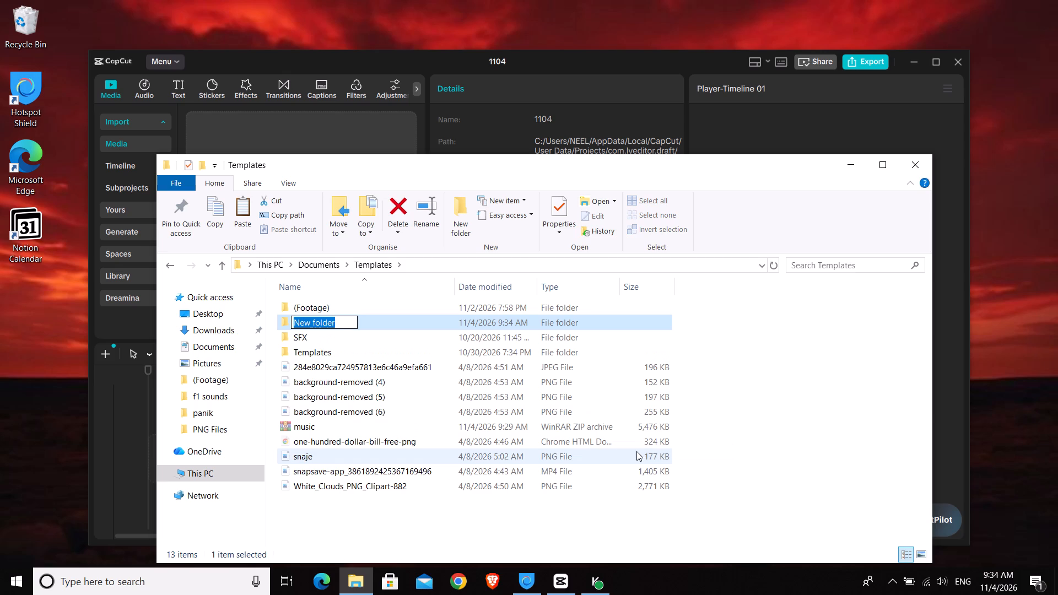
pyautogui.press('BackSpace')
pyautogui.write('mu')
pyautogui.write('si')
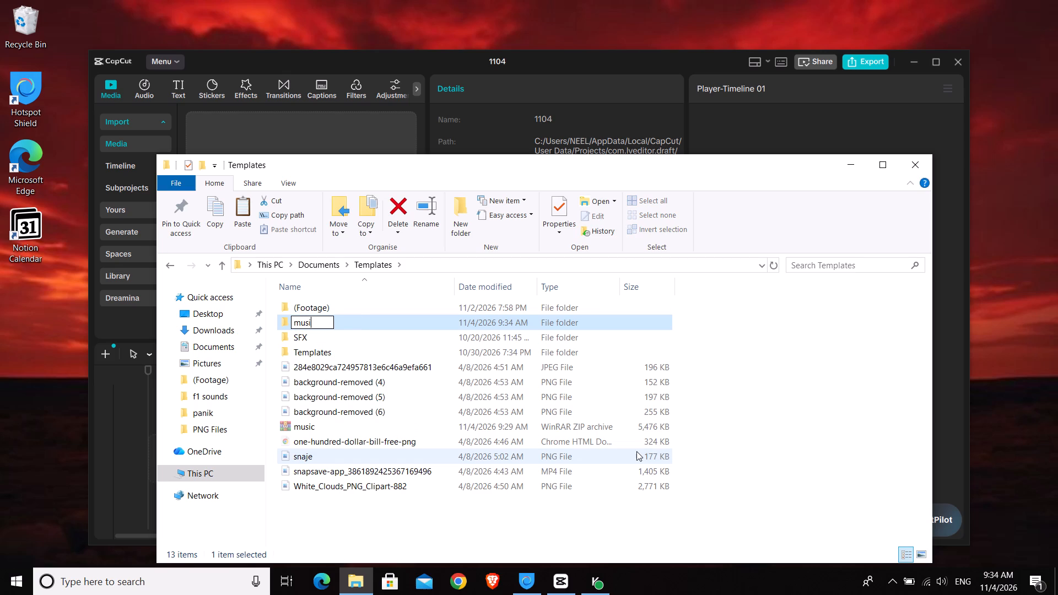
pyautogui.press('c')
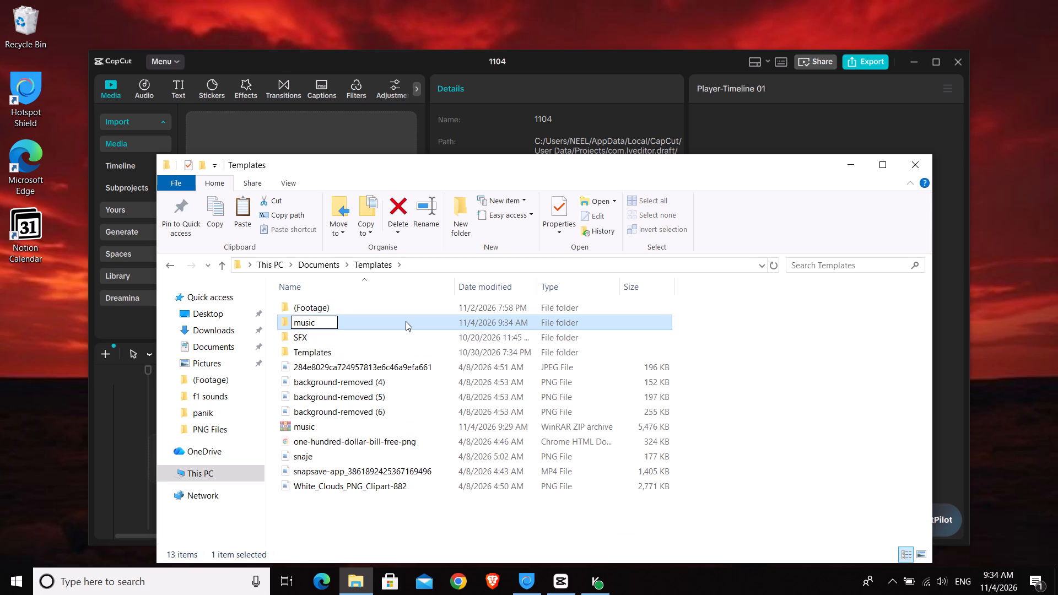
pyautogui.click(406, 321)
# Paste the cut files into the new music folder and close the File Explorer window.
pyautogui.doubleClick(406, 321)
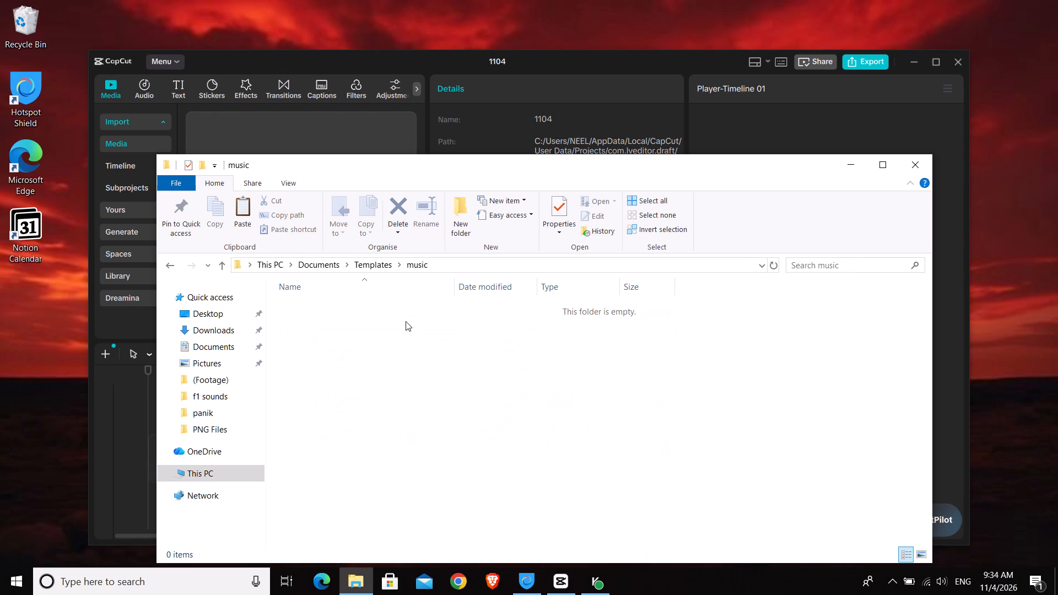
pyautogui.hotkey('ctrl', 'v')
pyautogui.click(467, 473)
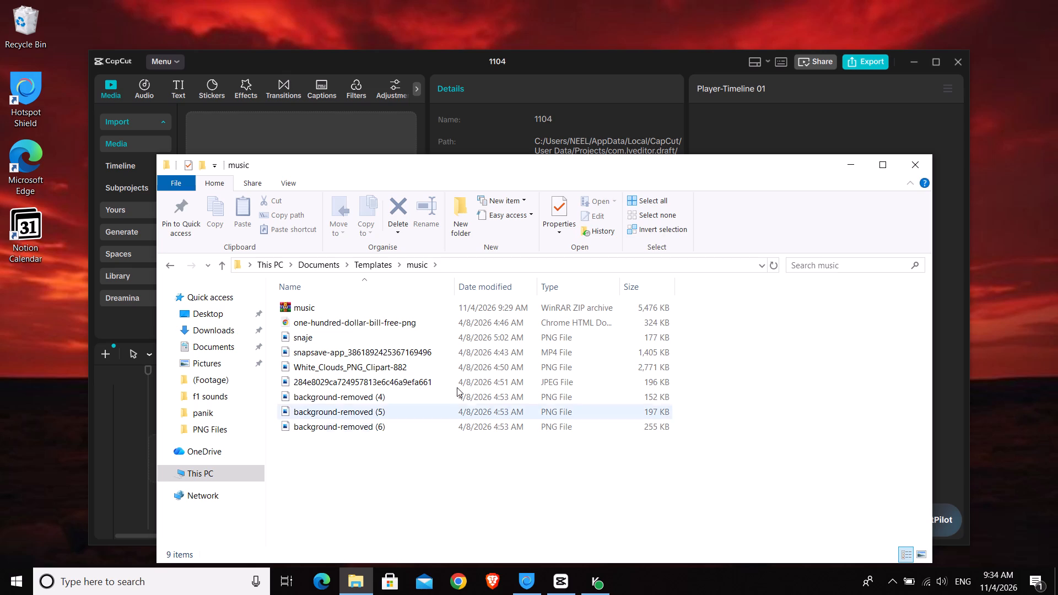
pyautogui.click(903, 163)
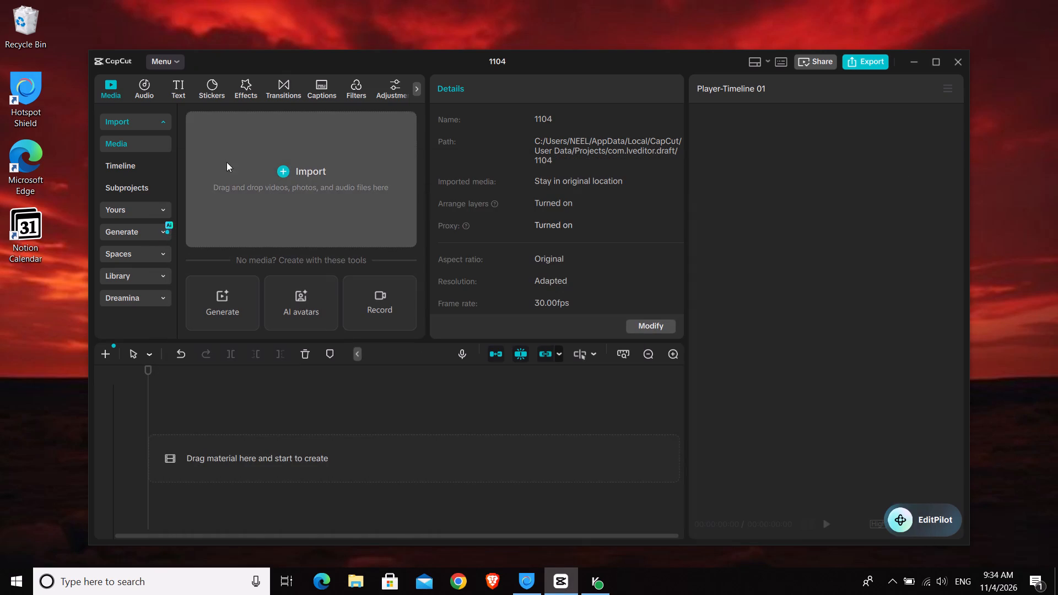
# Start a media import for the project and browse to the music folder inside Documents > Templates.
pyautogui.click(274, 174)
pyautogui.click(288, 200)
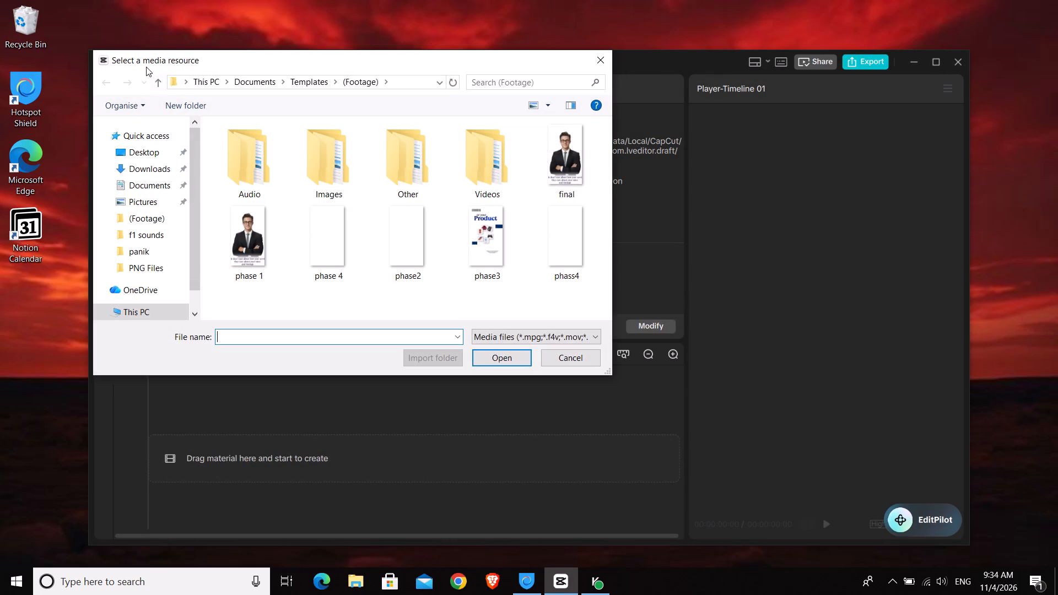
pyautogui.click(128, 206)
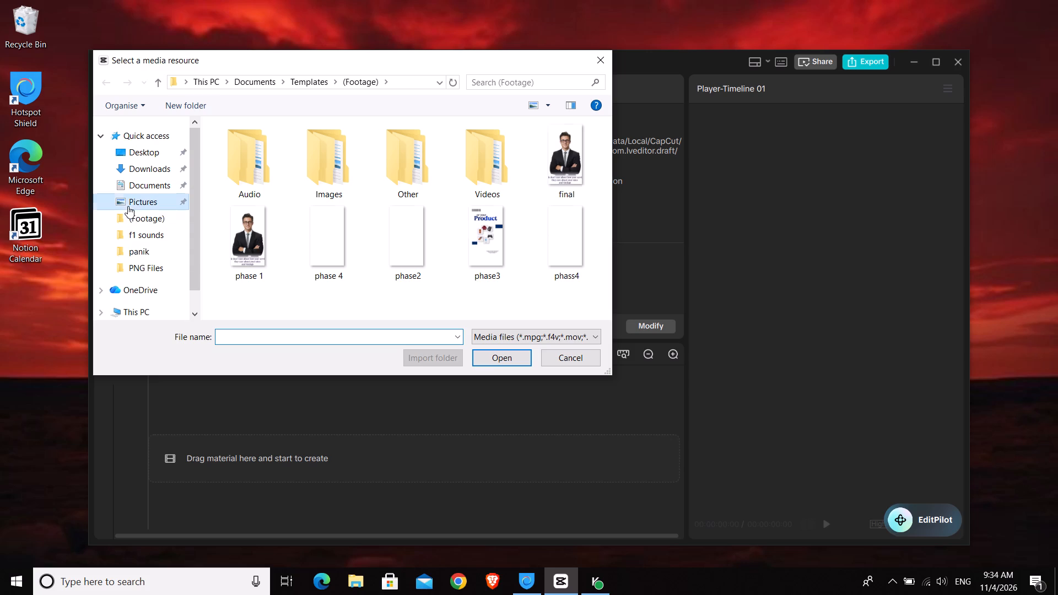
pyautogui.click(136, 182)
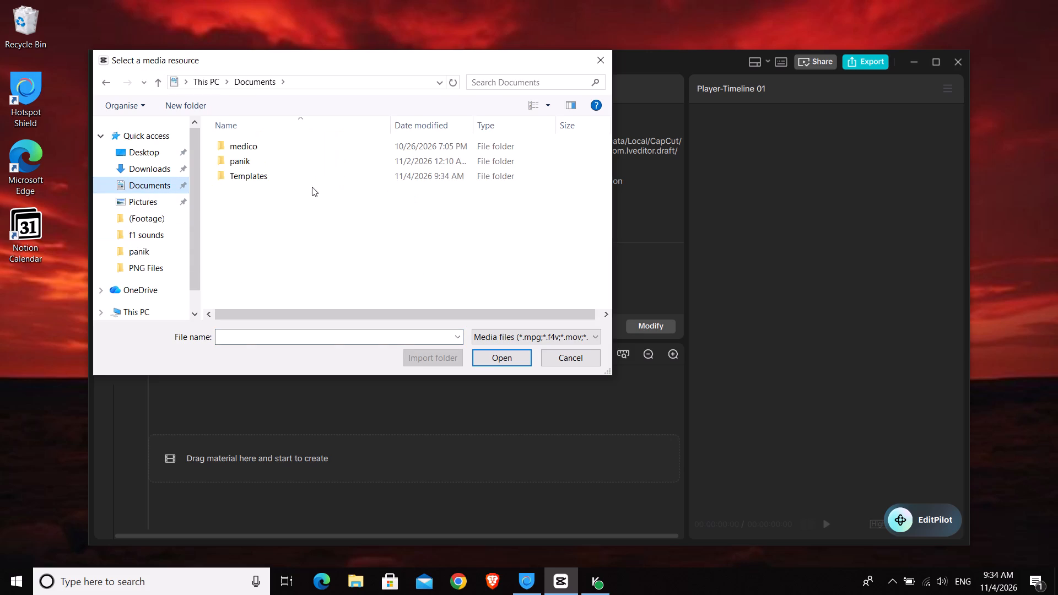
pyautogui.doubleClick(276, 169)
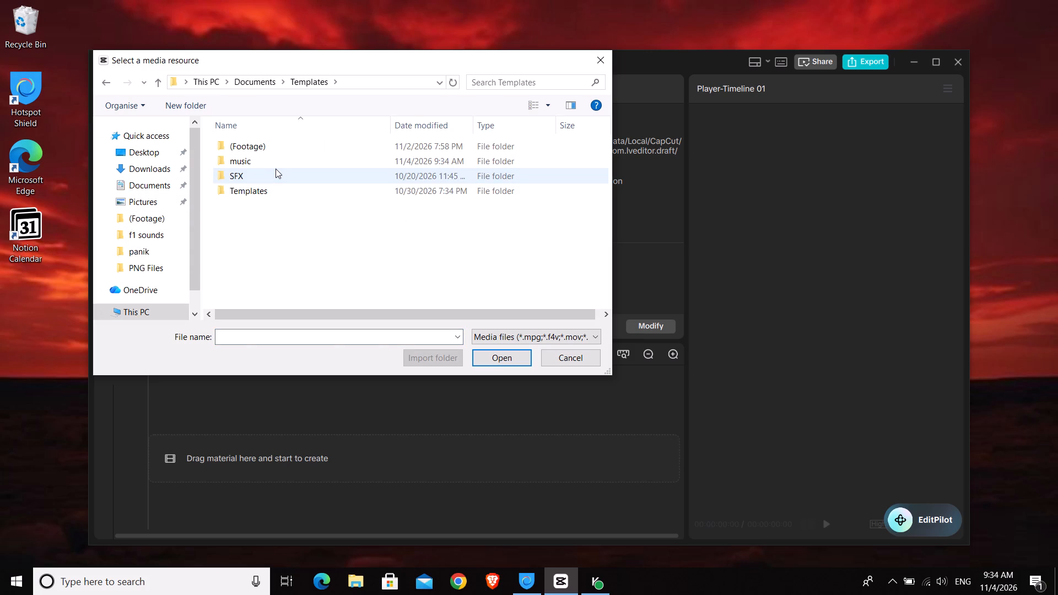
pyautogui.click(272, 156)
pyautogui.doubleClick(272, 156)
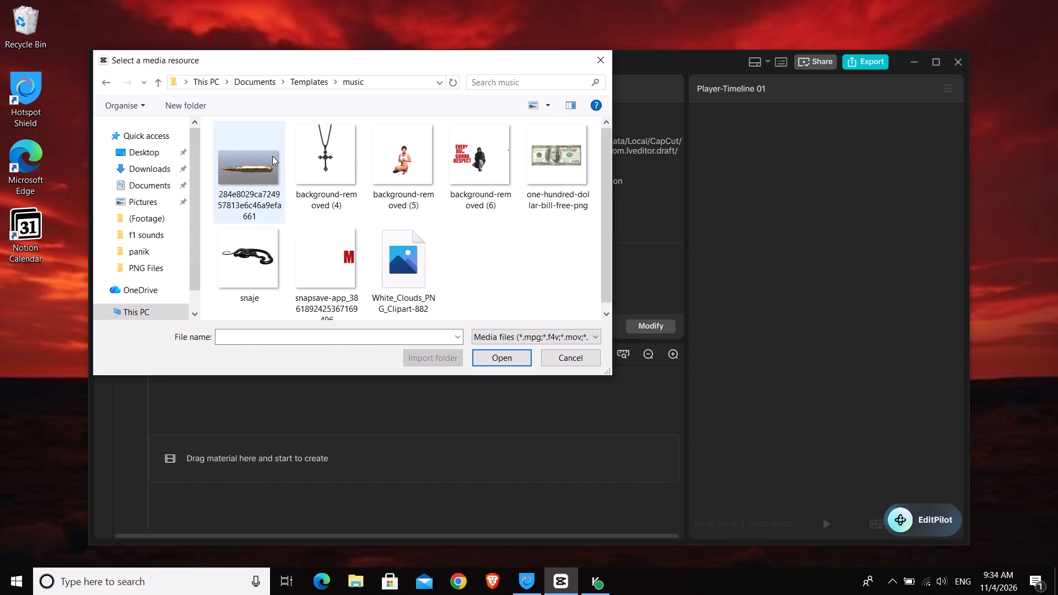
pyautogui.scroll(-3, 499, 252)
pyautogui.scroll(3, 479, 230)
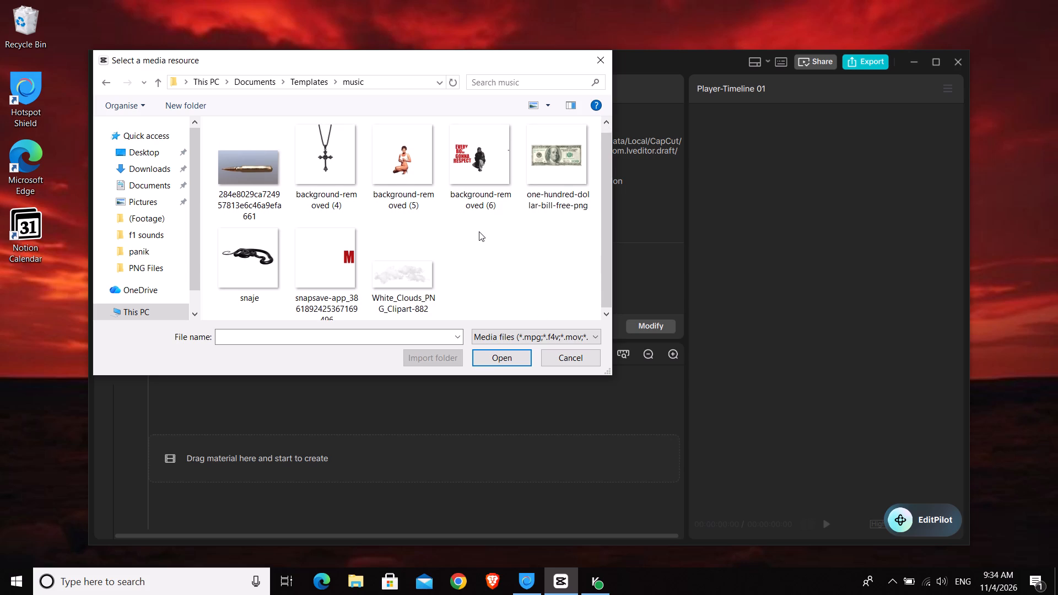
pyautogui.scroll(-3, 284, 244)
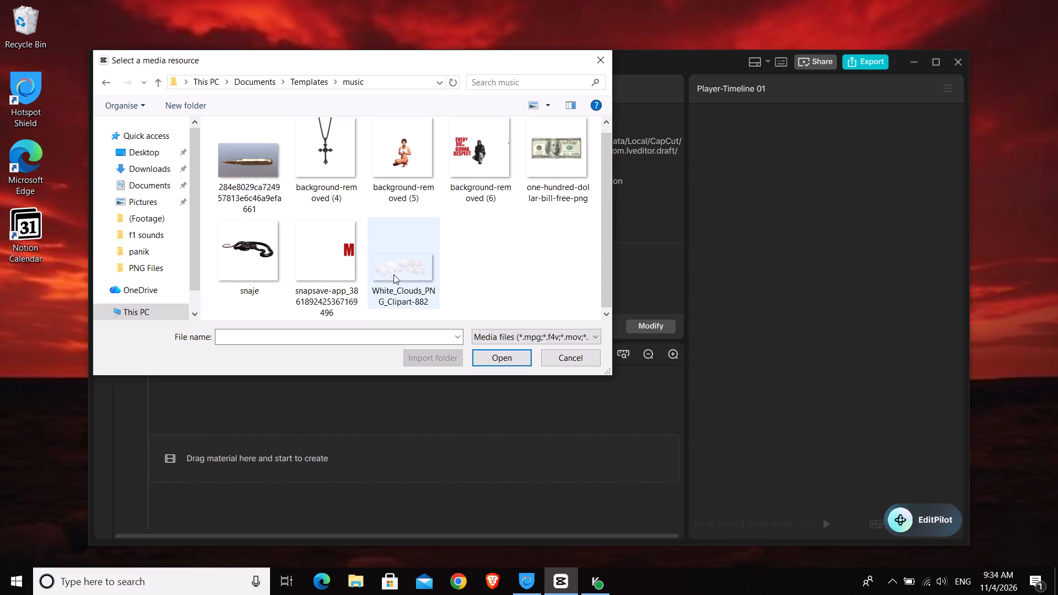
pyautogui.click(156, 82)
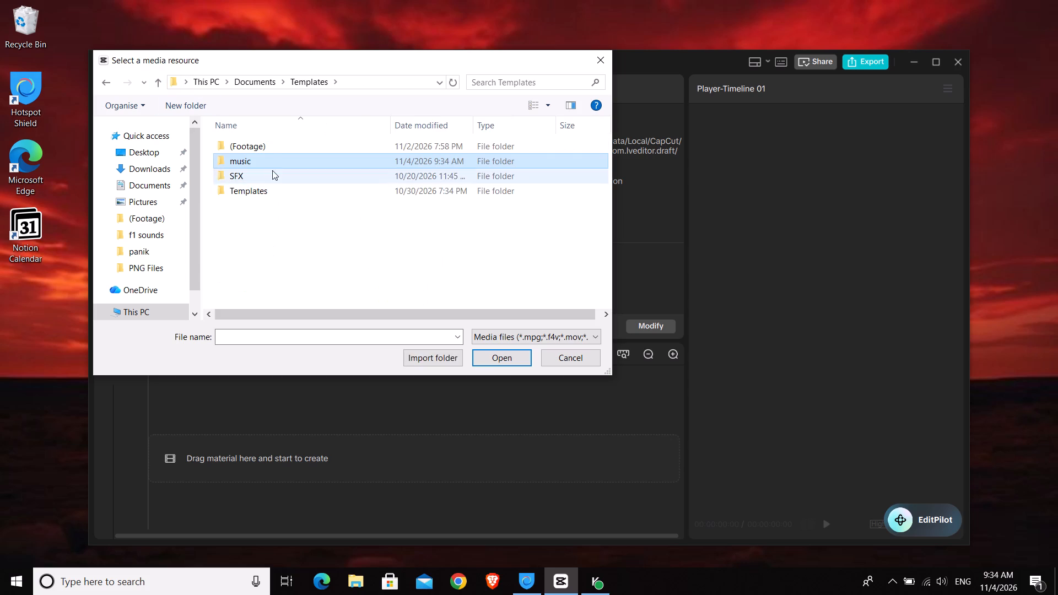
pyautogui.doubleClick(261, 160)
pyautogui.scroll(-1, 441, 269)
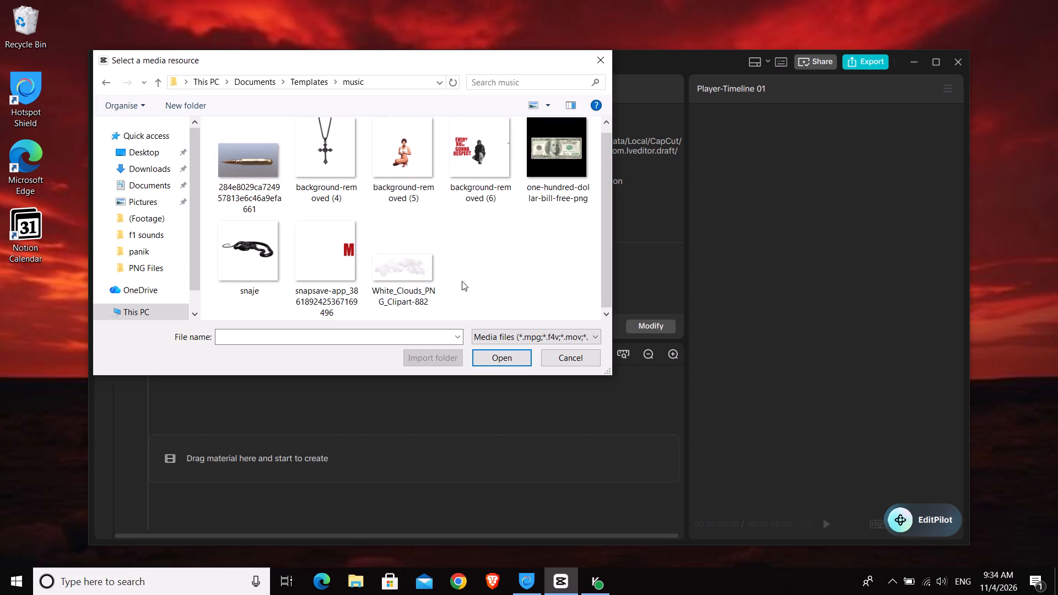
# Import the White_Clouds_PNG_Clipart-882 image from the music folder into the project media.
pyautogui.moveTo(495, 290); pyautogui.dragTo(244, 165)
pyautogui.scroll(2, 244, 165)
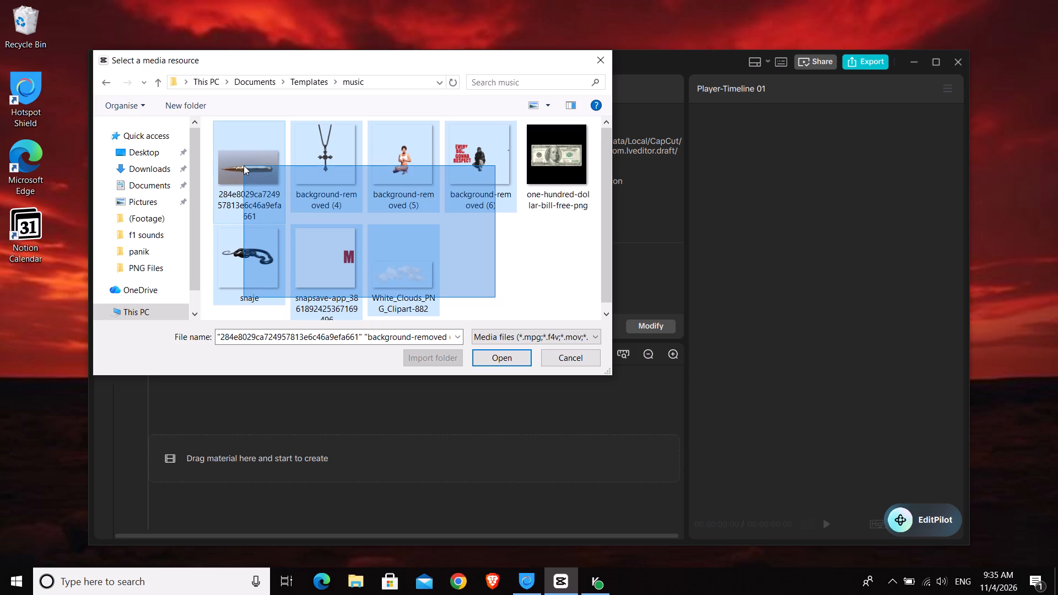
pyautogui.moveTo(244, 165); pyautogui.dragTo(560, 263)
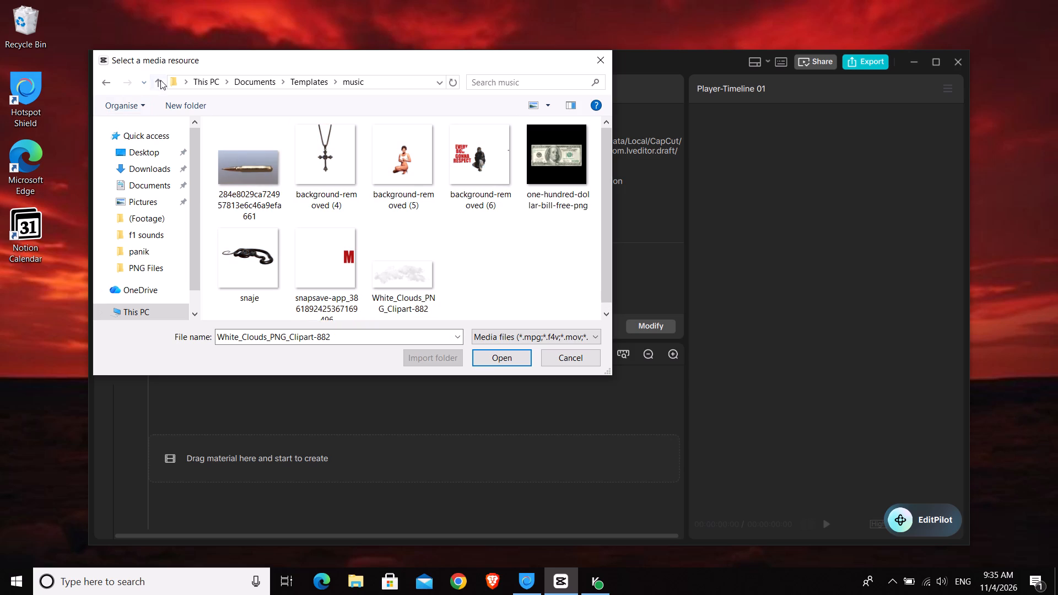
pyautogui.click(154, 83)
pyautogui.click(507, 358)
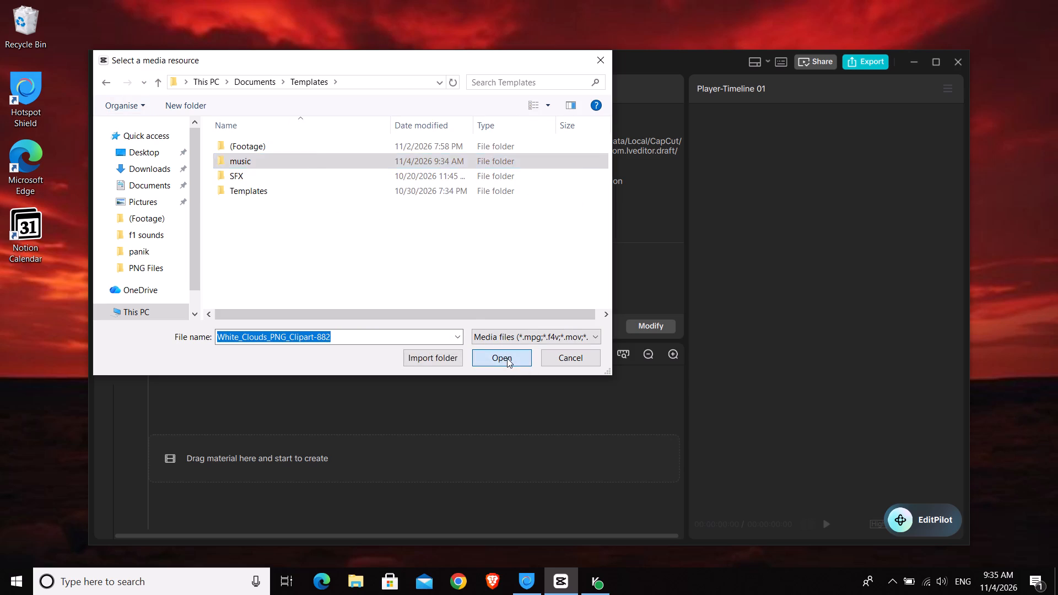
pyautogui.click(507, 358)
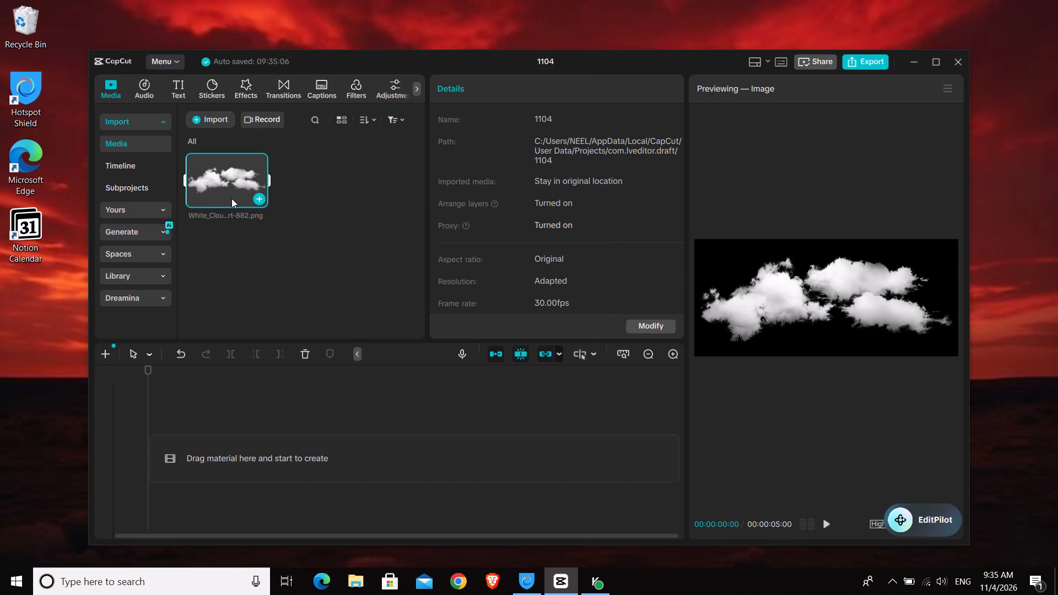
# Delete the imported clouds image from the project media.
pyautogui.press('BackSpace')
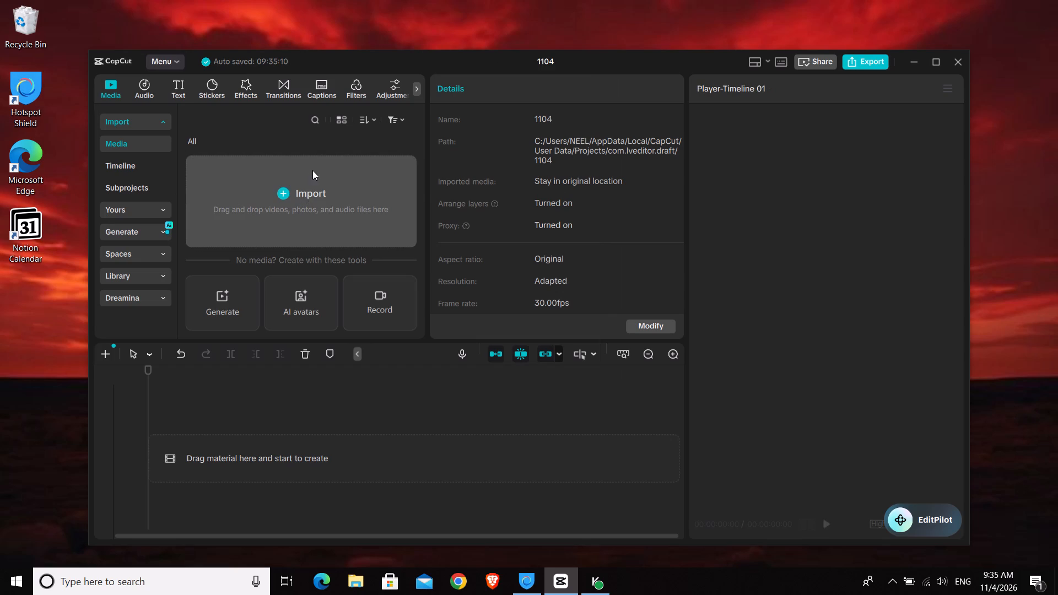
# Import all files in the music folder except the one-hundred-dollar-bill image into the project media, and clear the selection.
pyautogui.click(312, 170)
pyautogui.click(312, 193)
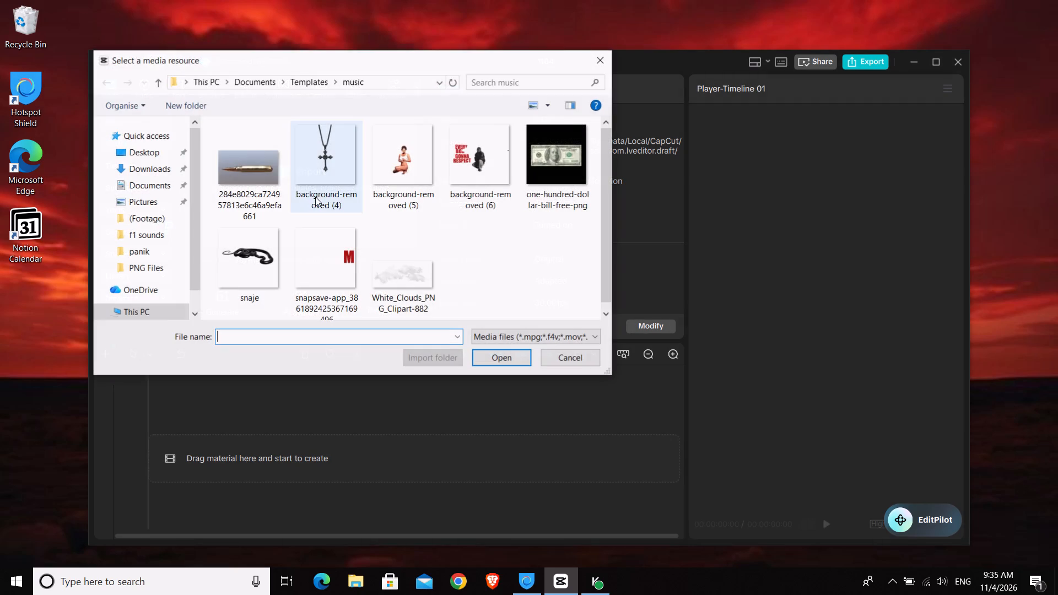
pyautogui.moveTo(489, 273); pyautogui.dragTo(236, 174)
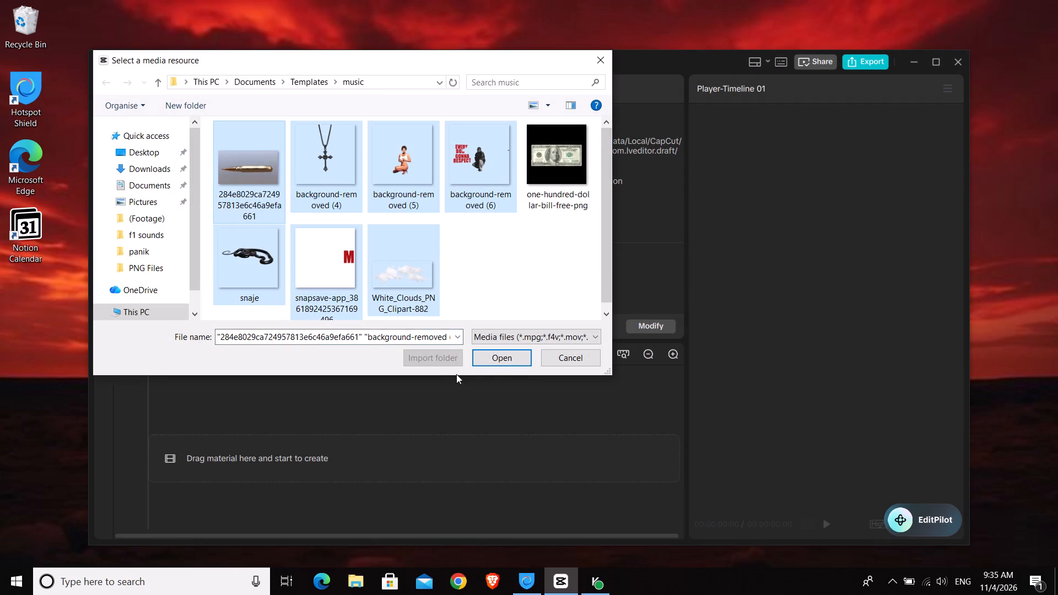
pyautogui.click(496, 360)
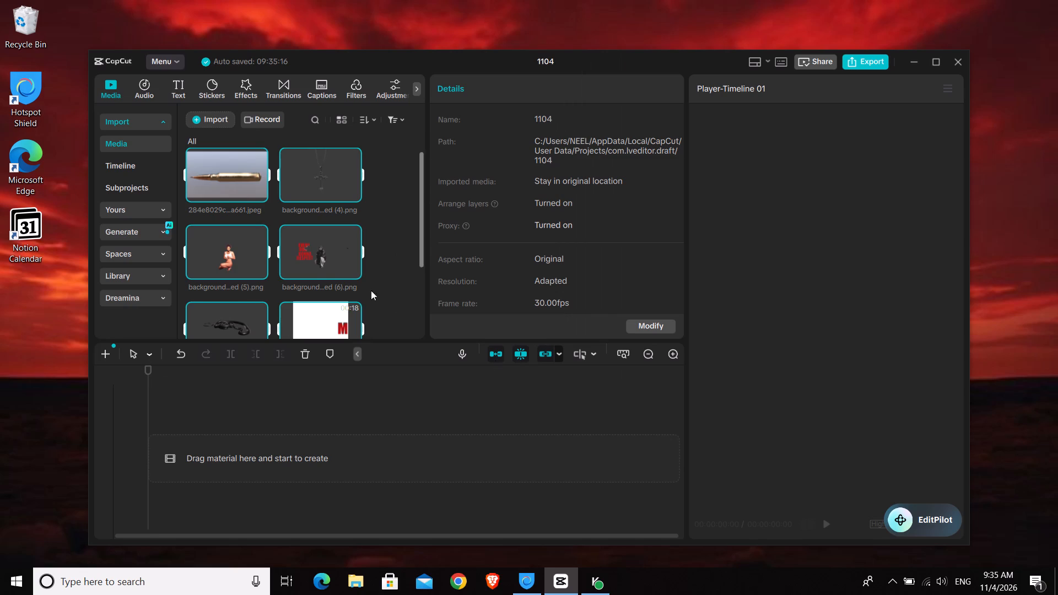
pyautogui.scroll(-5, 337, 285)
pyautogui.click(349, 279)
pyautogui.scroll(4, 349, 279)
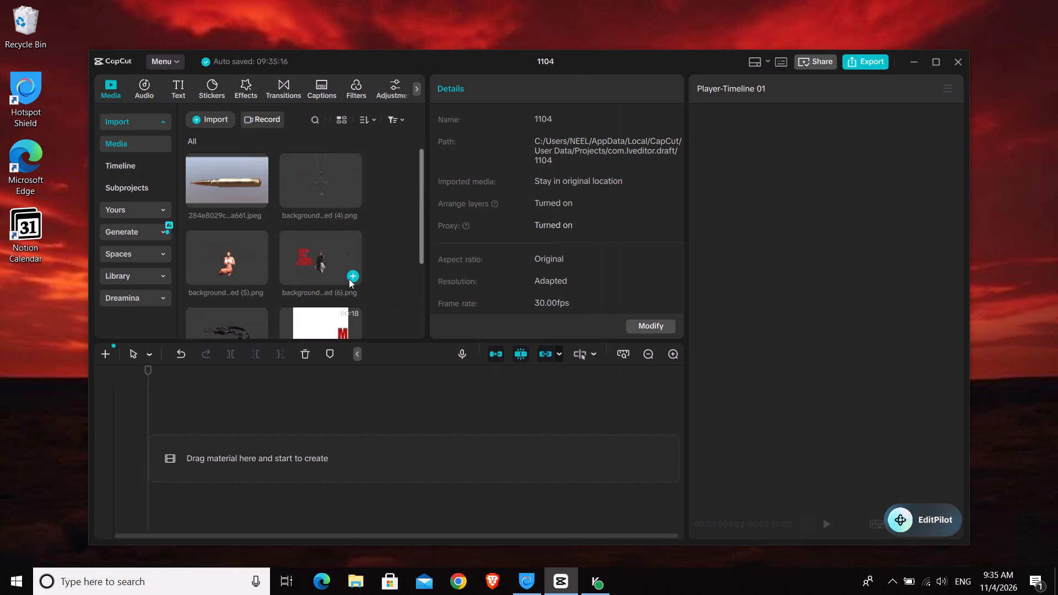
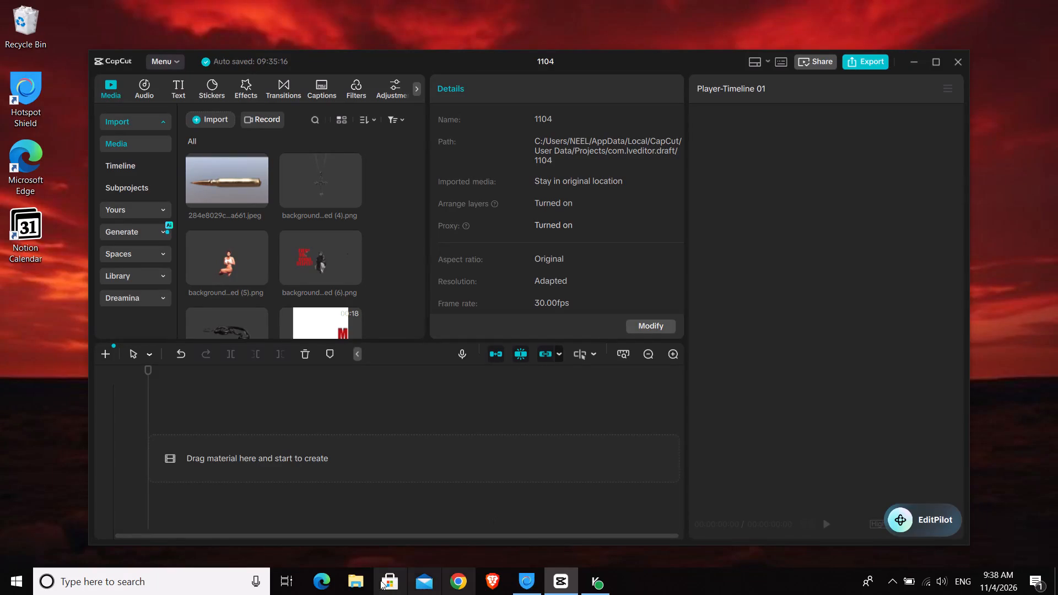
# Switch to File Explorer and browse to the music folder inside Documents > Templates.
pyautogui.click(352, 594)
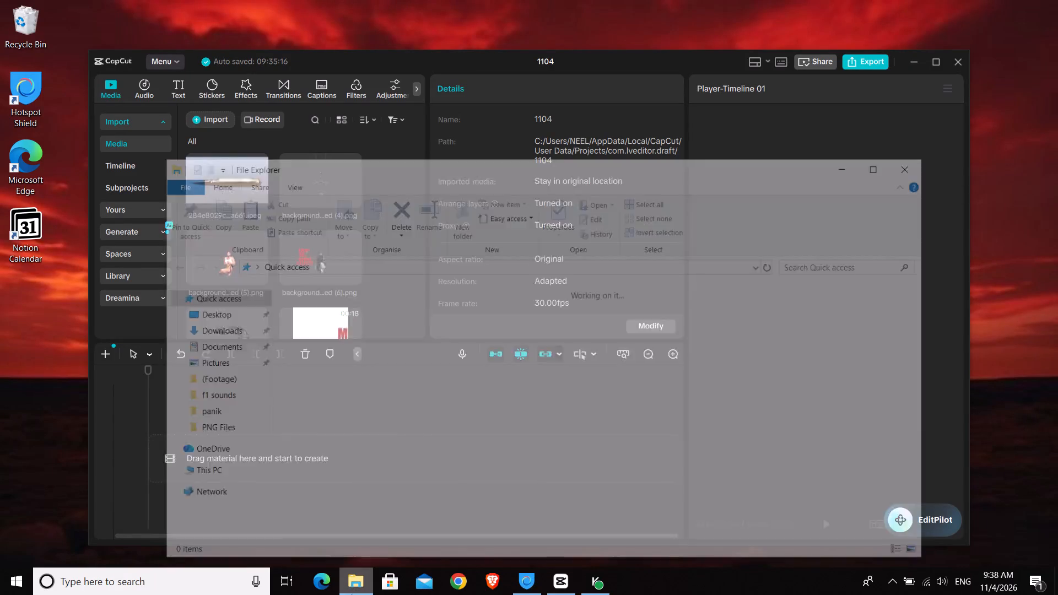
pyautogui.click(229, 380)
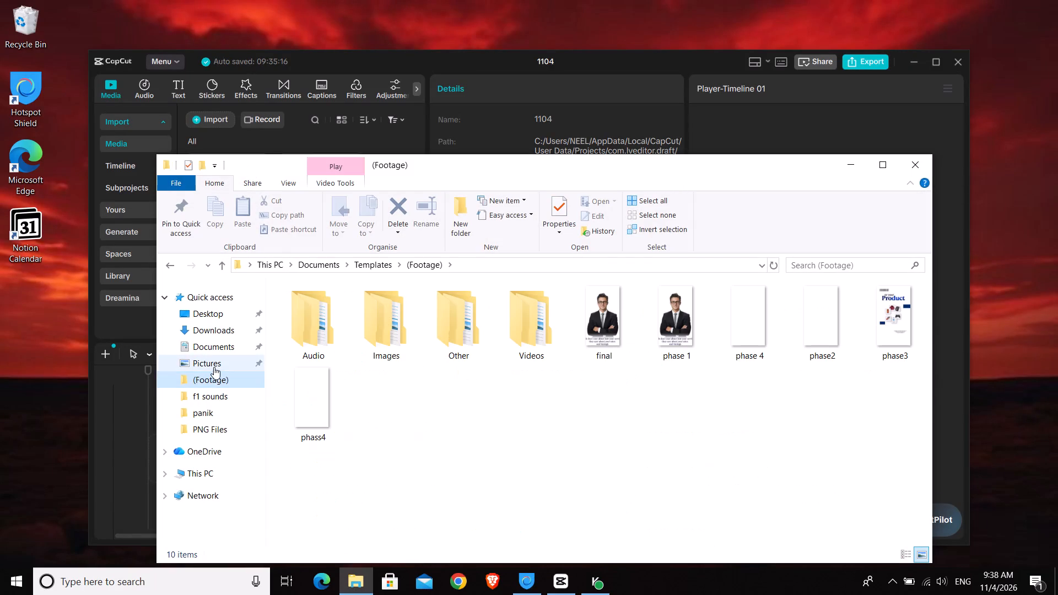
pyautogui.click(214, 367)
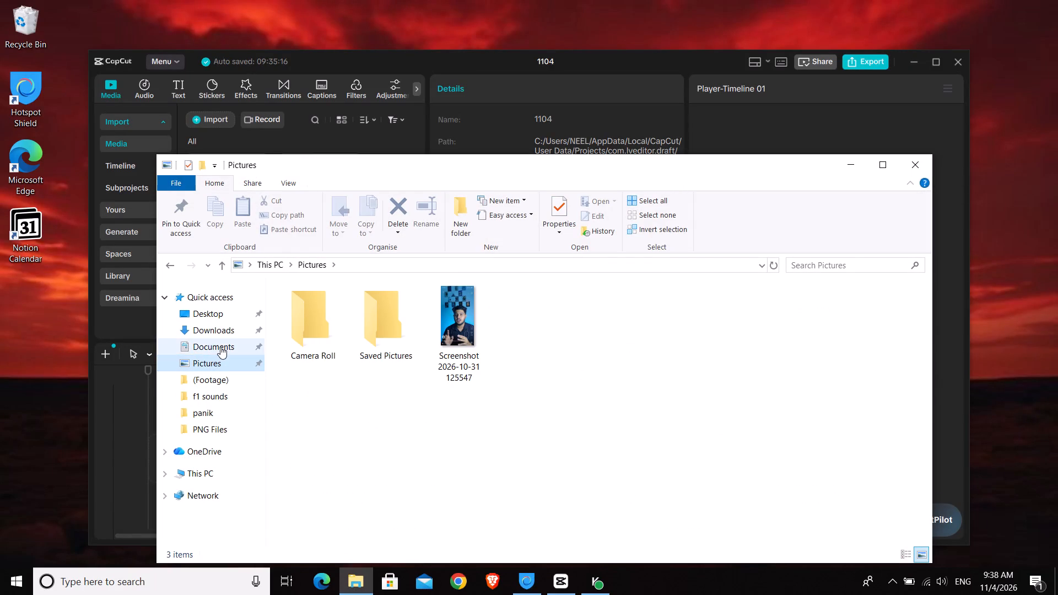
pyautogui.click(220, 347)
pyautogui.doubleClick(342, 340)
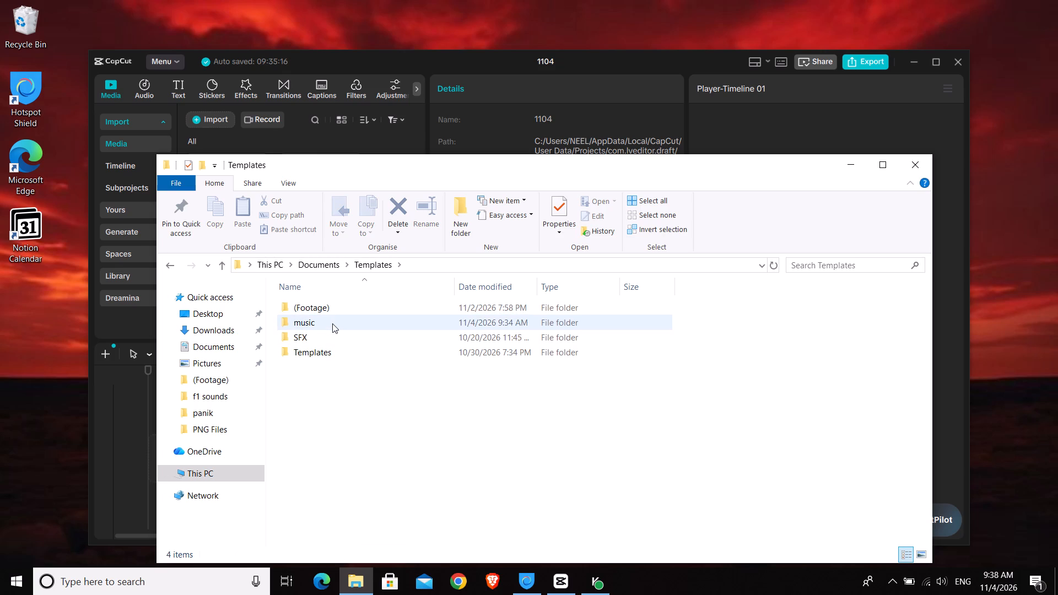
pyautogui.doubleClick(332, 323)
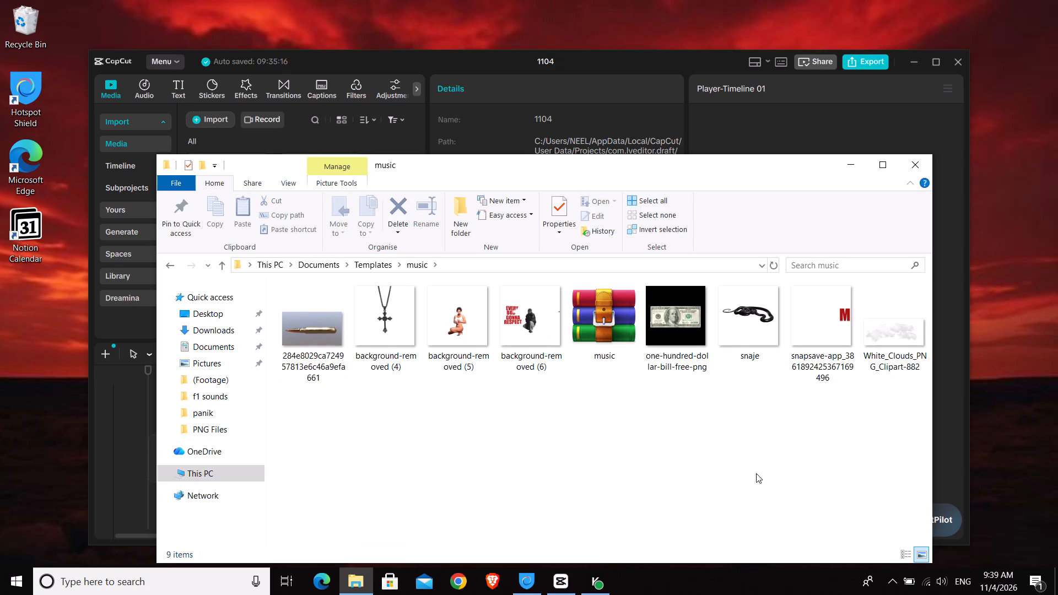
# Extract the music archive into its current folder, replacing all existing files, and close the File Explorer window.
pyautogui.scroll(1, 821, 457)
pyautogui.scroll(-1, 814, 451)
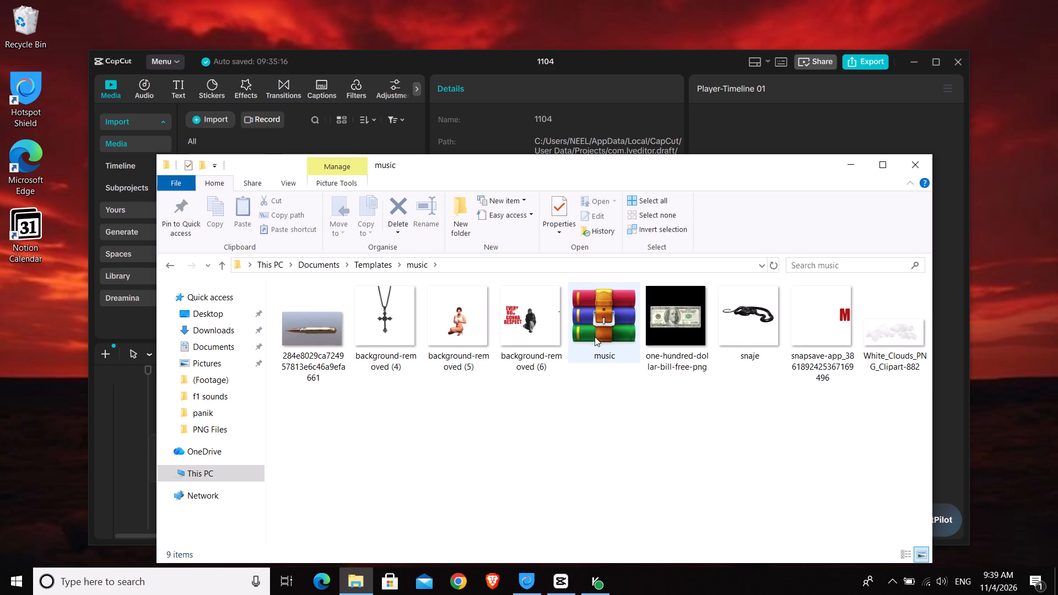
pyautogui.press('space')
pyautogui.click(595, 345)
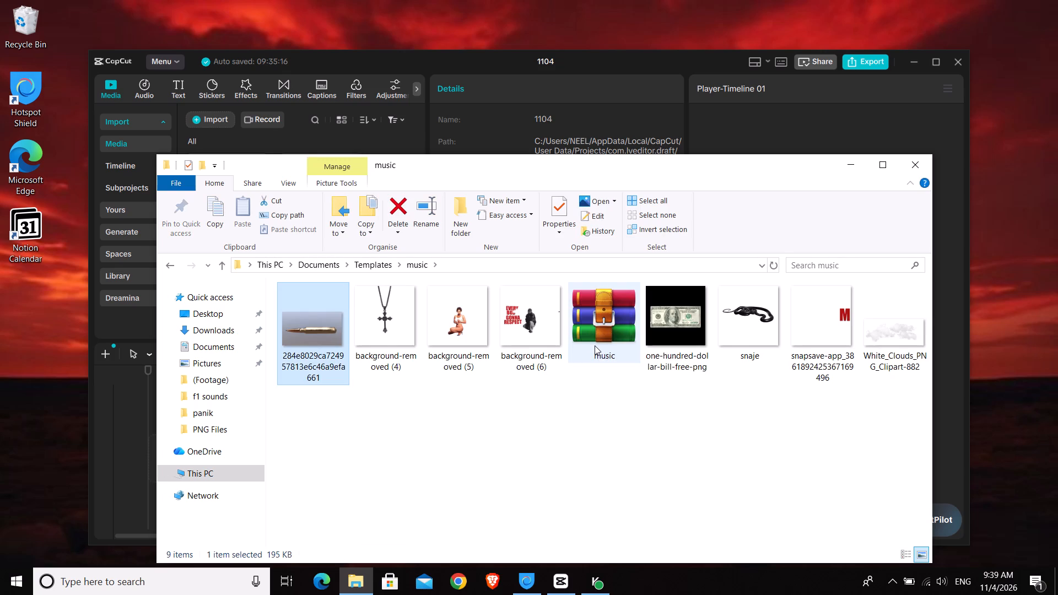
pyautogui.rightClick(595, 345)
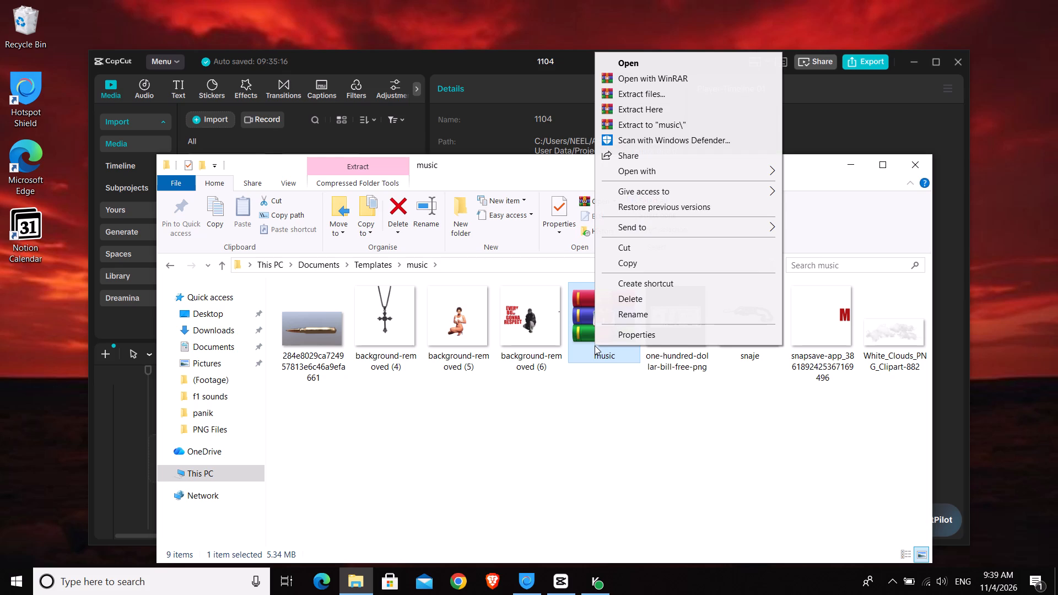
pyautogui.click(639, 109)
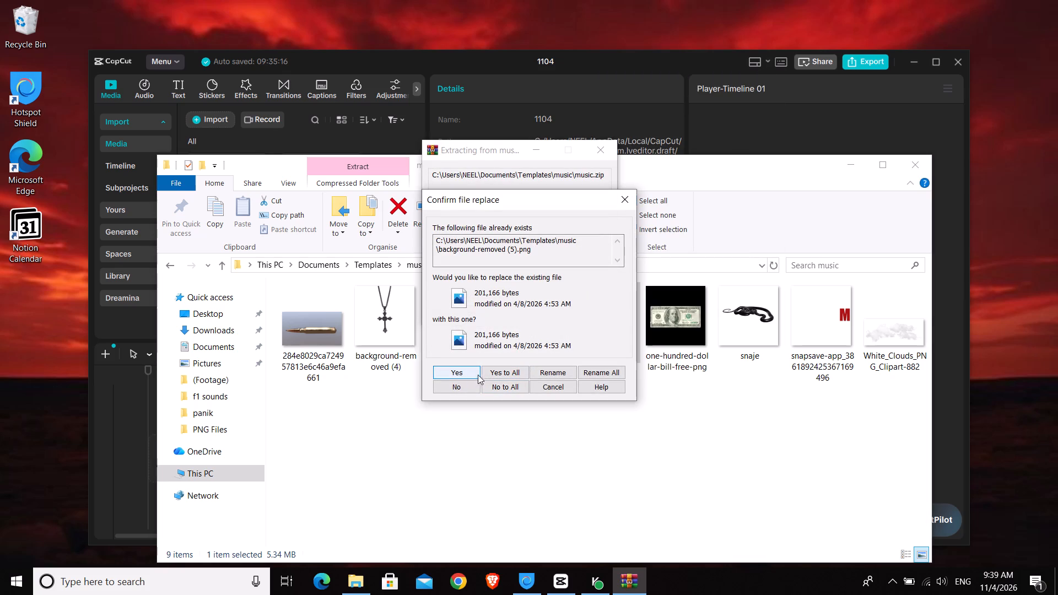
pyautogui.click(492, 370)
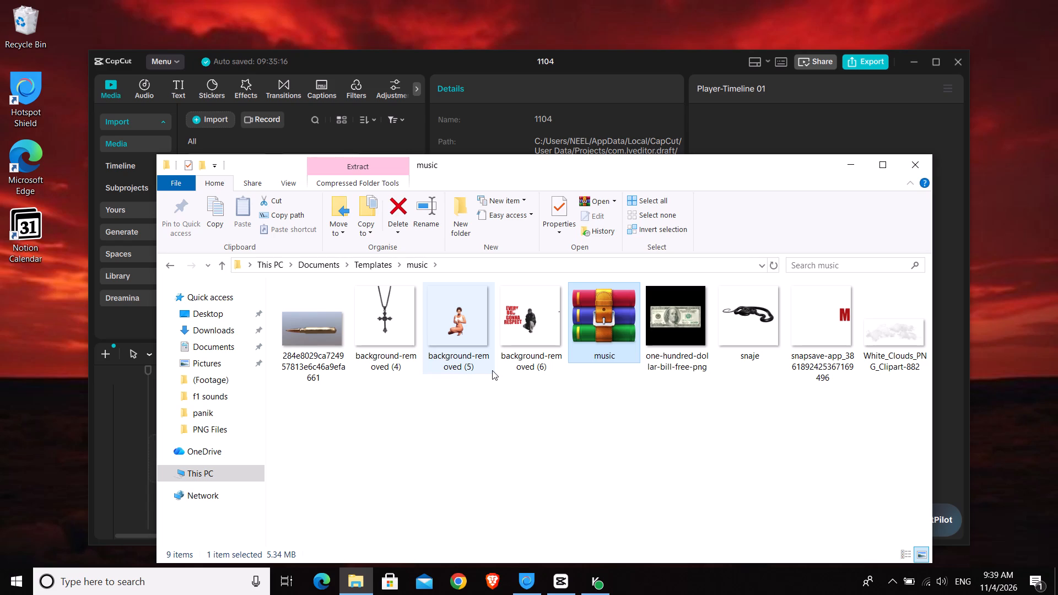
pyautogui.scroll(-4, 730, 423)
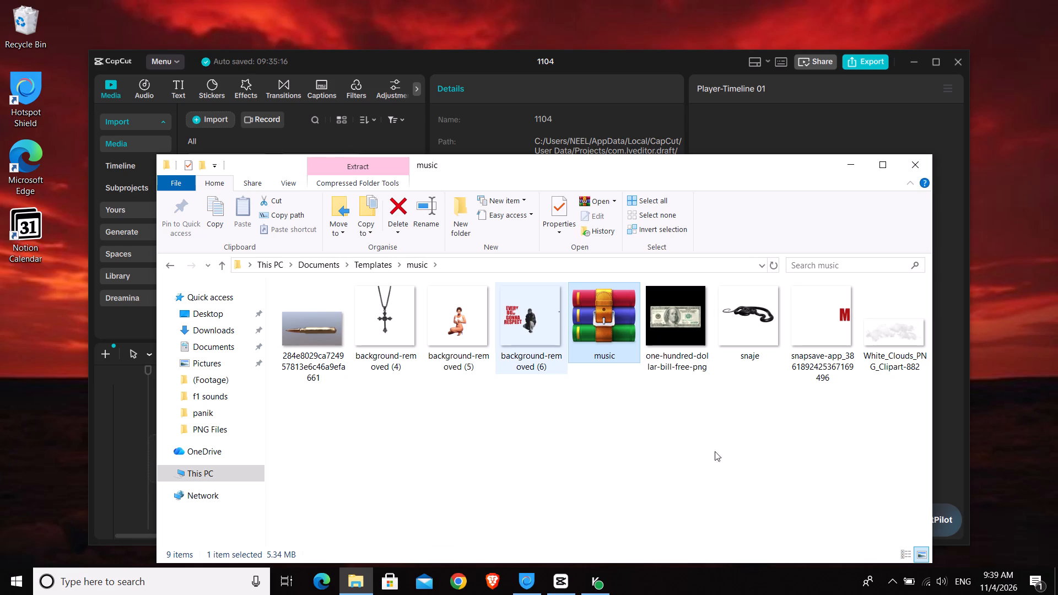
pyautogui.scroll(3, 710, 455)
pyautogui.moveTo(667, 169); pyautogui.dragTo(633, 167)
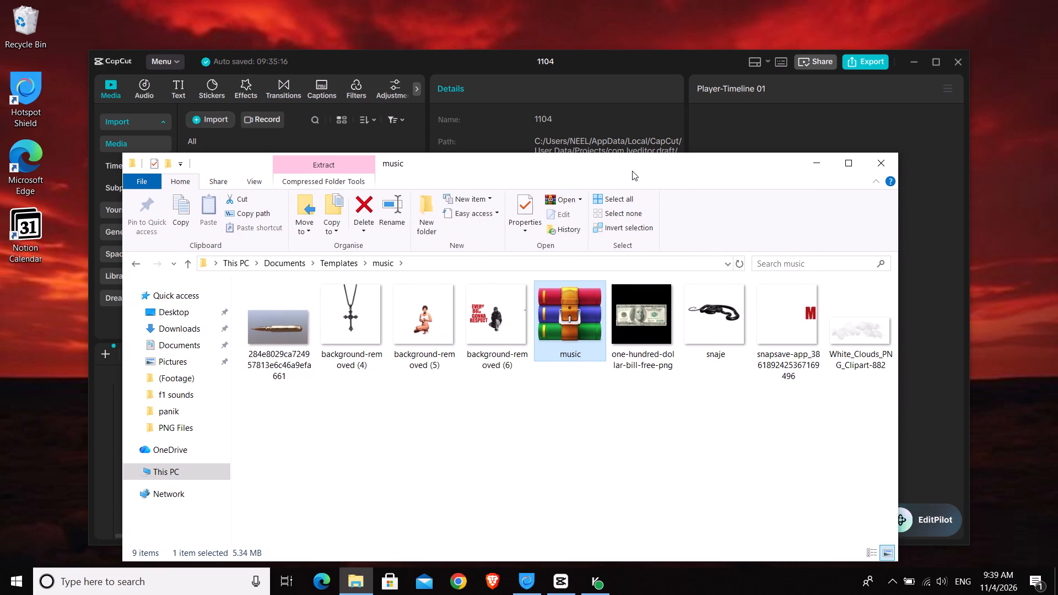
pyautogui.click(730, 332)
pyautogui.click(767, 329)
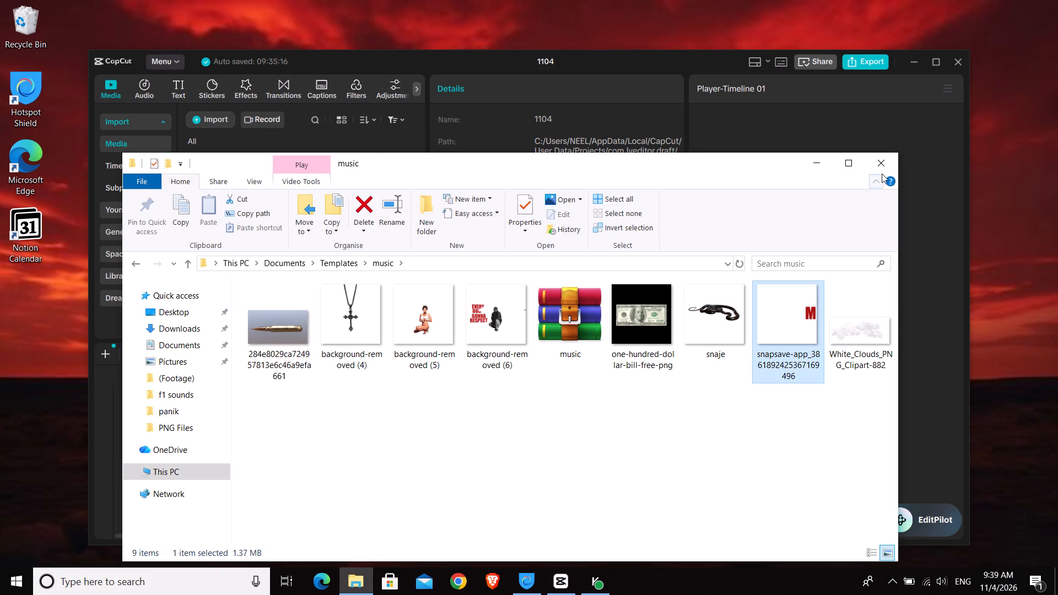
pyautogui.click(886, 160)
# Preview the background-removed (6) image in CapCut and look through the project's imported media.
pyautogui.click(349, 241)
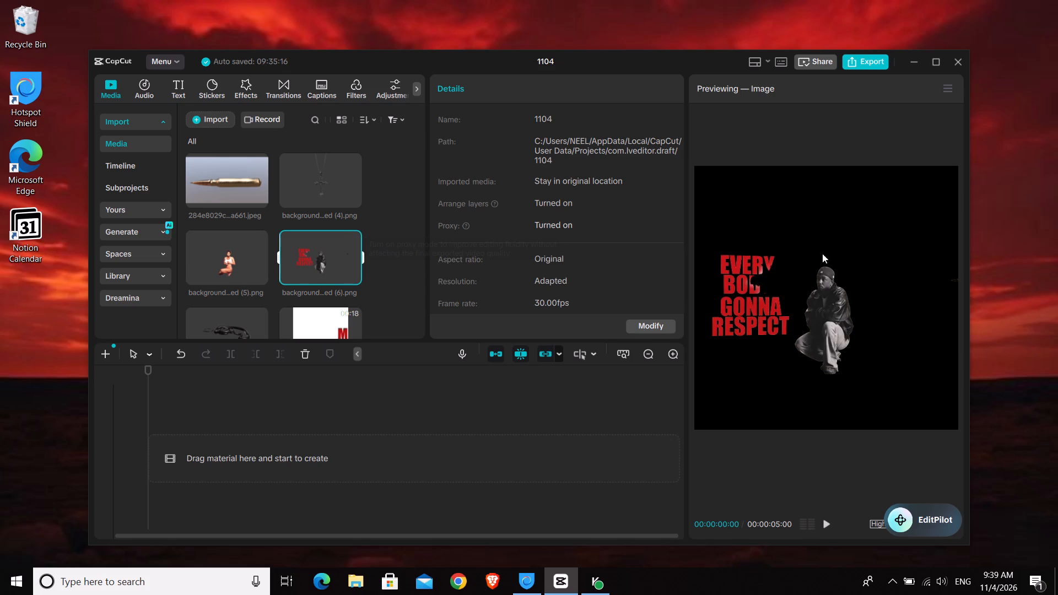
pyautogui.scroll(-1, 322, 253)
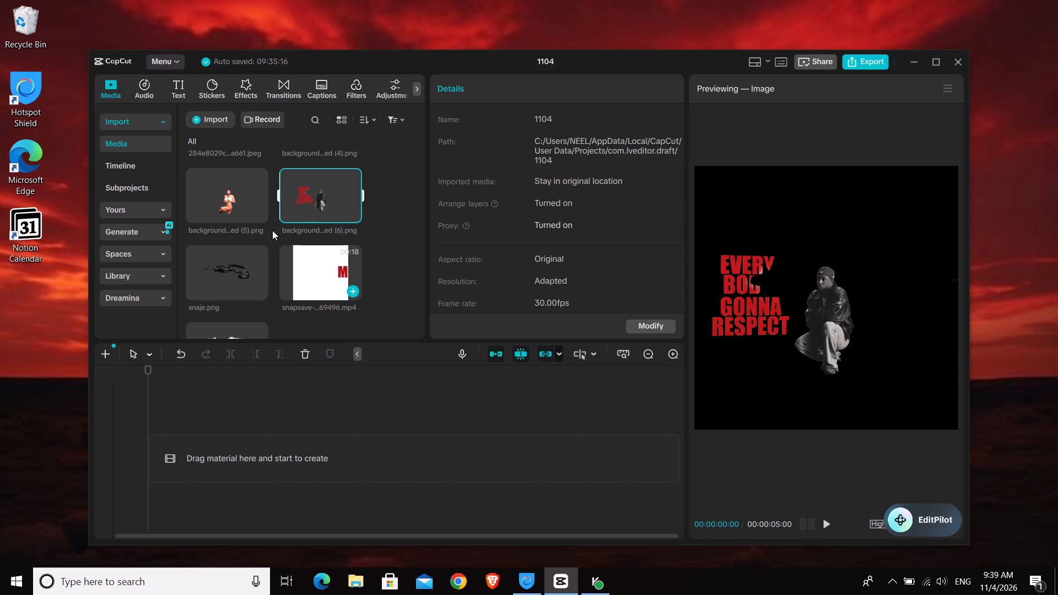
pyautogui.scroll(6, 280, 215)
pyautogui.scroll(-6, 276, 215)
pyautogui.scroll(5, 279, 215)
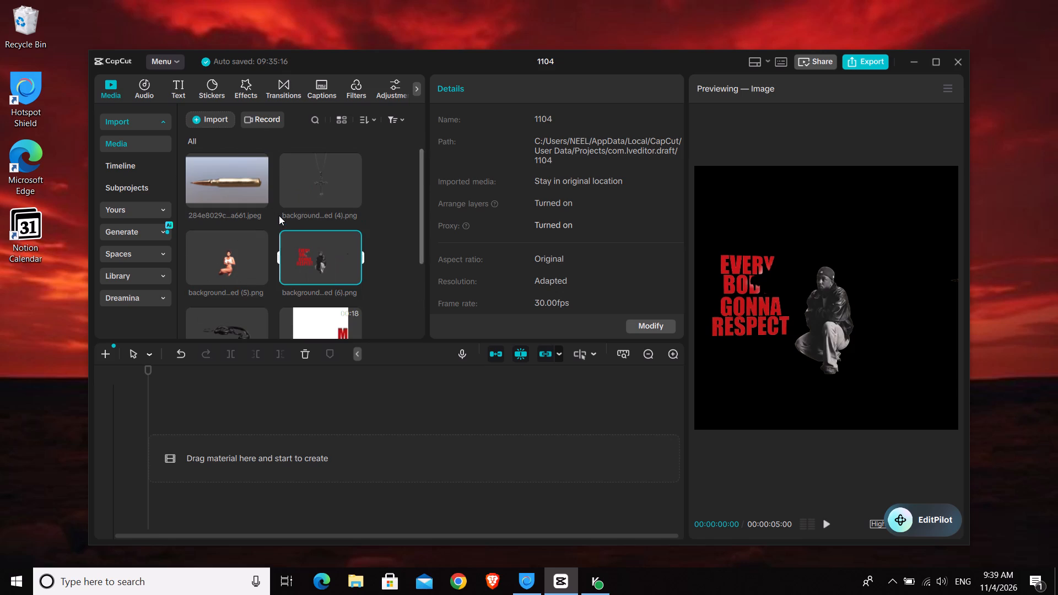
pyautogui.scroll(-3, 287, 220)
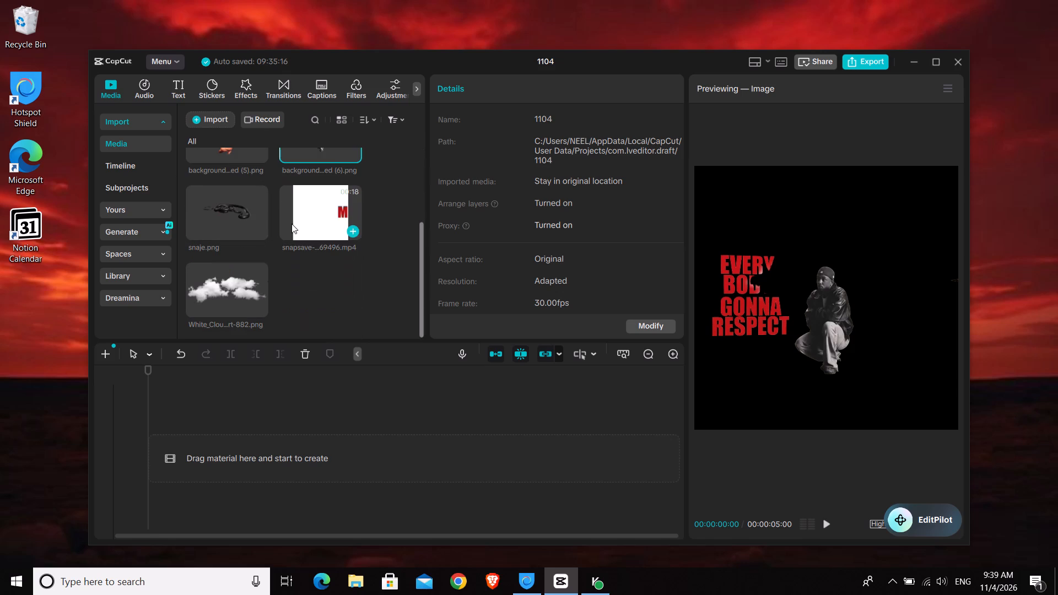
pyautogui.scroll(3, 278, 285)
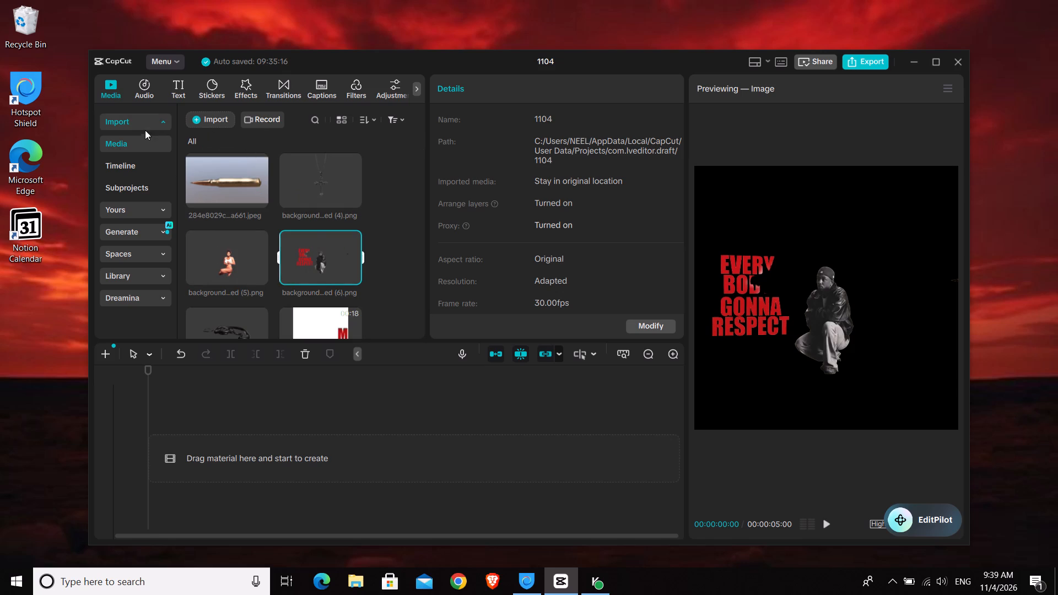
# Delete all imported media from the project.
pyautogui.scroll(-3, 330, 246)
pyautogui.moveTo(297, 285); pyautogui.dragTo(226, 244)
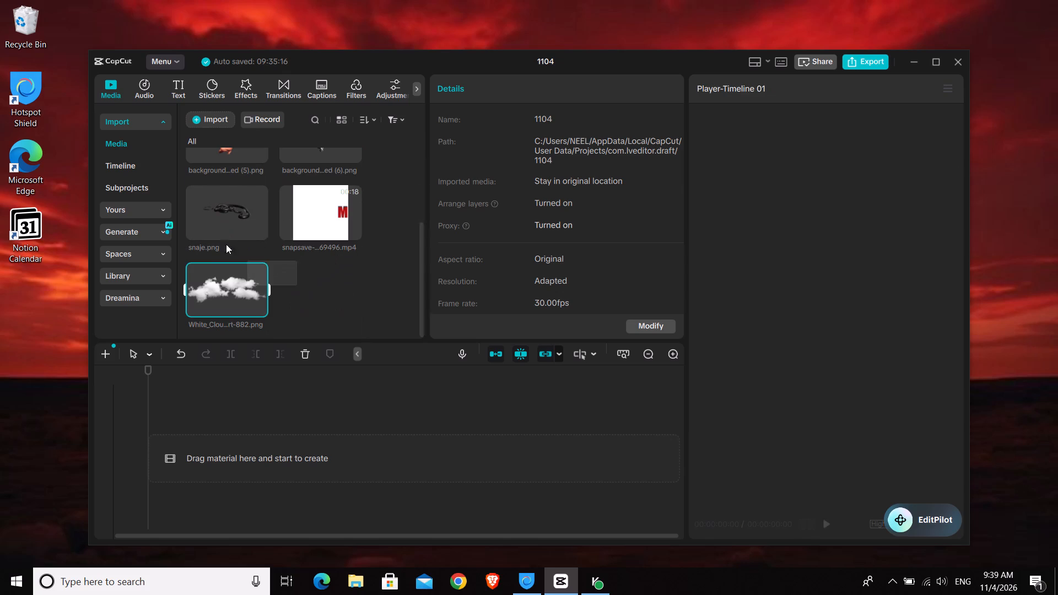
pyautogui.moveTo(226, 244); pyautogui.dragTo(235, 177)
pyautogui.scroll(5, 225, 183)
pyautogui.press('BackSpace')
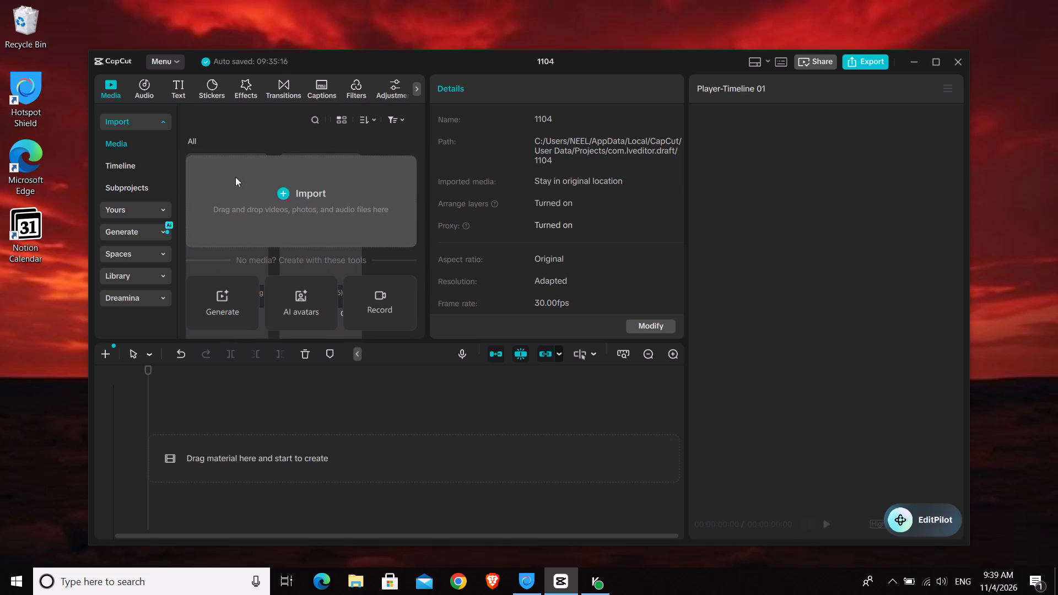
# Import all eight files from the music folder, including the one-hundred-dollar-bill image, into the project media and clear the selection.
pyautogui.click(294, 175)
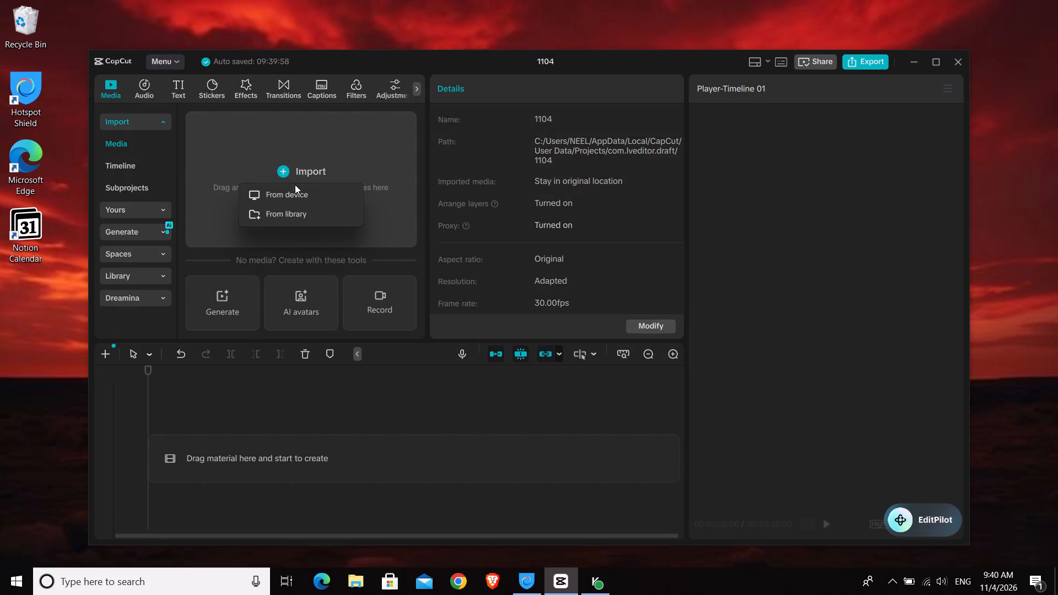
pyautogui.click(295, 193)
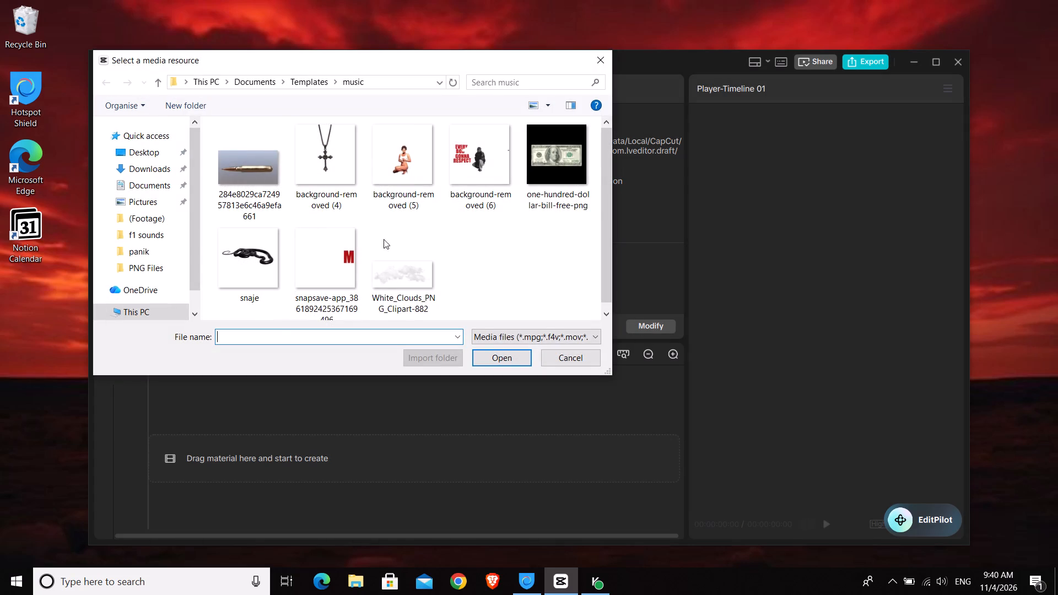
pyautogui.click(539, 183)
pyautogui.keyDown('ctrl'); pyautogui.click(388, 297); pyautogui.keyUp('ctrl')
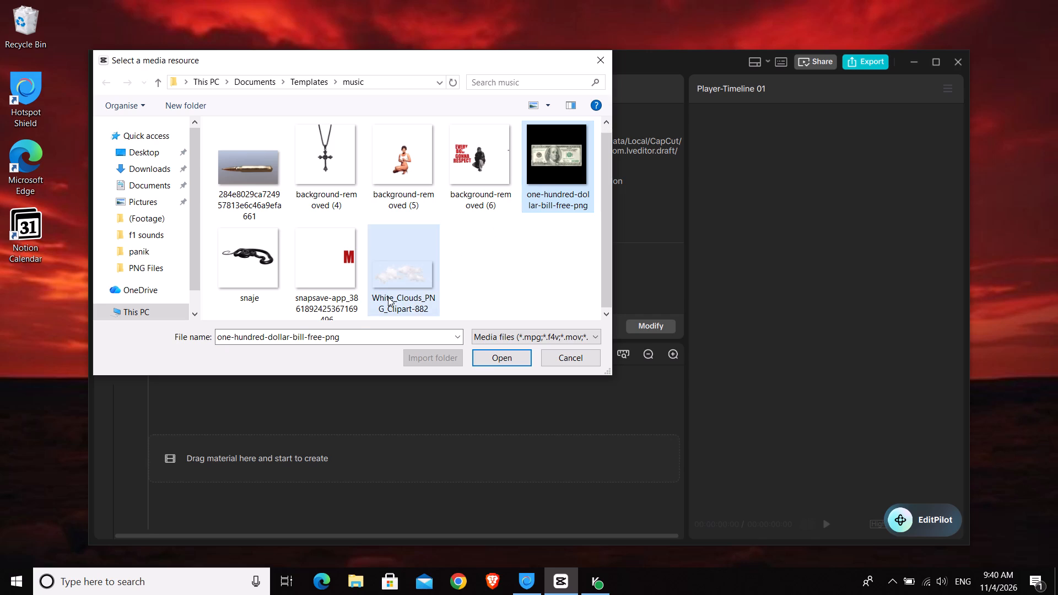
pyautogui.keyDown('ctrl'); pyautogui.click(497, 167); pyautogui.keyUp('ctrl')
pyautogui.keyDown('ctrl'); pyautogui.click(414, 168); pyautogui.keyUp('ctrl')
pyautogui.keyDown('ctrl'); pyautogui.click(322, 267); pyautogui.keyUp('ctrl')
pyautogui.keyDown('ctrl'); pyautogui.click(331, 160); pyautogui.keyUp('ctrl')
pyautogui.keyDown('ctrl'); pyautogui.click(230, 160); pyautogui.keyUp('ctrl')
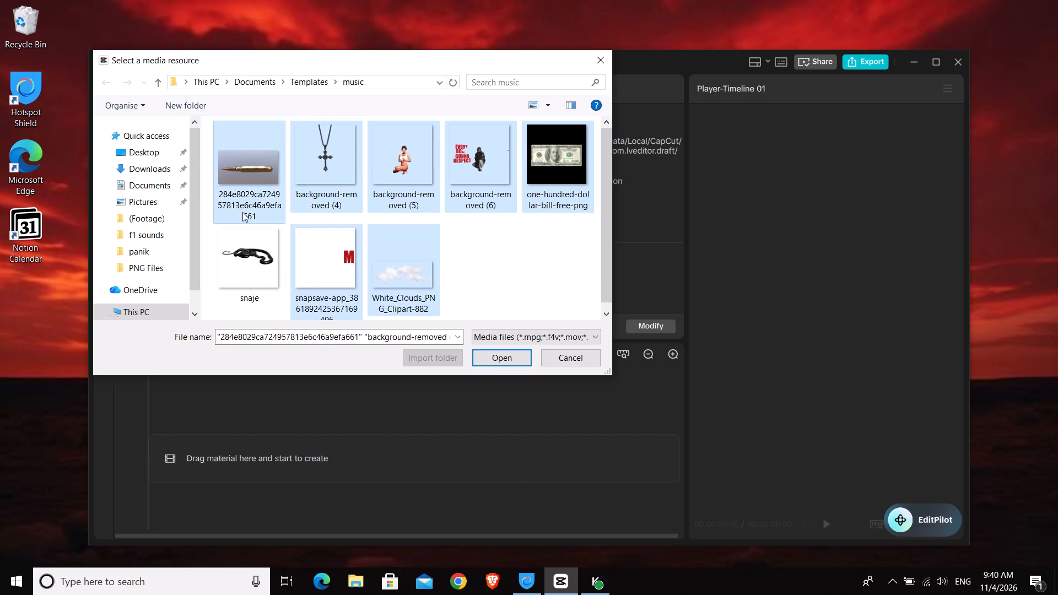
pyautogui.keyDown('ctrl'); pyautogui.click(244, 237); pyautogui.keyUp('ctrl')
pyautogui.click(515, 356)
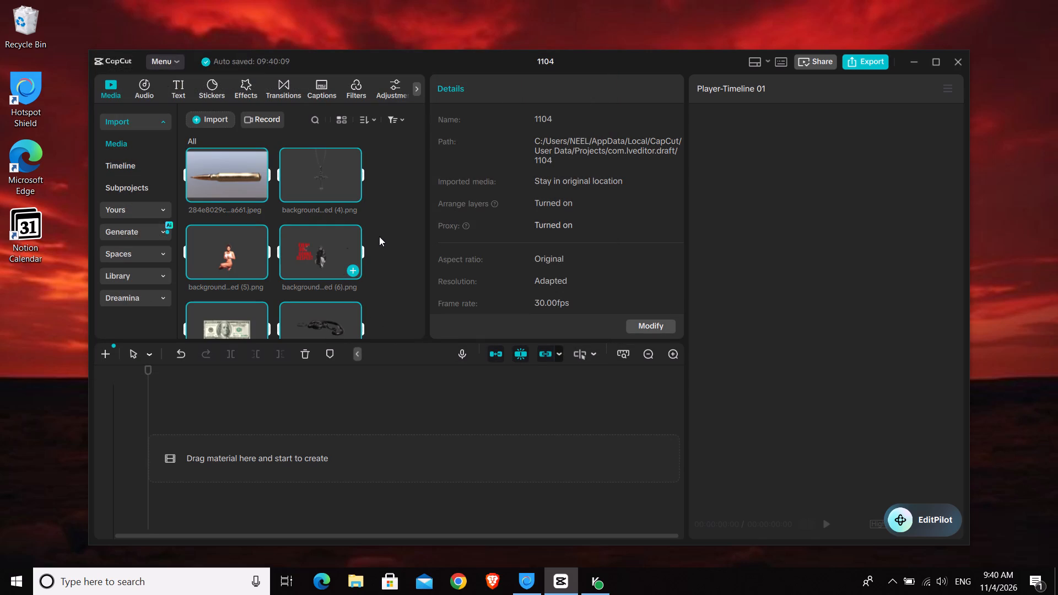
pyautogui.click(382, 235)
# Add the one-hundred-dollar-bill image to the timeline.
pyautogui.scroll(-3, 342, 241)
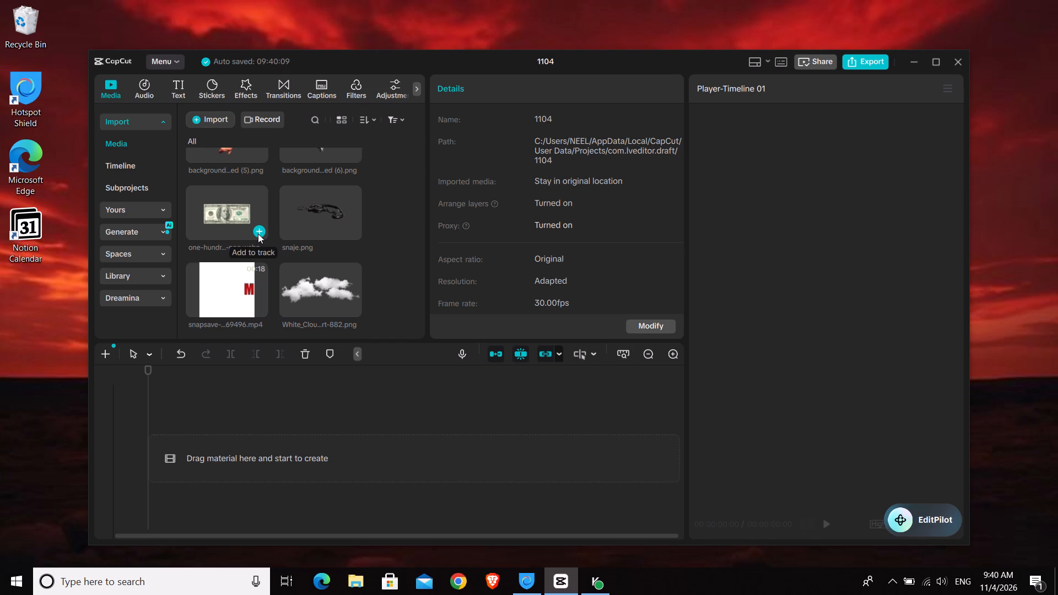
pyautogui.click(258, 234)
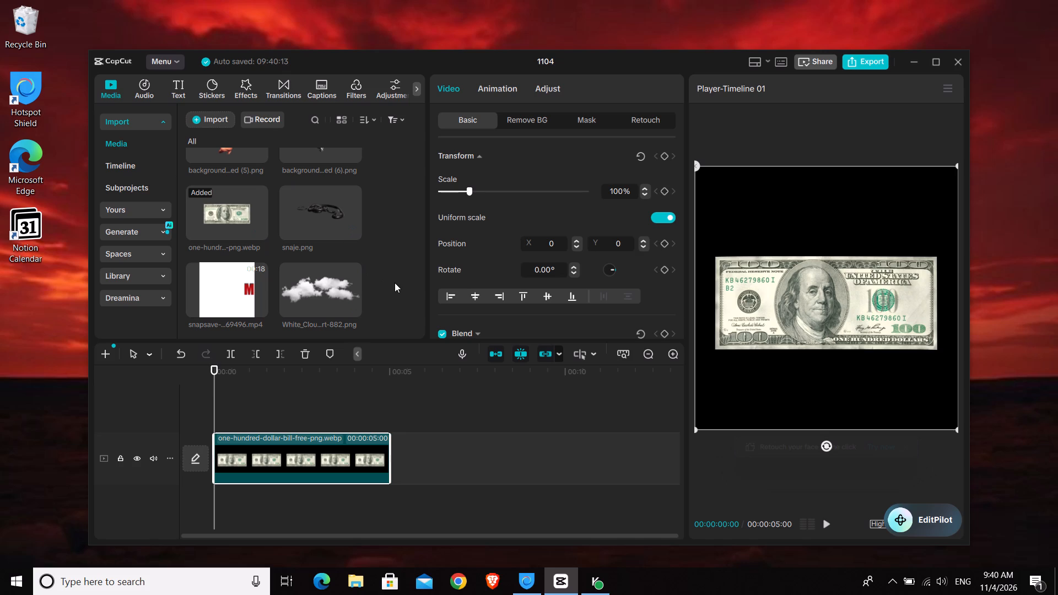
# Add a square from the sticker shapes to the start of the timeline.
pyautogui.click(214, 91)
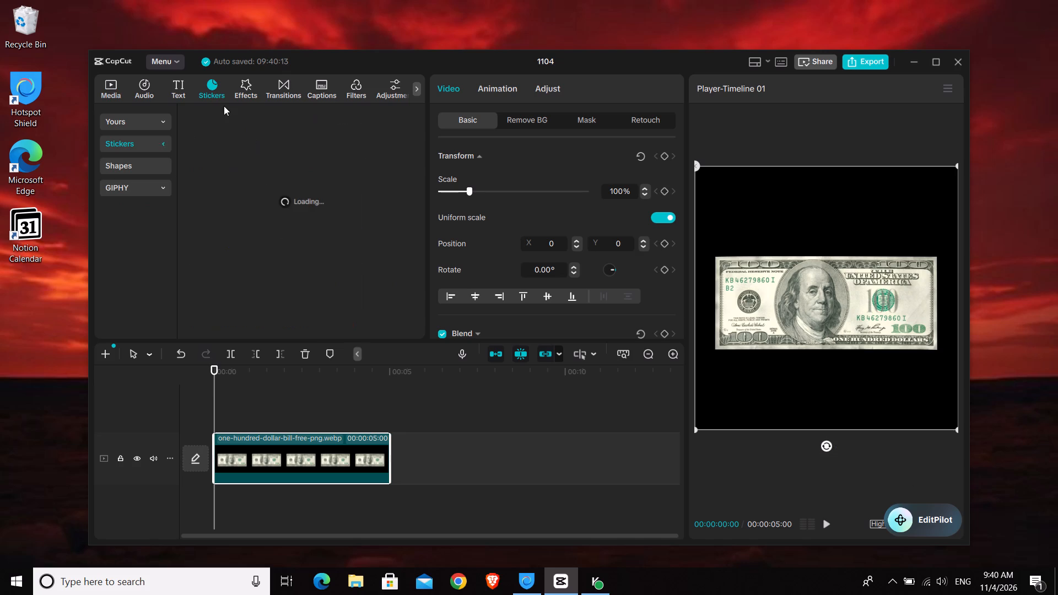
pyautogui.click(144, 163)
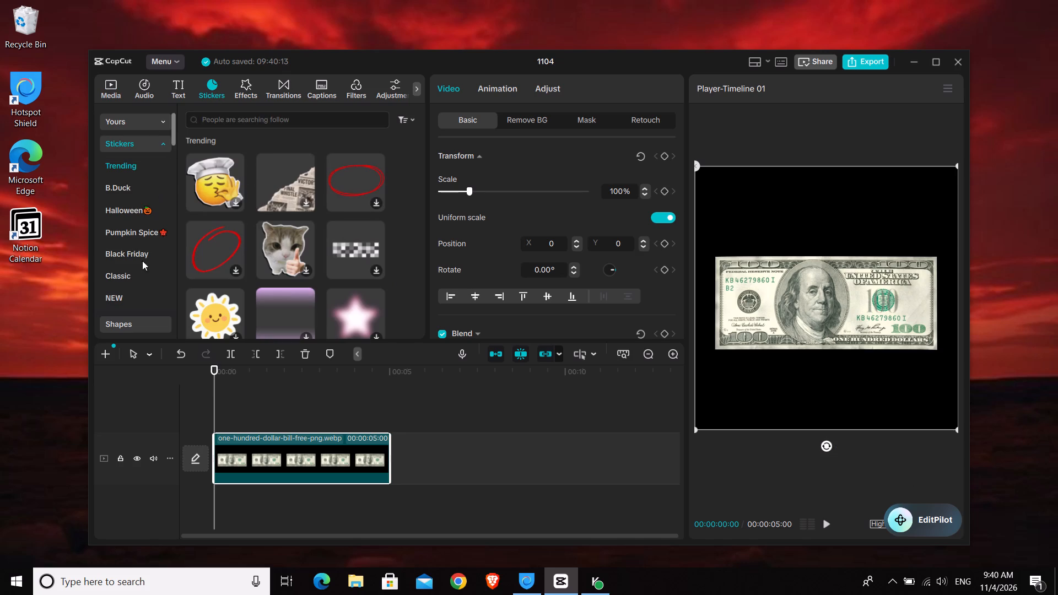
pyautogui.click(143, 332)
pyautogui.moveTo(204, 130); pyautogui.dragTo(219, 378)
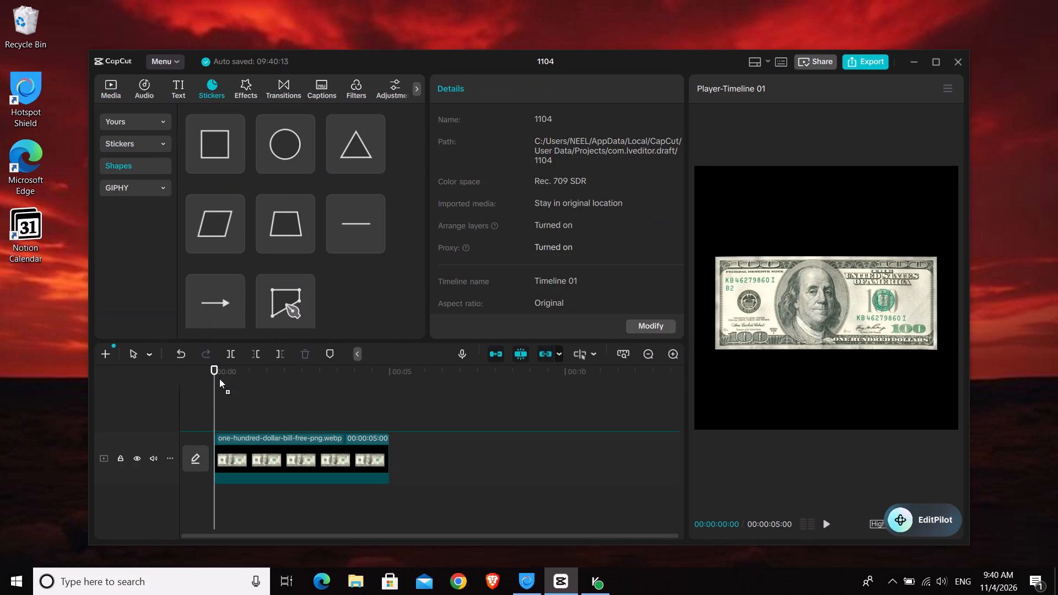
pyautogui.moveTo(219, 378); pyautogui.dragTo(211, 491)
# Move the one-hundred-dollar-bill clip to a track above the square shape, starting at the beginning of the timeline.
pyautogui.moveTo(248, 466); pyautogui.dragTo(258, 431)
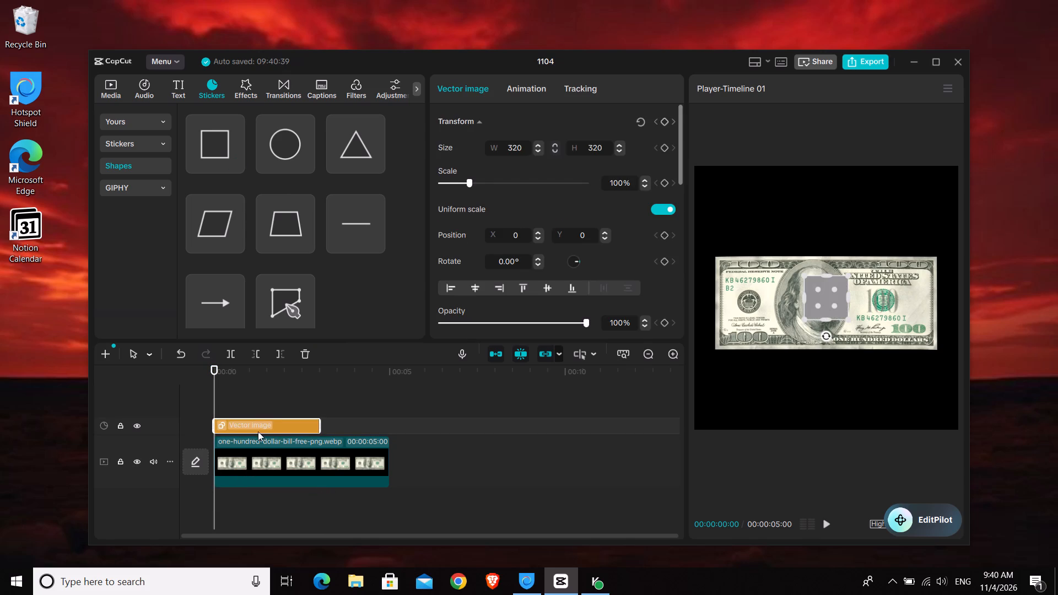
pyautogui.moveTo(258, 431); pyautogui.dragTo(244, 416)
pyautogui.moveTo(242, 451); pyautogui.dragTo(251, 450)
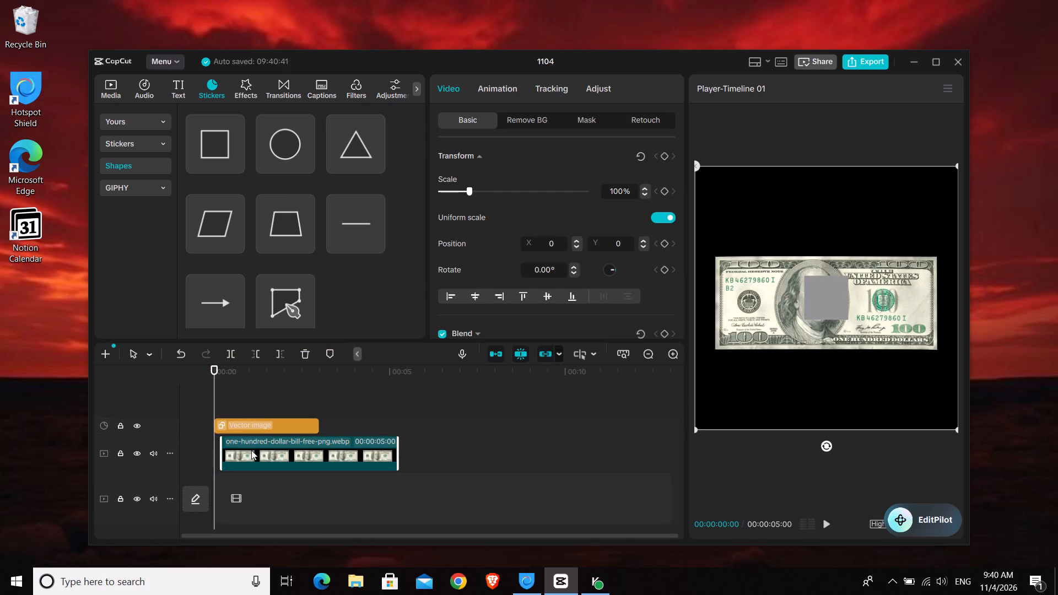
pyautogui.moveTo(251, 450); pyautogui.dragTo(245, 416)
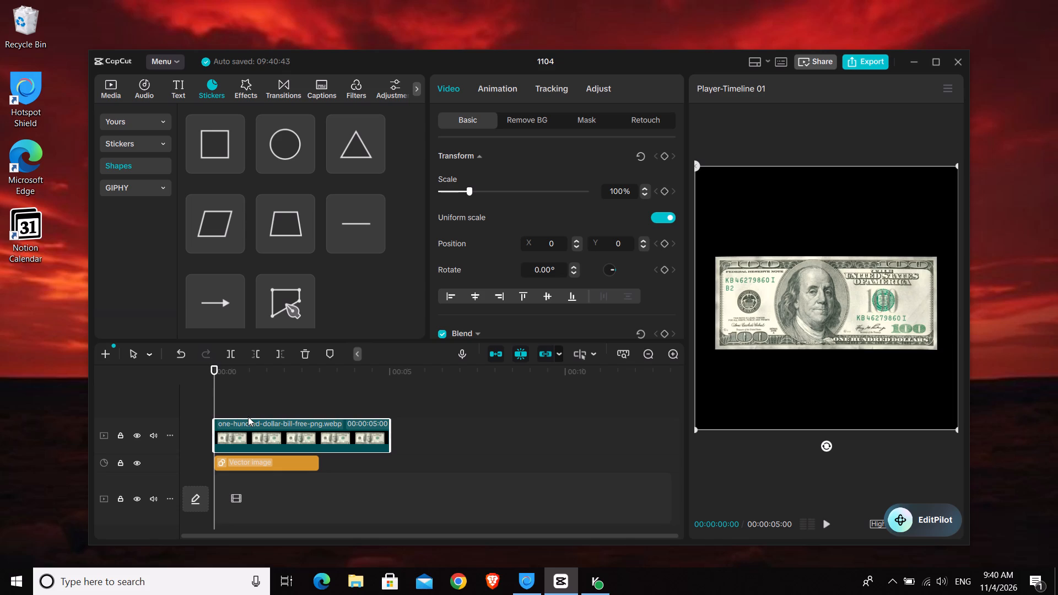
# Switch to Brave, open the assets folder linked in the tutorial video's description, and preview the snapsave-app MP4.
pyautogui.click(246, 468)
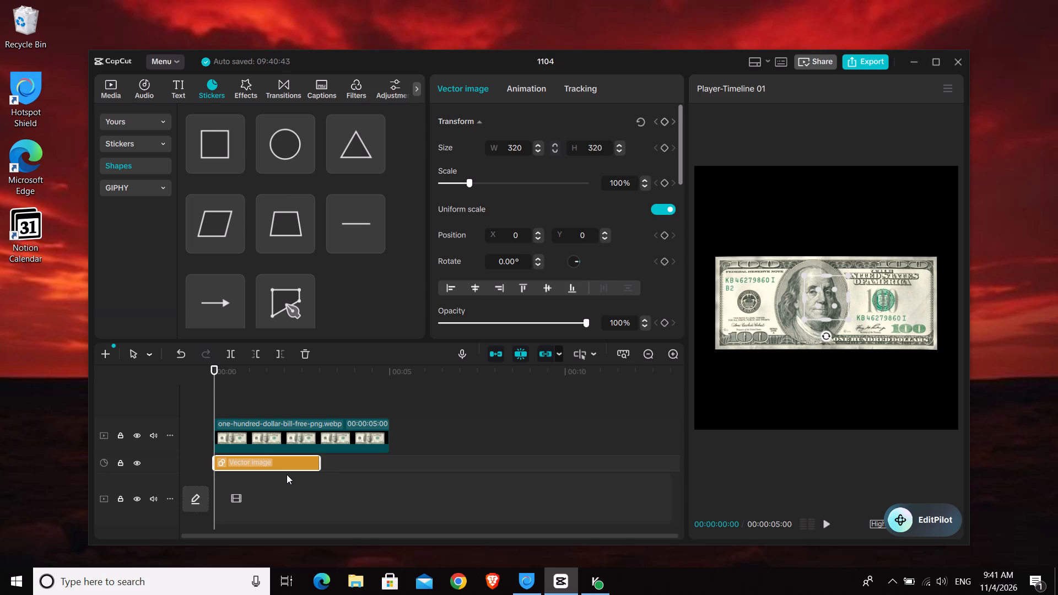
pyautogui.click(502, 576)
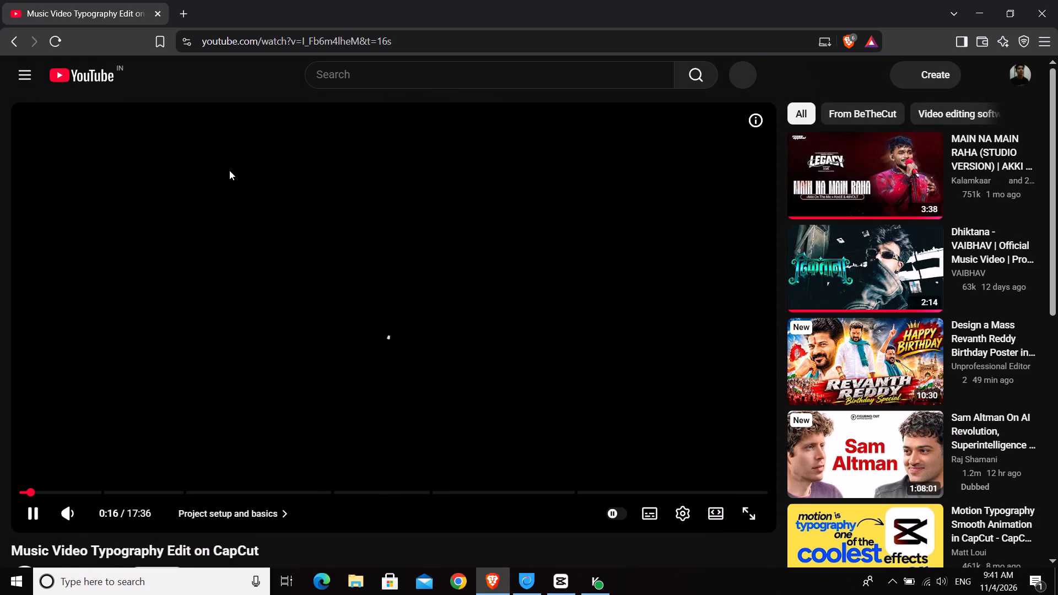
pyautogui.click(229, 170)
pyautogui.scroll(-2, 288, 272)
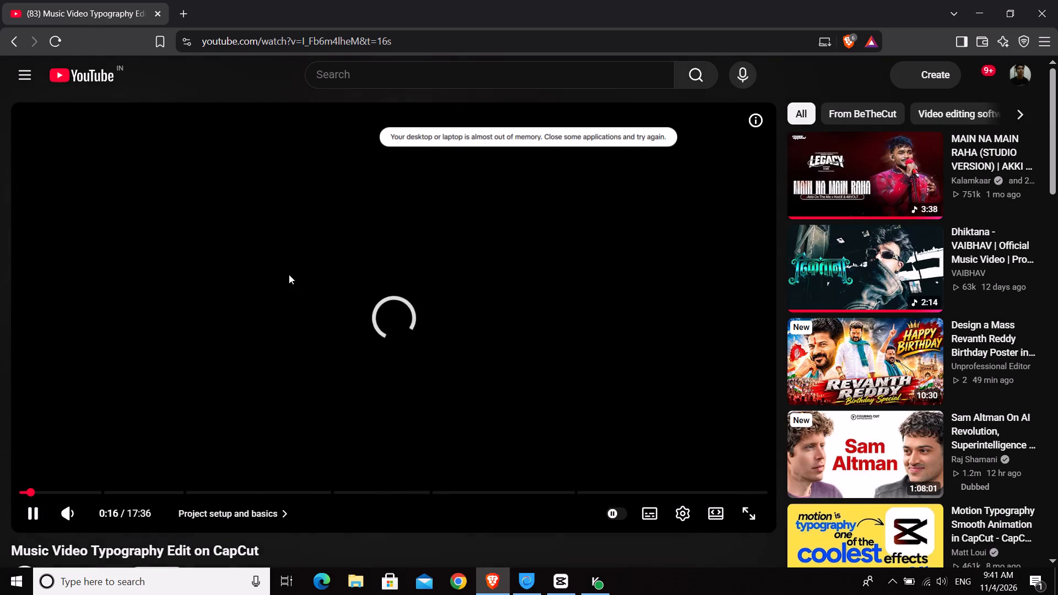
pyautogui.scroll(-3, 289, 274)
pyautogui.click(213, 283)
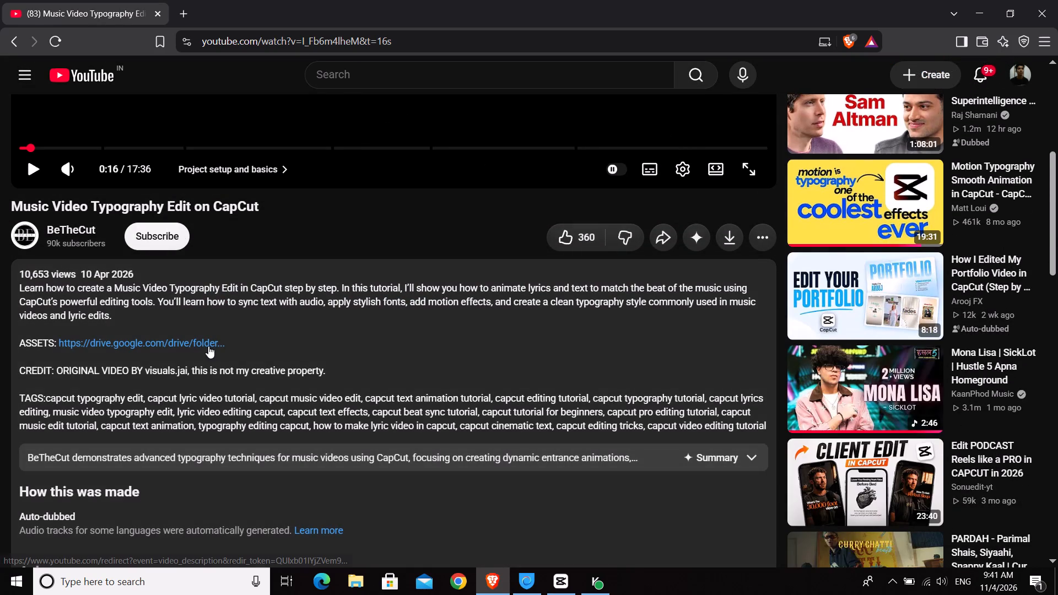
pyautogui.click(208, 346)
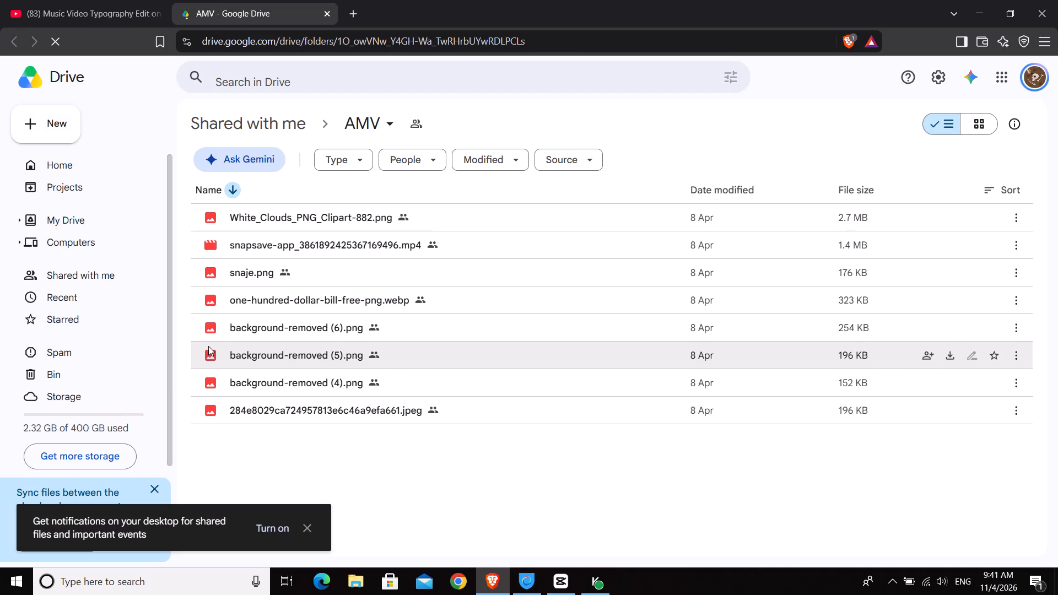
pyautogui.scroll(-3, 410, 339)
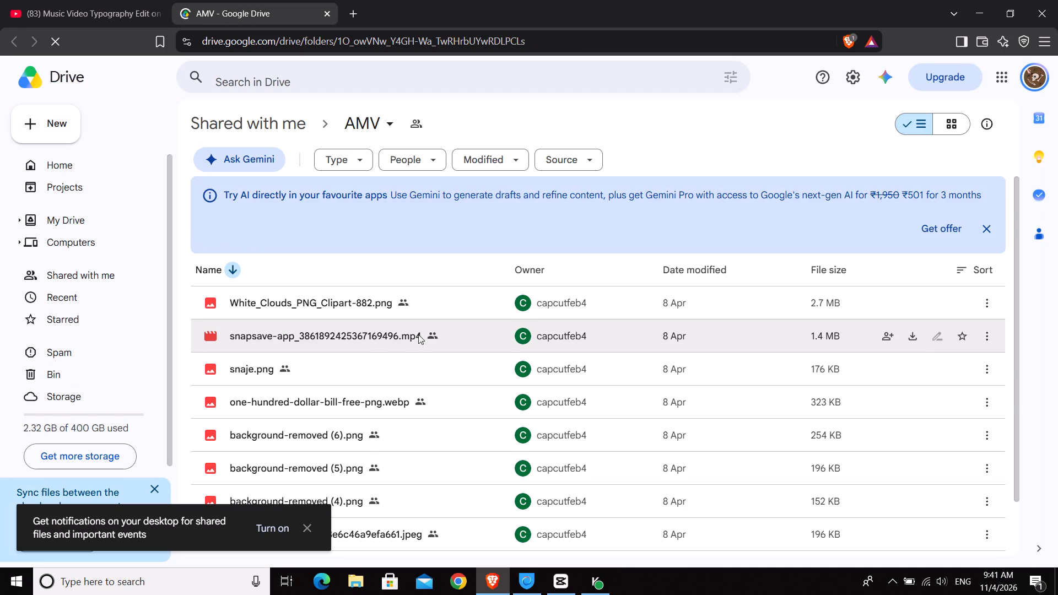
pyautogui.scroll(-1, 419, 342)
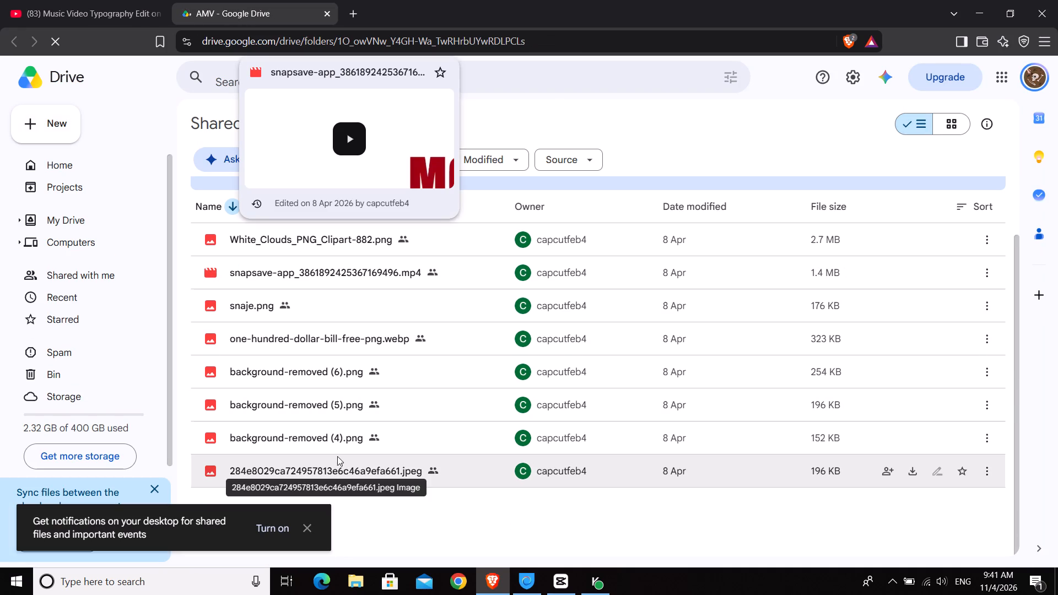
pyautogui.scroll(1, 357, 410)
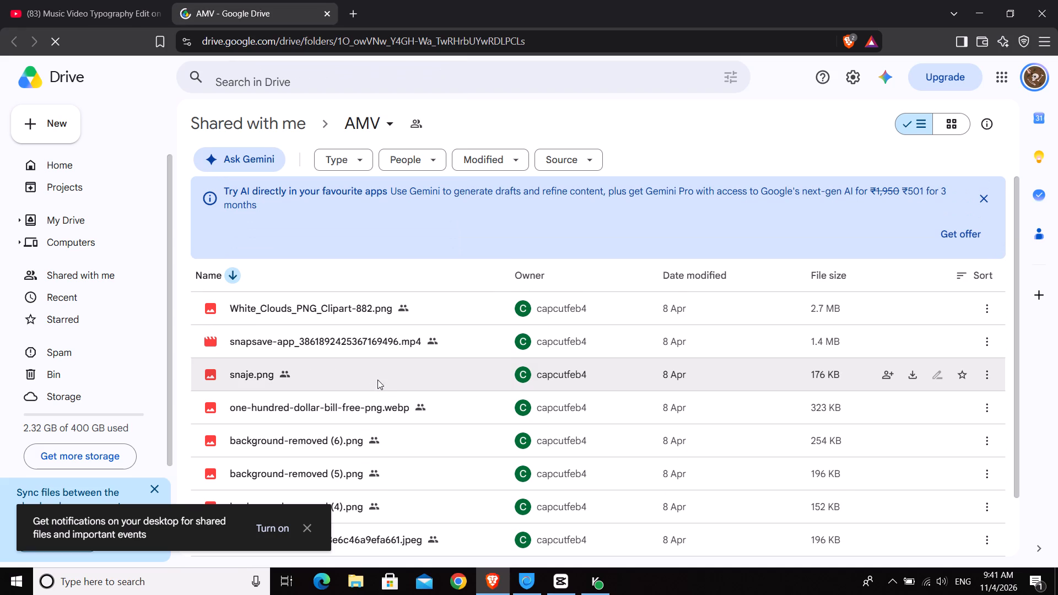
pyautogui.doubleClick(427, 352)
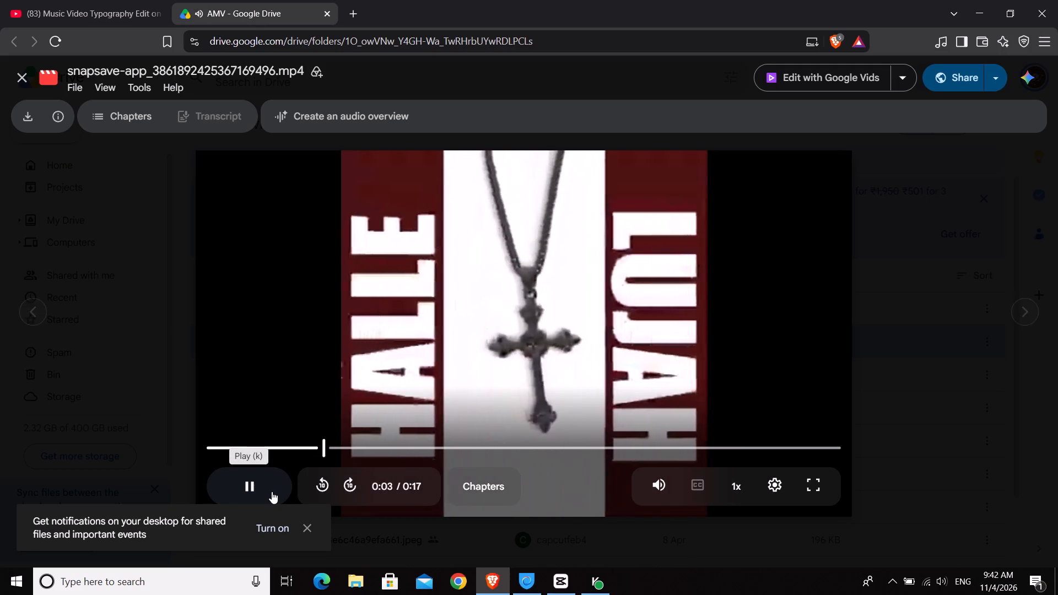
pyautogui.click(26, 79)
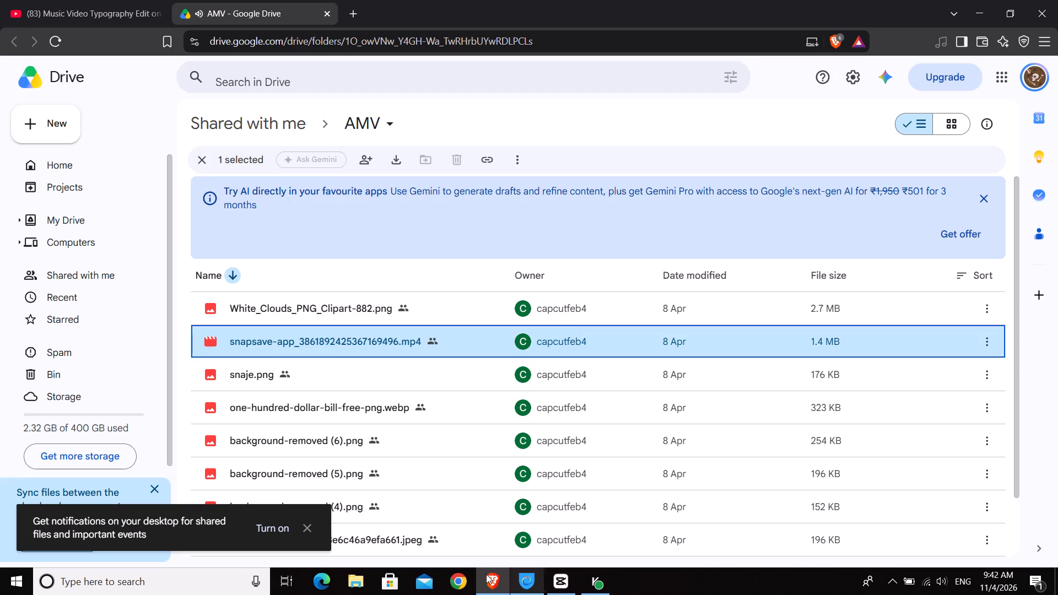
pyautogui.click(367, 592)
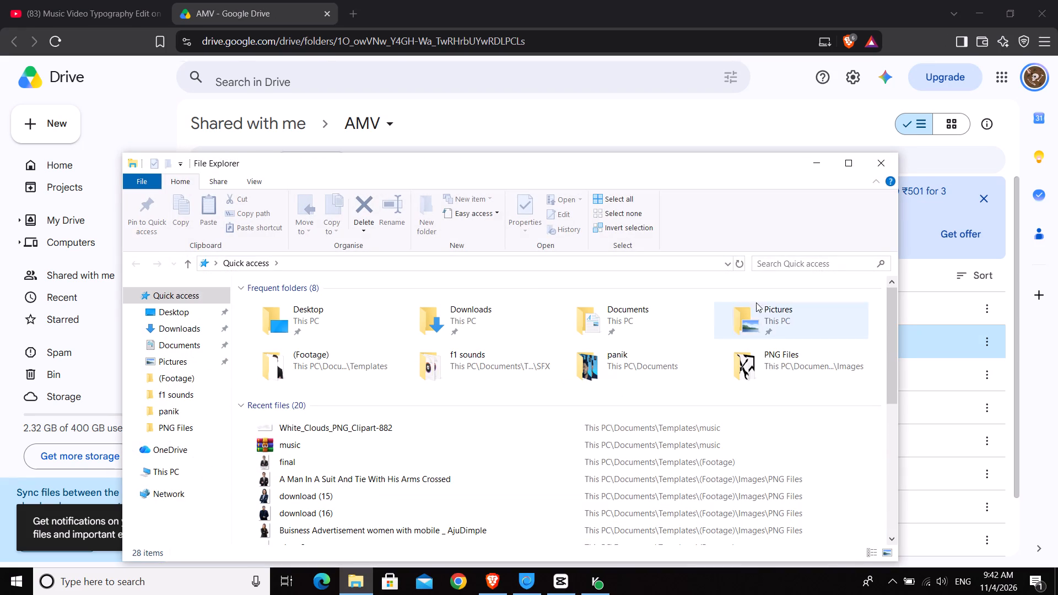
pyautogui.click(878, 159)
# Return to CapCut and add the snapsave-app video after the bill clip on its track, starting at about 9 seconds.
pyautogui.click(567, 585)
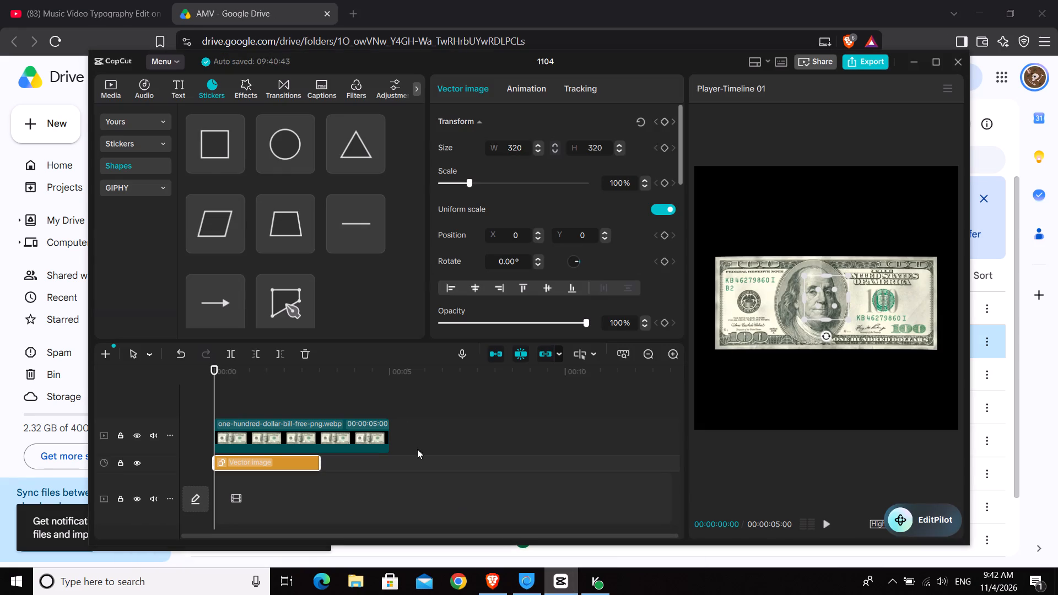
pyautogui.click(106, 84)
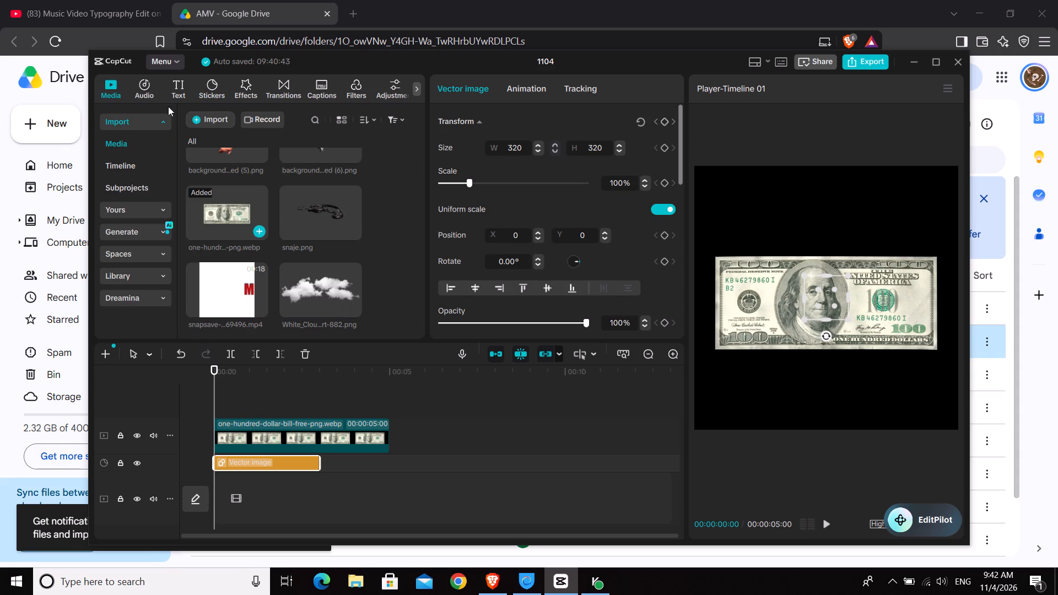
pyautogui.click(1057, 0)
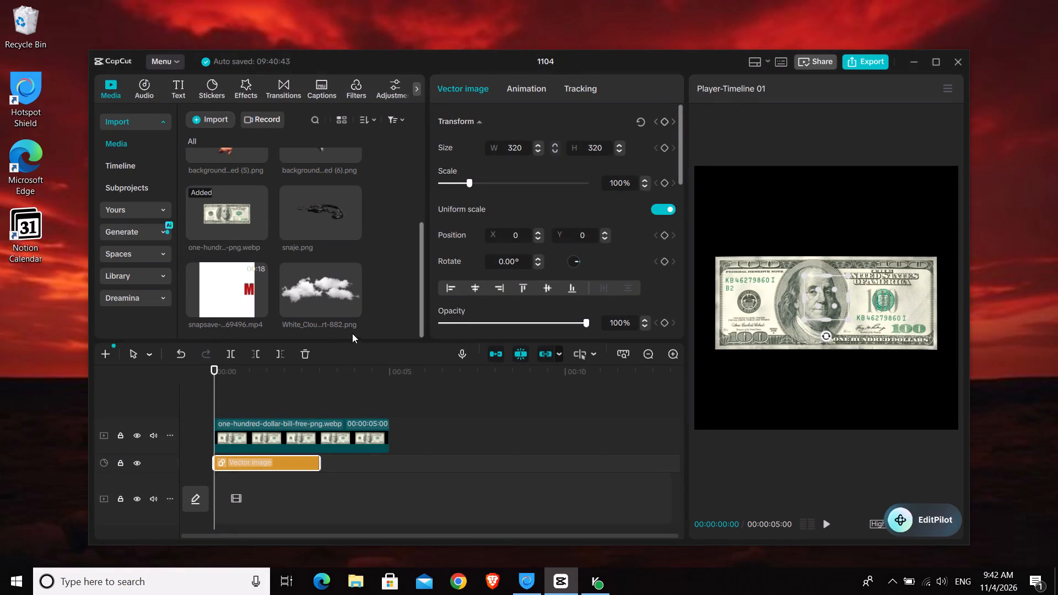
pyautogui.moveTo(207, 293); pyautogui.dragTo(406, 439)
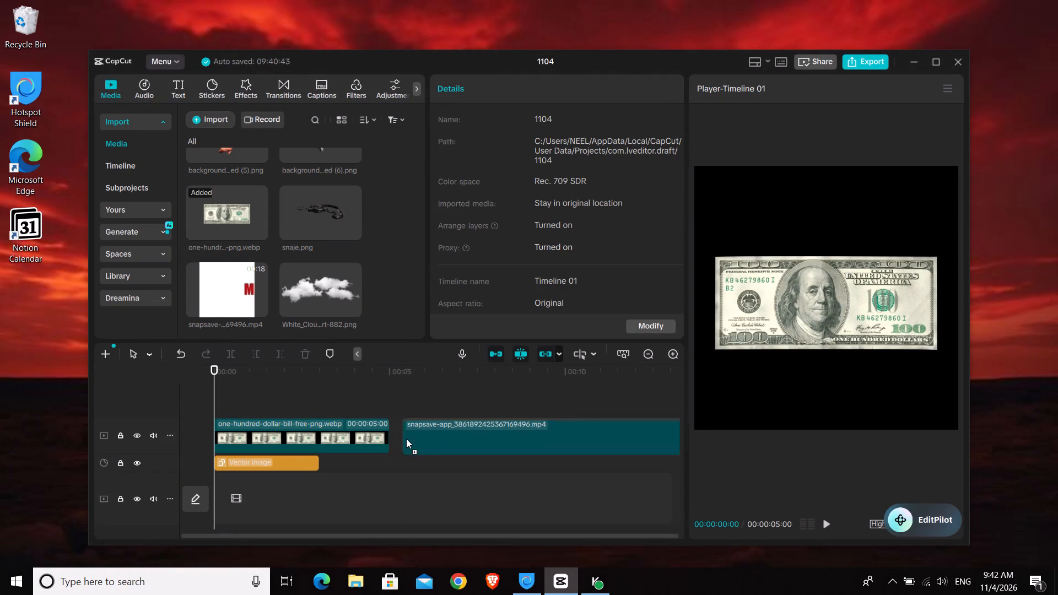
pyautogui.moveTo(406, 439); pyautogui.dragTo(446, 450)
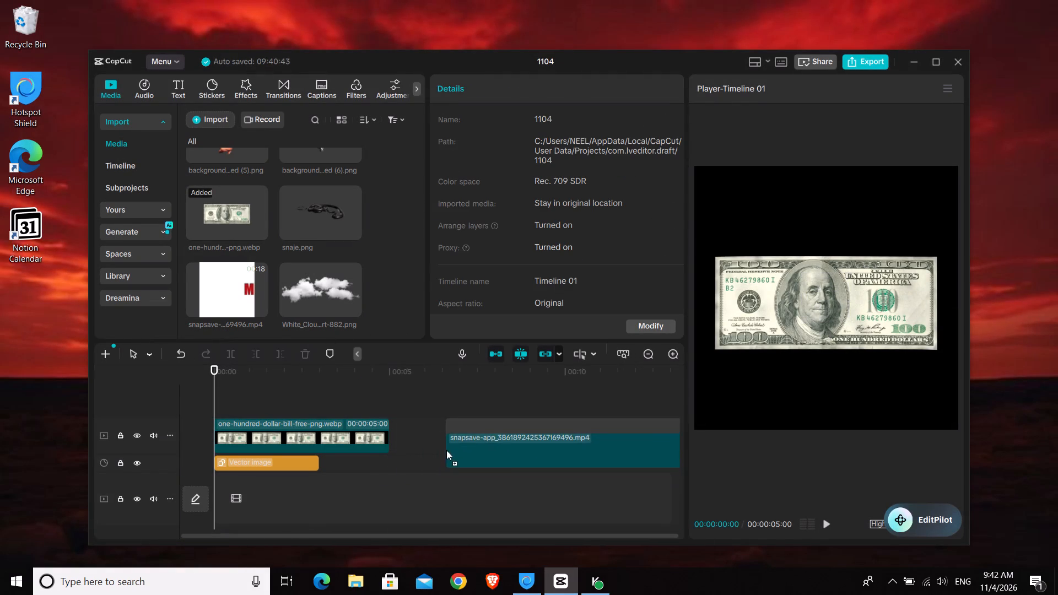
pyautogui.moveTo(446, 450); pyautogui.dragTo(530, 428)
pyautogui.click(549, 393)
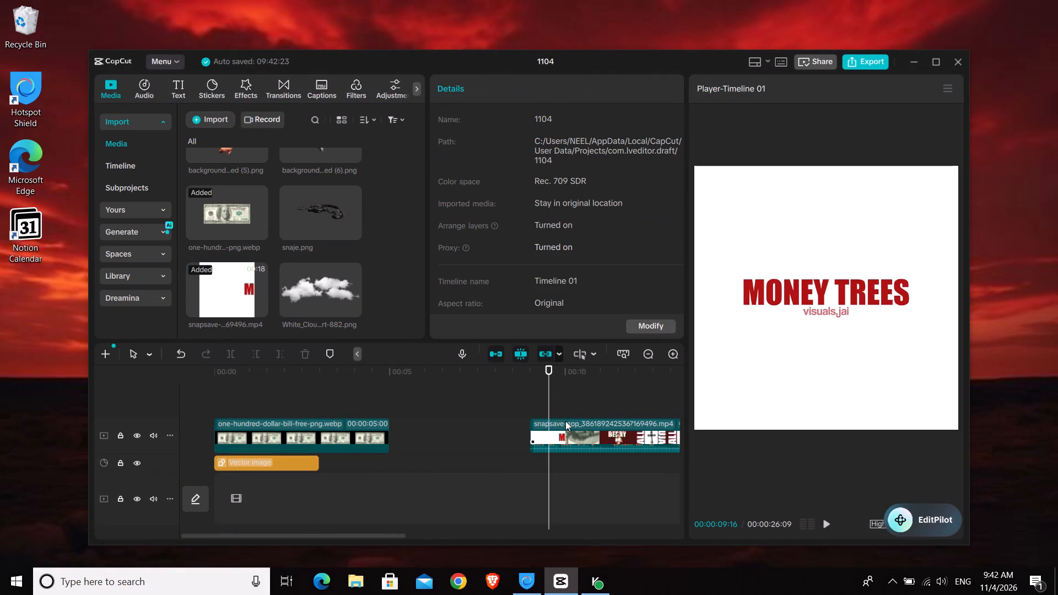
# Extract the audio from the snapsave-app video clip.
pyautogui.click(566, 436)
pyautogui.rightClick(566, 436)
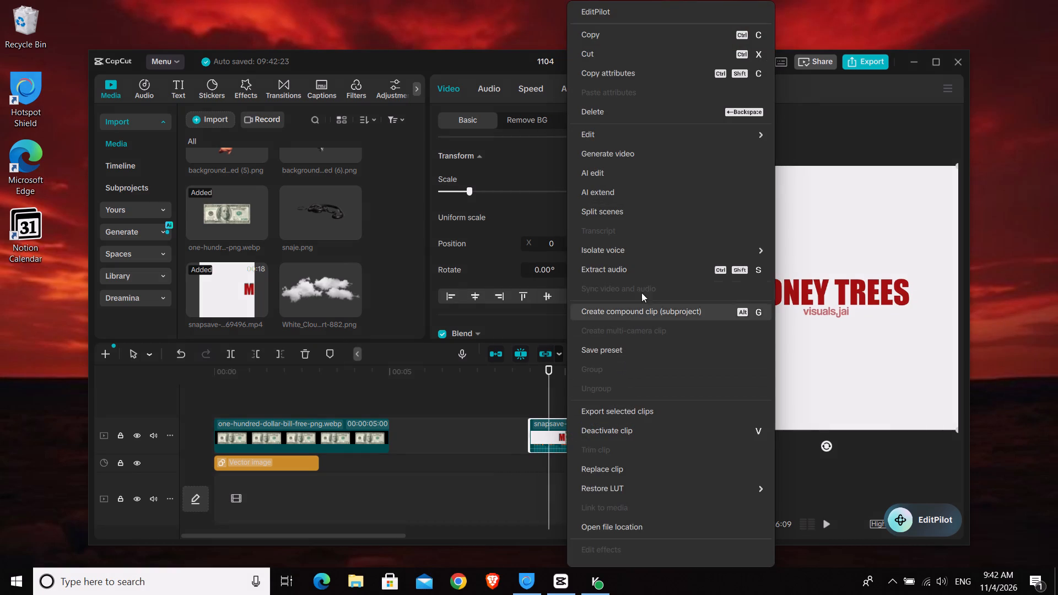
pyautogui.click(627, 263)
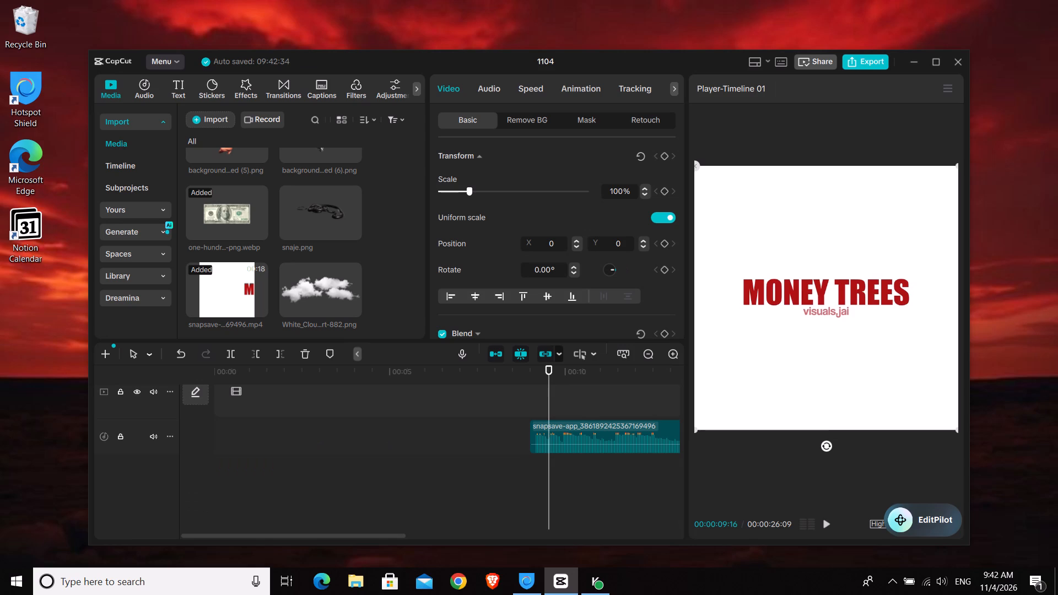
# Move the extracted snapsave-app audio clip to the start of the timeline.
pyautogui.moveTo(589, 429); pyautogui.dragTo(355, 415)
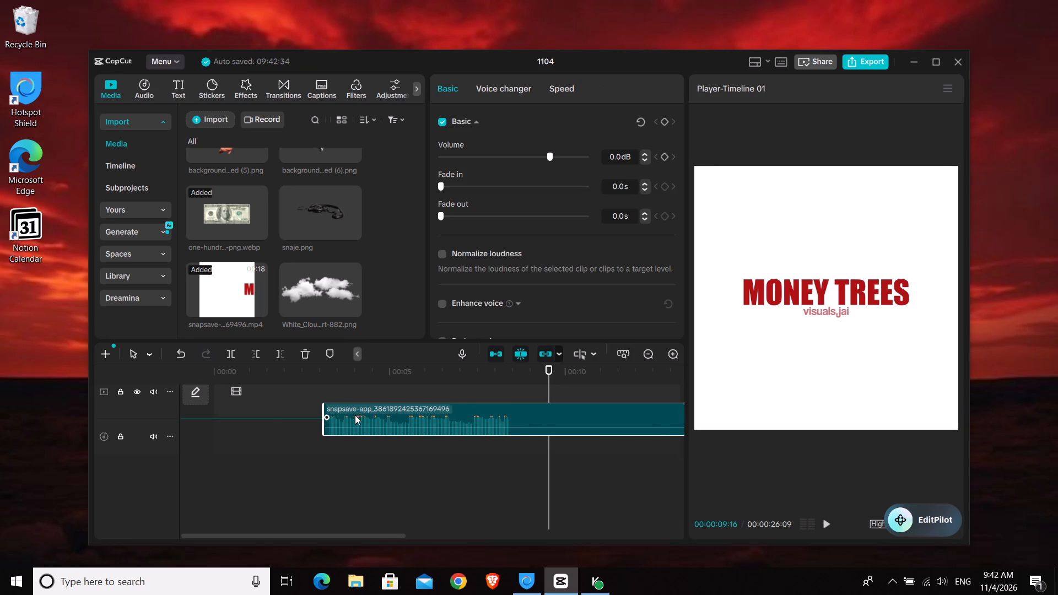
pyautogui.moveTo(355, 415); pyautogui.dragTo(272, 430)
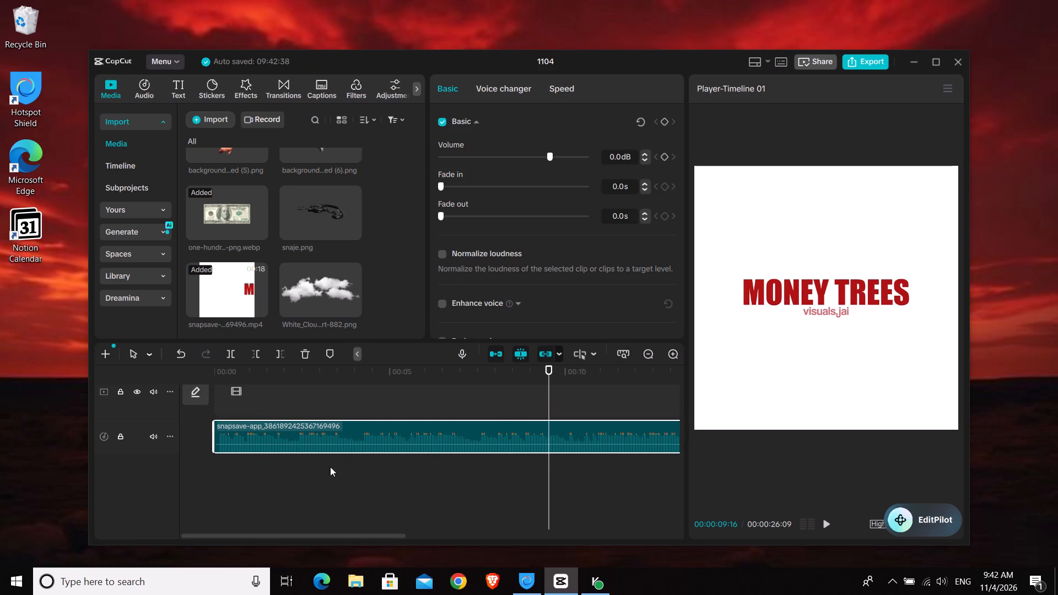
pyautogui.scroll(2, 353, 470)
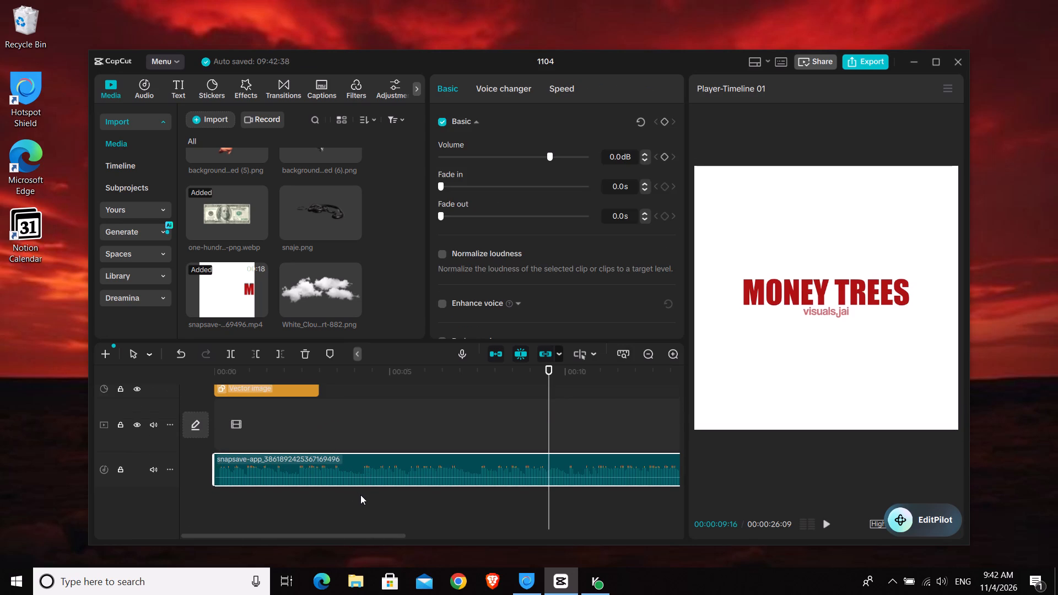
pyautogui.scroll(6, 412, 512)
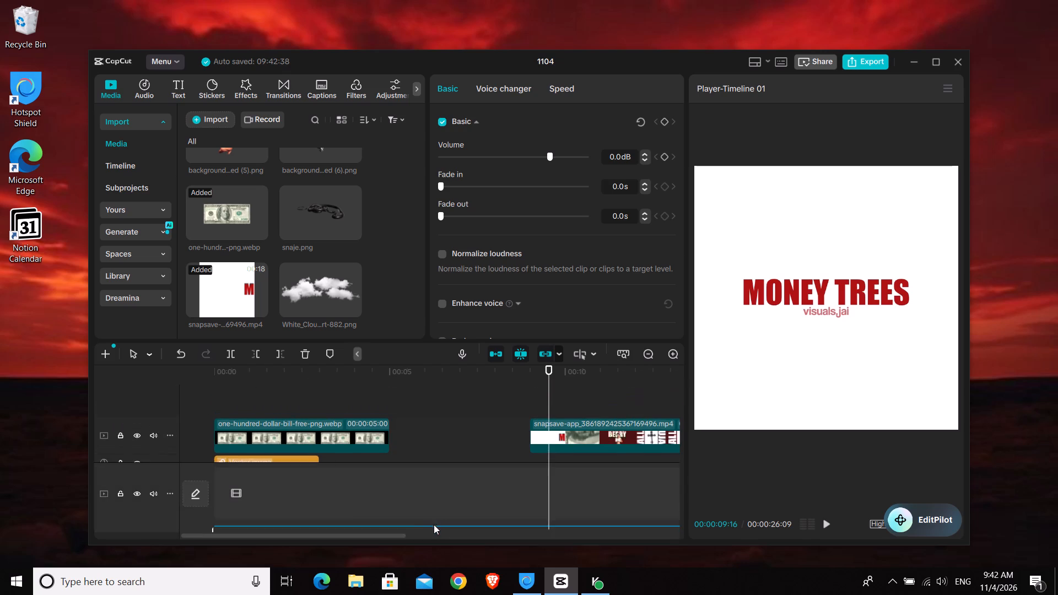
pyautogui.scroll(-1, 438, 525)
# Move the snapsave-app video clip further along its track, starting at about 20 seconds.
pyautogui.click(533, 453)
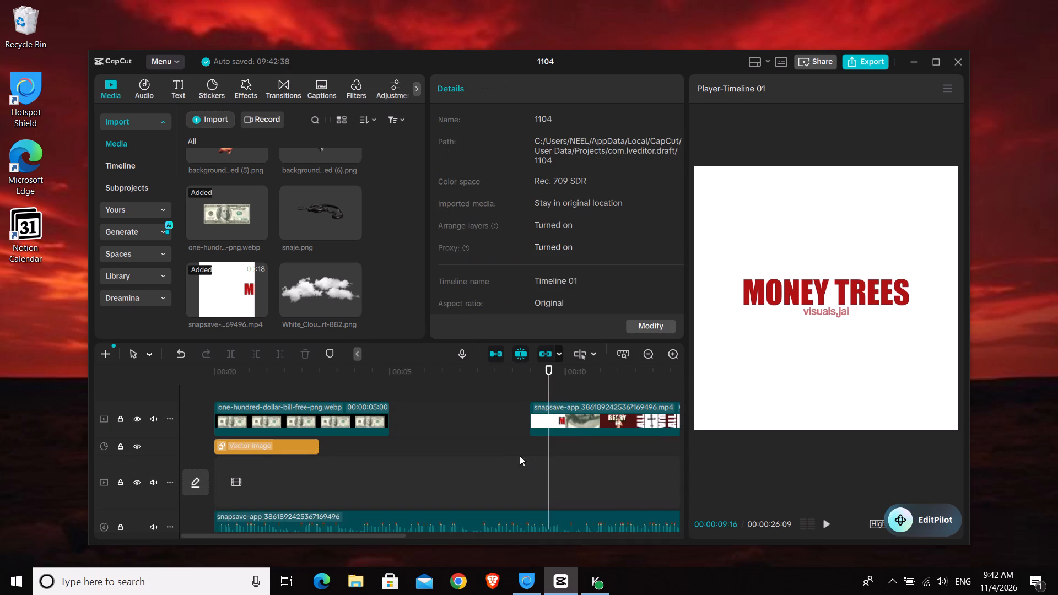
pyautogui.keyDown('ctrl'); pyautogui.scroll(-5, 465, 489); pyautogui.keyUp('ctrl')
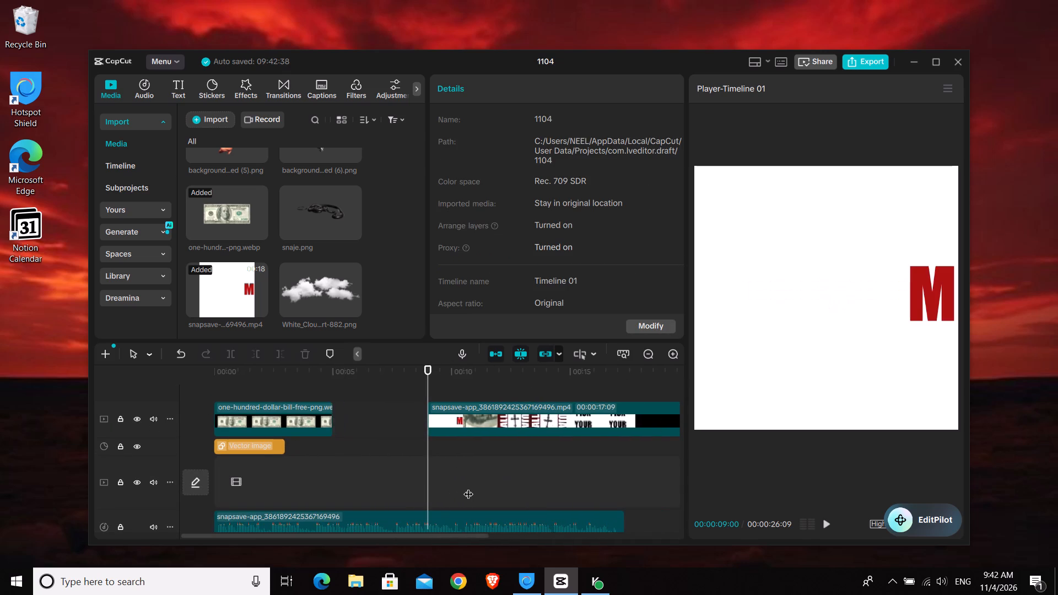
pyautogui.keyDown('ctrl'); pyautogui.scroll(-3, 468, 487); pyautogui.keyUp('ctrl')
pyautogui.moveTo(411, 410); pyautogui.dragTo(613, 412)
# Maximize the editor window and play back the opening of the snapsave-app video clip.
pyautogui.click(942, 64)
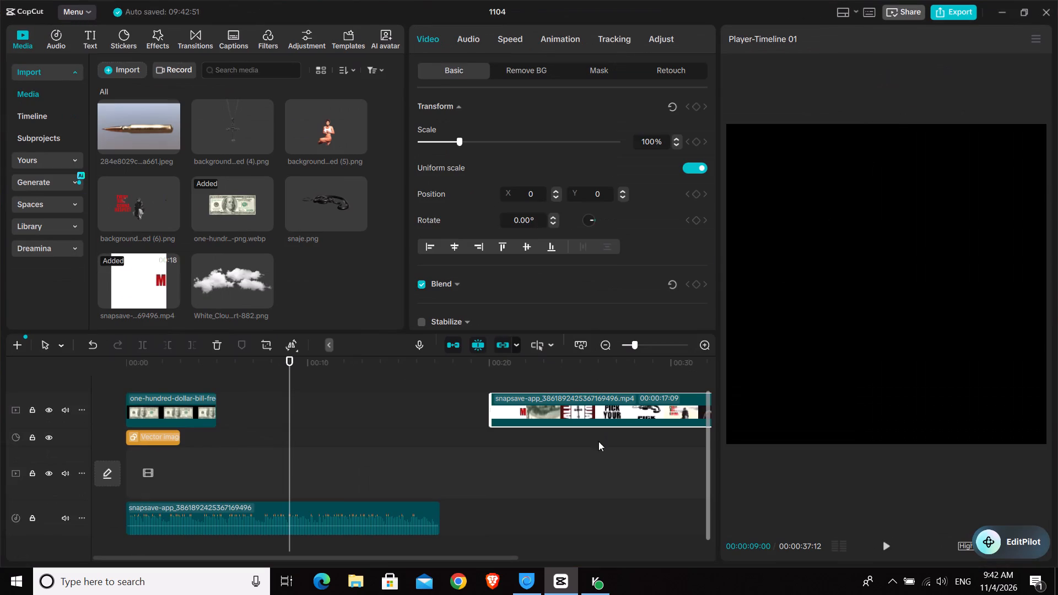
pyautogui.click(492, 456)
pyautogui.press('space')
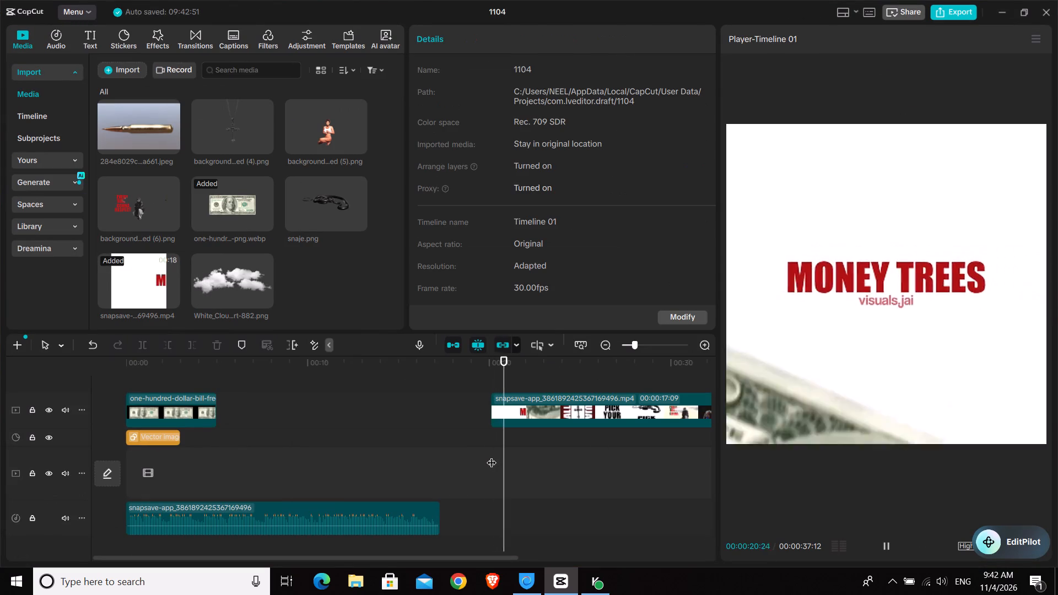
pyautogui.press('space')
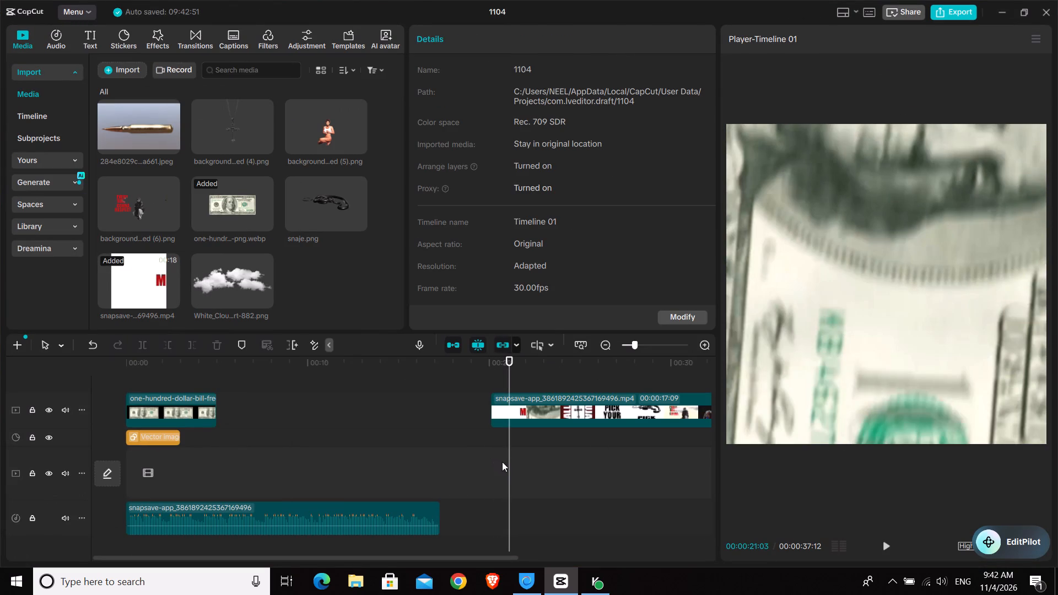
pyautogui.moveTo(510, 466); pyautogui.dragTo(492, 465)
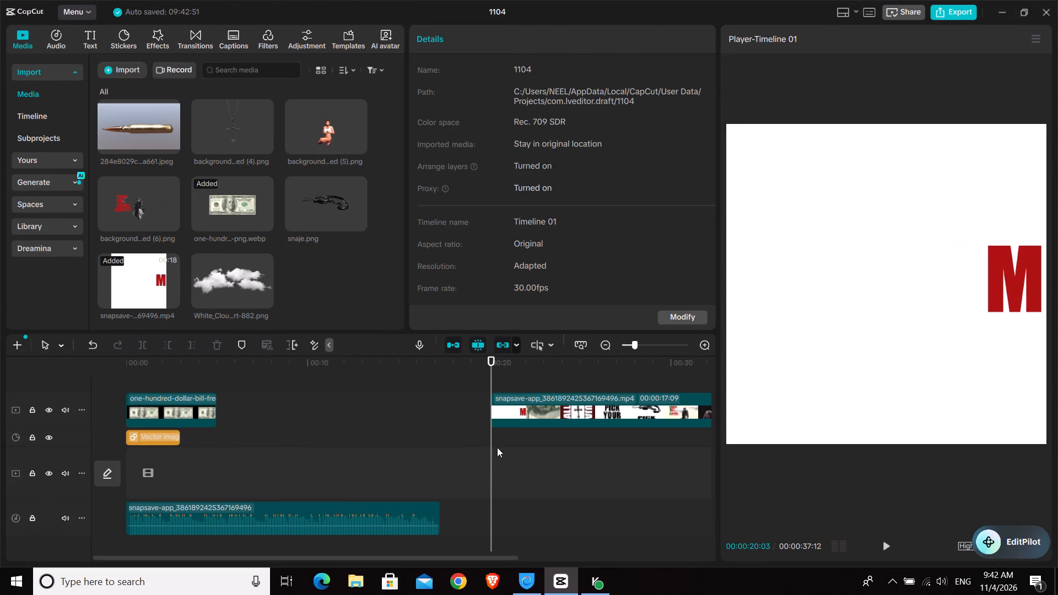
# Delete the snapsave-app video clip from the timeline, keeping its extracted audio.
pyautogui.click(511, 418)
pyautogui.press('Delete')
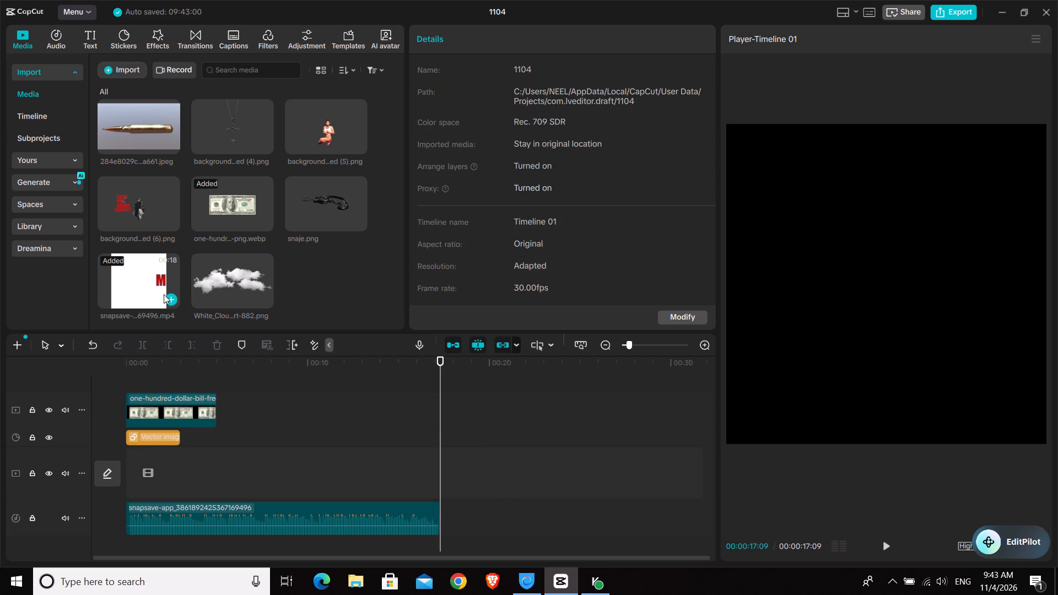
# Add the snapsave-app video from the project media to the start of the main track.
pyautogui.click(175, 299)
pyautogui.moveTo(337, 478); pyautogui.dragTo(562, 453)
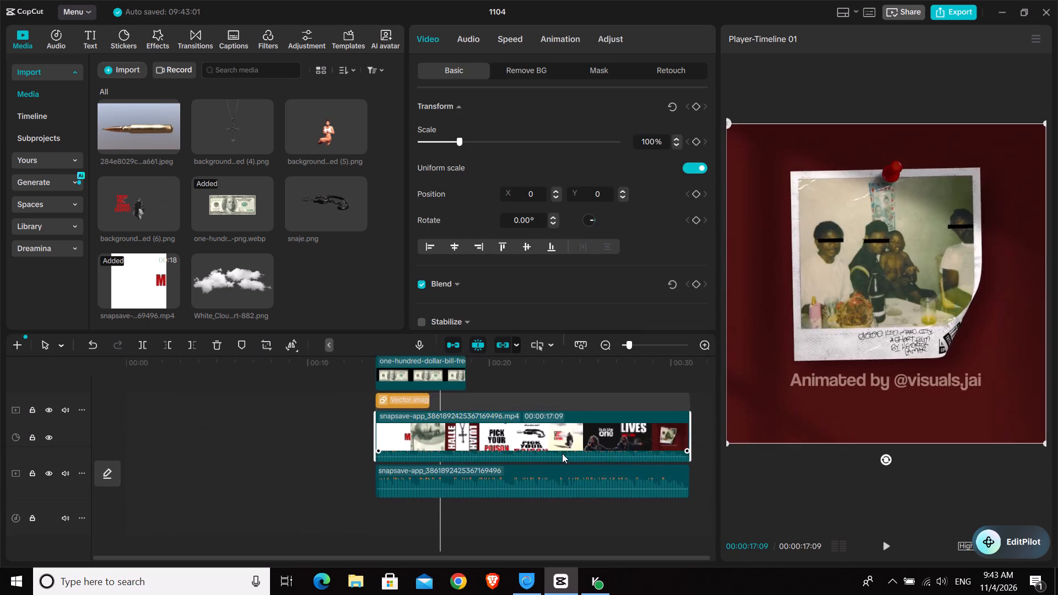
pyautogui.moveTo(562, 453); pyautogui.dragTo(338, 484)
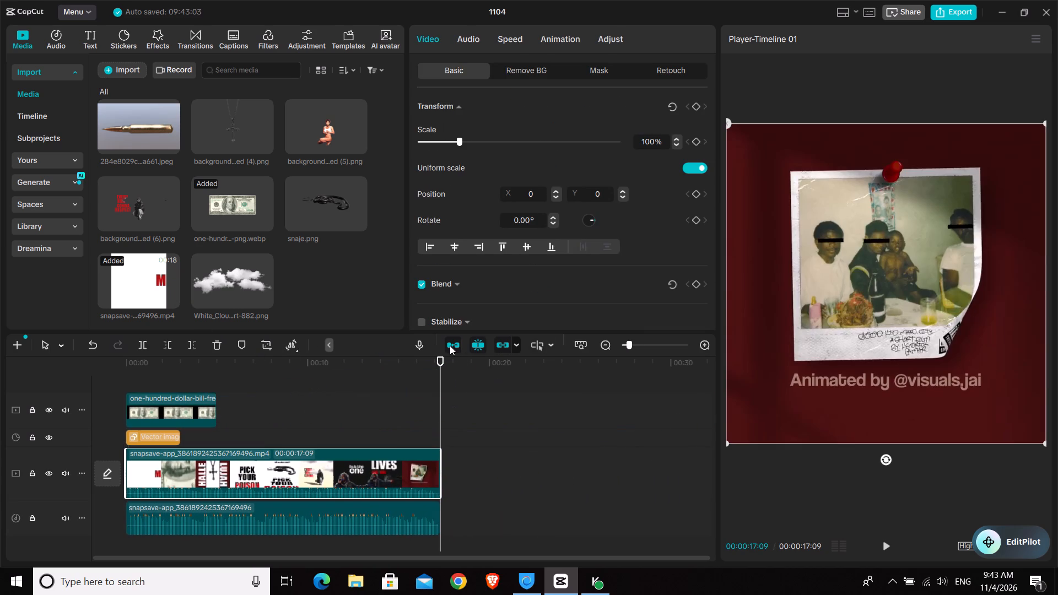
# Turn off clip linking and move the snapsave-app video to the bill's track, starting where the extracted audio ends.
pyautogui.click(477, 343)
pyautogui.click(477, 343)
pyautogui.click(501, 341)
pyautogui.moveTo(296, 464); pyautogui.dragTo(496, 421)
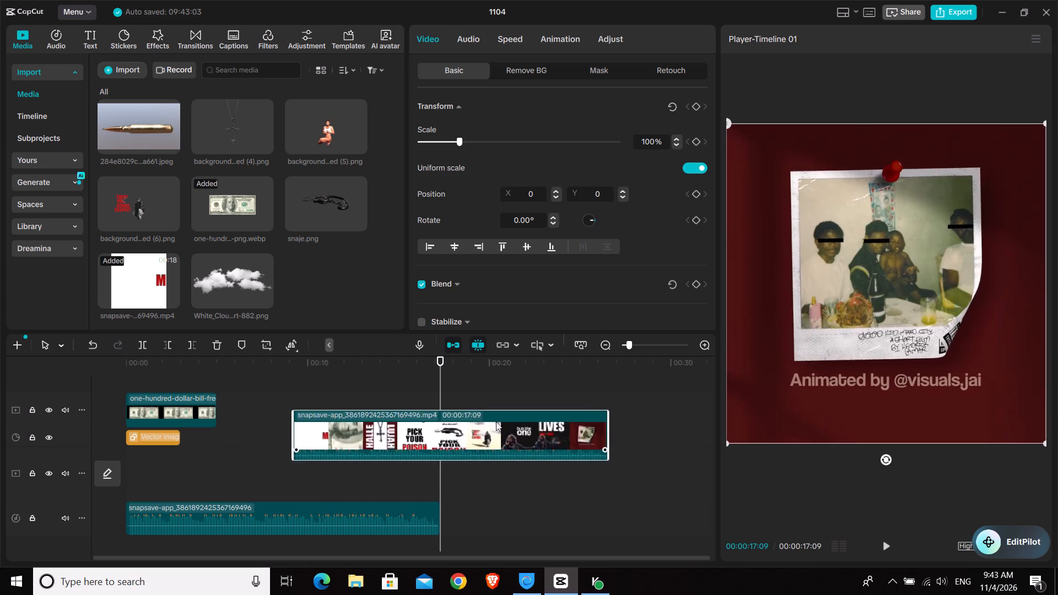
pyautogui.moveTo(496, 421); pyautogui.dragTo(606, 407)
pyautogui.moveTo(606, 407); pyautogui.dragTo(619, 407)
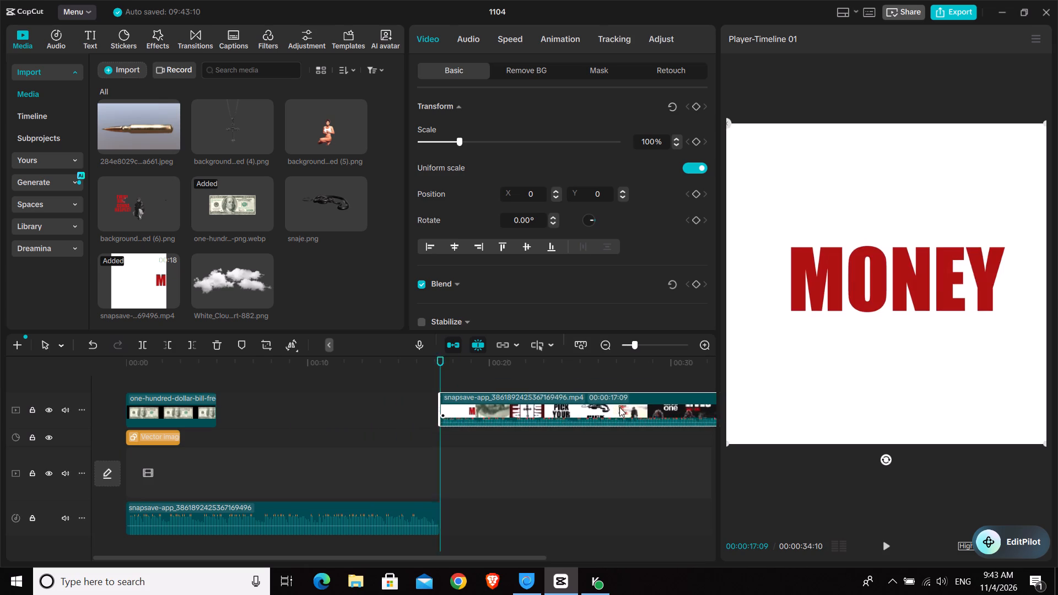
# Align the start of the snapsave-app video with the end of the extracted audio on the timeline.
pyautogui.moveTo(619, 407); pyautogui.dragTo(613, 410)
# Play the opening of the snapsave-app reference video repeatedly to study the title, dollar bill and Halle Berry scenes.
pyautogui.press('space')
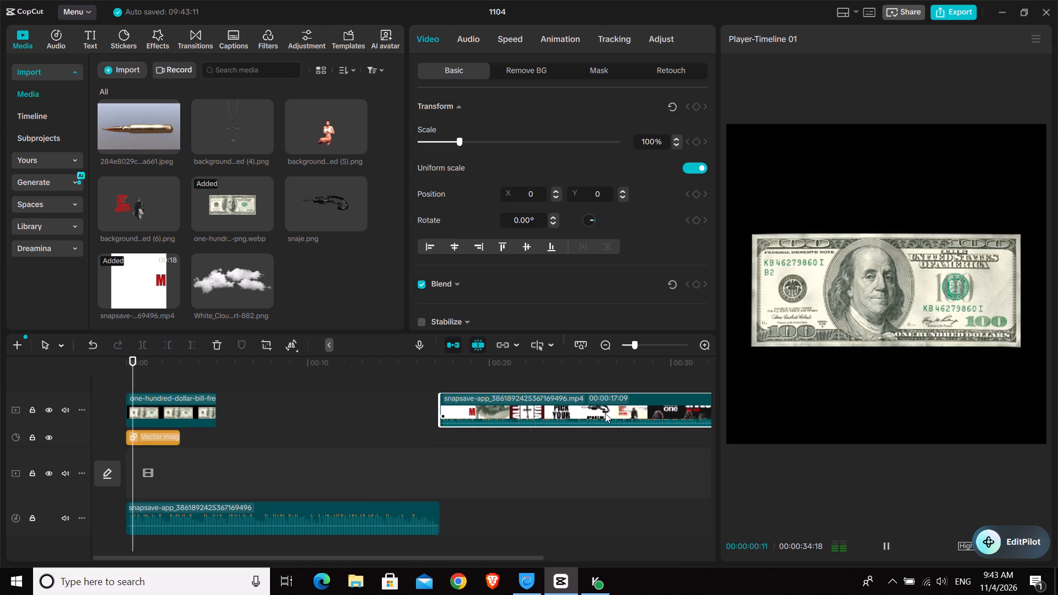
pyautogui.press('space')
pyautogui.click(443, 443)
pyautogui.press('space')
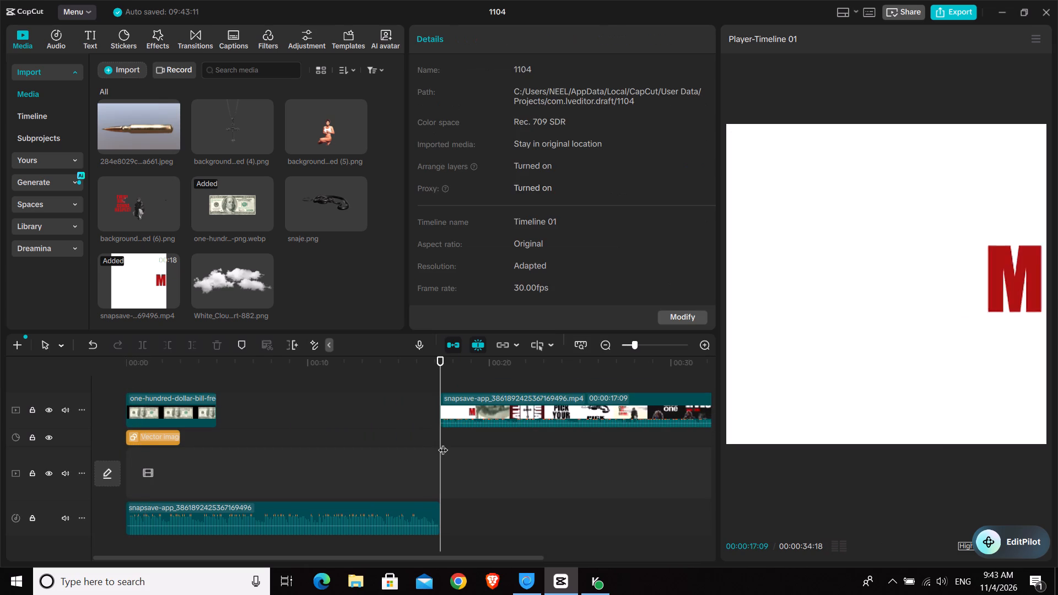
pyautogui.press('space')
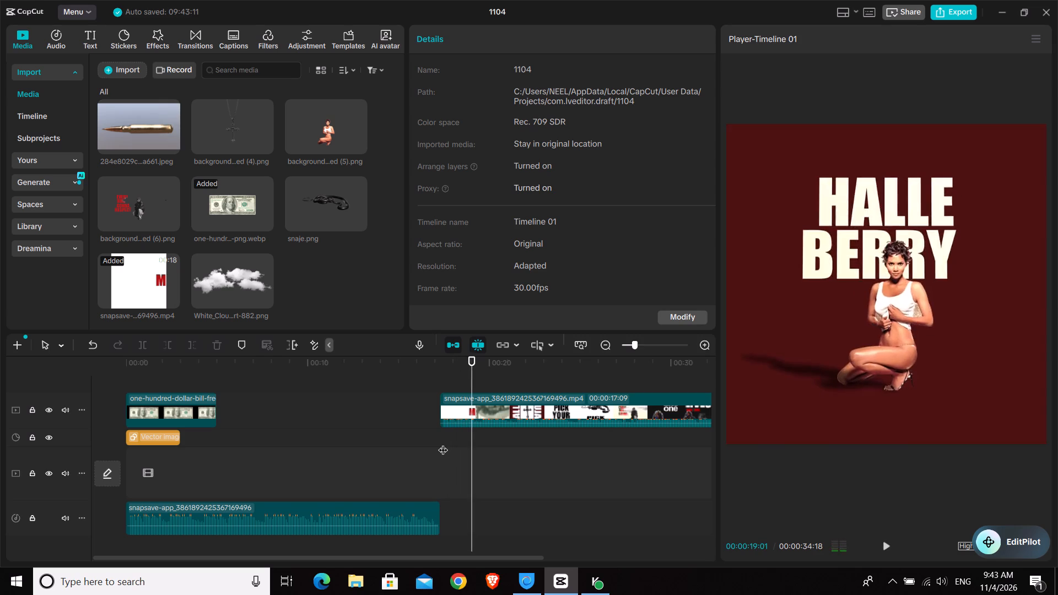
pyautogui.click(443, 443)
pyautogui.press('space')
pyautogui.press('space')
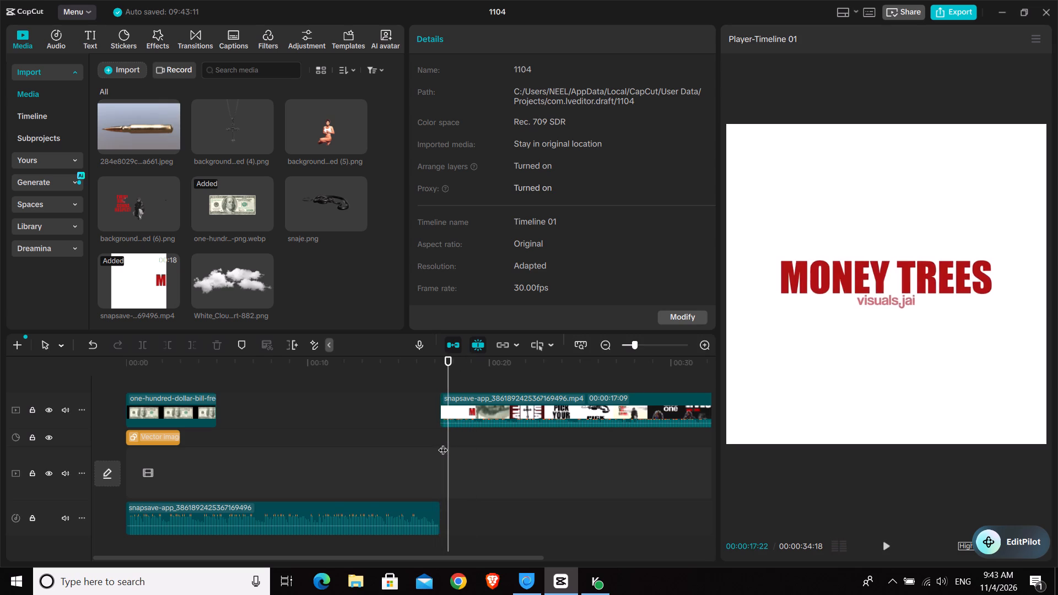
pyautogui.click(443, 443)
pyautogui.press('space')
pyautogui.press('space')
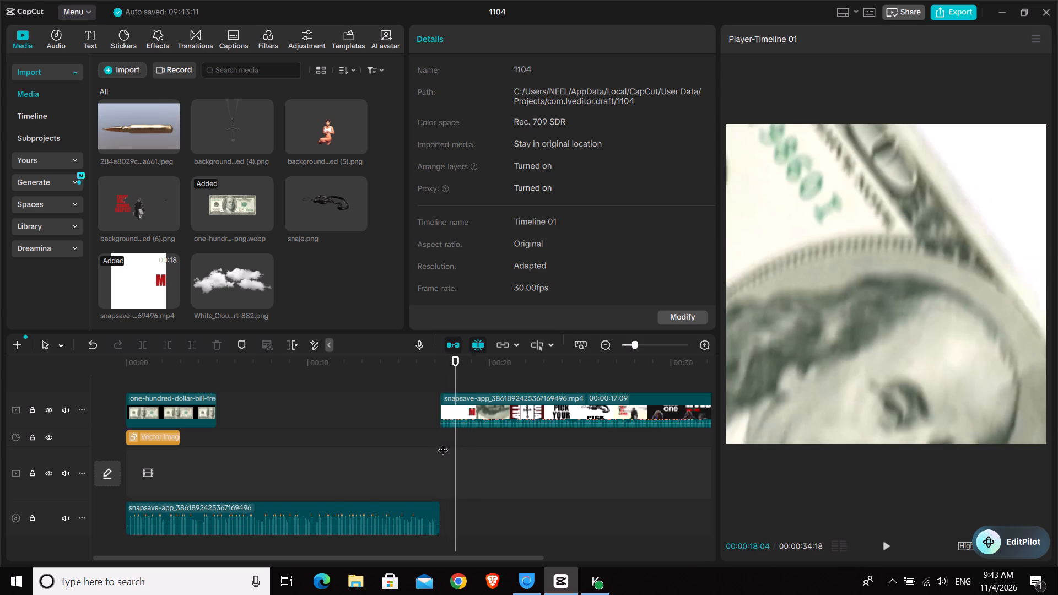
pyautogui.click(443, 443)
pyautogui.press('space')
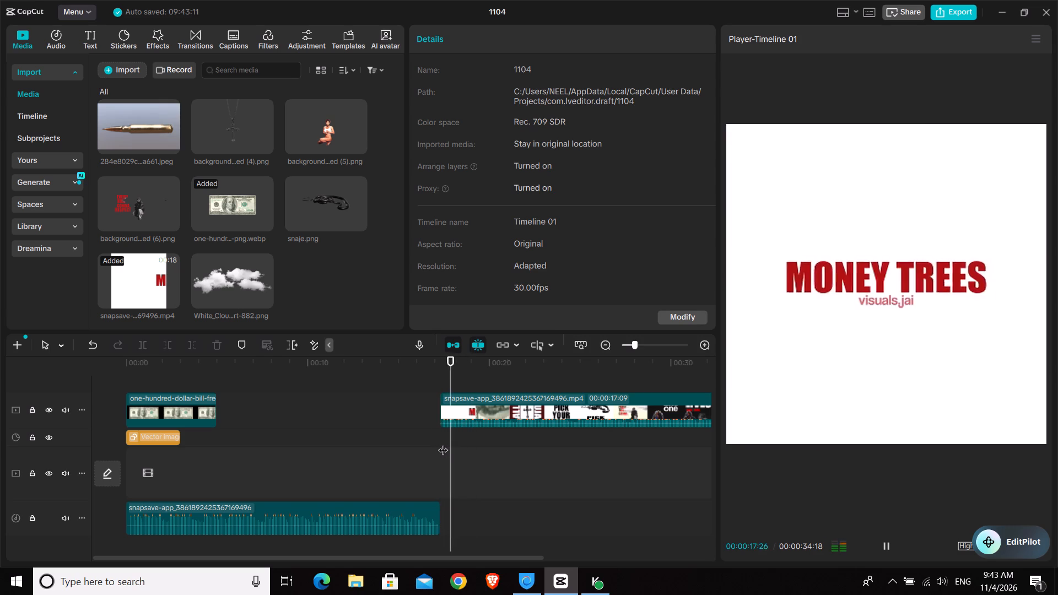
pyautogui.press('space')
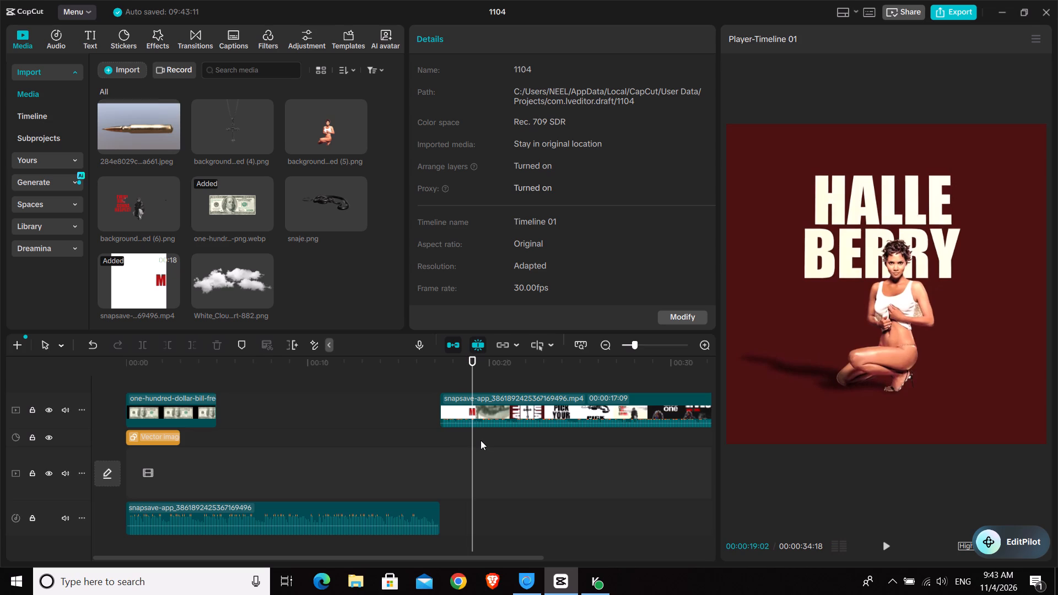
pyautogui.click(442, 439)
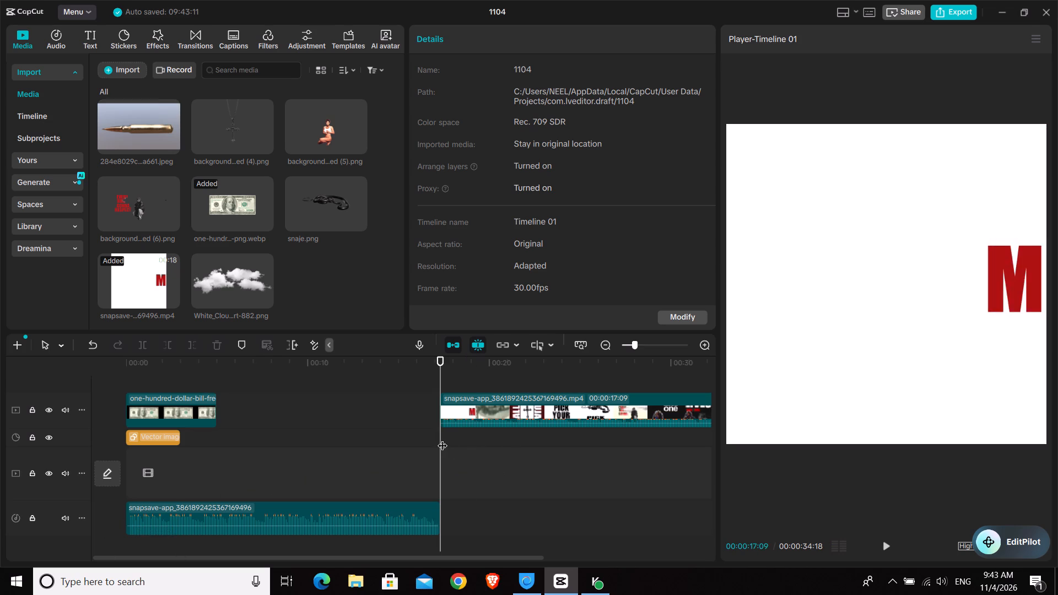
pyautogui.press('space')
pyautogui.press('space')
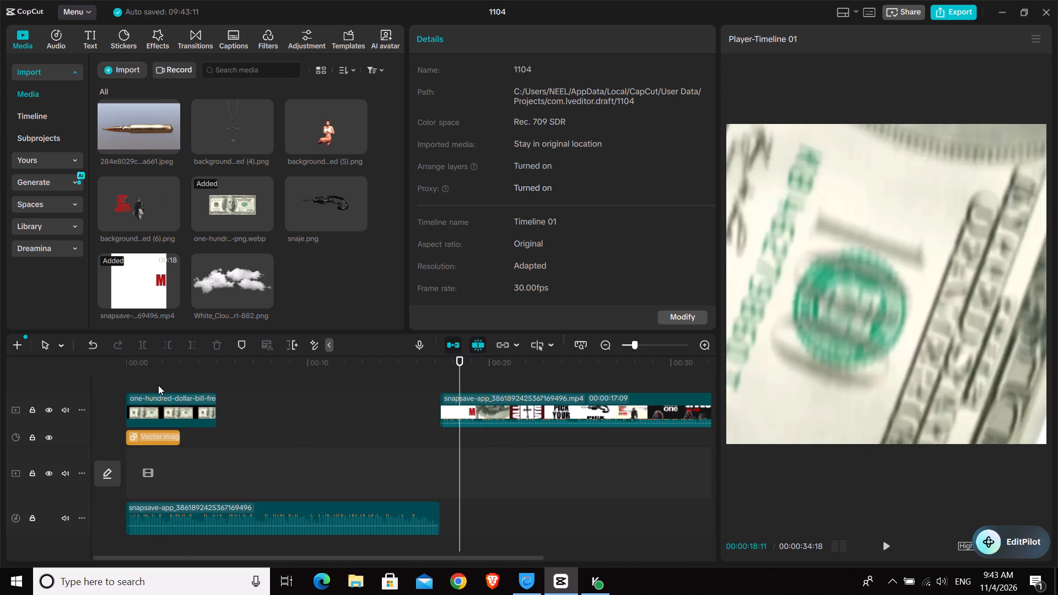
# With the vector image selected near the timeline's start, move the EditPilot badge off the player controls and set the aspect ratio to 1:1.
pyautogui.click(144, 379)
pyautogui.click(164, 442)
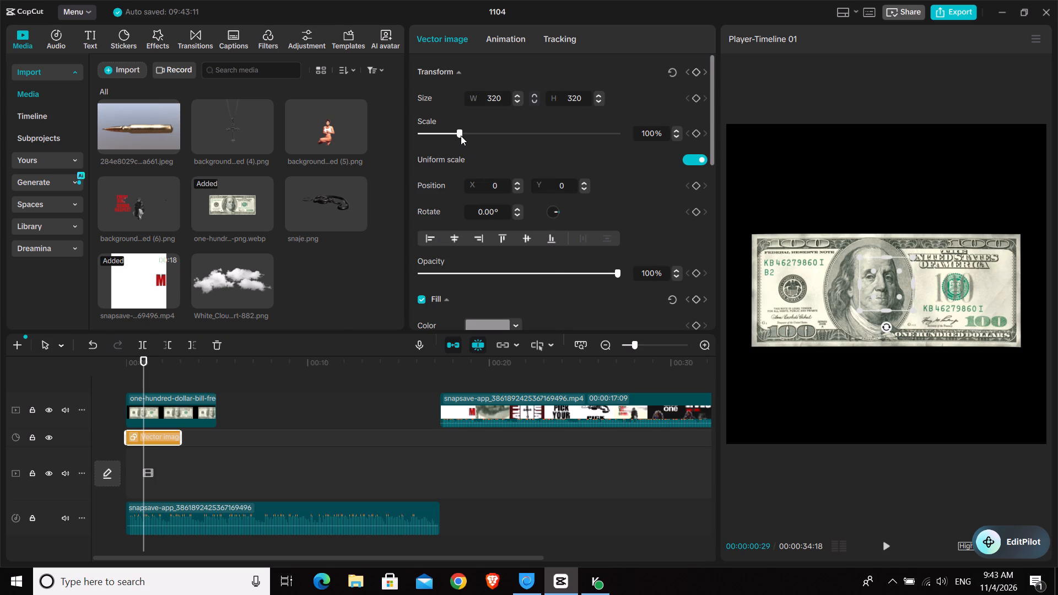
pyautogui.moveTo(1019, 545); pyautogui.dragTo(786, 0)
pyautogui.click(1011, 548)
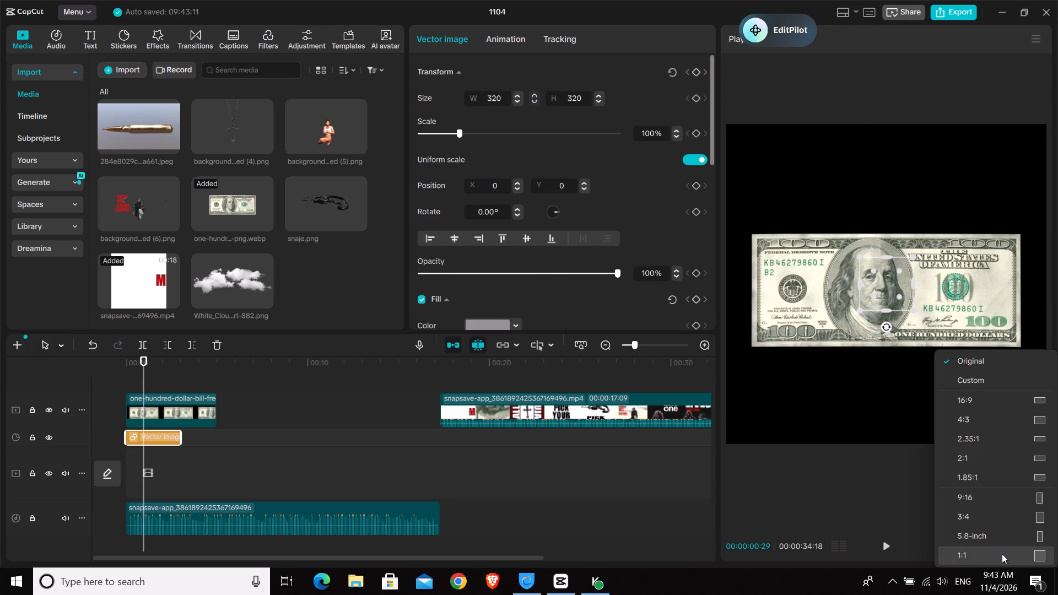
pyautogui.click(998, 556)
# Set the player's preview quality to Low.
pyautogui.click(975, 548)
pyautogui.click(928, 521)
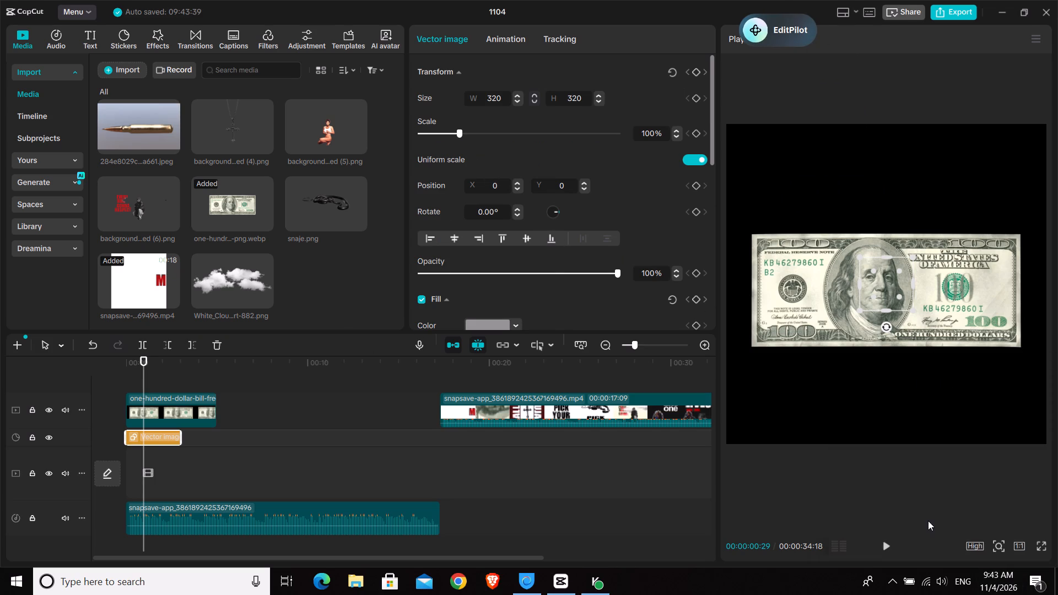
pyautogui.click(975, 542)
pyautogui.click(957, 546)
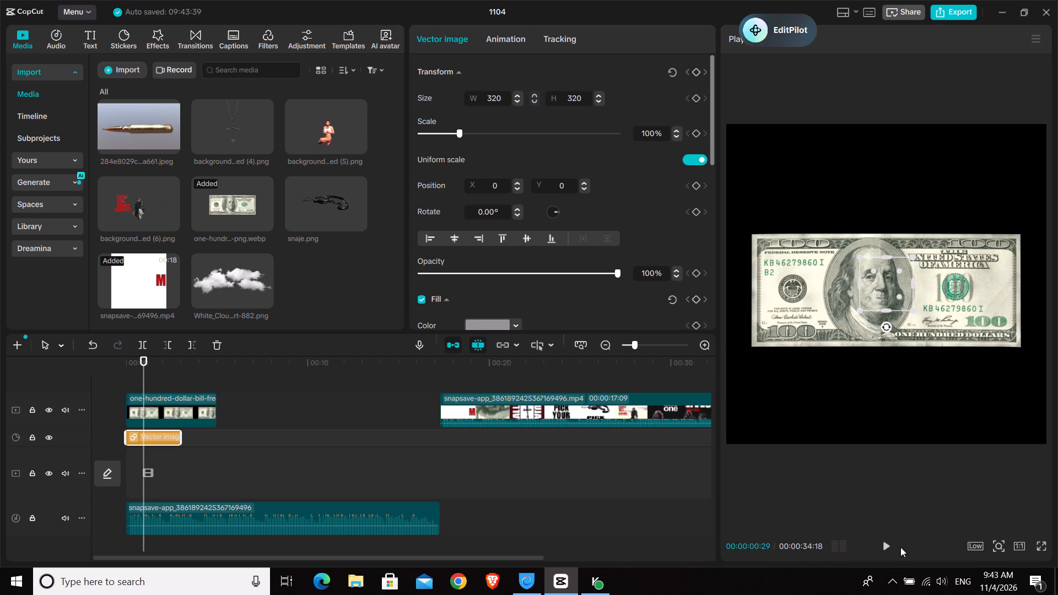
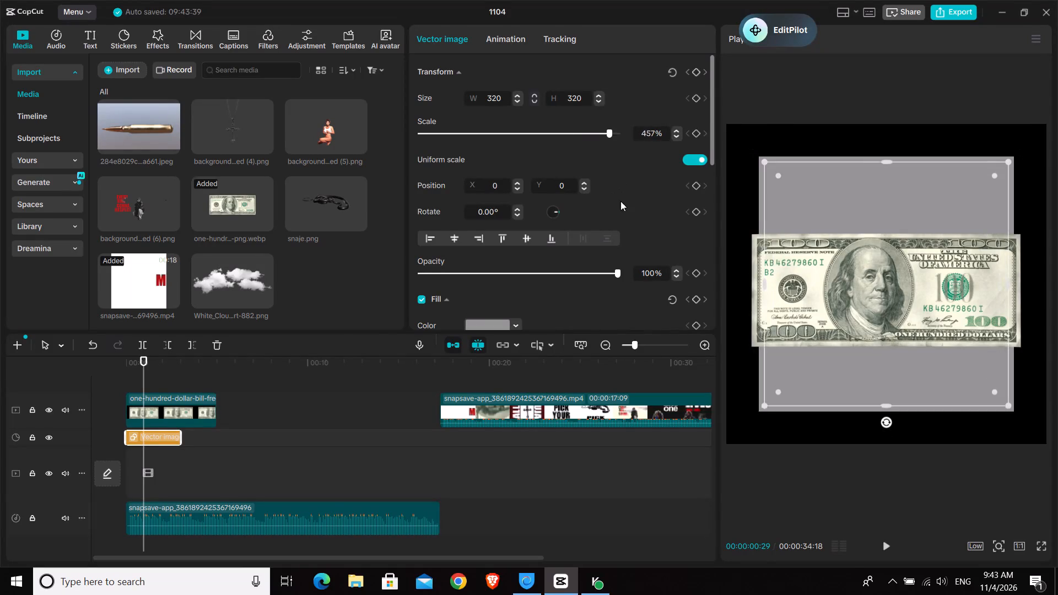
# Scale the gray vector image up to 607% so it covers the whole square frame behind the dollar bill.
pyautogui.doubleClick(677, 131)
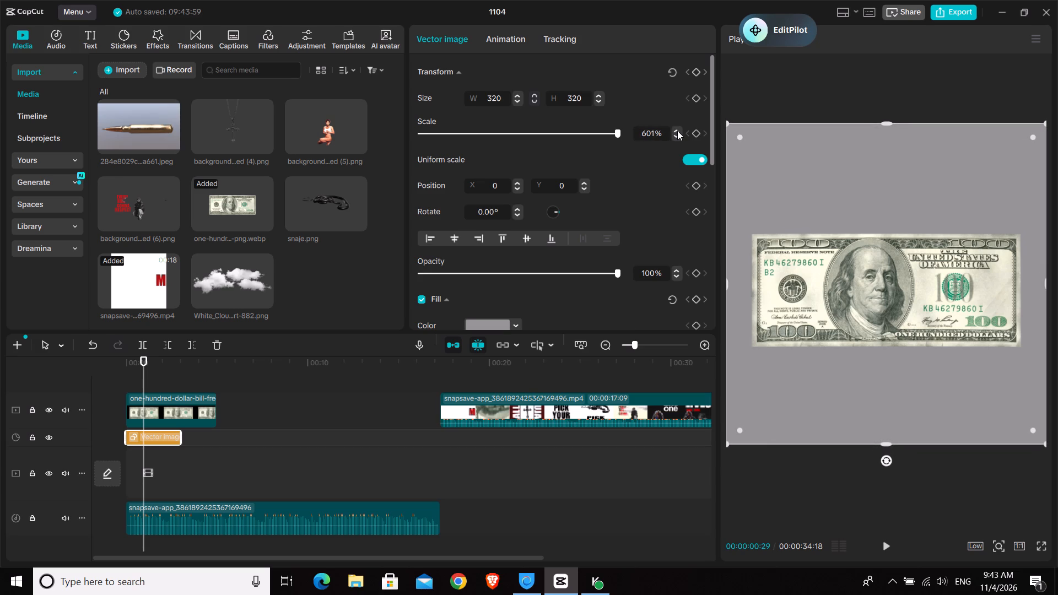
pyautogui.click(677, 131)
pyautogui.doubleClick(677, 131)
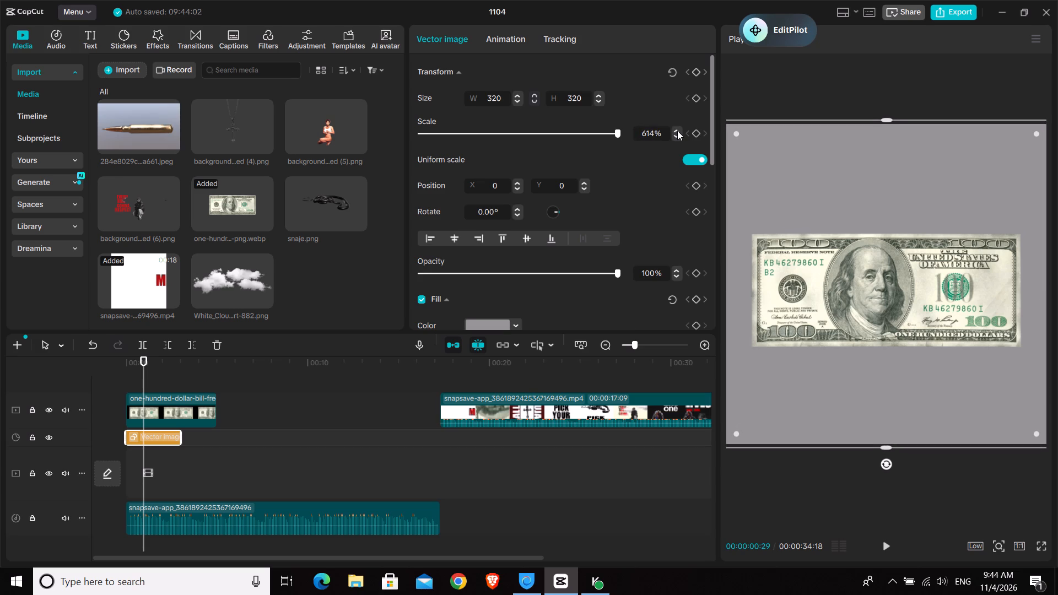
pyautogui.tripleClick(676, 138)
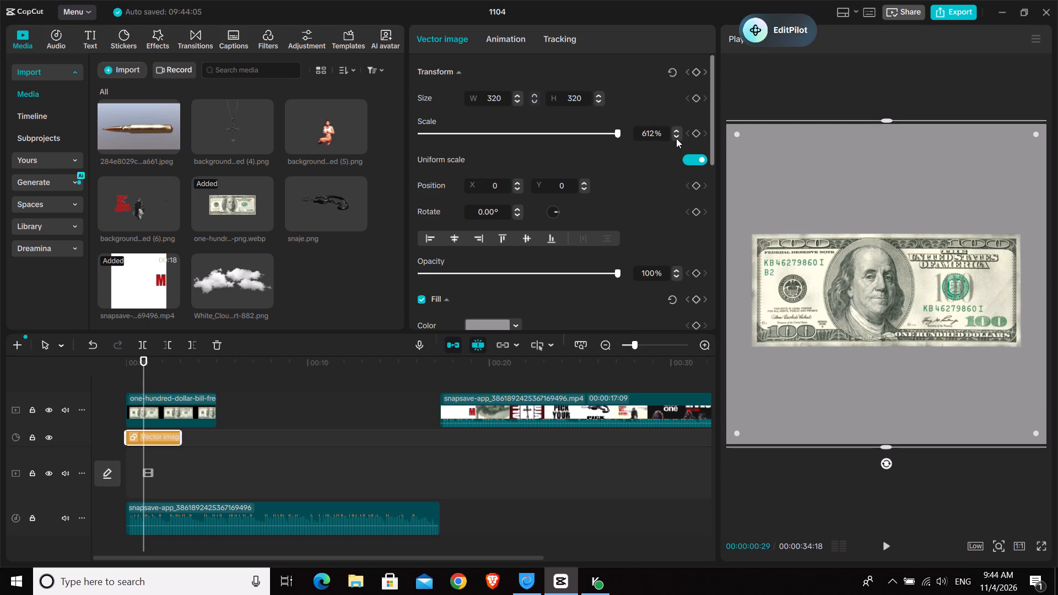
pyautogui.tripleClick(676, 138)
pyautogui.doubleClick(676, 138)
pyautogui.tripleClick(676, 138)
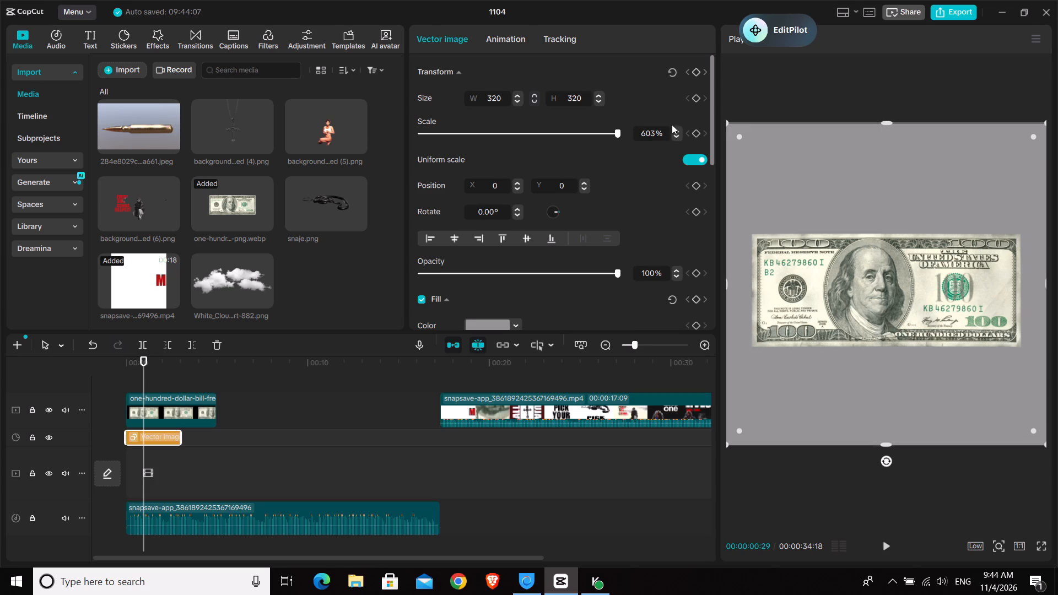
pyautogui.tripleClick(677, 132)
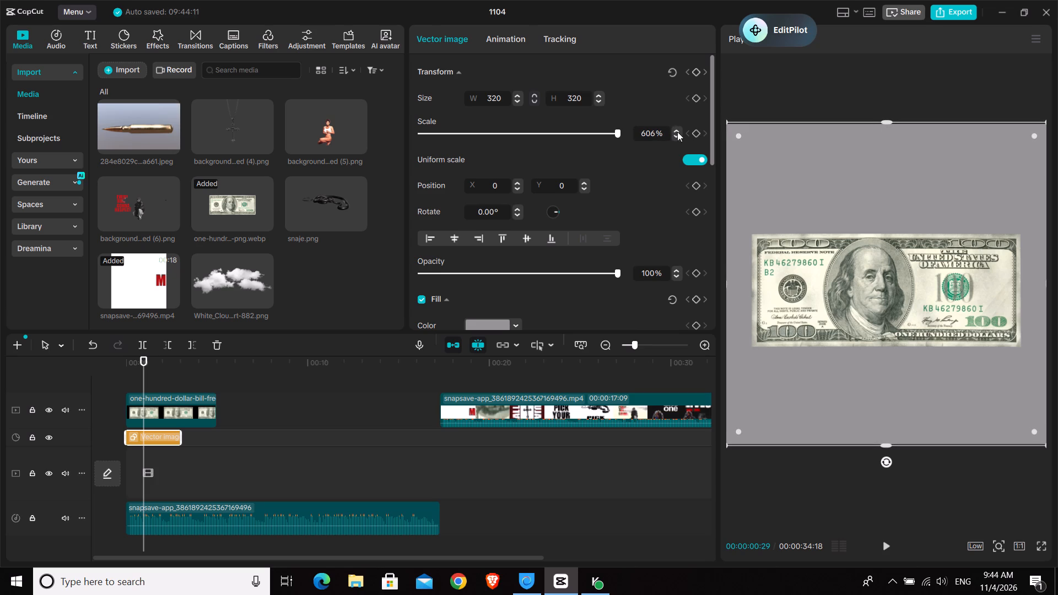
pyautogui.click(677, 132)
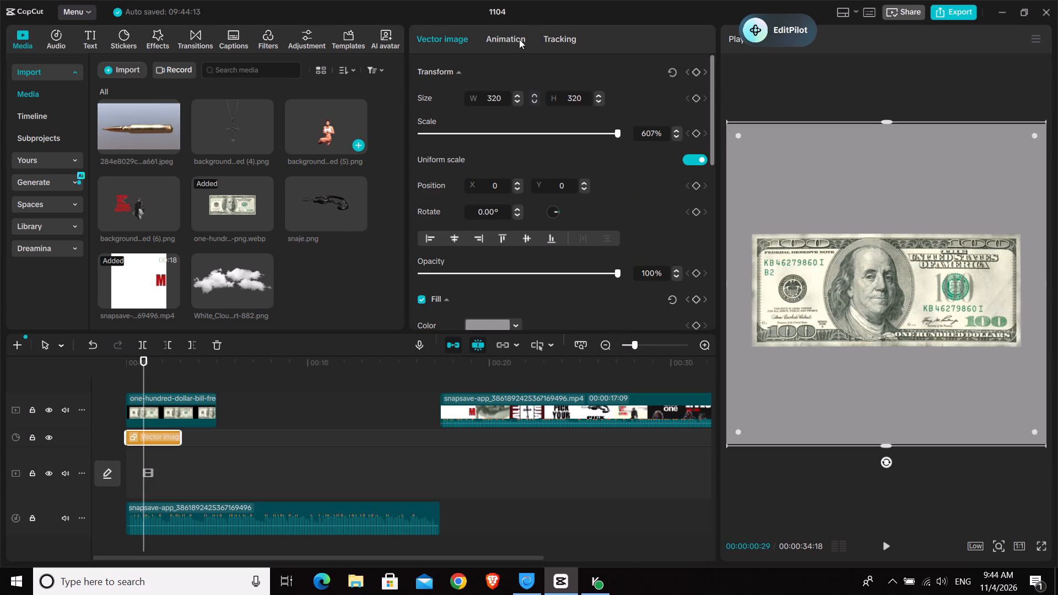
# Change the vector image's solid fill color to white.
pyautogui.scroll(-2, 515, 144)
pyautogui.click(507, 205)
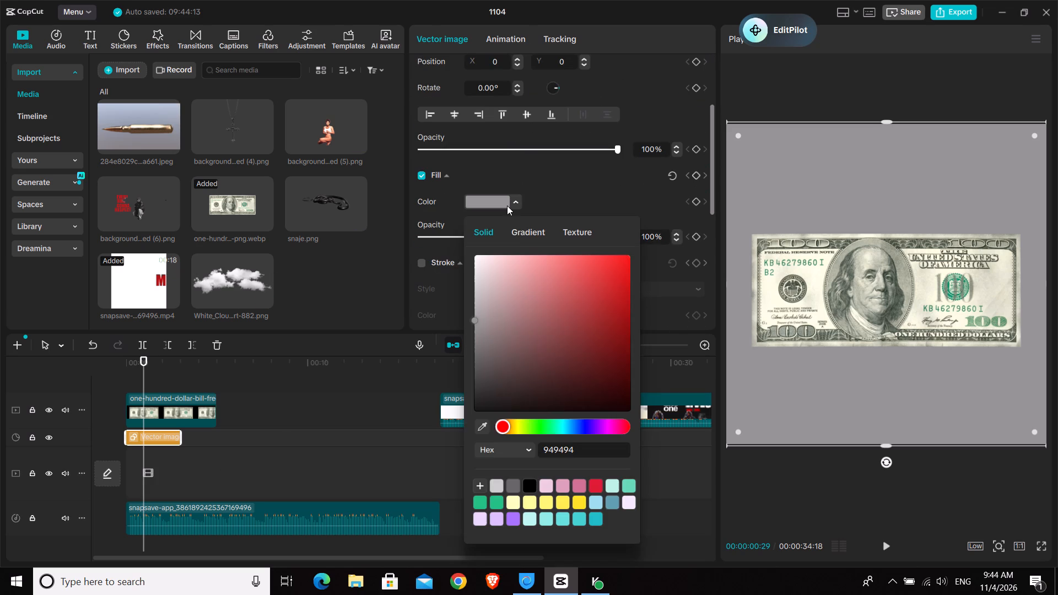
pyautogui.moveTo(494, 262); pyautogui.dragTo(452, 240)
pyautogui.click(484, 260)
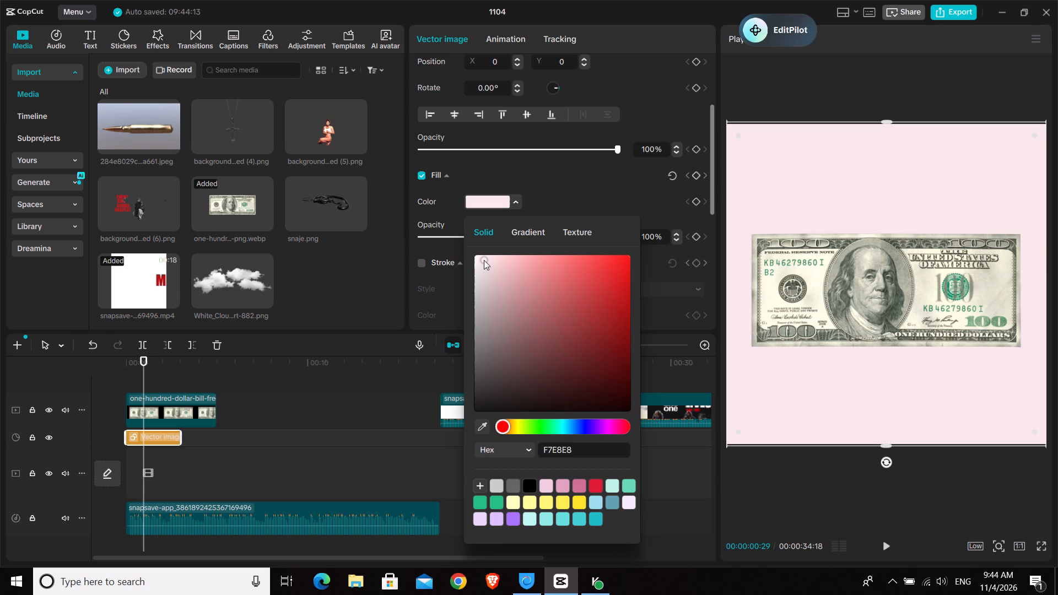
pyautogui.moveTo(484, 260); pyautogui.dragTo(398, 223)
pyautogui.click(510, 202)
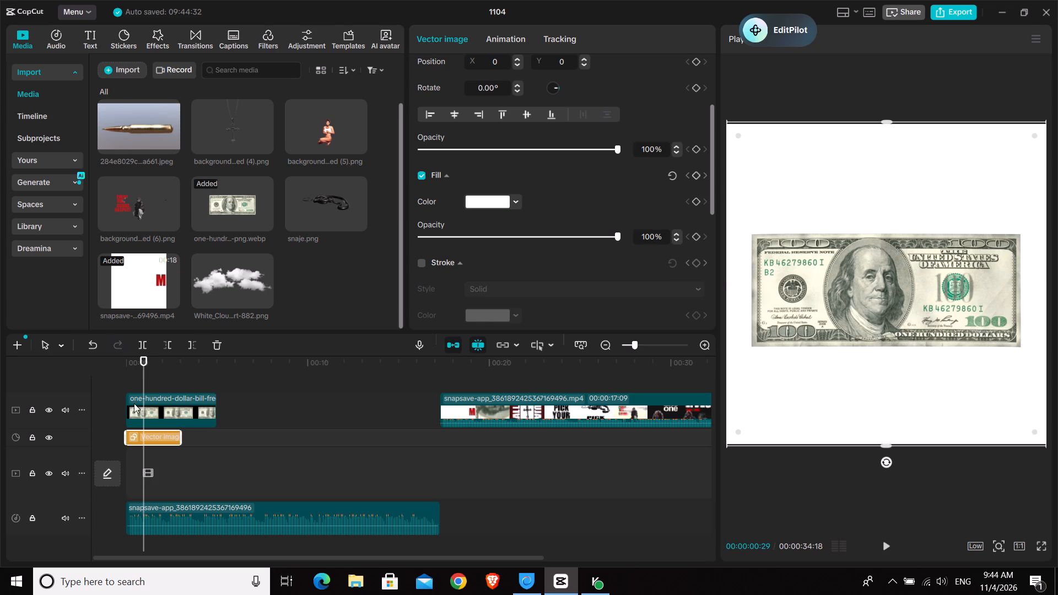
# Play the opening two seconds of the timeline repeatedly to find where the first scene should end in the audio.
pyautogui.click(126, 382)
pyautogui.click(134, 377)
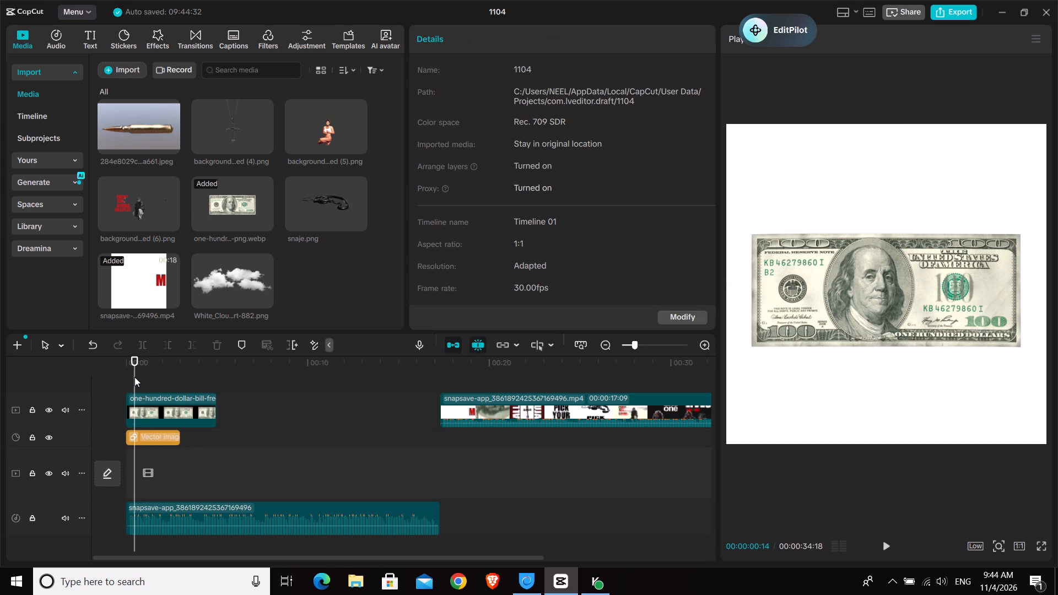
pyautogui.moveTo(133, 380); pyautogui.dragTo(106, 372)
pyautogui.press('space')
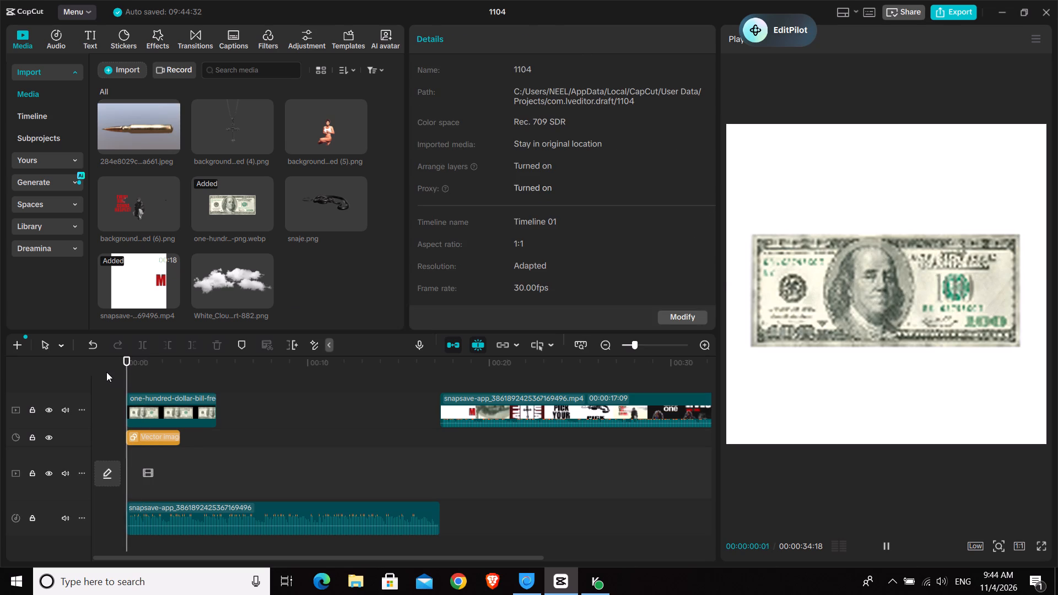
pyautogui.press('space')
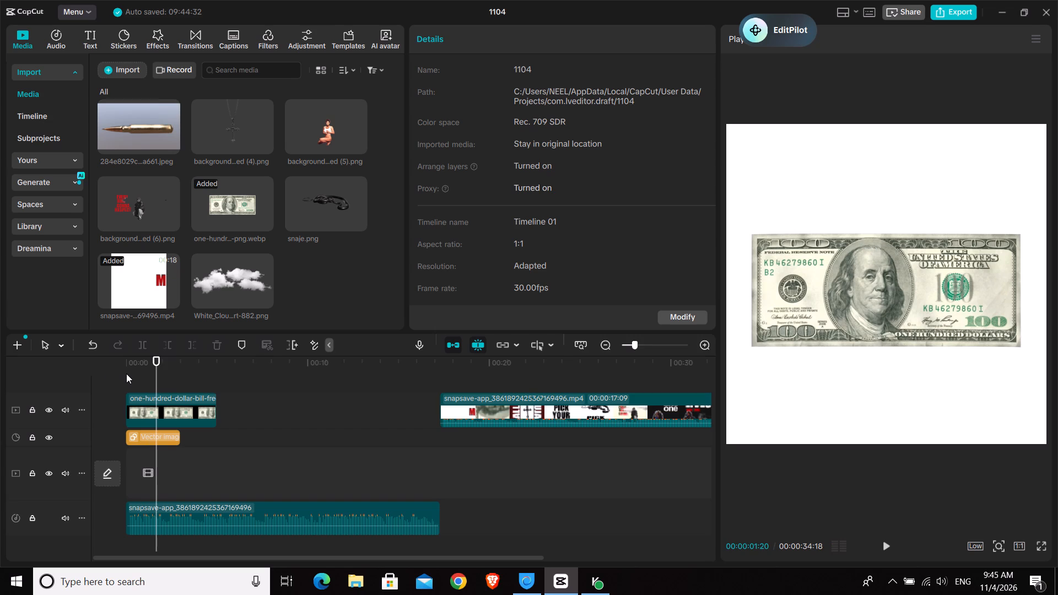
pyautogui.click(132, 374)
pyautogui.press('space')
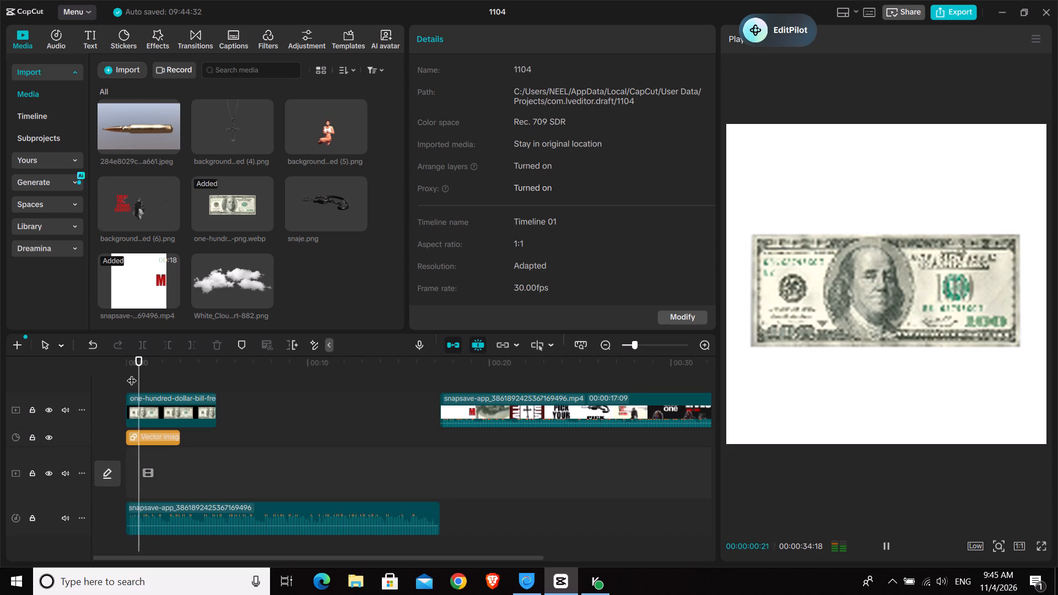
pyautogui.press('space')
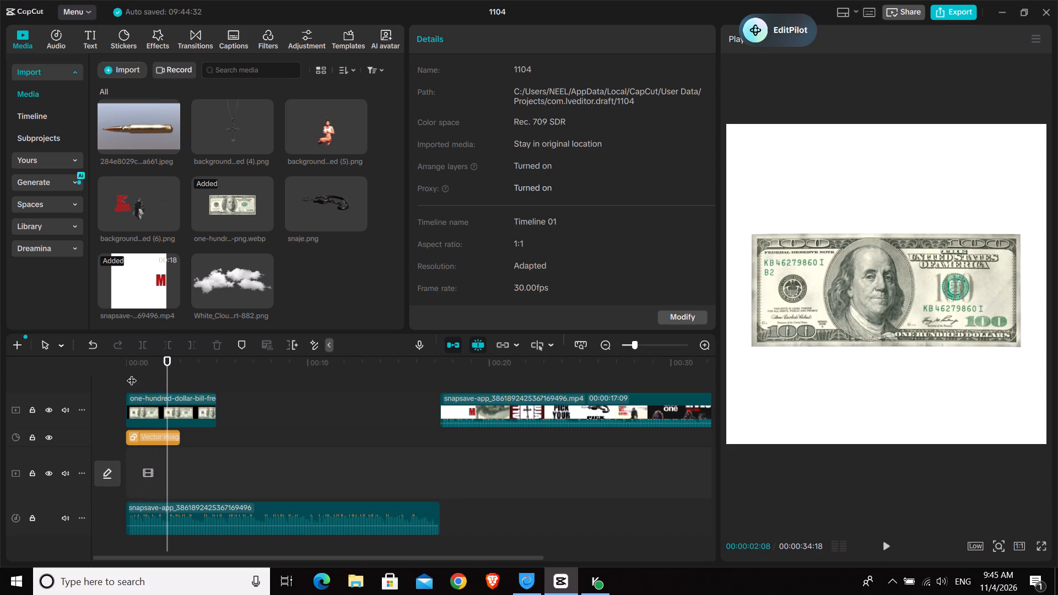
pyautogui.press('space')
pyautogui.click(132, 374)
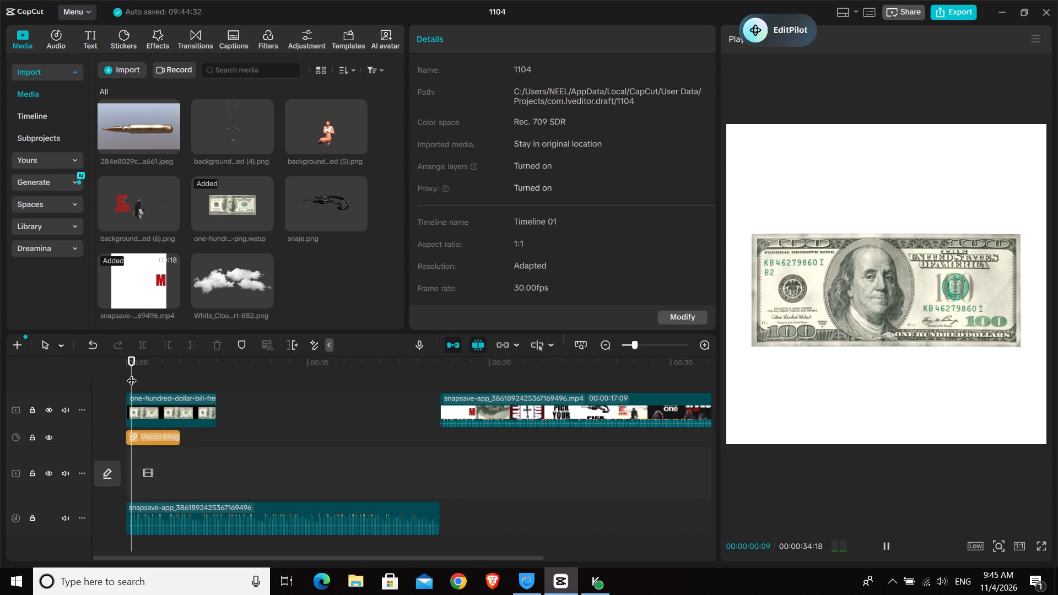
pyautogui.press('space')
pyautogui.press('space')
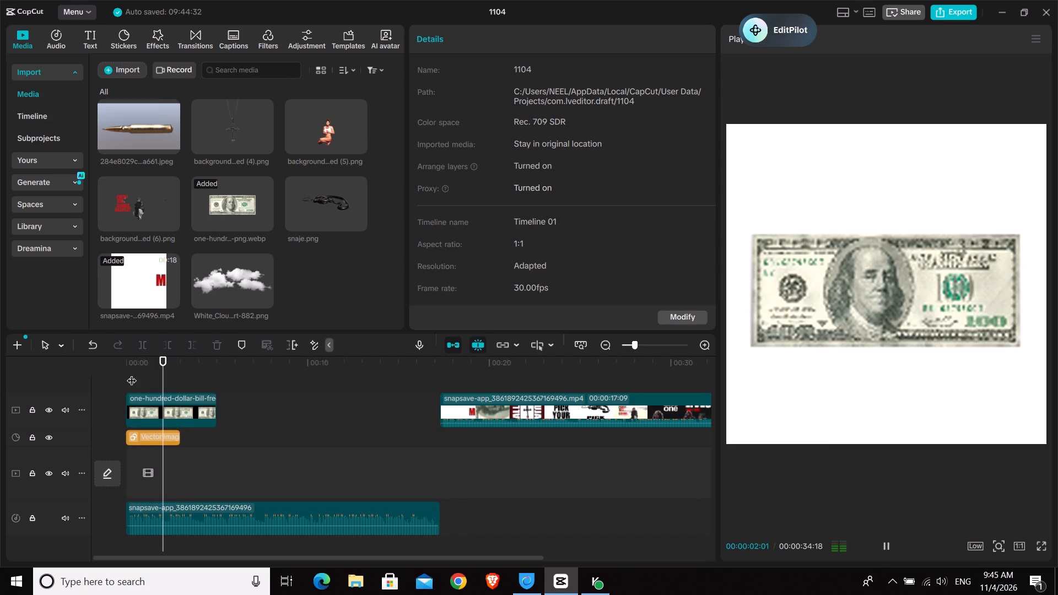
# Add a marker named "first scene" to the extracted audio clip at 00:00:02:01.
pyautogui.click(208, 516)
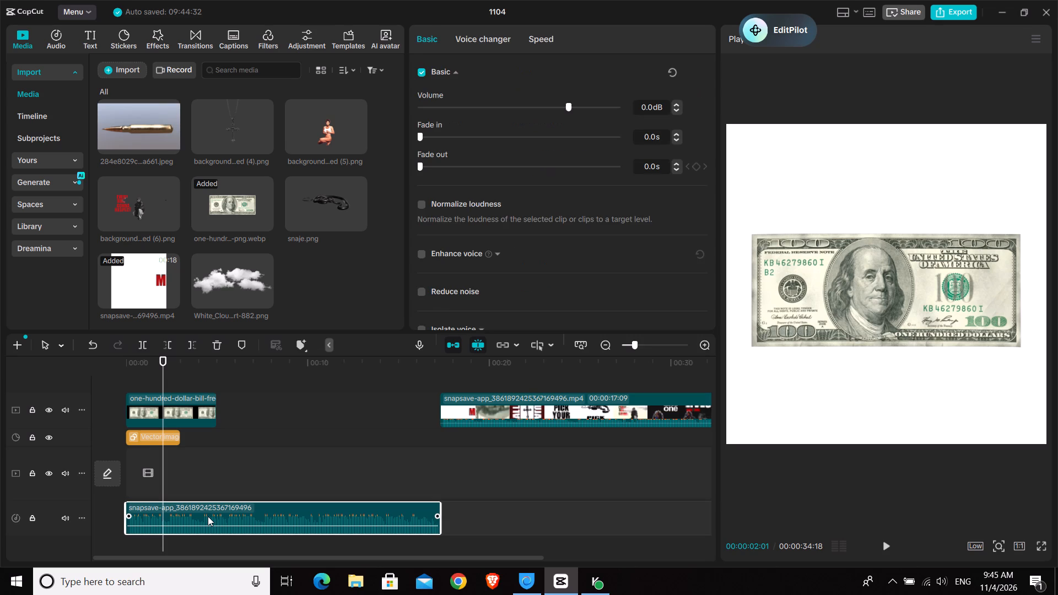
pyautogui.write('mm')
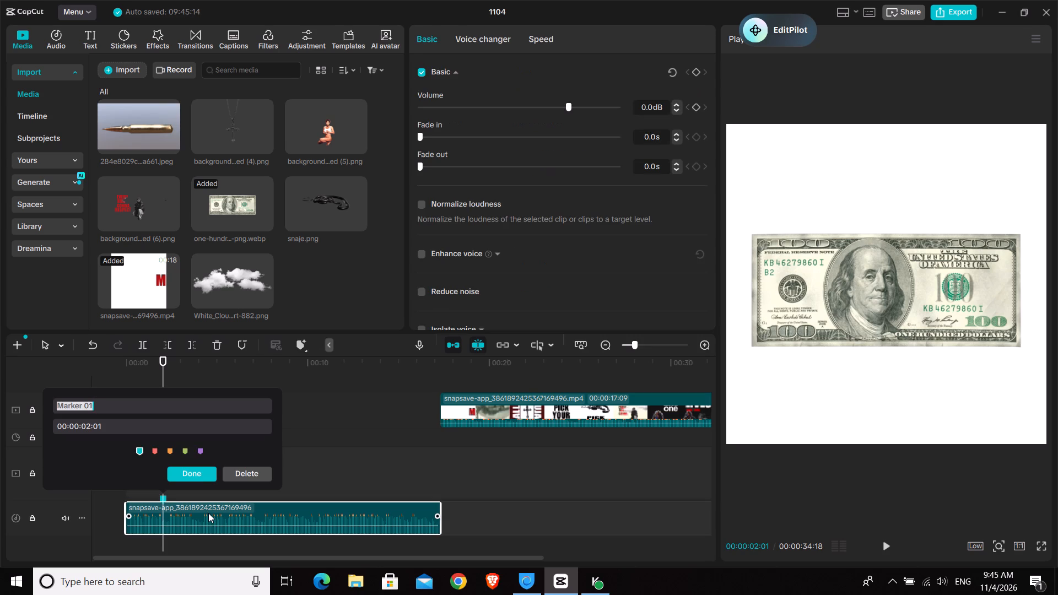
pyautogui.press('BackSpace')
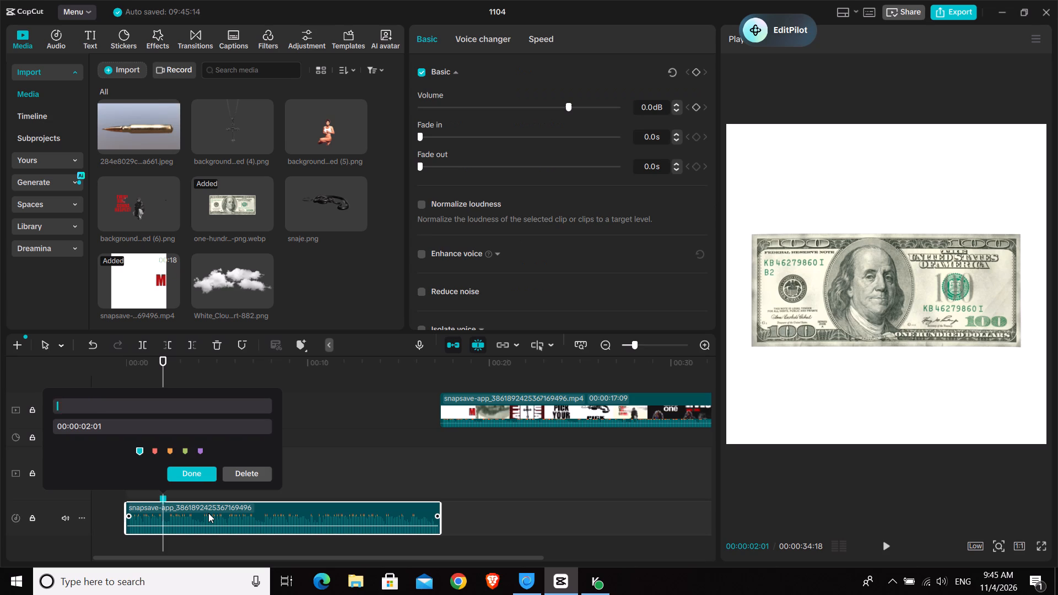
pyautogui.write('first se')
pyautogui.press('BackSpace')
pyautogui.write('cene')
pyautogui.press('space')
pyautogui.press('Return')
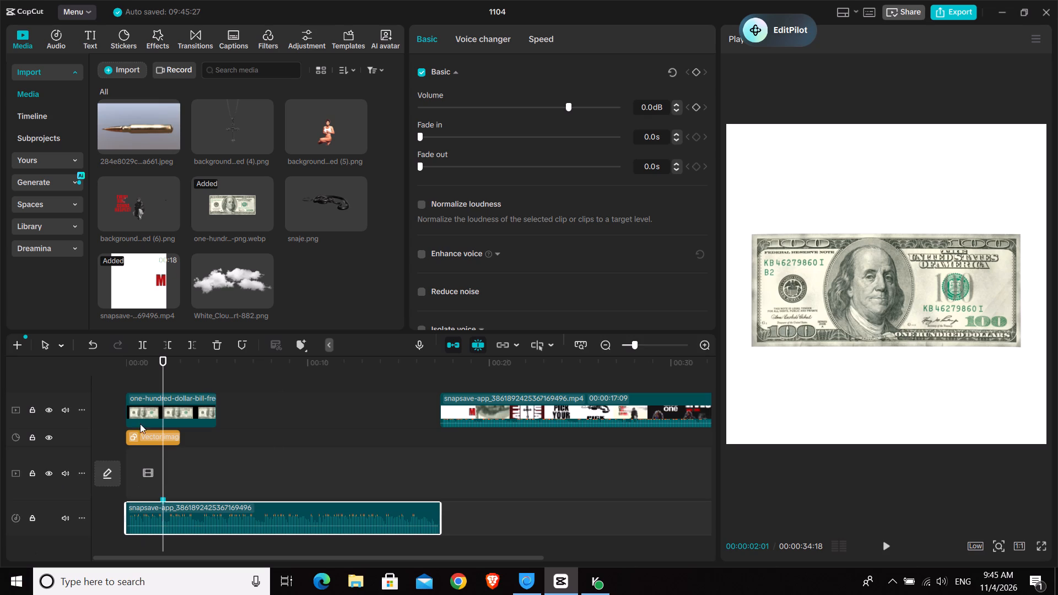
# At the timeline's start, rotate the dollar bill clip to about 32° and move it to about X -1045, Y -1029.
pyautogui.click(133, 381)
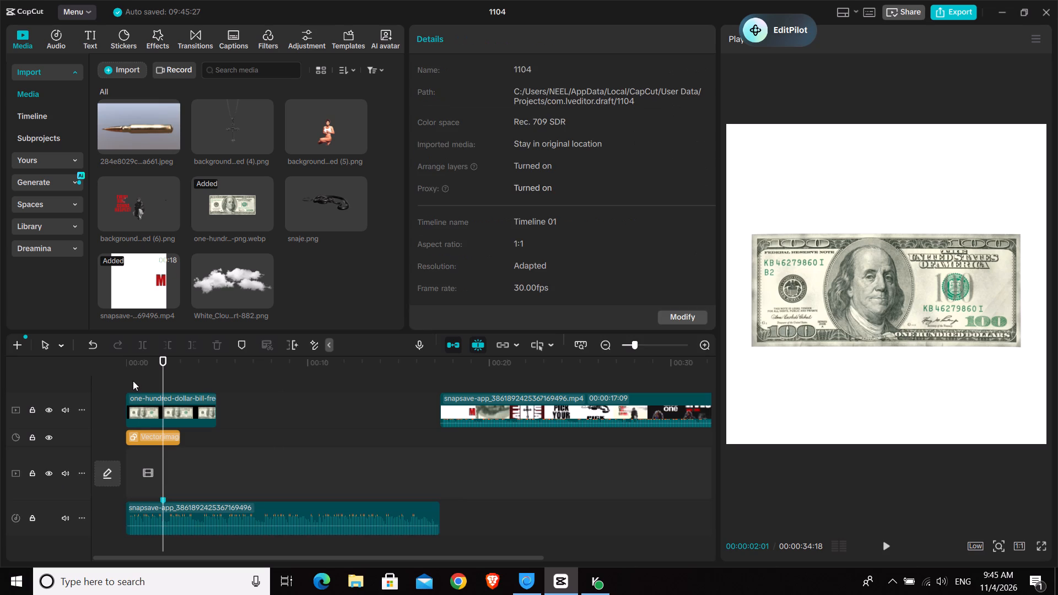
pyautogui.moveTo(135, 375); pyautogui.dragTo(117, 379)
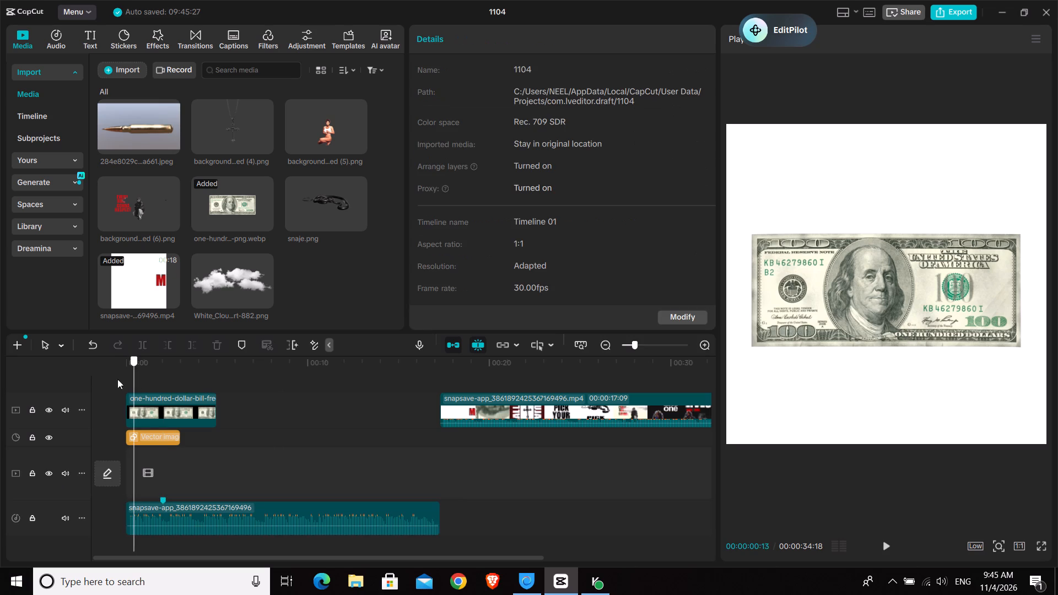
pyautogui.moveTo(117, 379); pyautogui.dragTo(89, 374)
pyautogui.click(166, 412)
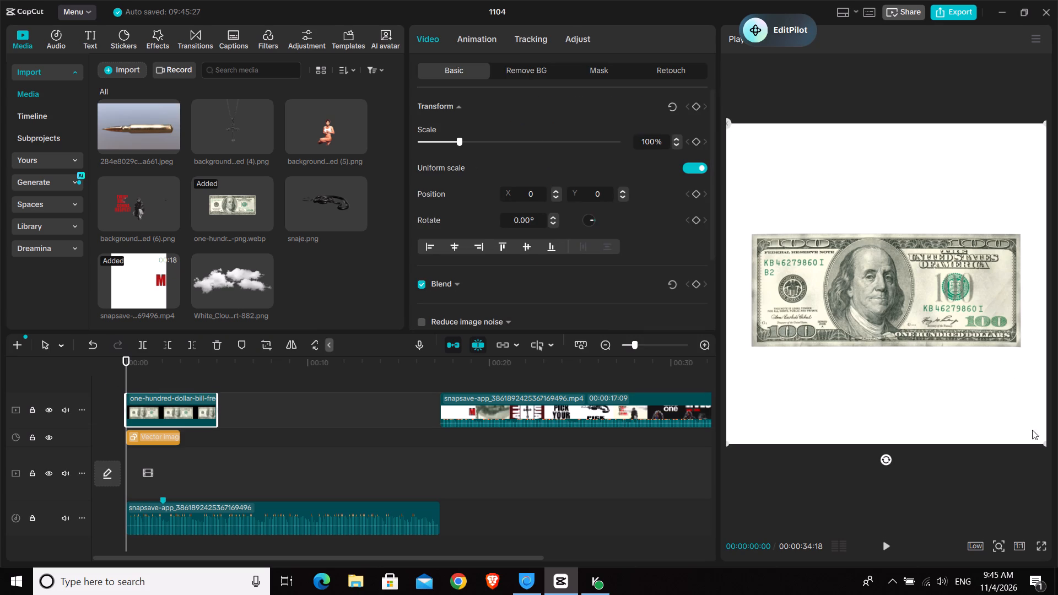
pyautogui.moveTo(890, 461); pyautogui.dragTo(890, 459)
pyautogui.moveTo(890, 459); pyautogui.dragTo(758, 498)
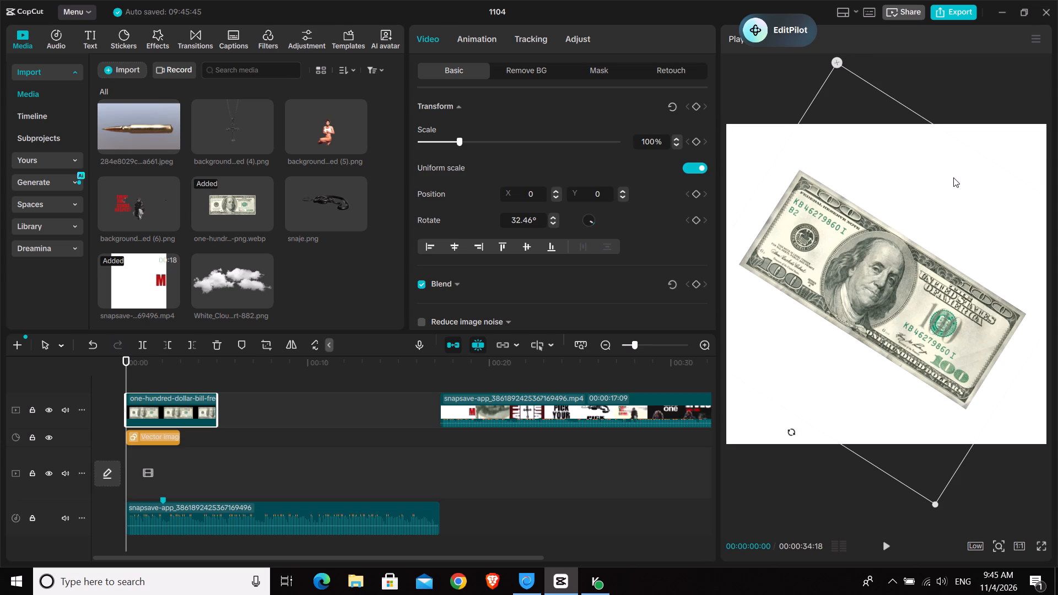
pyautogui.moveTo(937, 268); pyautogui.dragTo(871, 344)
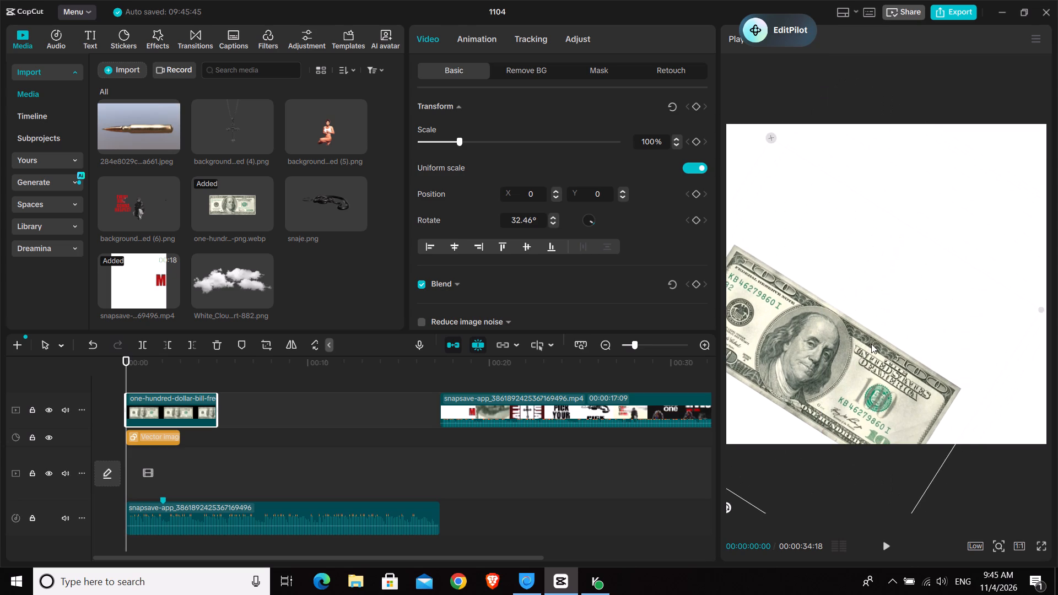
pyautogui.moveTo(871, 344); pyautogui.dragTo(850, 354)
# Enlarge the dollar bill to about 162% and reposition it to about X -554, Y -801.
pyautogui.moveTo(1018, 318); pyautogui.dragTo(1057, 288)
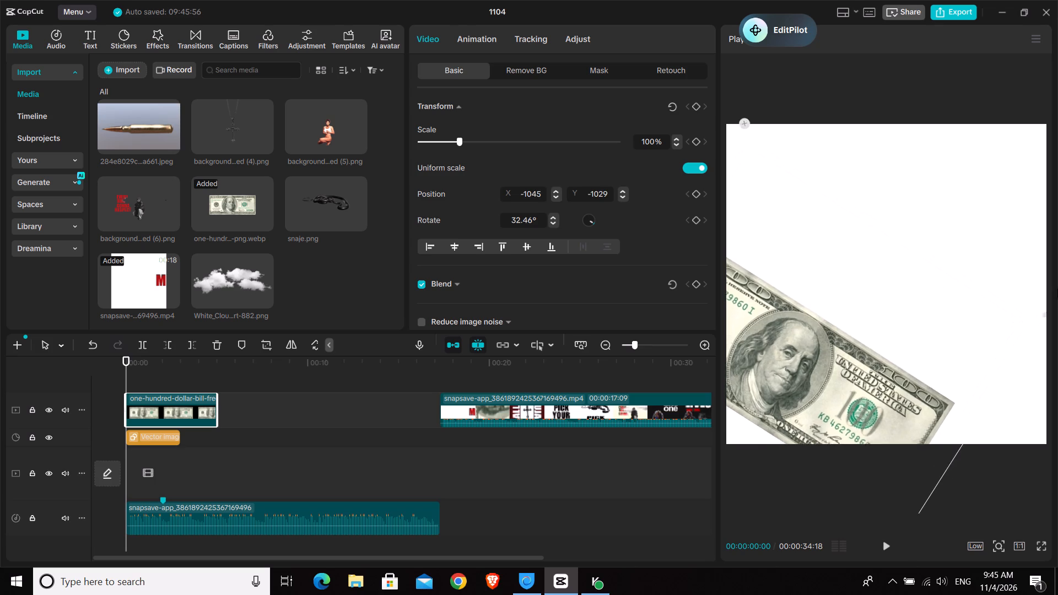
pyautogui.moveTo(1057, 288); pyautogui.dragTo(1057, 26)
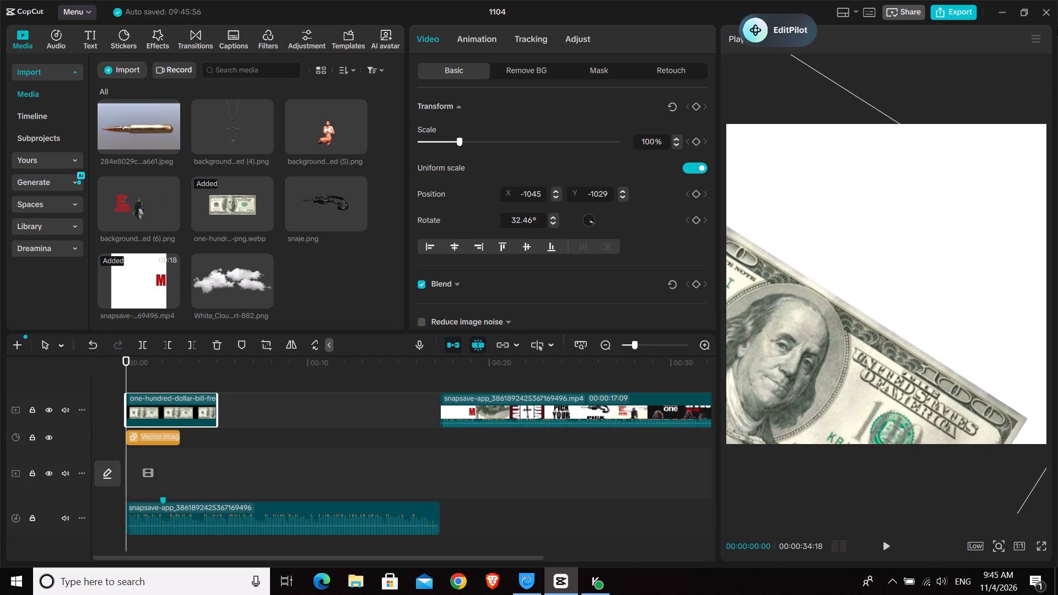
pyautogui.moveTo(1057, 26); pyautogui.dragTo(1057, 32)
pyautogui.moveTo(790, 294); pyautogui.dragTo(831, 275)
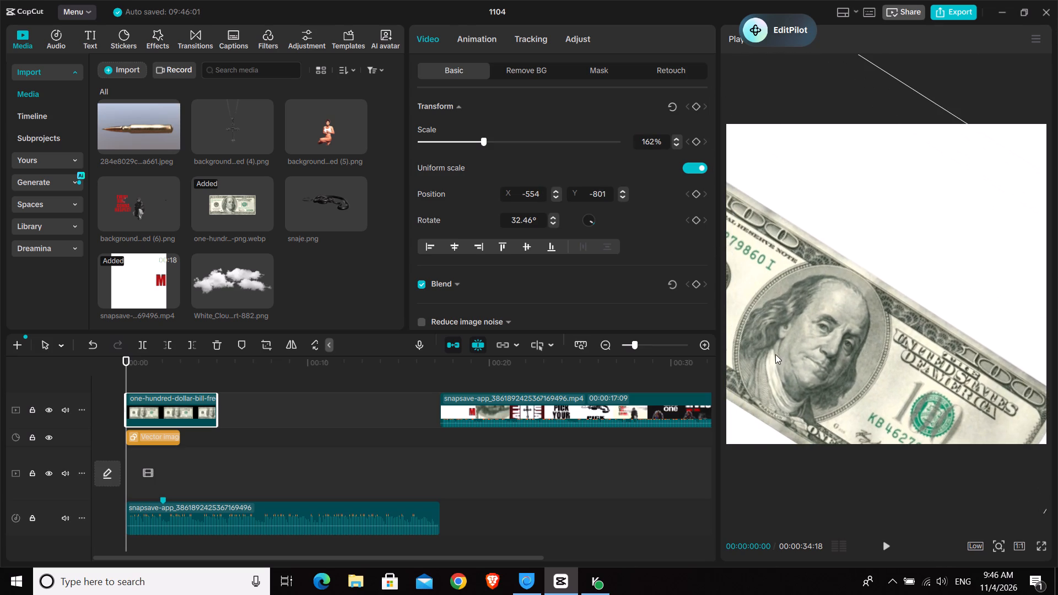
# Rotate the dollar bill to about 39° and reposition it to about X -248, Y -785.
pyautogui.moveTo(827, 369); pyautogui.dragTo(916, 269)
pyautogui.moveTo(779, 482); pyautogui.dragTo(743, 476)
pyautogui.moveTo(925, 333); pyautogui.dragTo(773, 411)
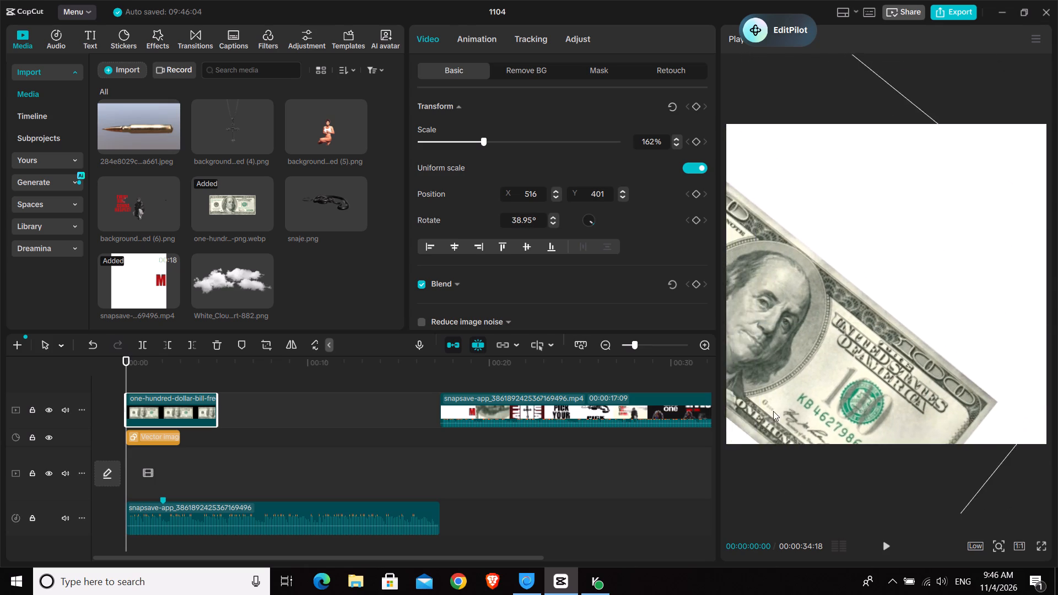
pyautogui.moveTo(773, 411); pyautogui.dragTo(762, 429)
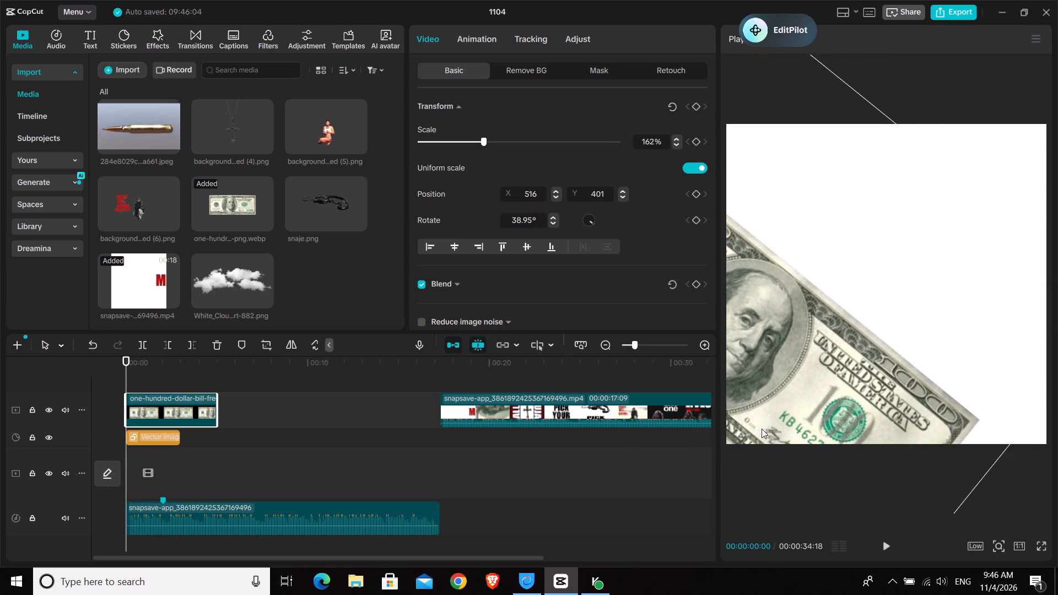
pyautogui.moveTo(762, 429); pyautogui.dragTo(854, 440)
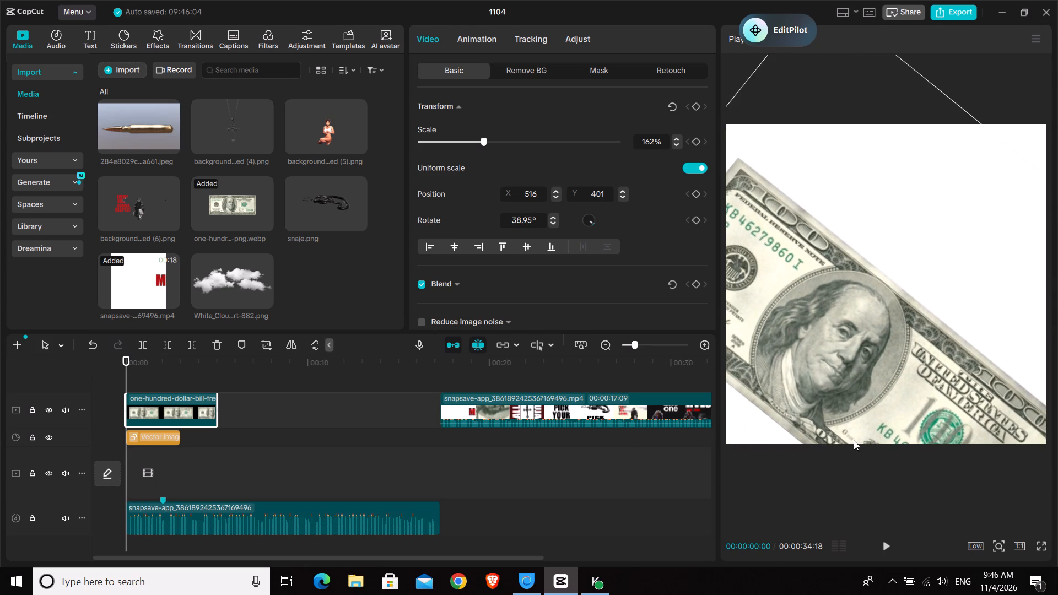
pyautogui.moveTo(854, 440); pyautogui.dragTo(862, 432)
# Enlarge the dollar bill to about 283% and reposition it to about X -909, Y -330.
pyautogui.moveTo(482, 141); pyautogui.dragTo(482, 141)
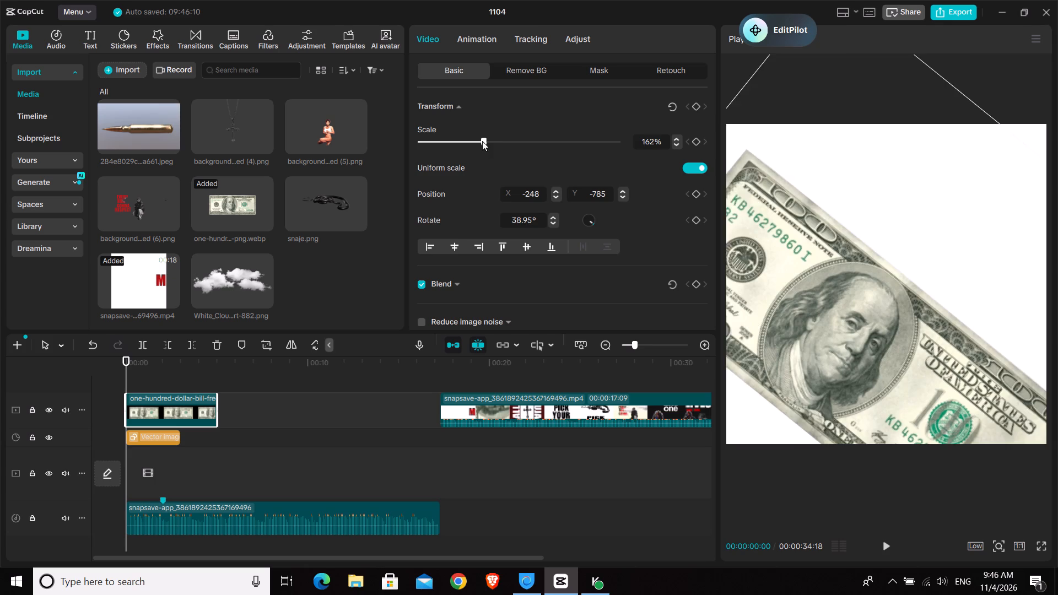
pyautogui.moveTo(482, 141); pyautogui.dragTo(530, 147)
pyautogui.moveTo(817, 296); pyautogui.dragTo(785, 280)
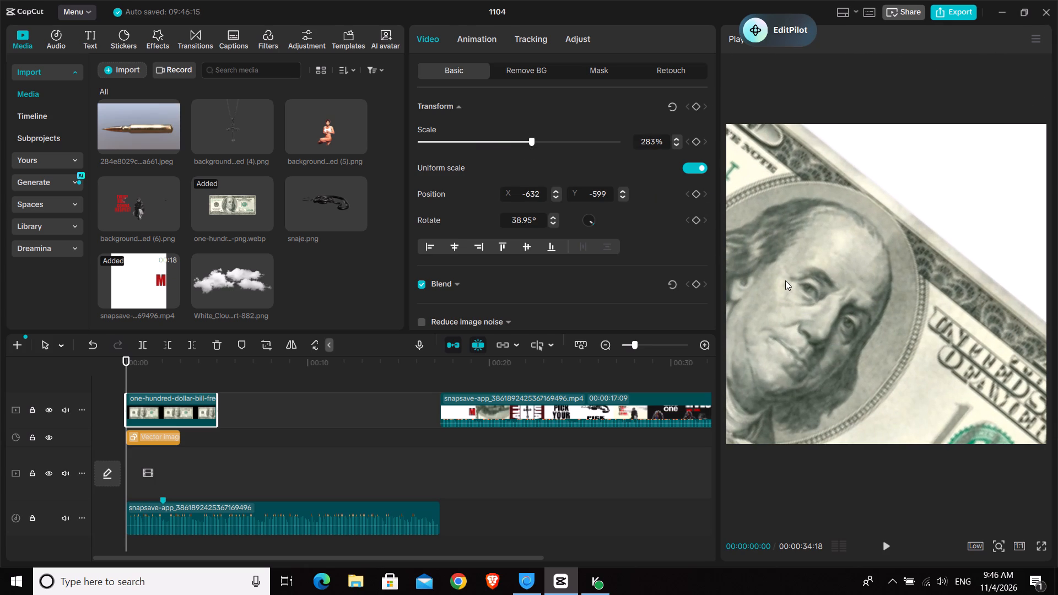
pyautogui.moveTo(891, 373); pyautogui.dragTo(867, 350)
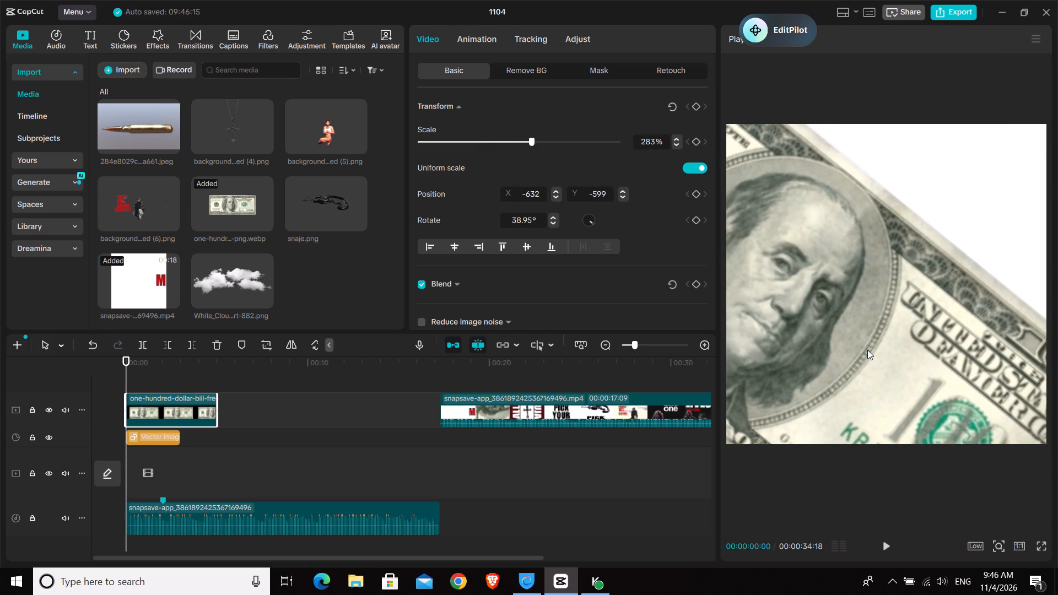
pyautogui.moveTo(867, 350); pyautogui.dragTo(868, 351)
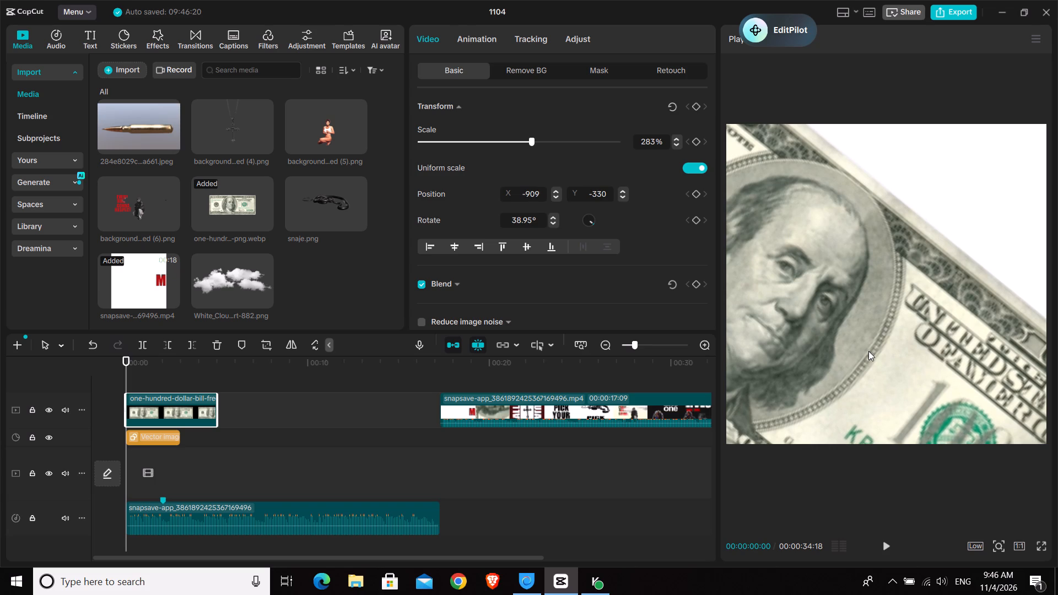
pyautogui.click(868, 351)
# Add Transform keyframes to the dollar bill clip at the timeline's start and at 00:00:01:19.
pyautogui.click(698, 109)
pyautogui.press('space')
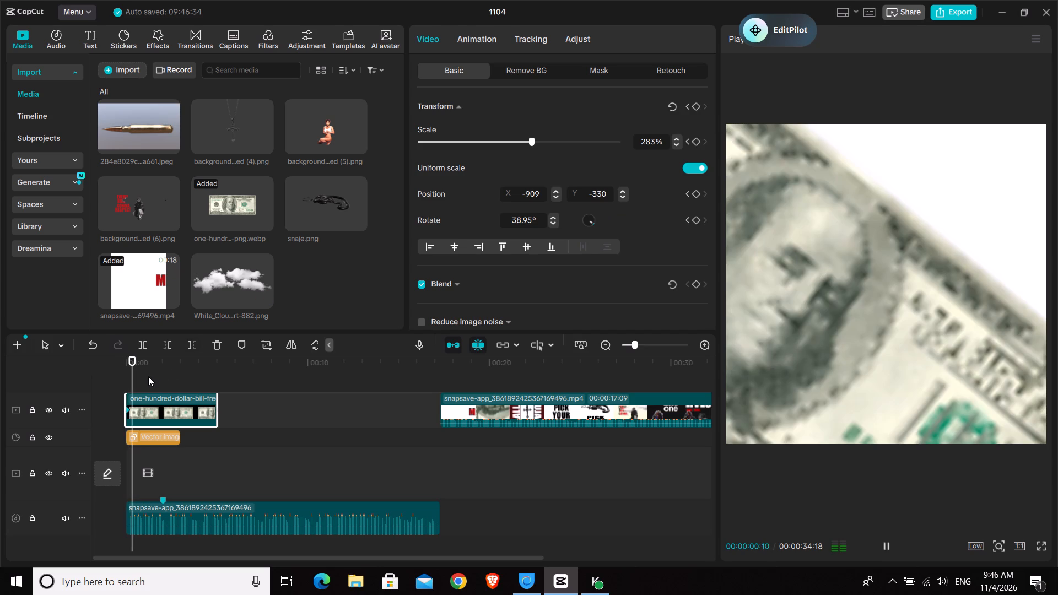
pyautogui.press('space')
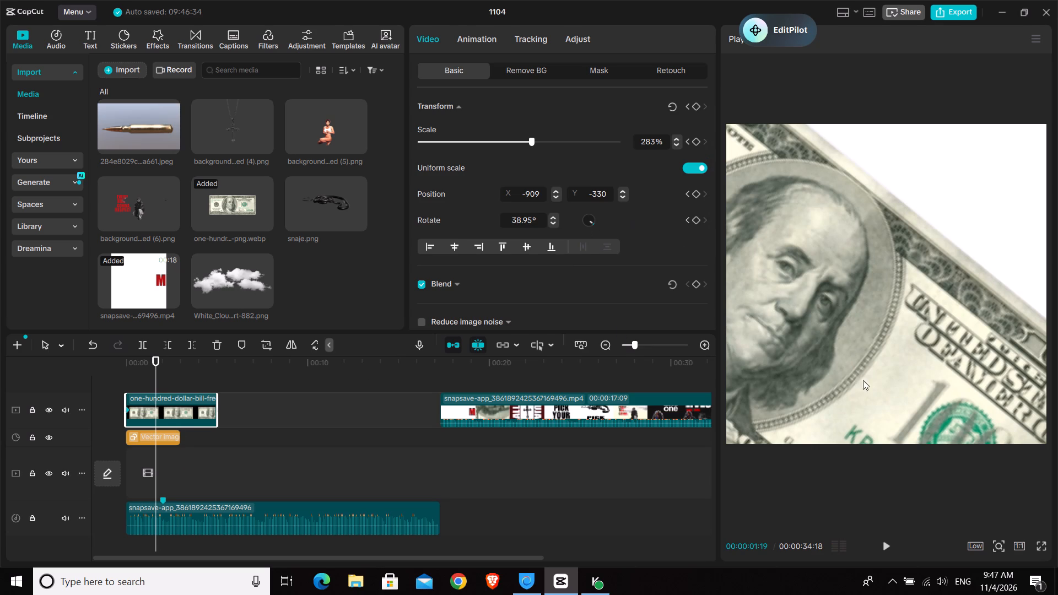
pyautogui.click(1040, 544)
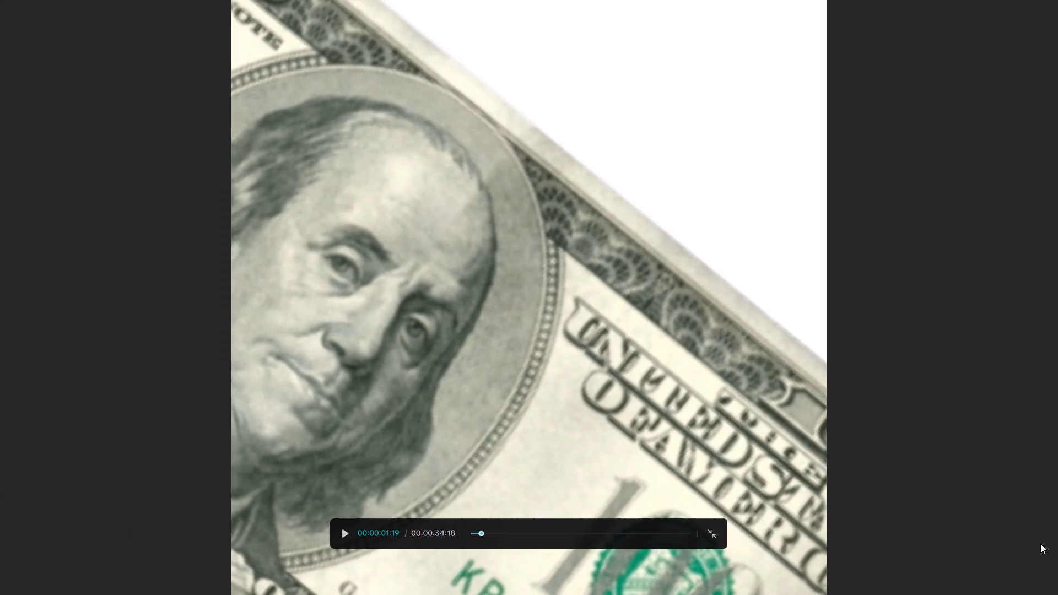
pyautogui.click(713, 539)
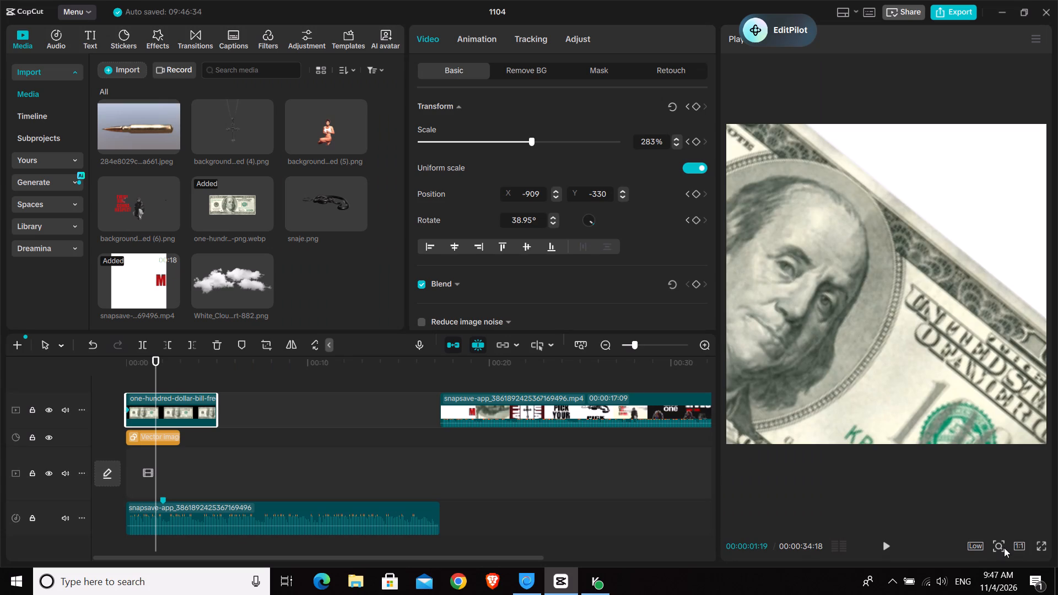
pyautogui.click(993, 544)
pyautogui.moveTo(974, 523); pyautogui.dragTo(966, 524)
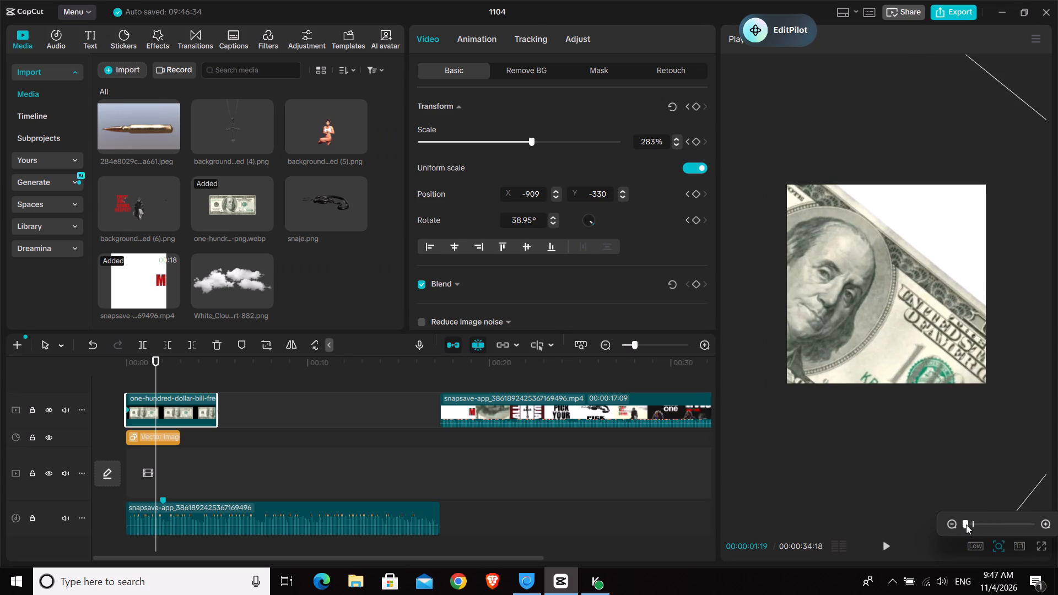
pyautogui.moveTo(966, 524); pyautogui.dragTo(965, 524)
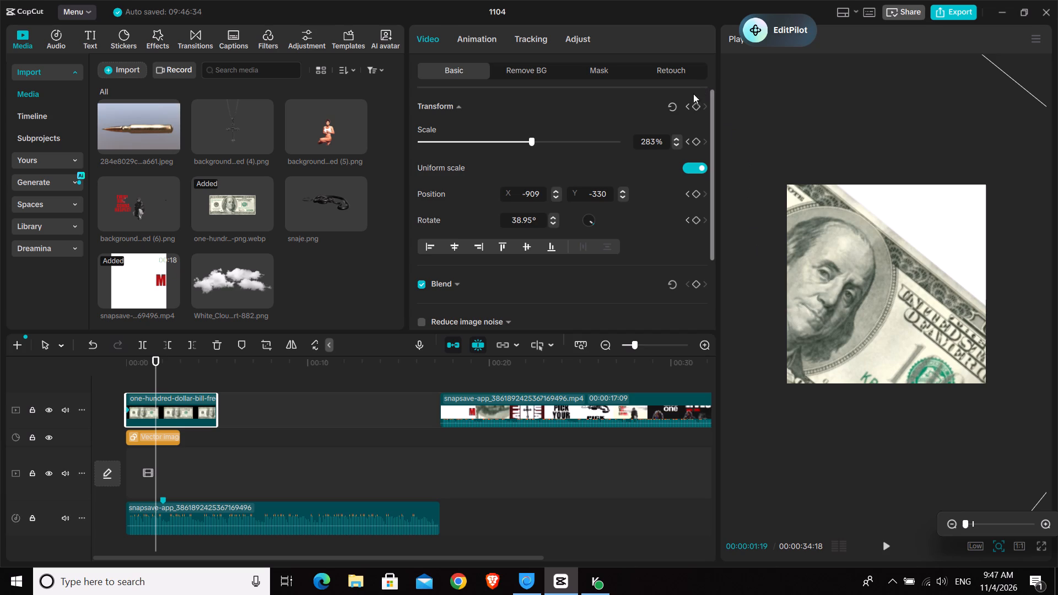
pyautogui.click(699, 104)
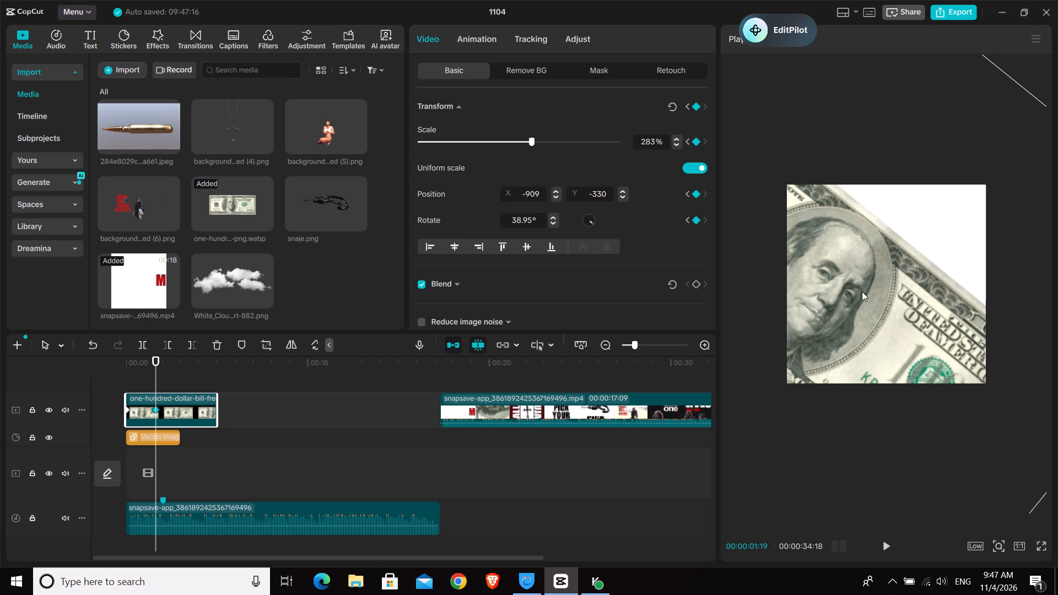
# At the 00:00:01:19 keyframe, move the dollar bill up out of the frame to about X -643, Y 6519.
pyautogui.moveTo(914, 355); pyautogui.dragTo(911, 289)
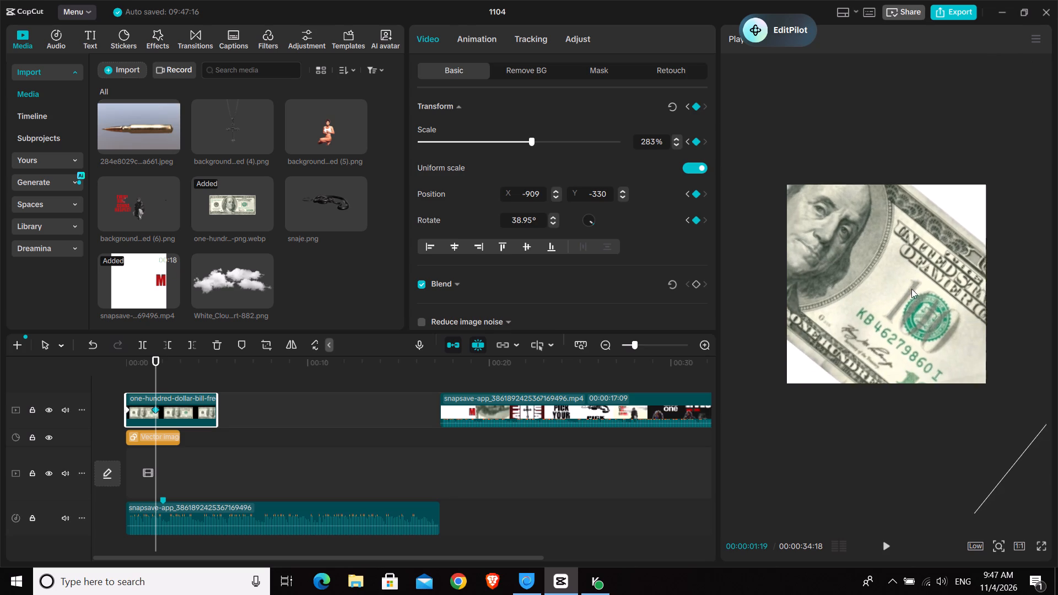
pyautogui.moveTo(911, 289); pyautogui.dragTo(925, 18)
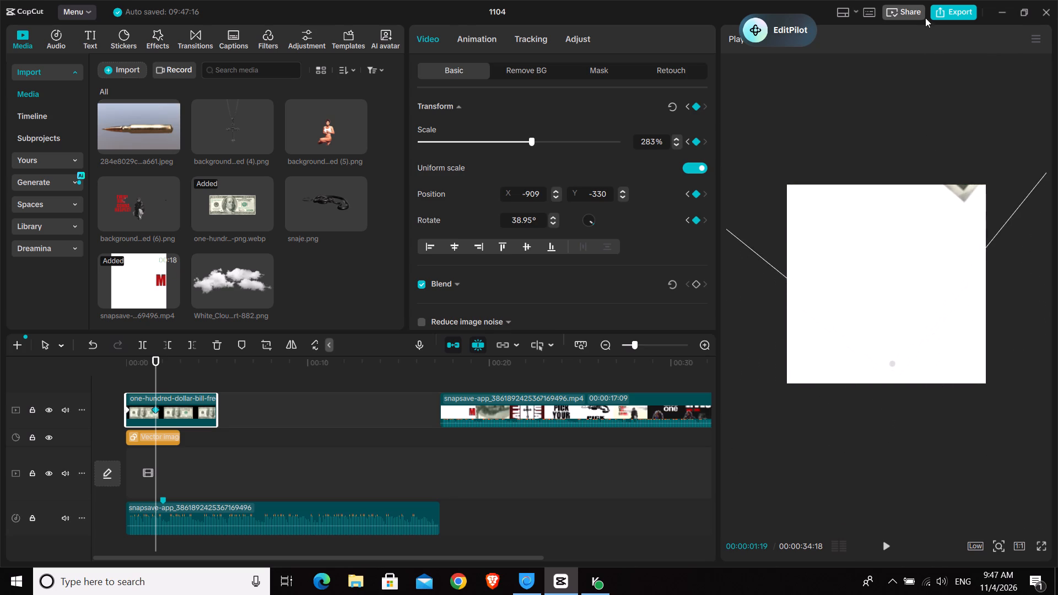
pyautogui.moveTo(925, 18); pyautogui.dragTo(927, 0)
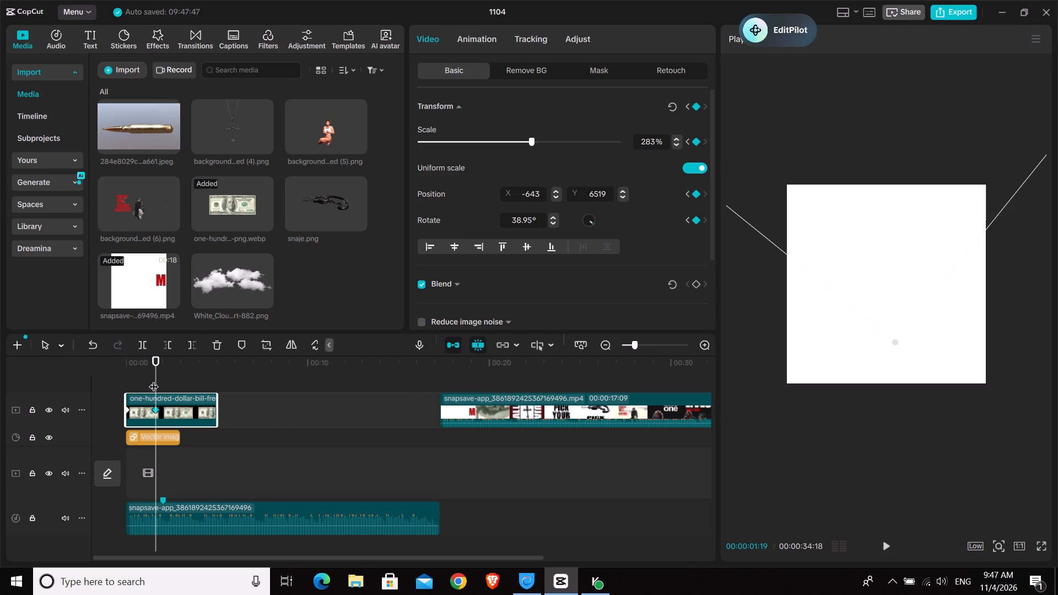
# At the timeline's start keyframe, rotate the dollar bill to about -37.55°.
pyautogui.moveTo(155, 380); pyautogui.dragTo(115, 381)
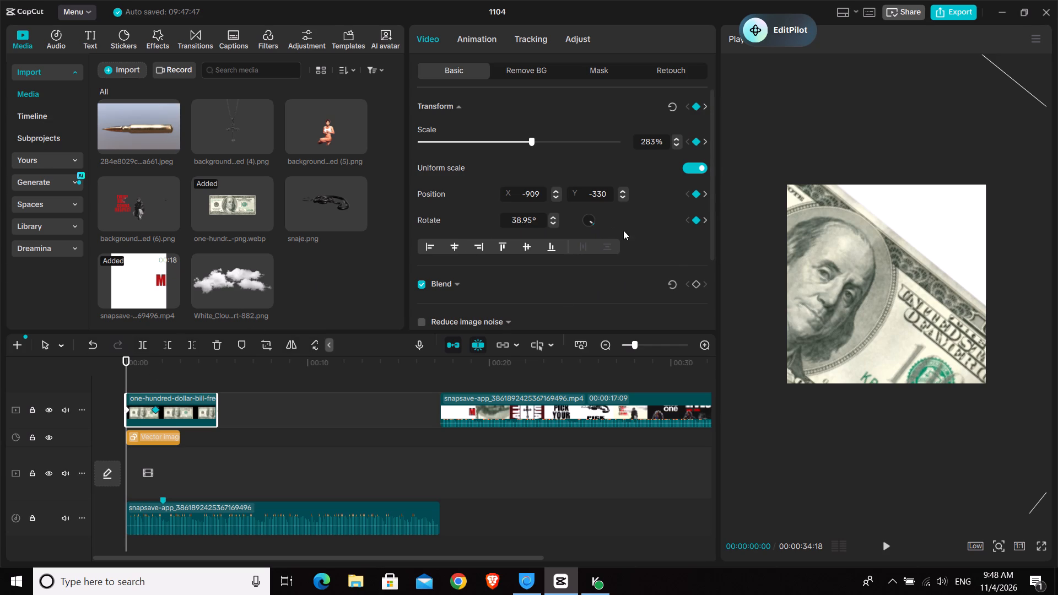
pyautogui.tripleClick(553, 223)
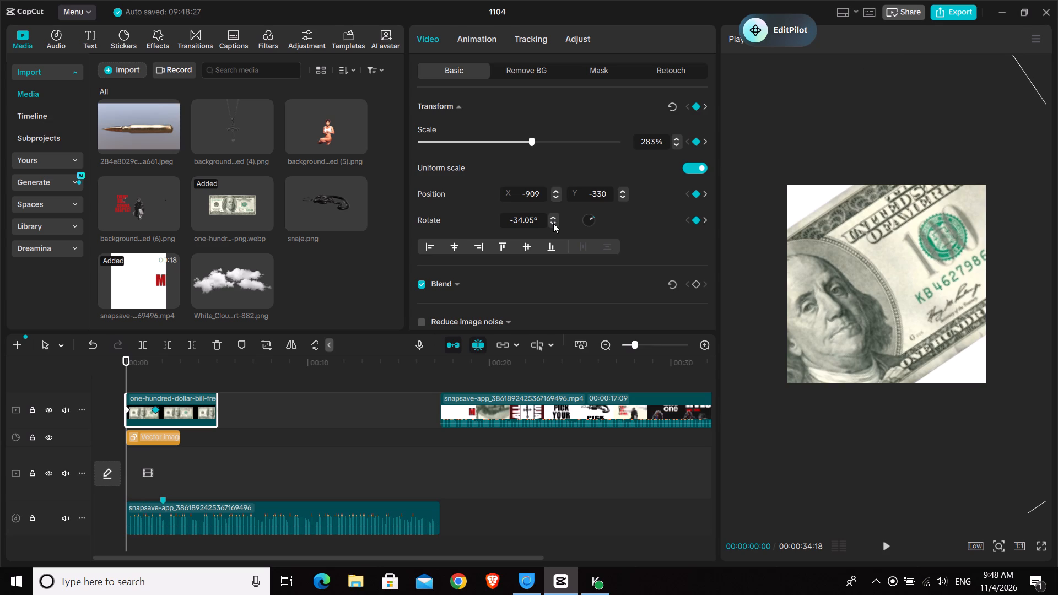
pyautogui.click(553, 223)
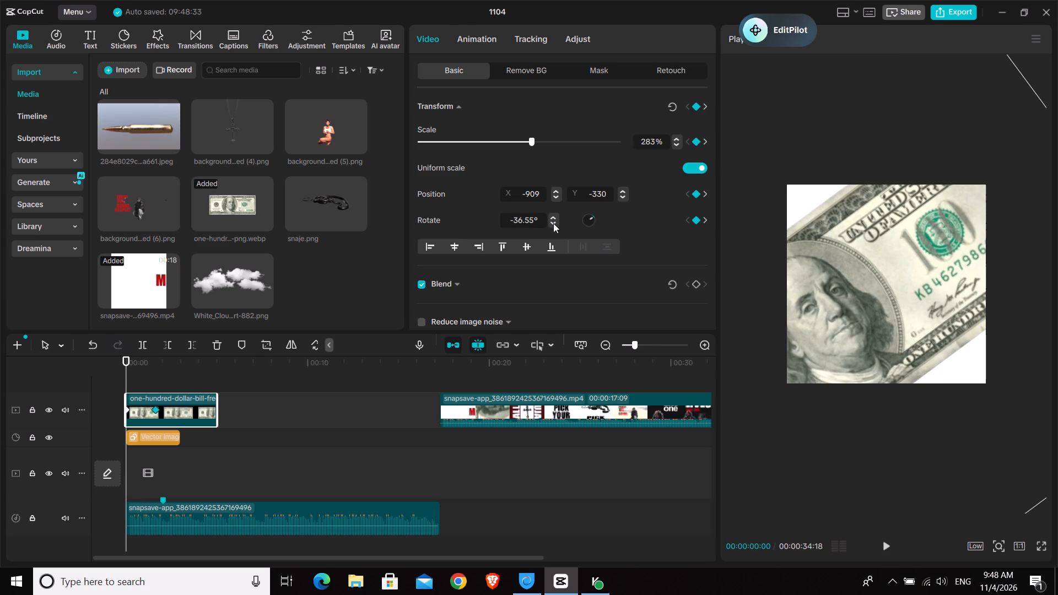
pyautogui.click(553, 223)
pyautogui.click(553, 223)
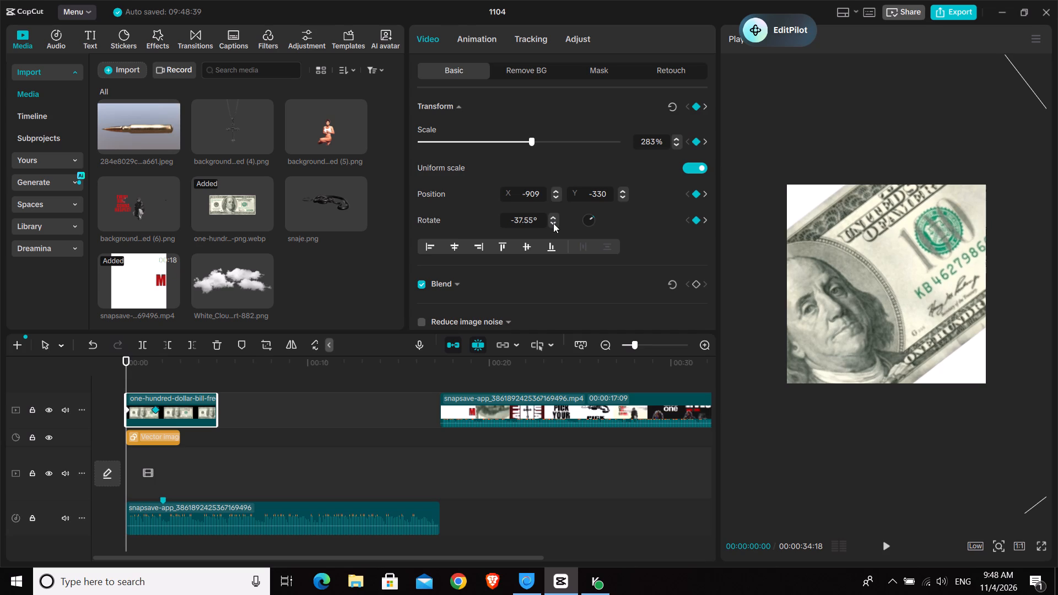
# At the start keyframe, move the dollar bill down out of the frame to about X -164, Y -6316.
pyautogui.moveTo(903, 260); pyautogui.dragTo(908, 300)
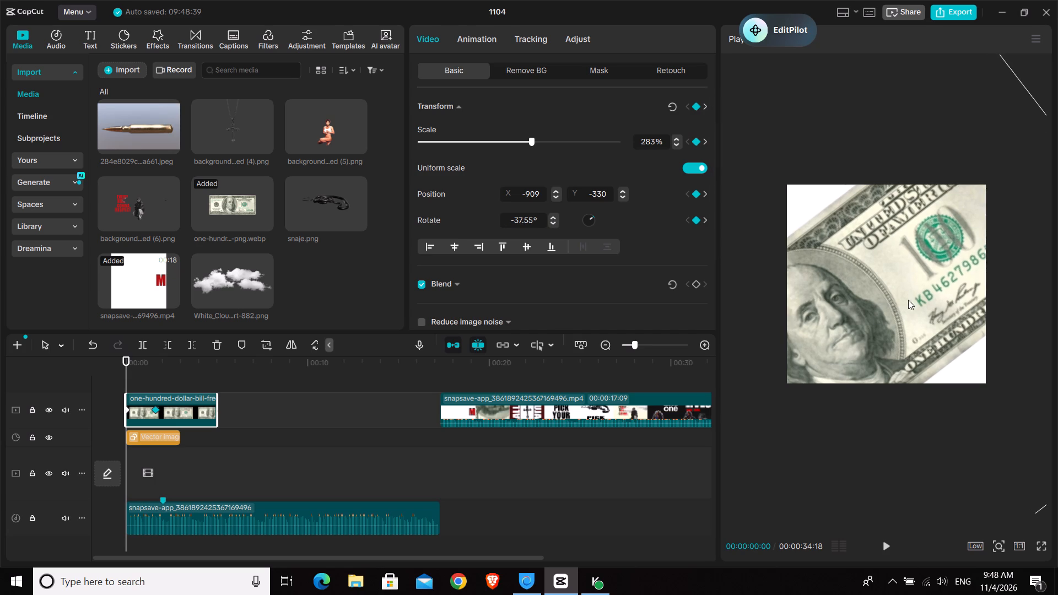
pyautogui.moveTo(908, 300); pyautogui.dragTo(940, 569)
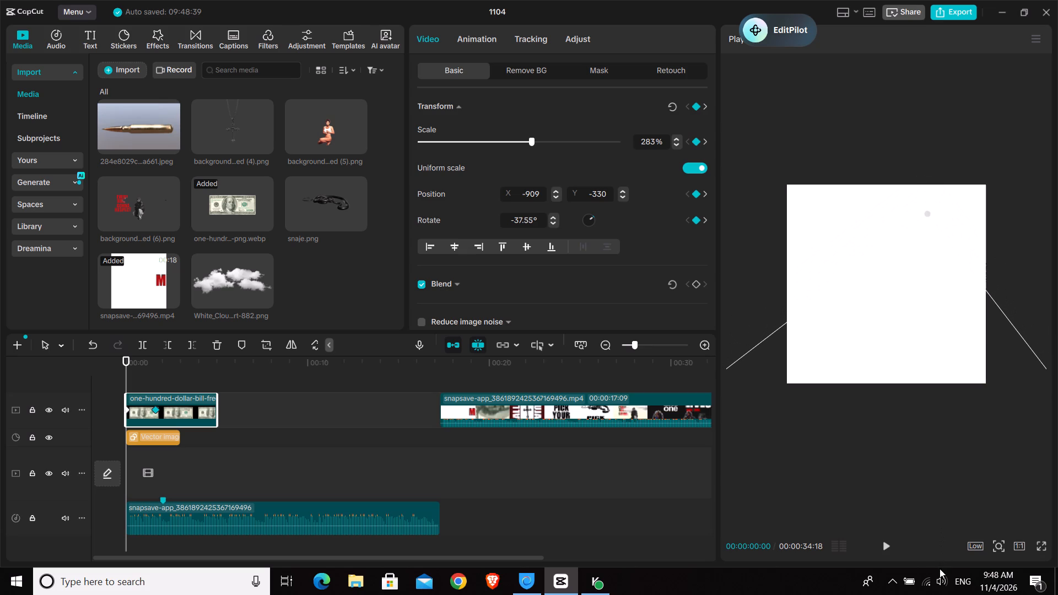
pyautogui.moveTo(940, 569); pyautogui.dragTo(942, 570)
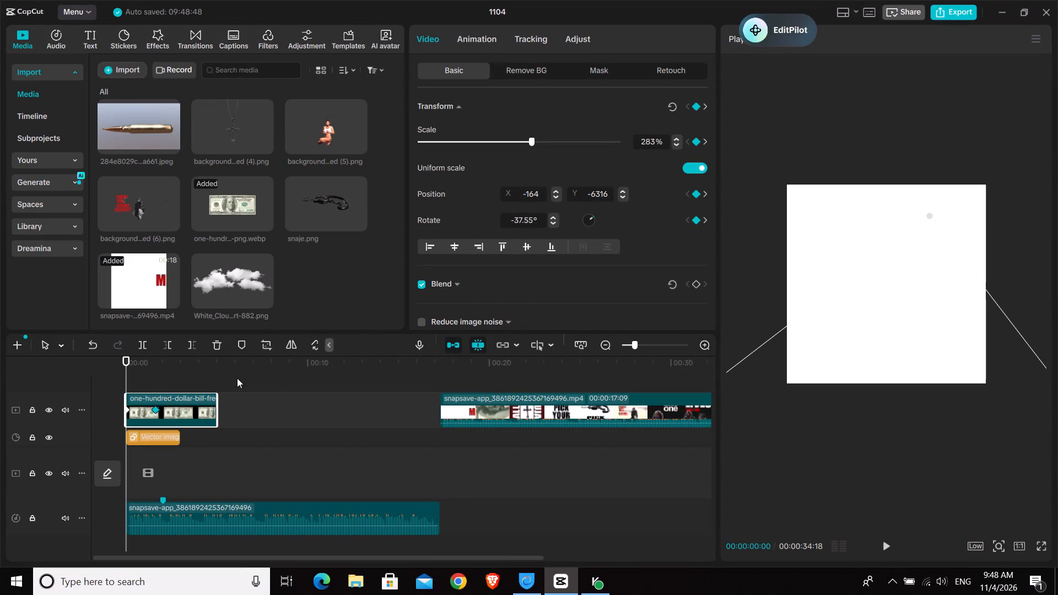
# Apply the Cubic Out preset curve to the dollar bill's Y position keyframes in the variable speed animation graph.
pyautogui.moveTo(126, 377); pyautogui.dragTo(176, 378)
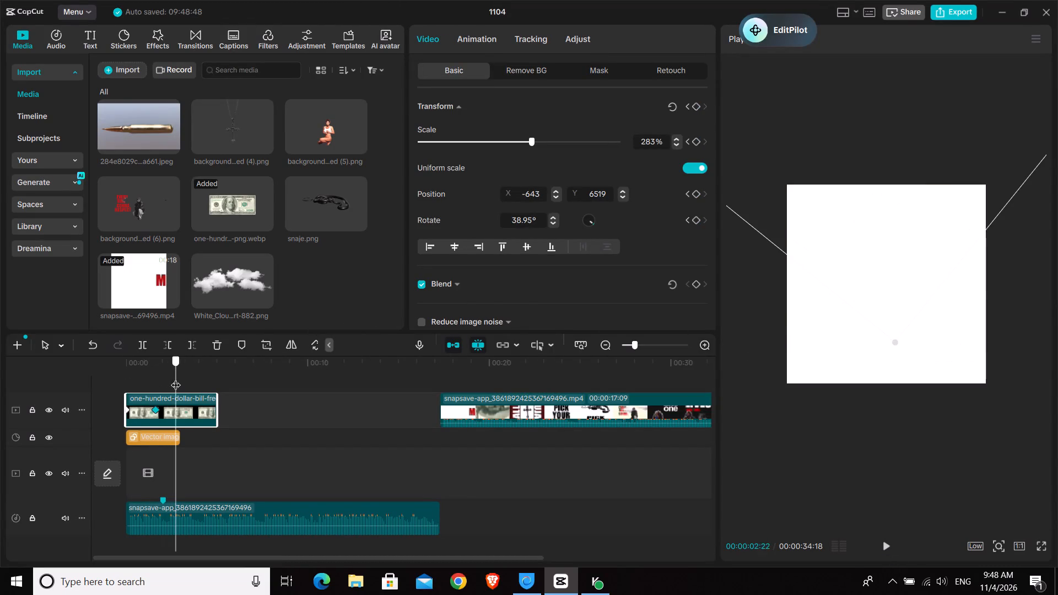
pyautogui.moveTo(176, 378); pyautogui.dragTo(72, 383)
pyautogui.hotkey('alt', 'k')
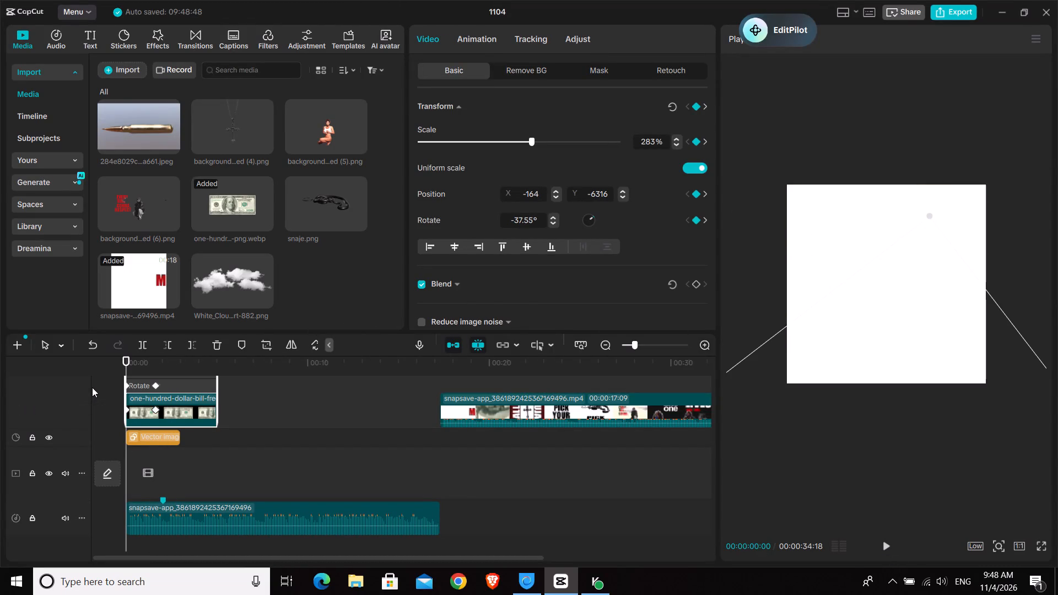
pyautogui.scroll(7, 169, 414)
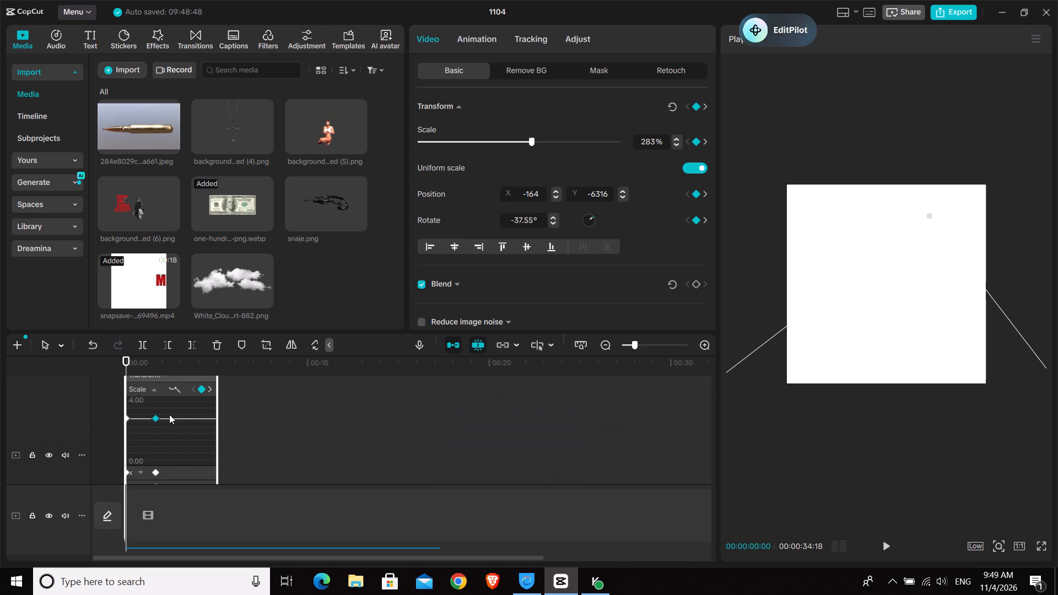
pyautogui.scroll(-2, 138, 430)
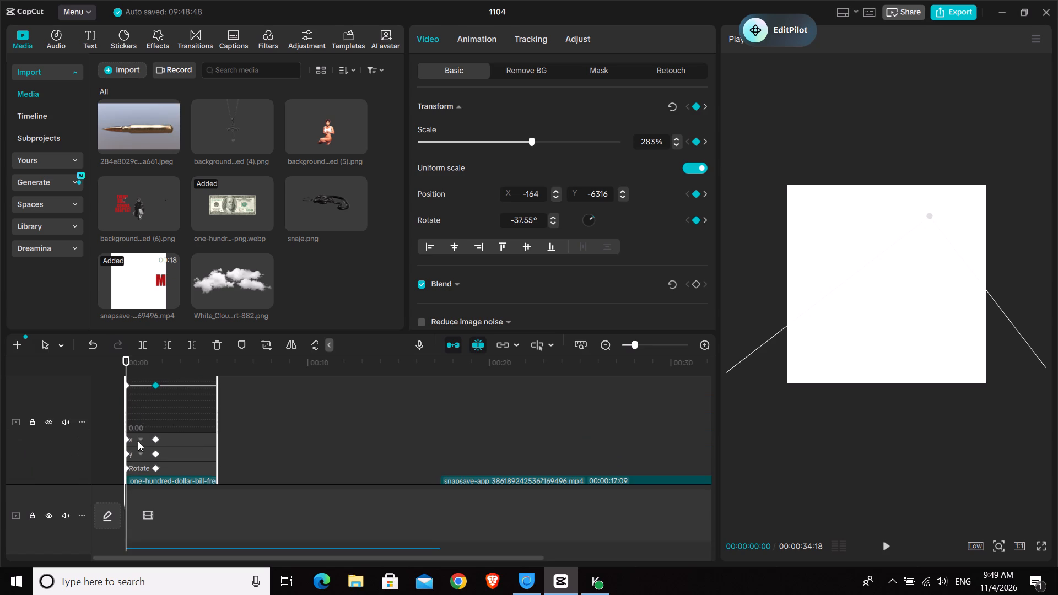
pyautogui.click(138, 453)
pyautogui.rightClick(143, 425)
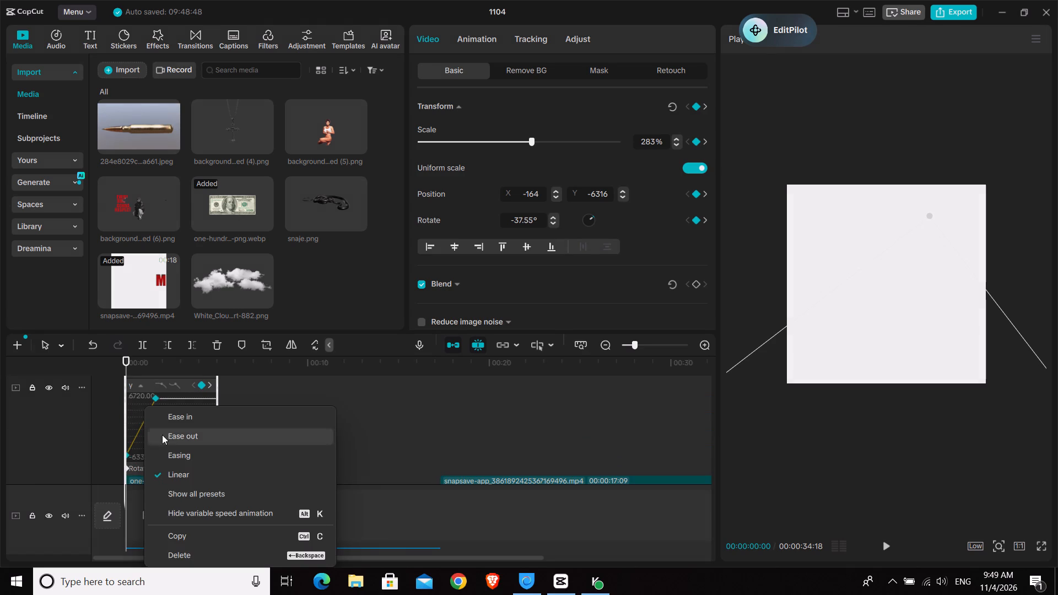
pyautogui.click(218, 491)
pyautogui.click(356, 464)
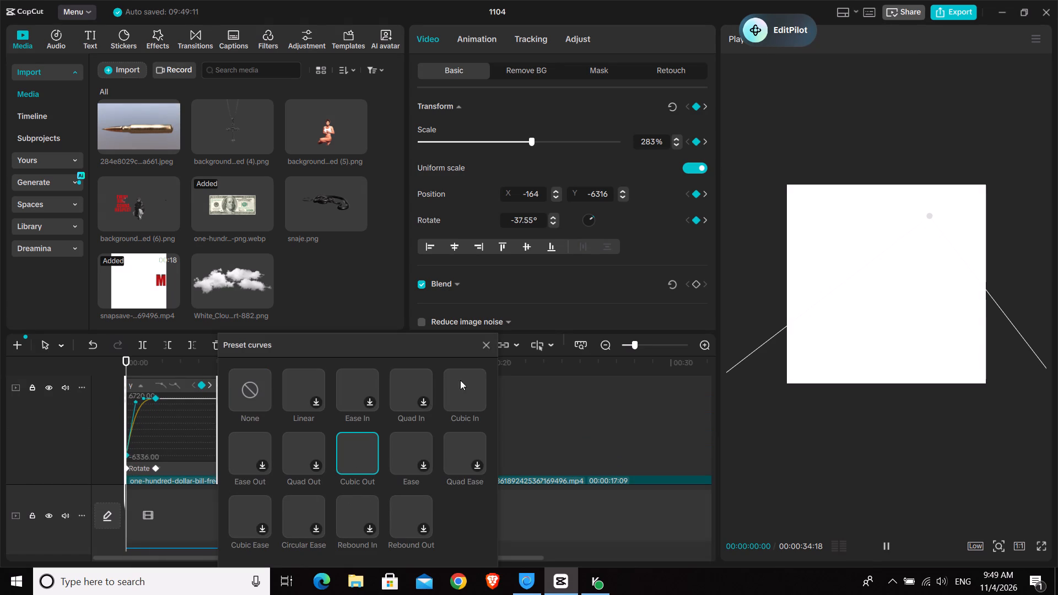
pyautogui.click(494, 344)
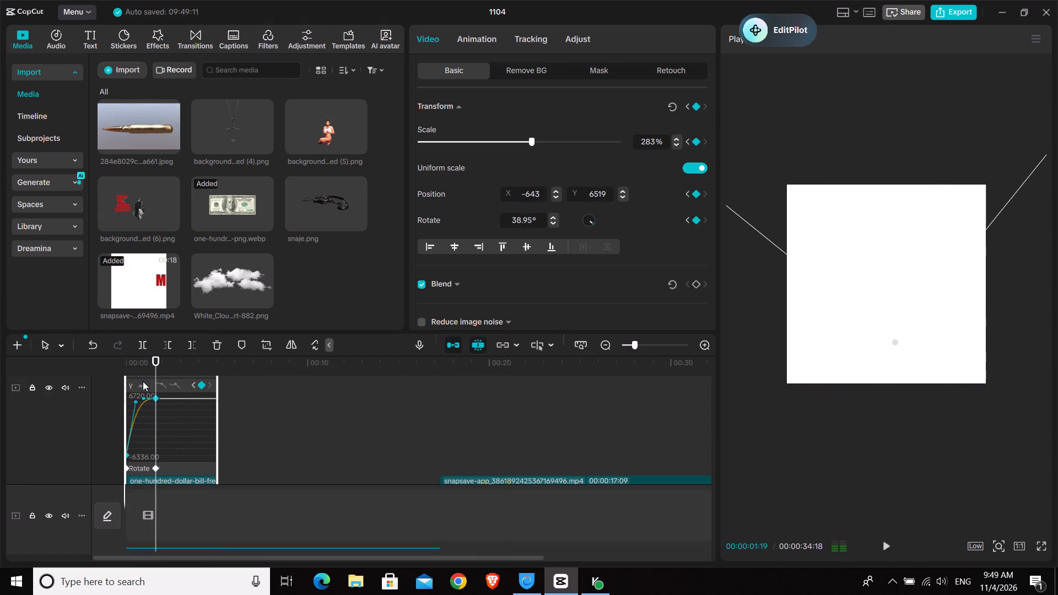
pyautogui.hotkey('alt', 'k')
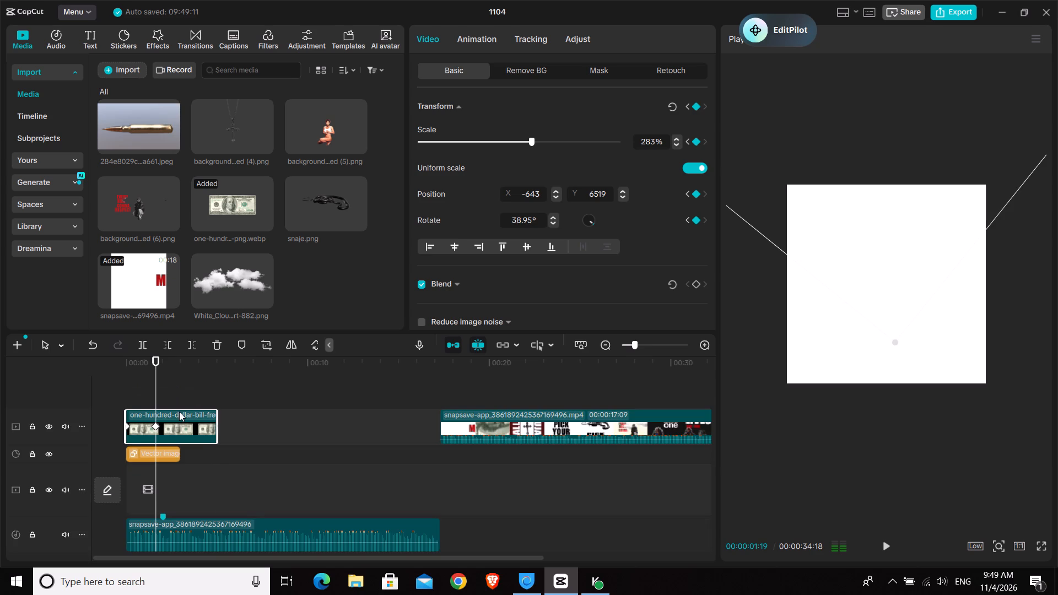
# Play back the dollar bill's opening movement from the timeline's start to check the animation.
pyautogui.moveTo(154, 390); pyautogui.dragTo(56, 385)
pyautogui.press('space')
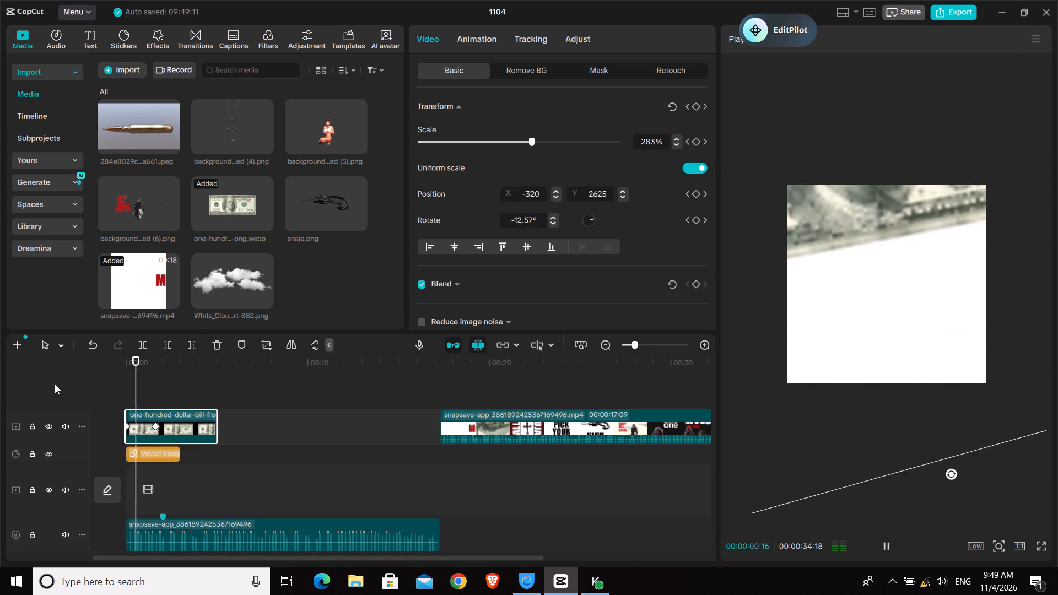
pyautogui.press('space')
pyautogui.click(129, 388)
pyautogui.press('space')
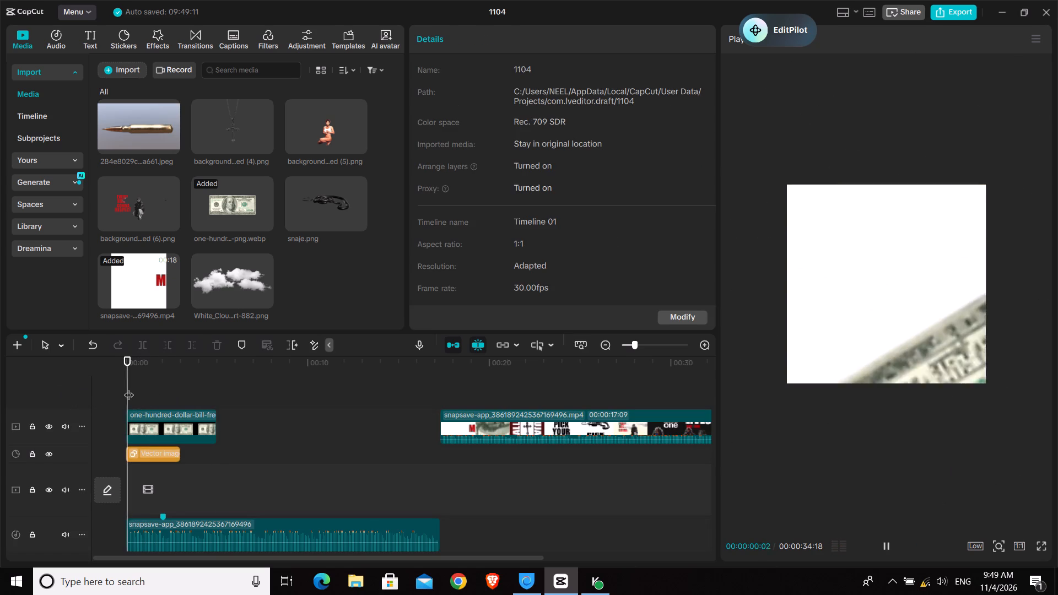
pyautogui.press('space')
pyautogui.click(140, 393)
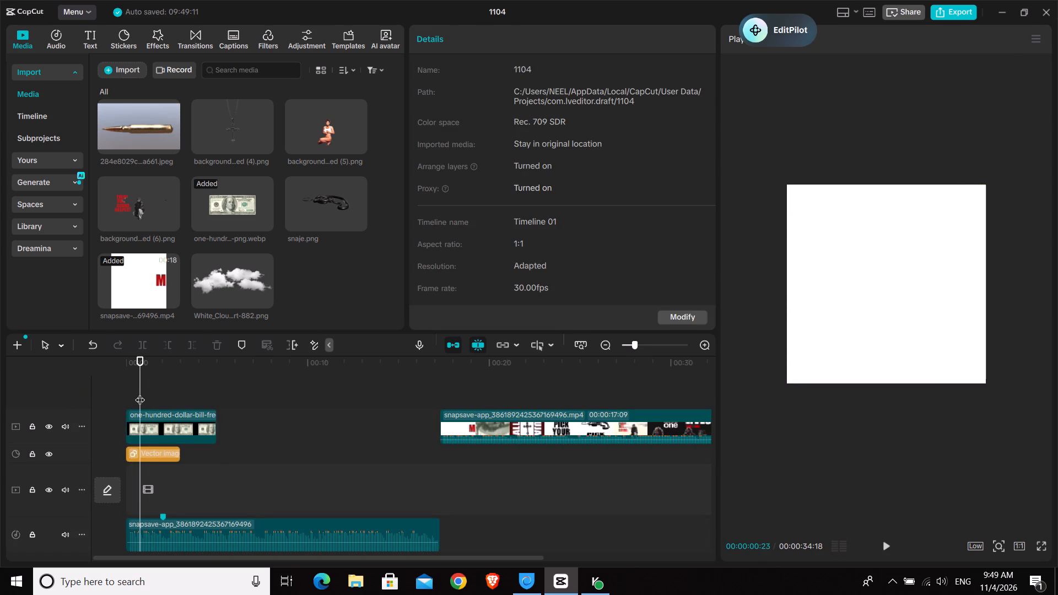
# Play back and scrub through the dollar bill's opening movement to examine its position and rotation.
pyautogui.moveTo(136, 394); pyautogui.dragTo(104, 402)
pyautogui.press('space')
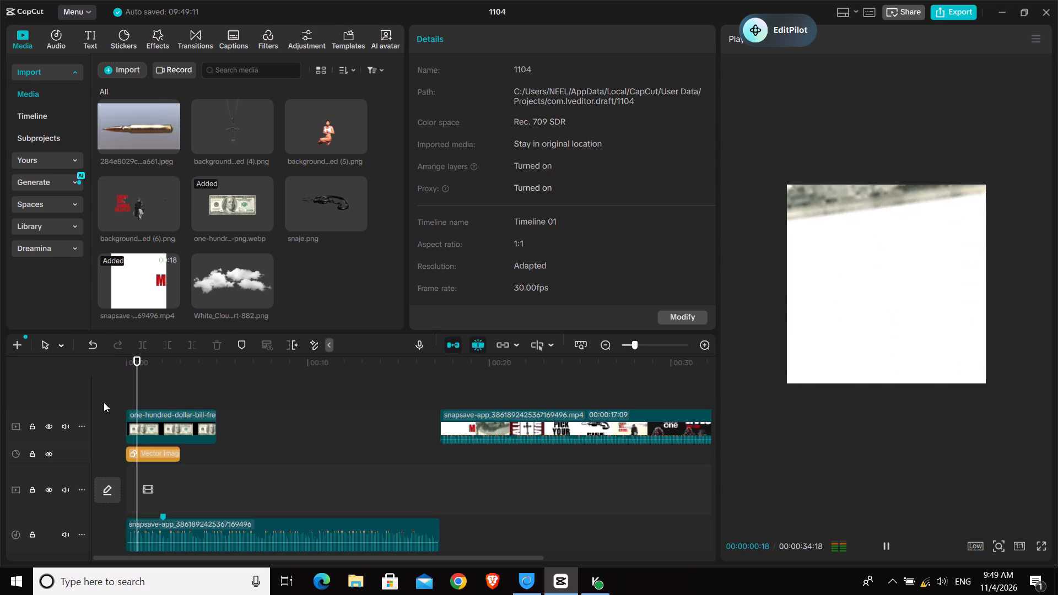
pyautogui.press('space')
pyautogui.click(145, 422)
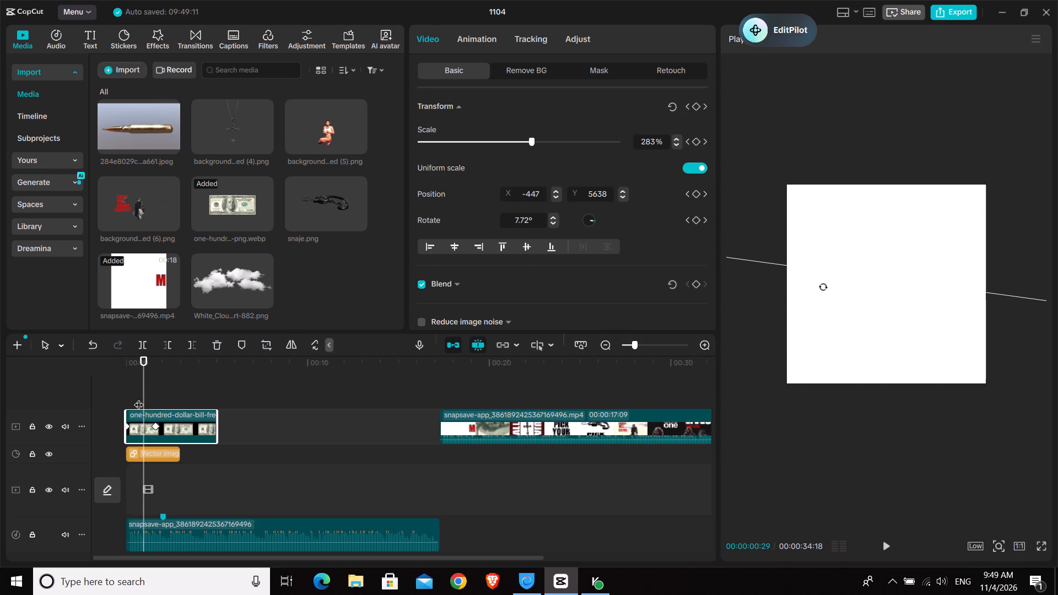
pyautogui.moveTo(142, 394); pyautogui.dragTo(102, 412)
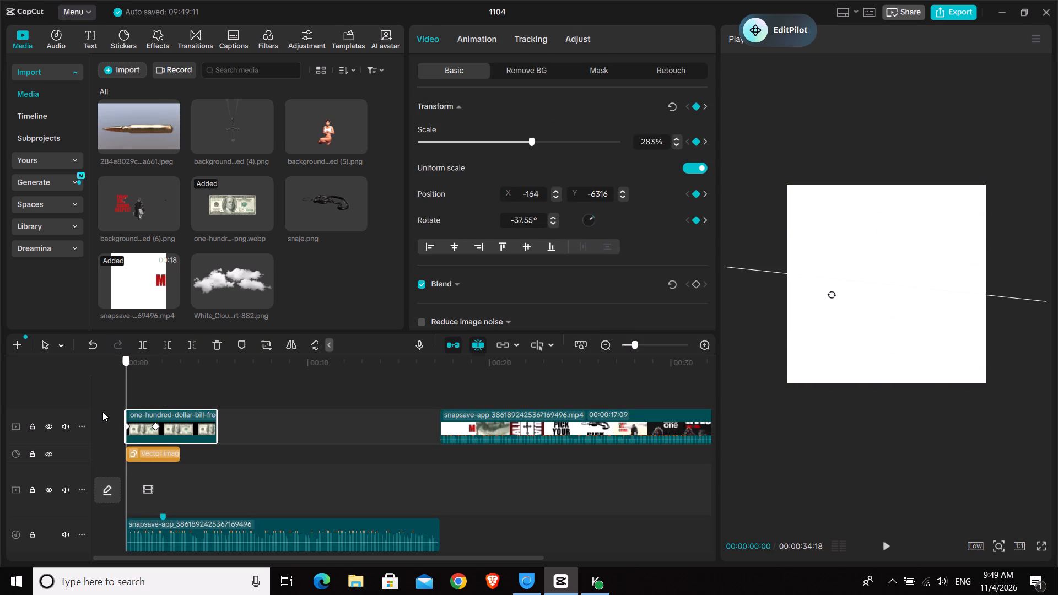
pyautogui.moveTo(102, 412); pyautogui.dragTo(102, 412)
pyautogui.moveTo(127, 395); pyautogui.dragTo(140, 392)
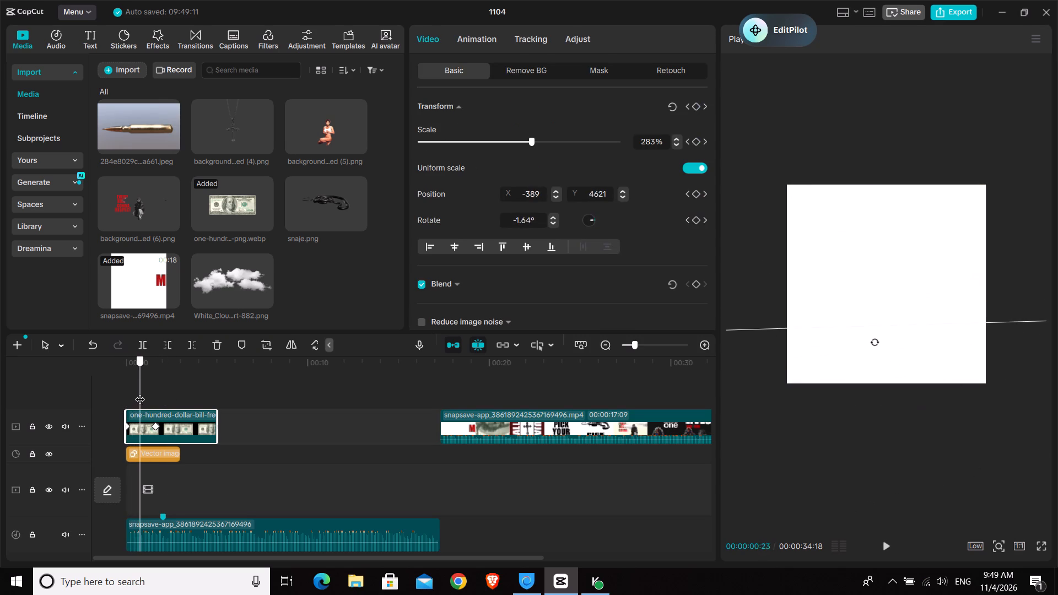
pyautogui.moveTo(140, 392); pyautogui.dragTo(145, 393)
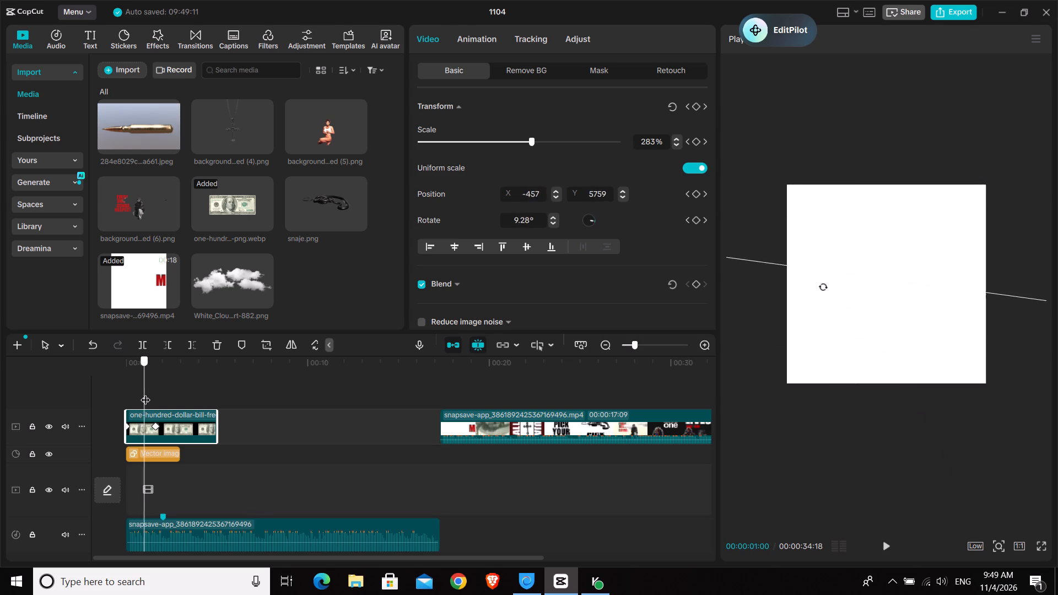
pyautogui.moveTo(145, 393); pyautogui.dragTo(111, 404)
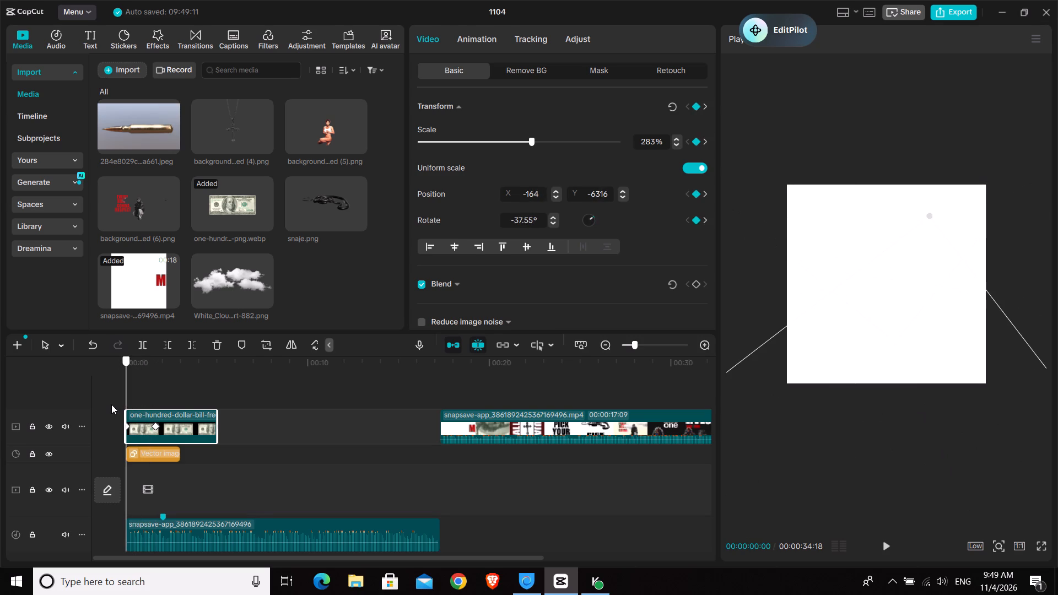
pyautogui.moveTo(111, 404); pyautogui.dragTo(112, 404)
# Apply the Cubic Out preset curve to the dollar bill's Rotate keyframes in the variable speed animation graph.
pyautogui.hotkey('alt', 'k')
pyautogui.scroll(2, 164, 396)
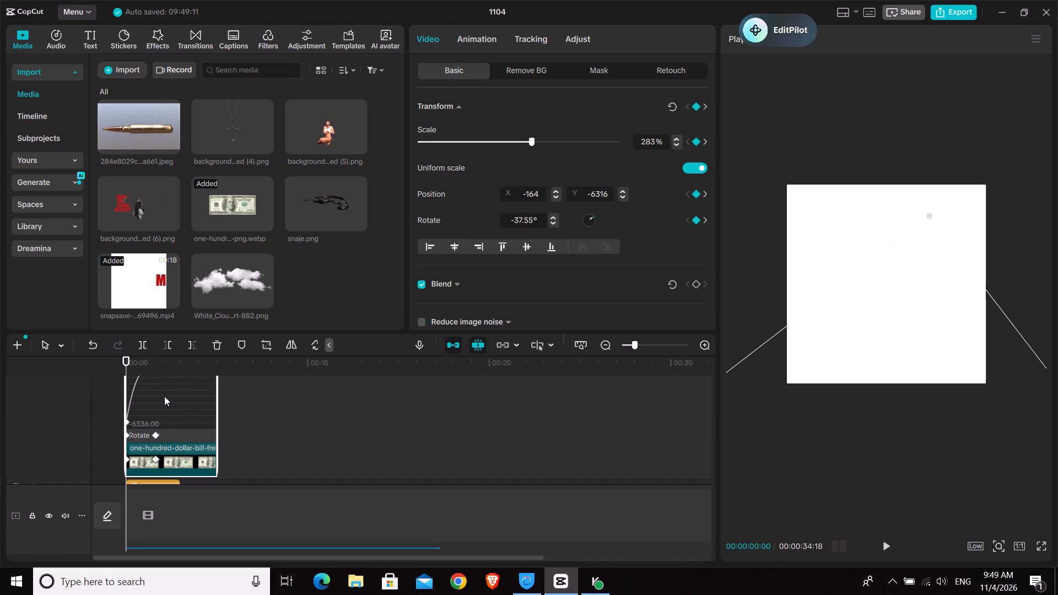
pyautogui.click(142, 432)
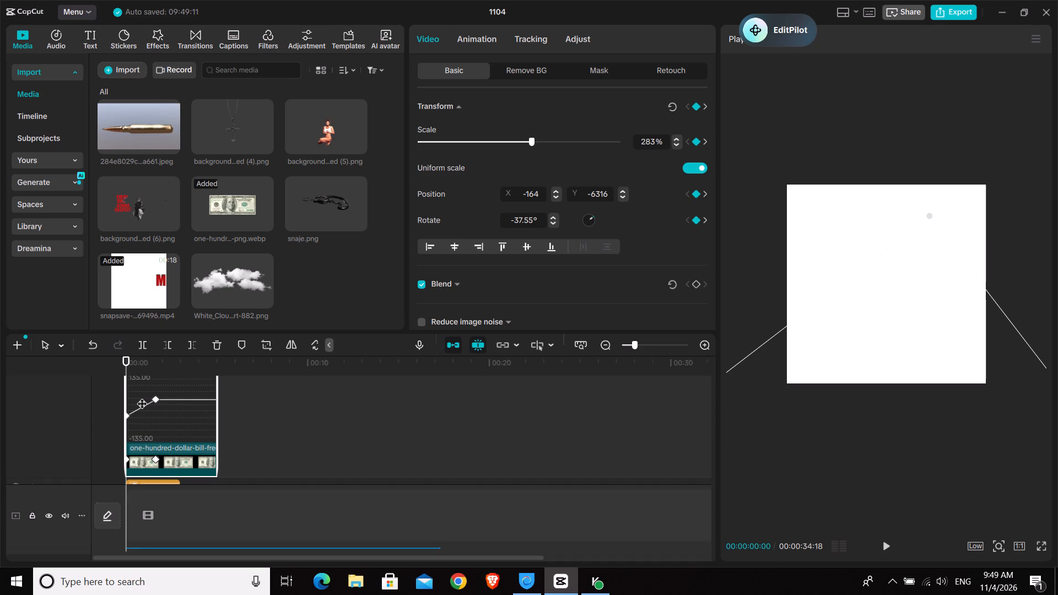
pyautogui.rightClick(142, 404)
pyautogui.click(203, 490)
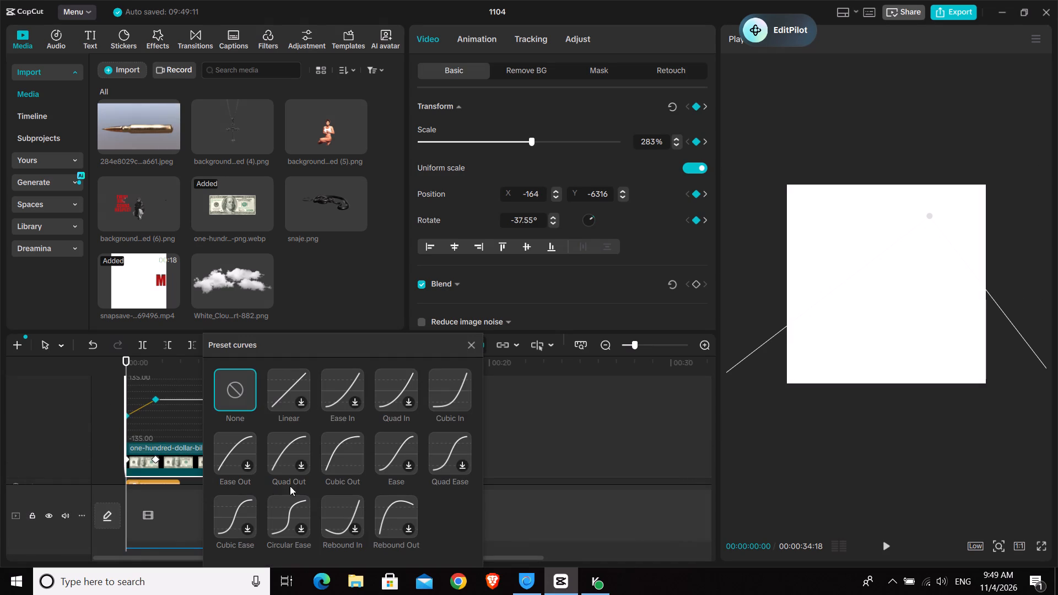
pyautogui.click(337, 470)
pyautogui.click(474, 340)
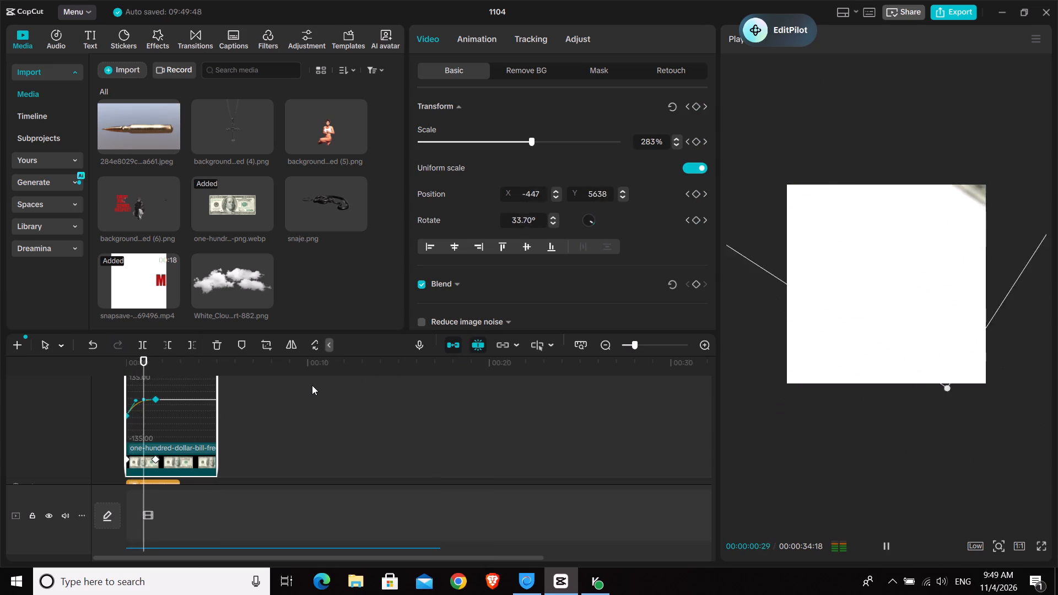
pyautogui.hotkey('alt', 'k')
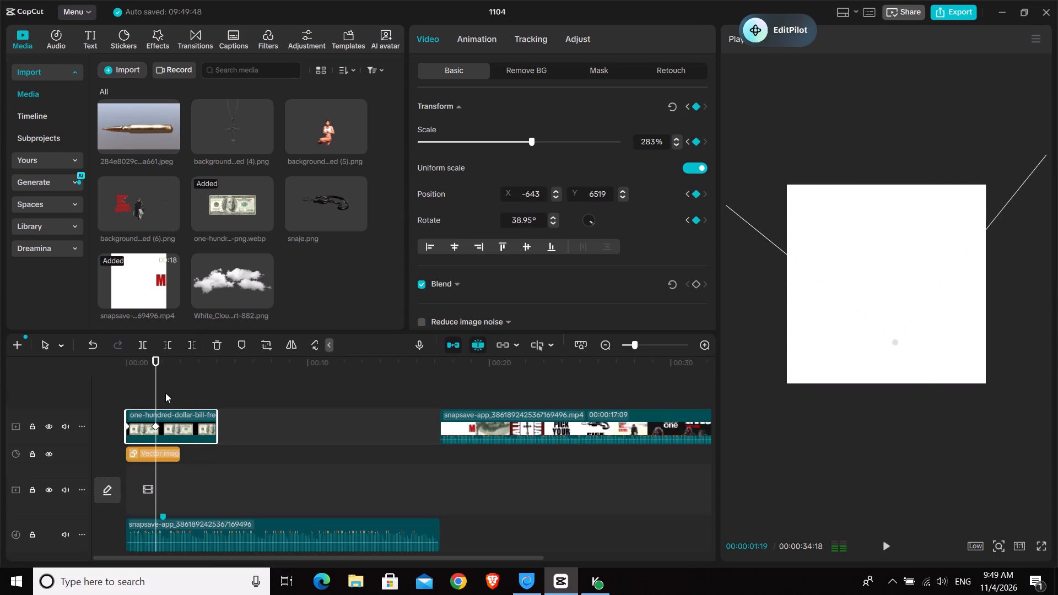
# Play back the dollar bill's opening animation from the timeline's start to check the eased rotation.
pyautogui.moveTo(154, 392); pyautogui.dragTo(42, 410)
pyautogui.press('space')
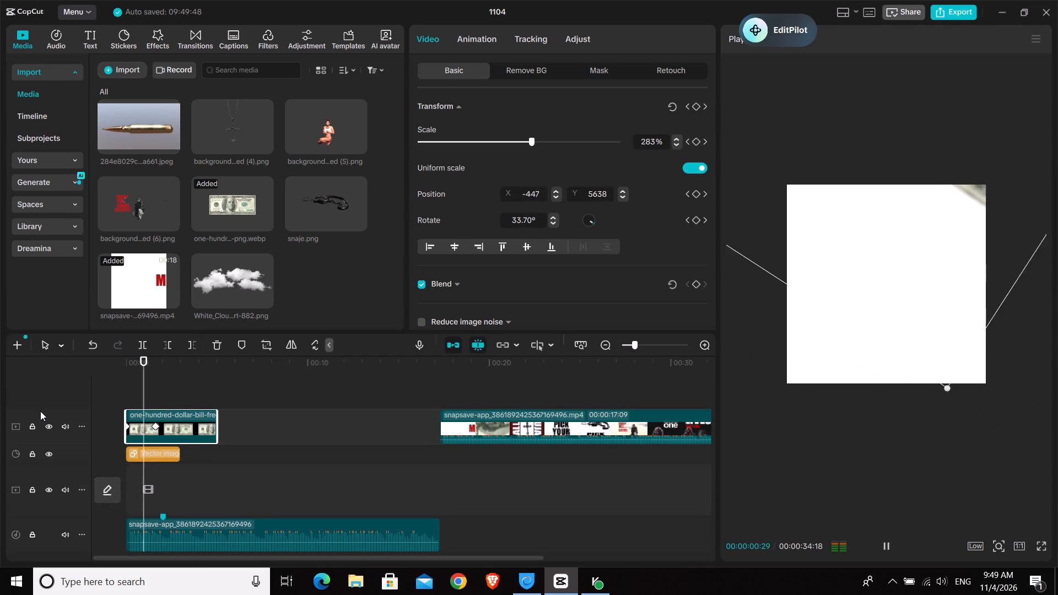
pyautogui.press('space')
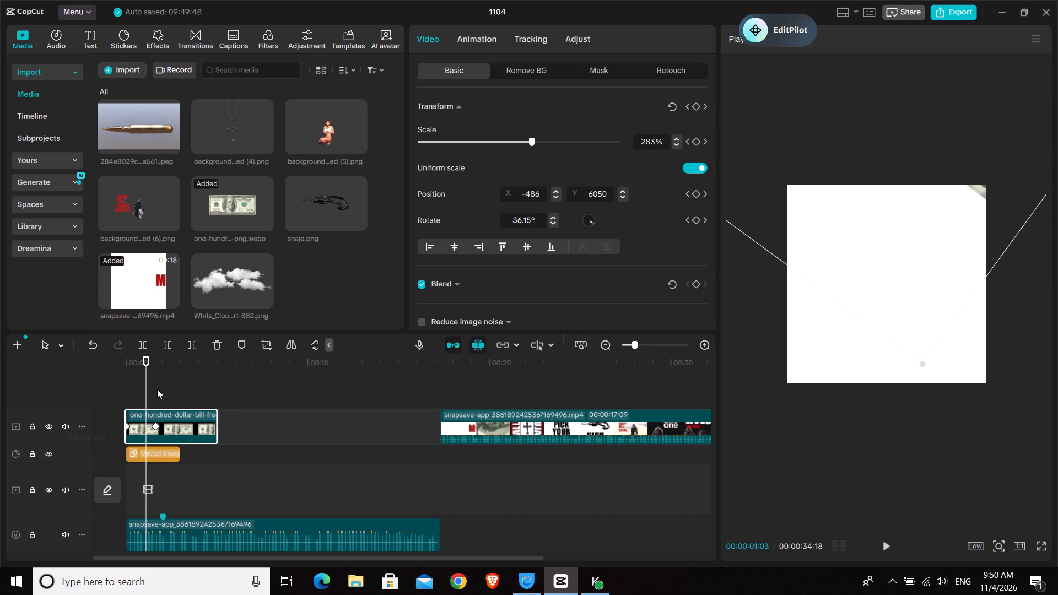
# Add a default text clip at the timeline's start, above the dollar bill.
pyautogui.moveTo(147, 393); pyautogui.dragTo(88, 394)
pyautogui.click(89, 35)
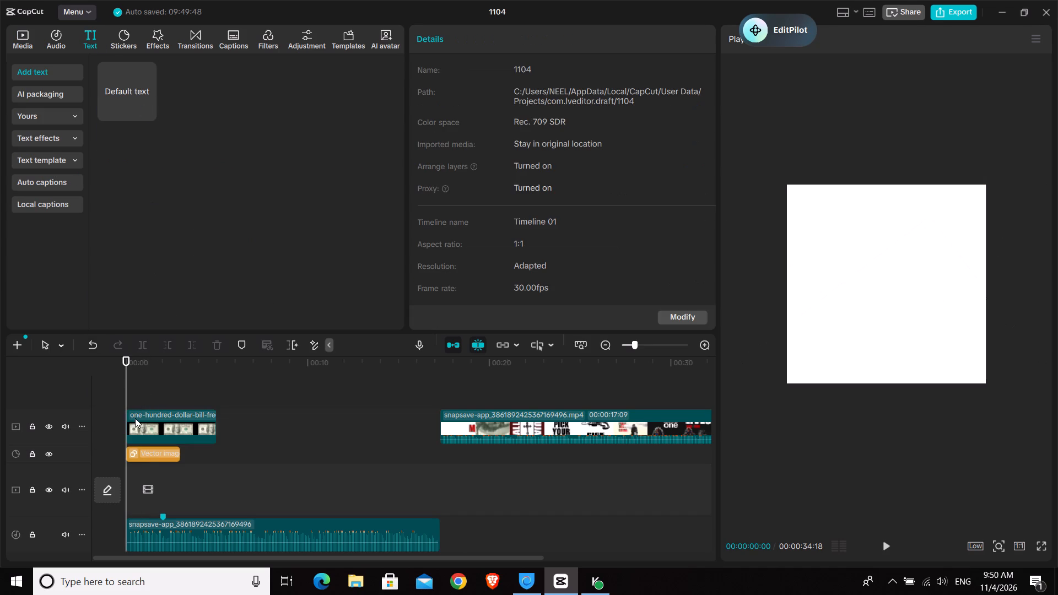
pyautogui.moveTo(126, 394); pyautogui.dragTo(103, 394)
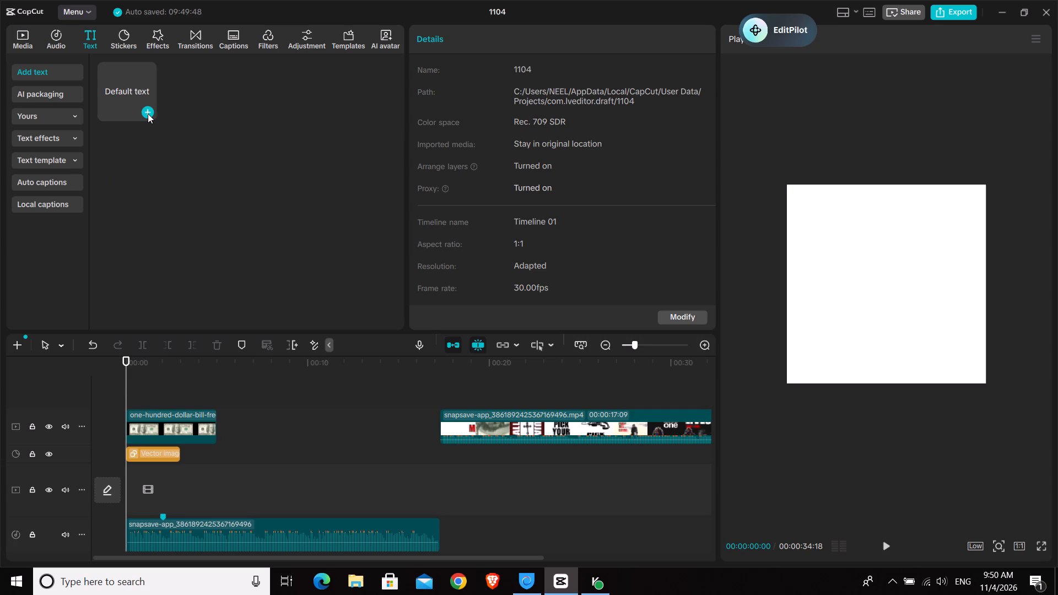
pyautogui.click(148, 113)
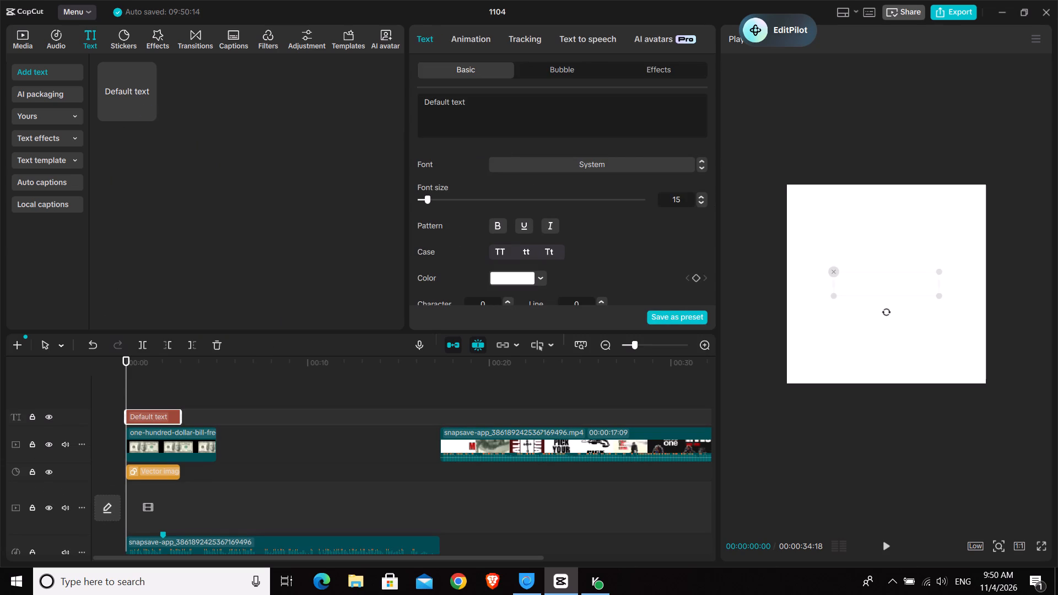
# Change the default text to "halle", following the title wording in the reference video.
pyautogui.doubleClick(526, 100)
pyautogui.tripleClick(521, 103)
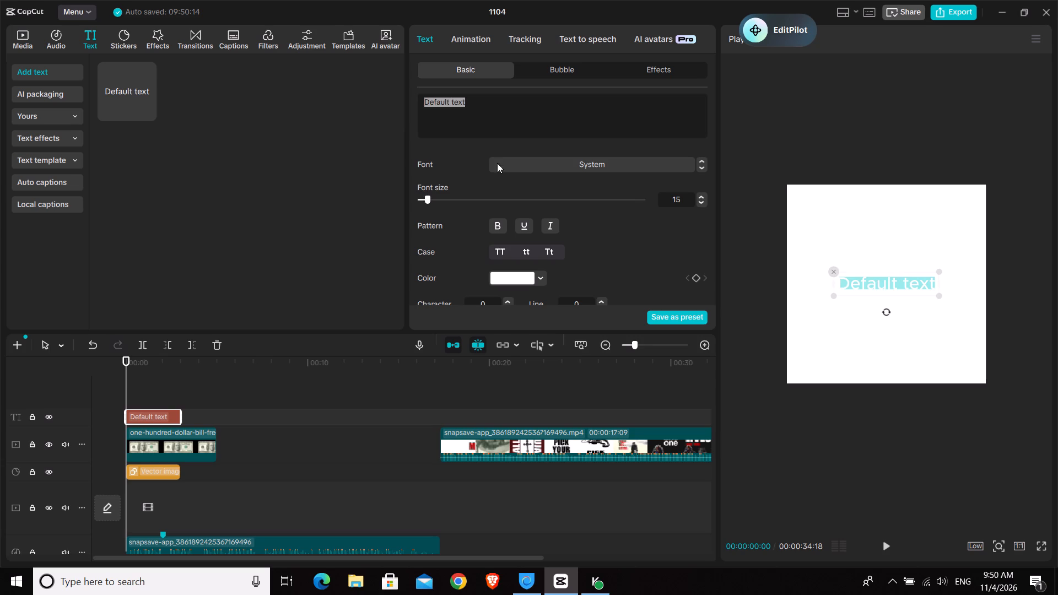
pyautogui.click(438, 397)
pyautogui.moveTo(440, 396); pyautogui.dragTo(456, 394)
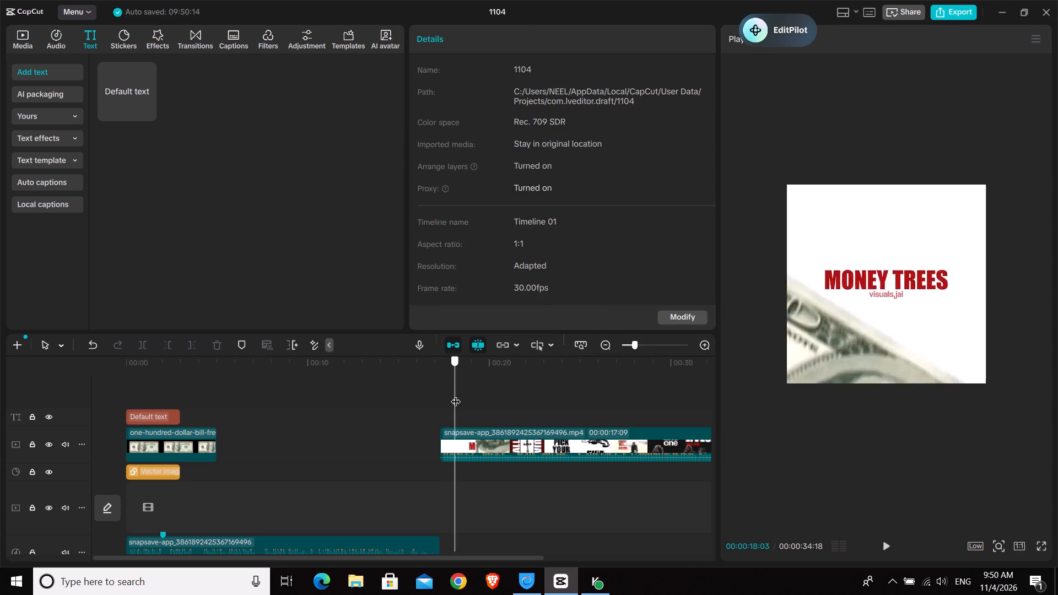
pyautogui.moveTo(456, 394); pyautogui.dragTo(464, 392)
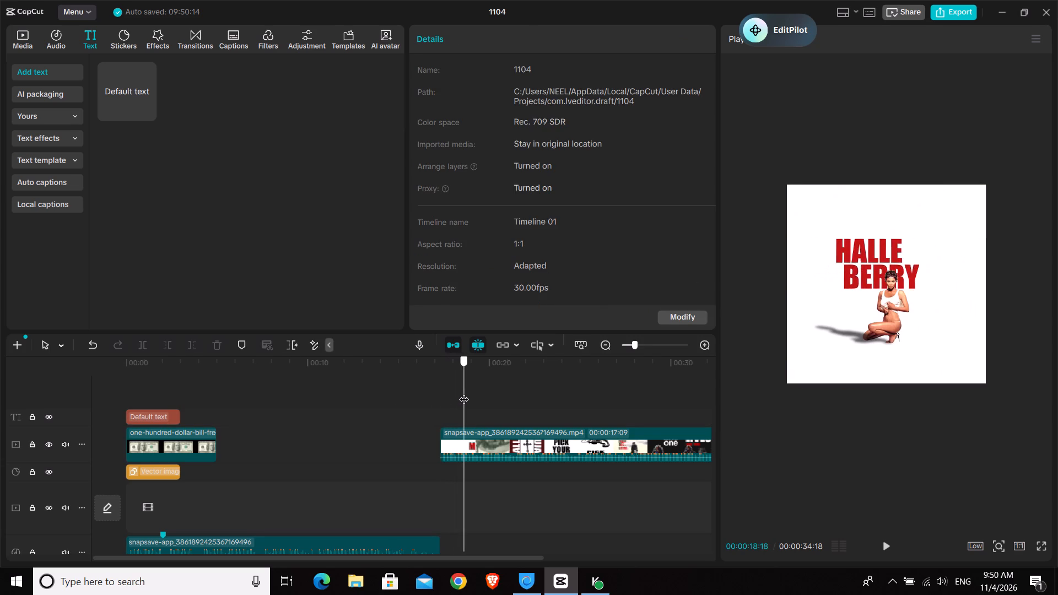
pyautogui.moveTo(464, 392); pyautogui.dragTo(0, 498)
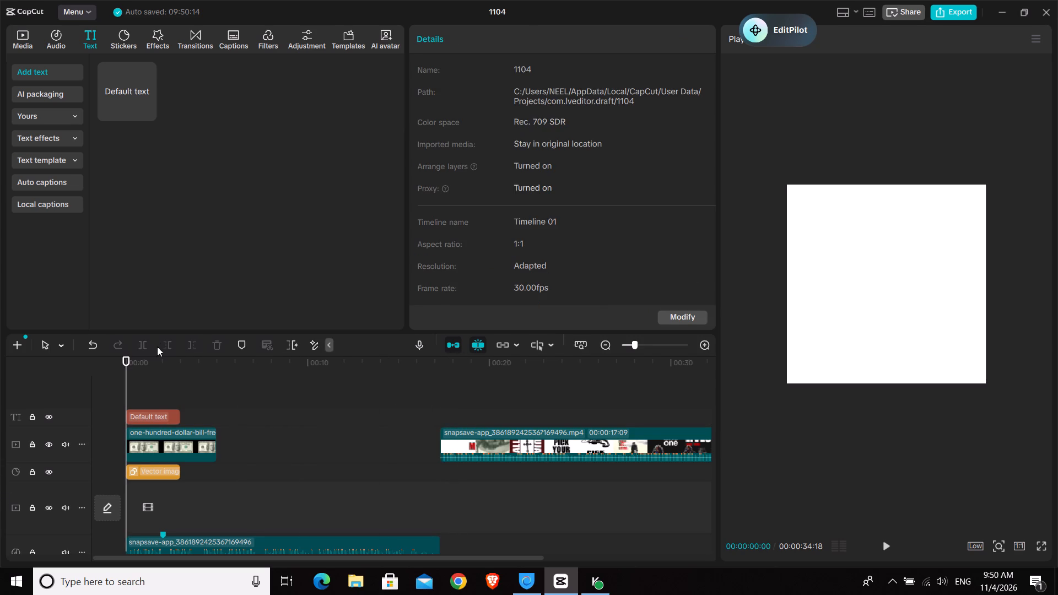
pyautogui.click(155, 416)
pyautogui.tripleClick(501, 96)
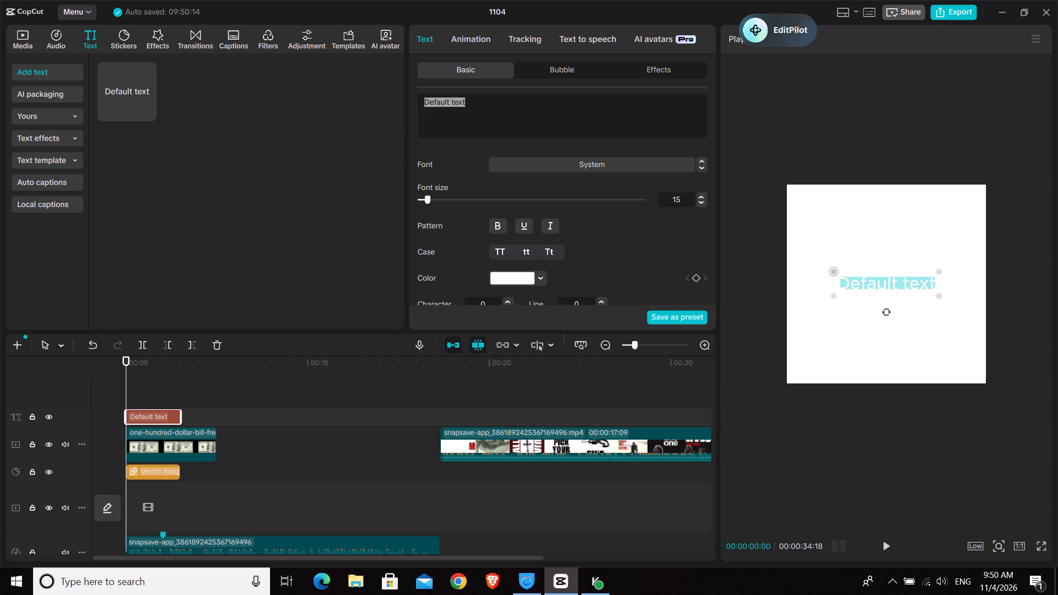
pyautogui.write('halle')
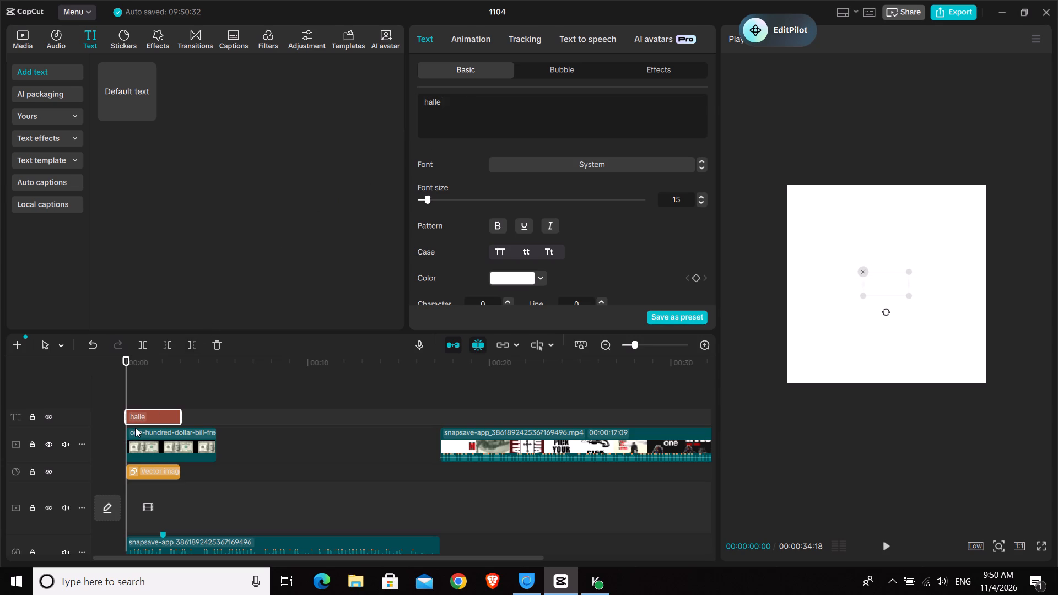
# Duplicate the halle text clip at the timeline's start and change the copy's text to "berry".
pyautogui.hotkey('ctrl', 'c')
pyautogui.hotkey('ctrl', 'v')
pyautogui.click(137, 395)
pyautogui.click(130, 397)
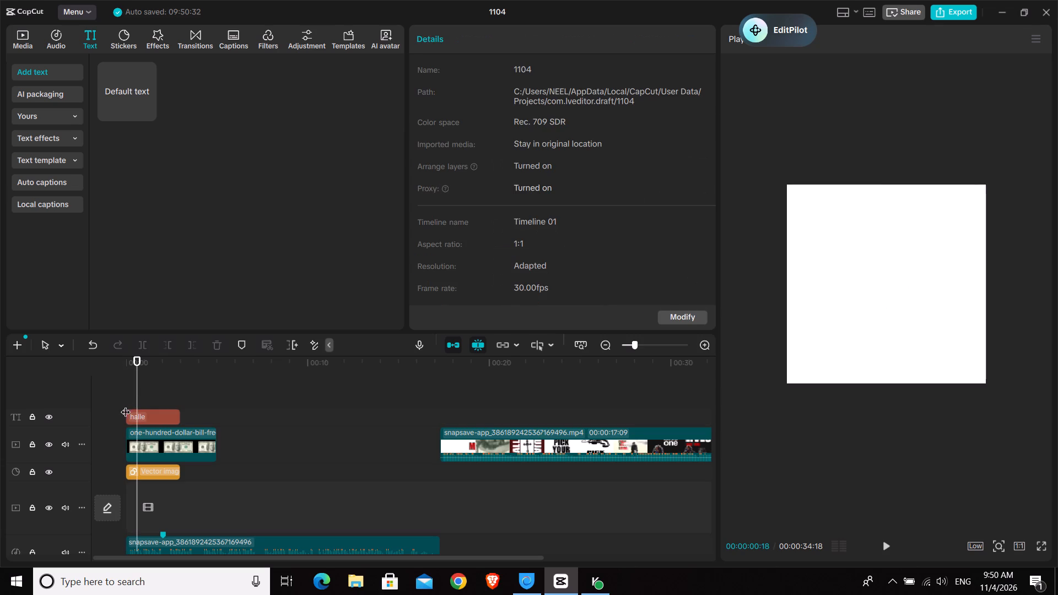
pyautogui.click(136, 410)
pyautogui.hotkey('ctrl', 'c')
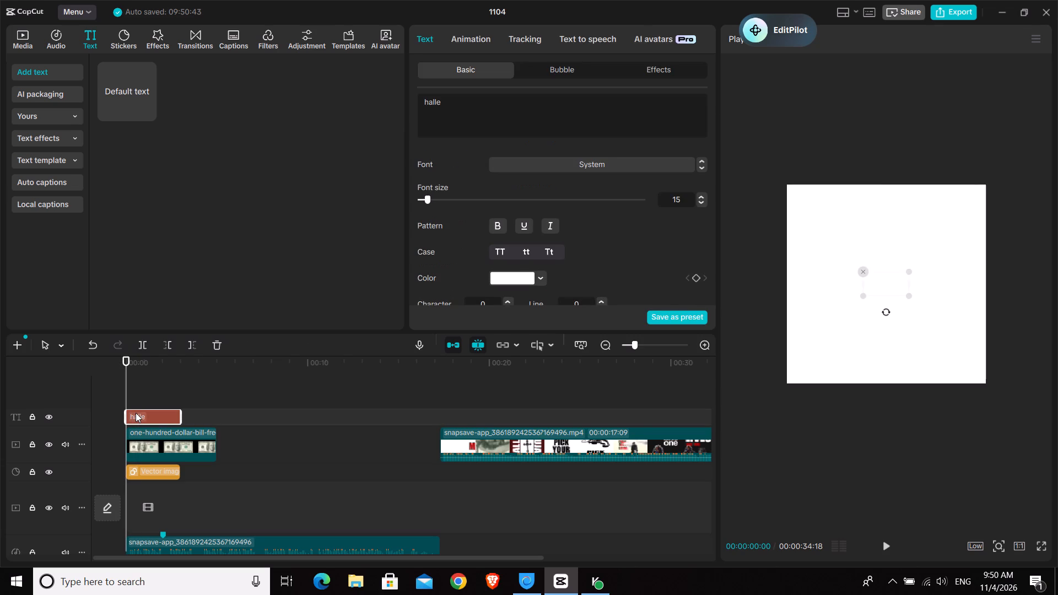
pyautogui.hotkey('ctrl', 'v')
pyautogui.doubleClick(542, 89)
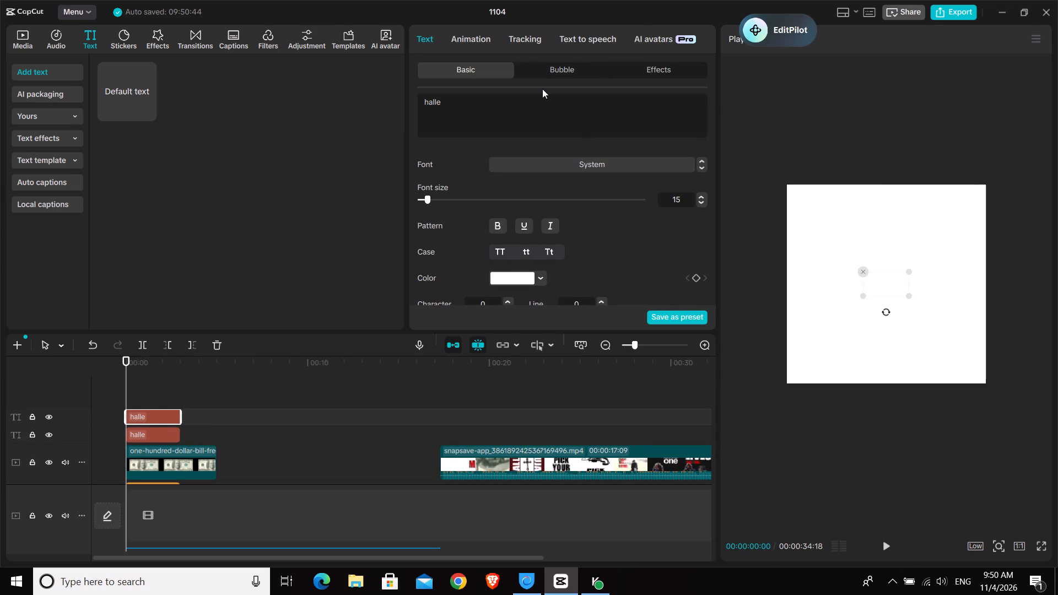
pyautogui.doubleClick(530, 97)
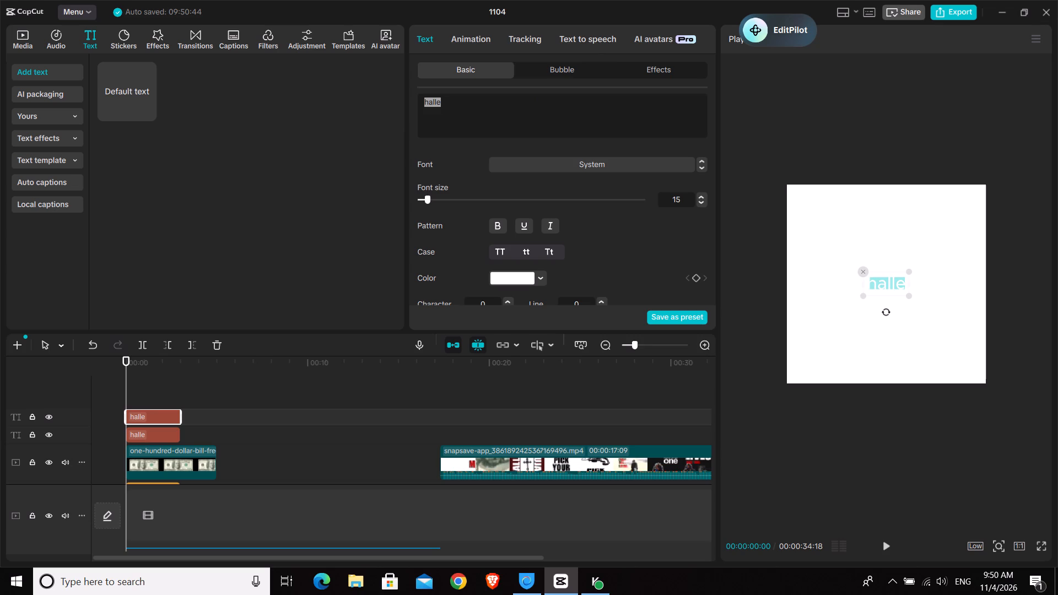
pyautogui.write('berry')
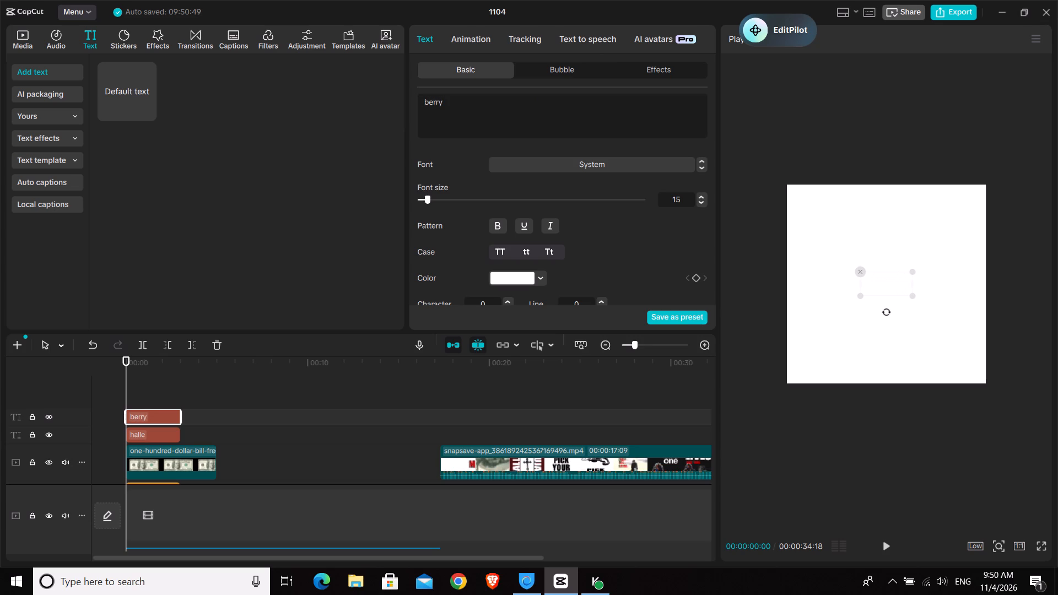
# Search the font library for "forvent" for the halle text.
pyautogui.click(171, 434)
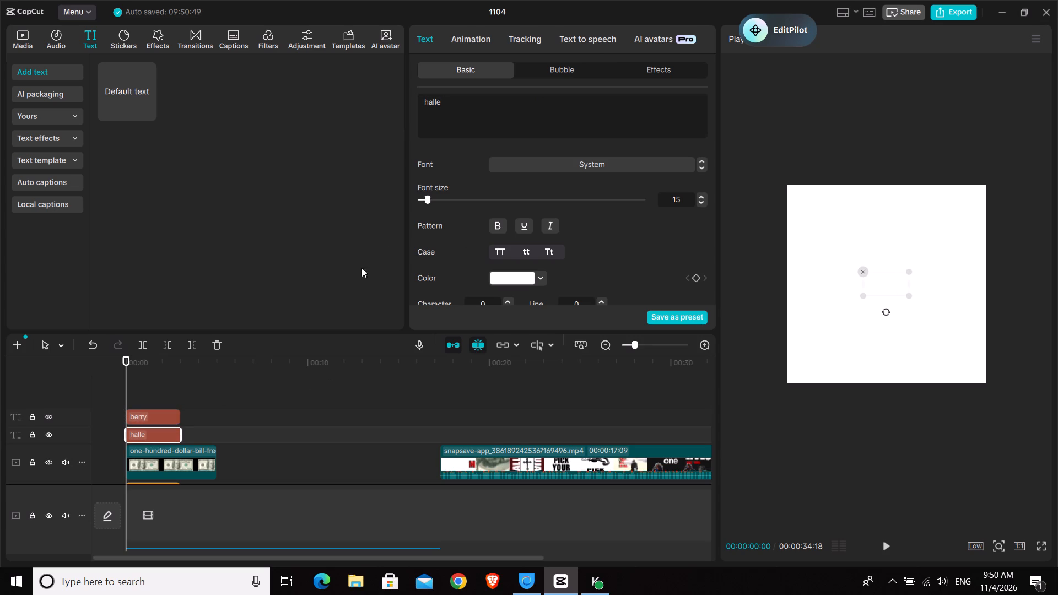
pyautogui.click(548, 165)
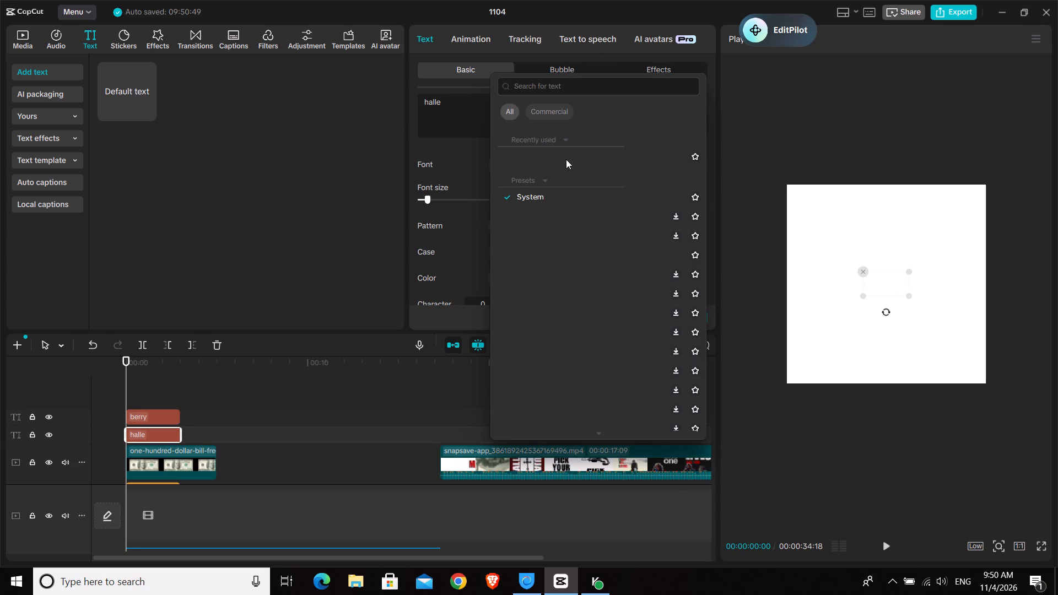
pyautogui.click(583, 85)
pyautogui.write('forvent')
pyautogui.press('Return')
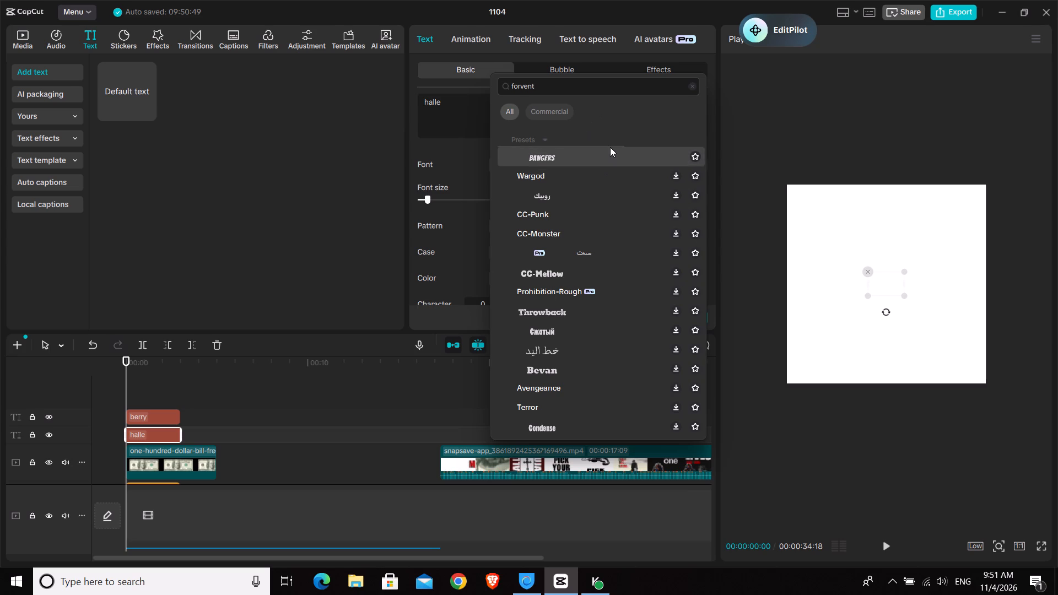
# Look through the font search results for a typeface for the halle text.
pyautogui.scroll(-2, 616, 173)
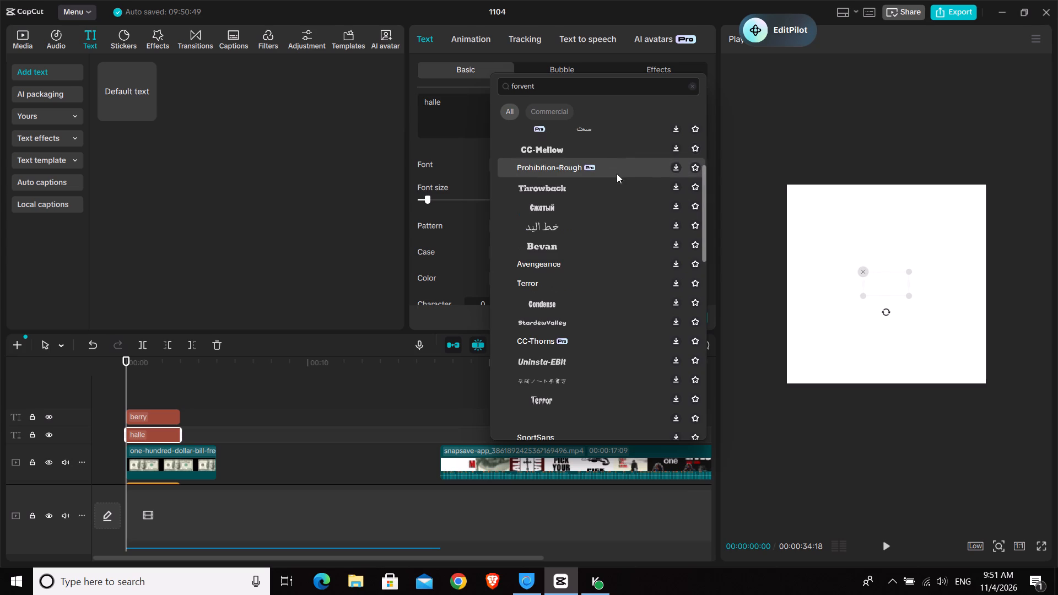
pyautogui.scroll(-2, 623, 295)
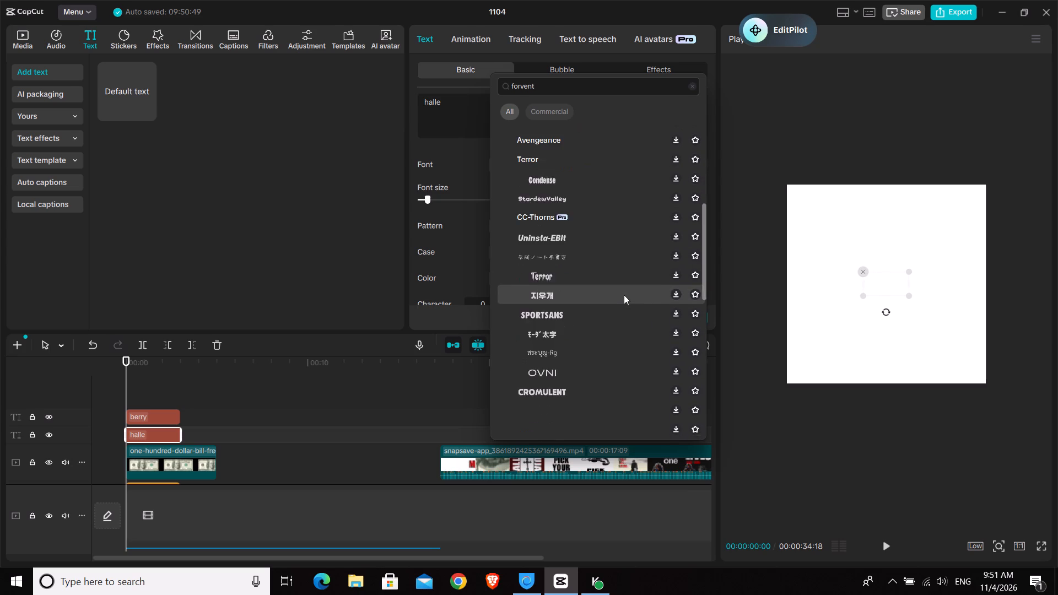
pyautogui.scroll(-5, 624, 295)
pyautogui.scroll(1, 624, 295)
pyautogui.scroll(-2, 624, 295)
pyautogui.scroll(2, 624, 295)
pyautogui.scroll(-1, 624, 295)
pyautogui.scroll(1, 624, 295)
pyautogui.scroll(-1, 624, 295)
pyautogui.scroll(2, 624, 295)
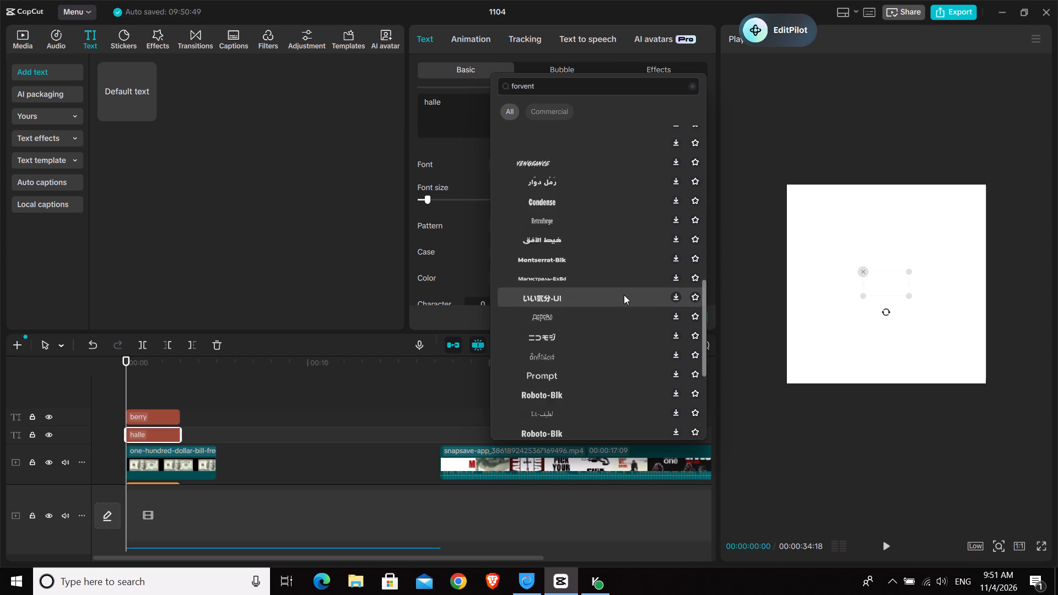
pyautogui.scroll(12, 624, 295)
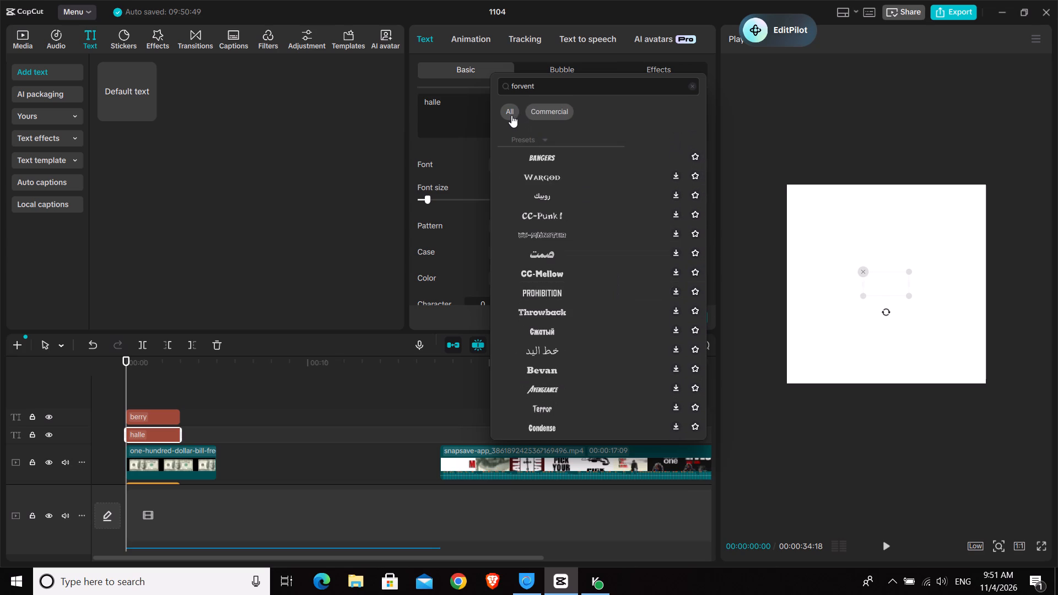
pyautogui.click(511, 115)
pyautogui.click(536, 142)
pyautogui.click(536, 142)
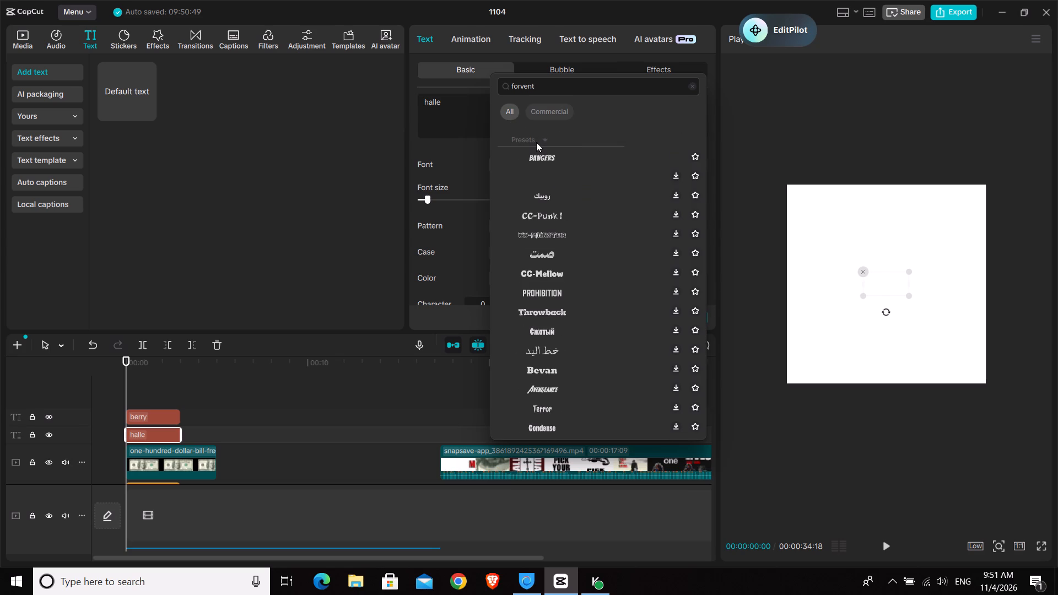
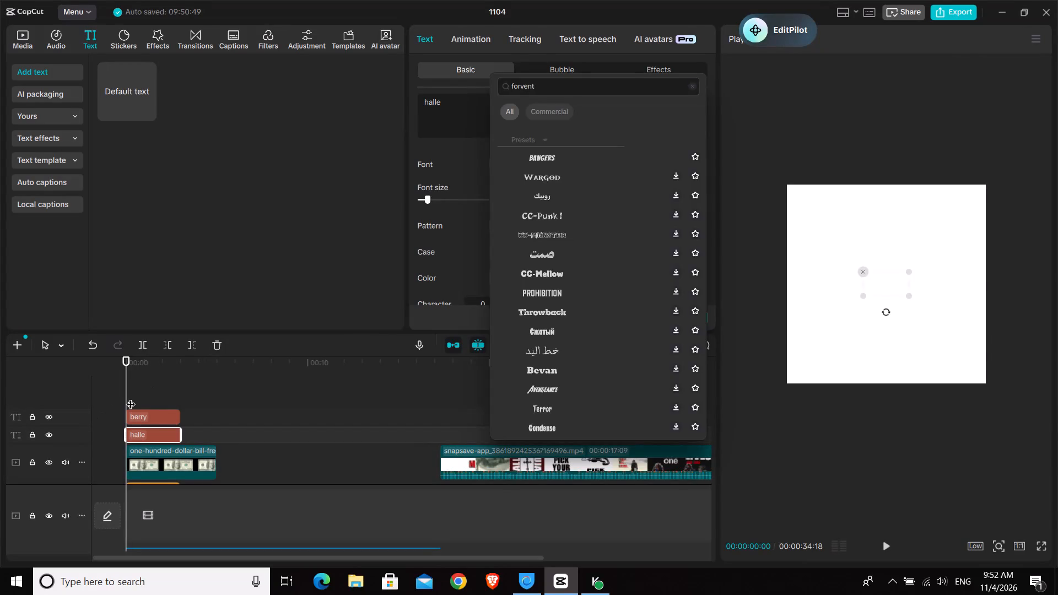
# Search the font library for "fervent" for the halle text and look through the results.
pyautogui.click(131, 397)
pyautogui.moveTo(128, 396); pyautogui.dragTo(109, 399)
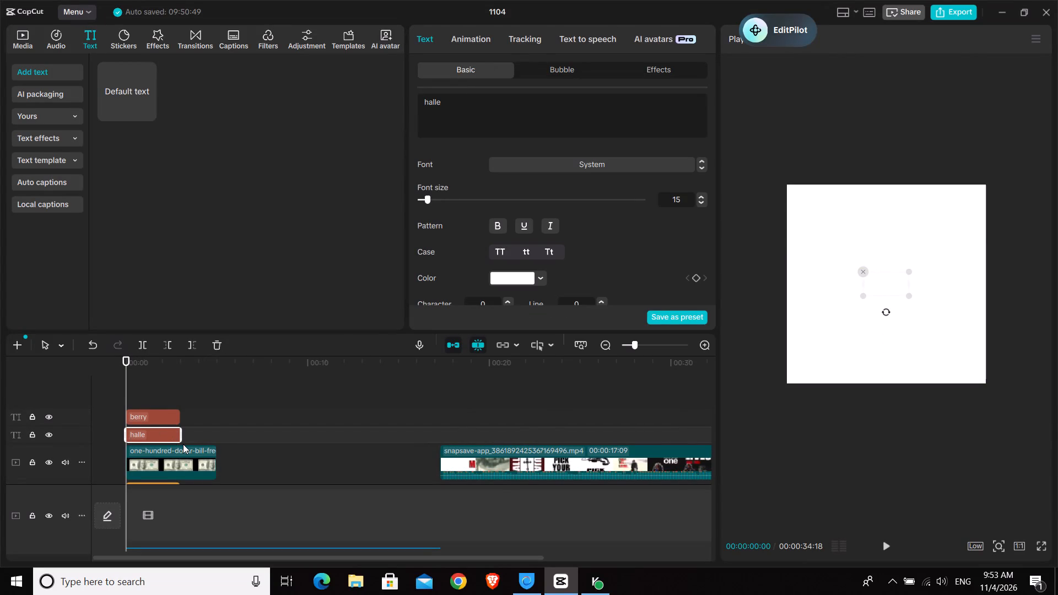
pyautogui.click(537, 164)
pyautogui.click(532, 86)
pyautogui.write('fervent')
pyautogui.press('Return')
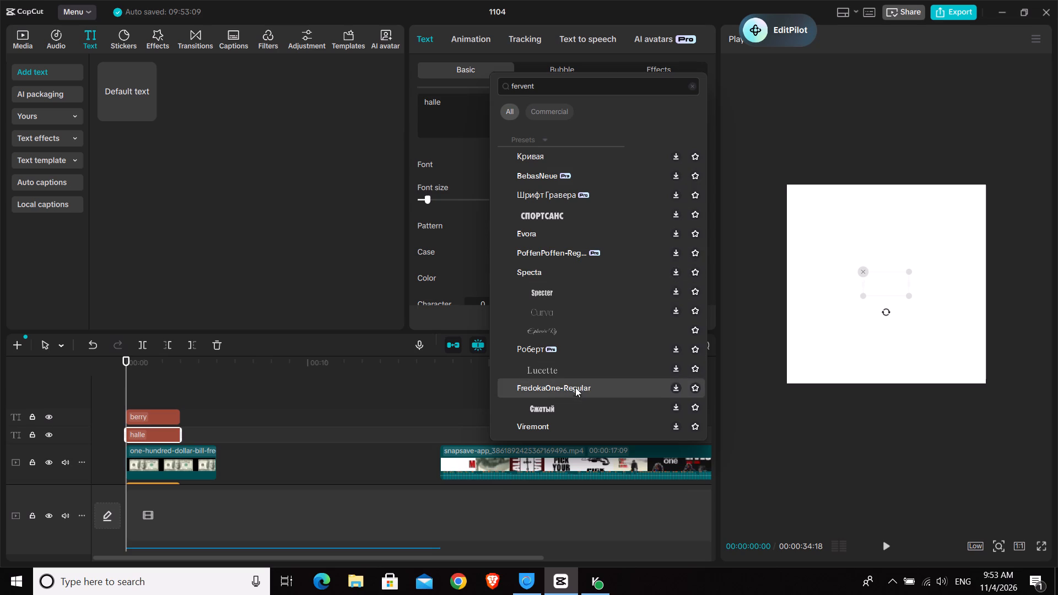
pyautogui.scroll(-2, 587, 380)
pyautogui.scroll(3, 581, 337)
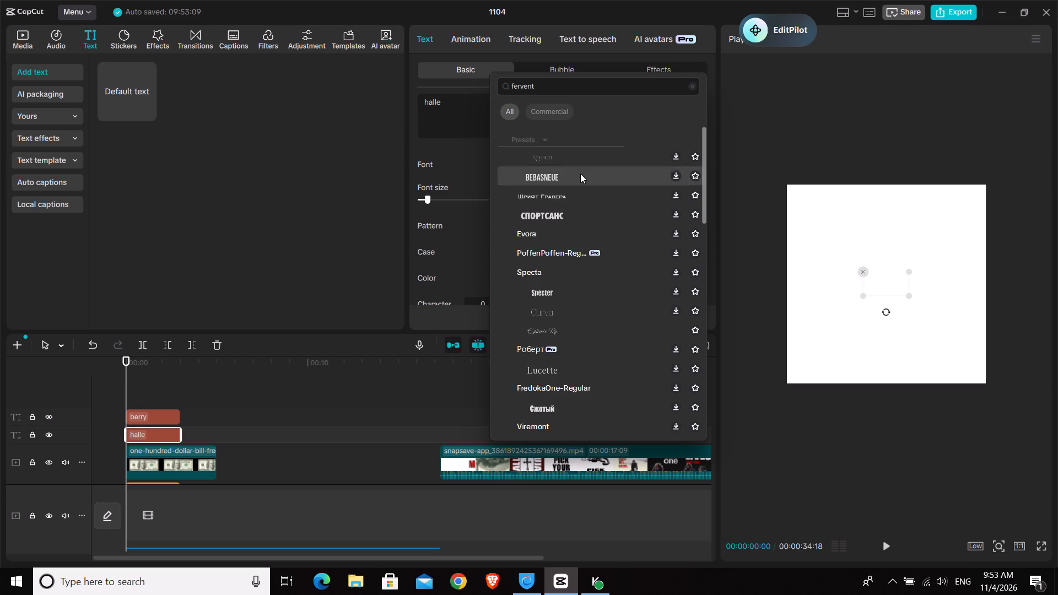
# Extend the font search to "ZY fervent" and look through the results for a matching typeface.
pyautogui.click(511, 86)
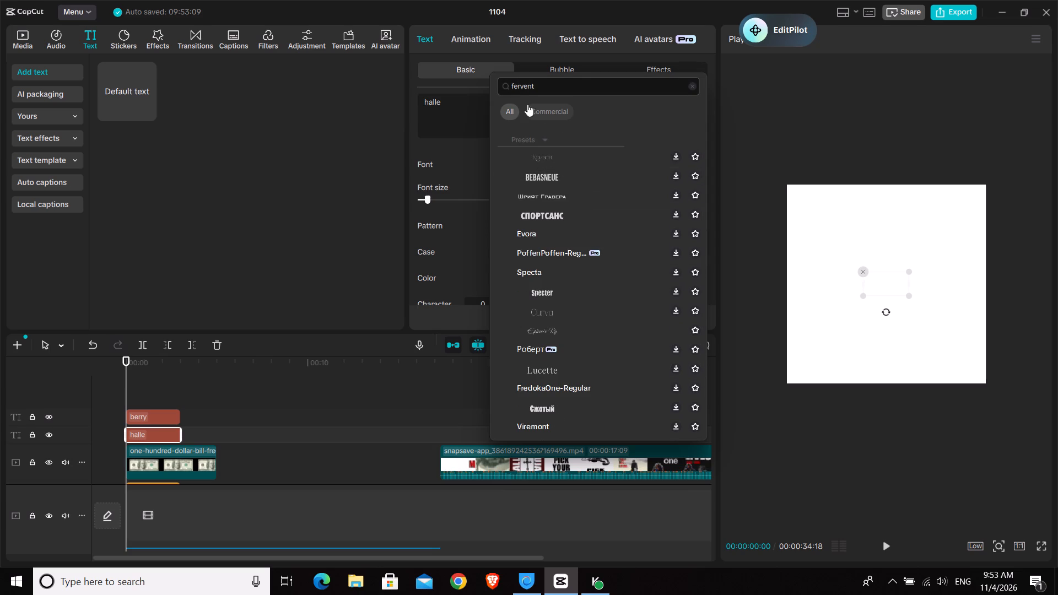
pyautogui.hotkey('shift', 'z')
pyautogui.write('Y')
pyautogui.press('space')
pyautogui.press('Return')
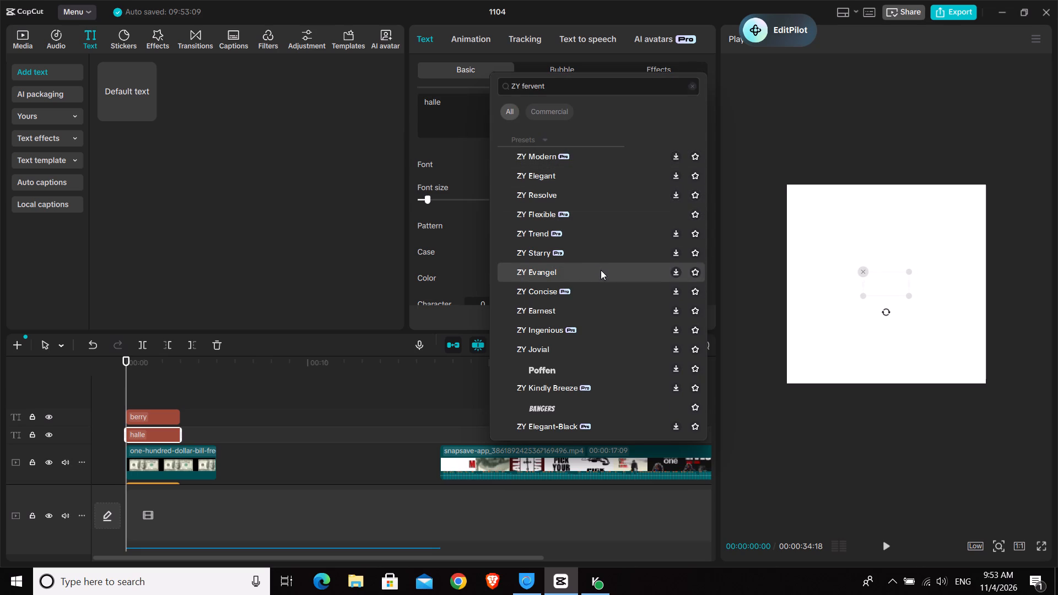
pyautogui.scroll(-1, 592, 236)
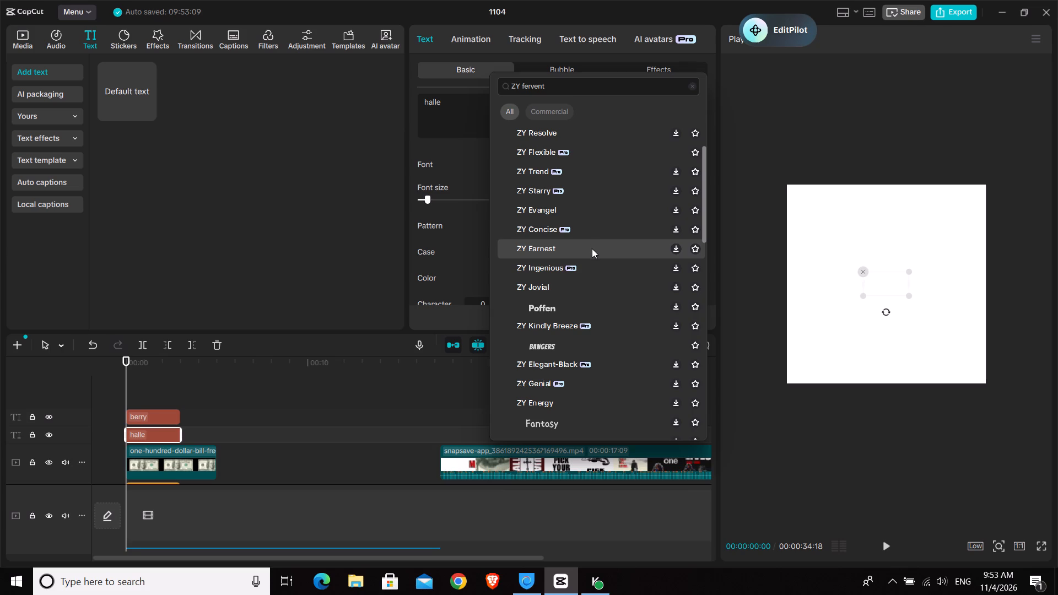
pyautogui.scroll(-1, 574, 258)
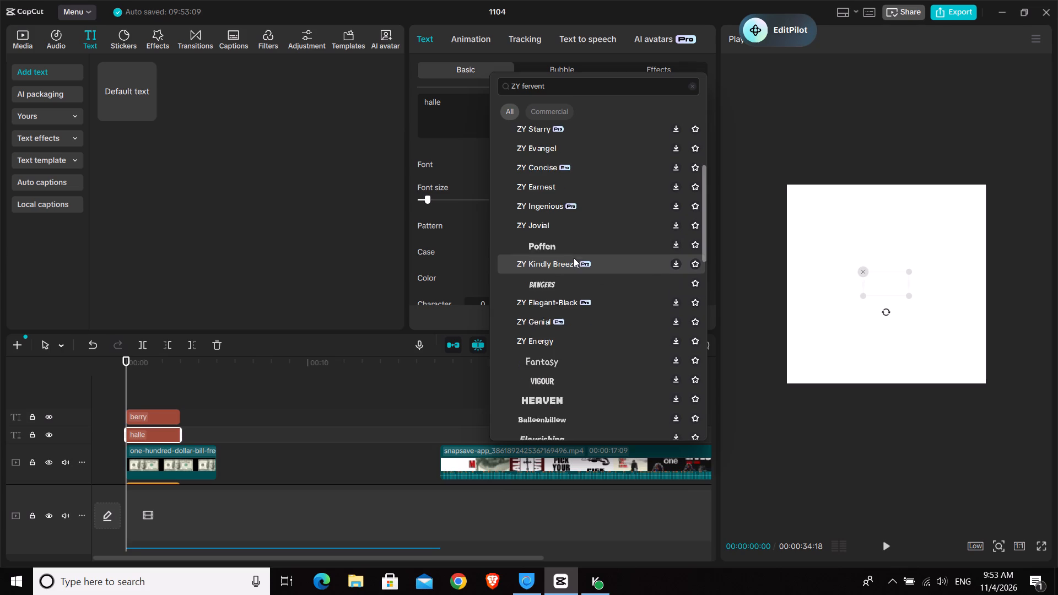
pyautogui.scroll(-4, 574, 258)
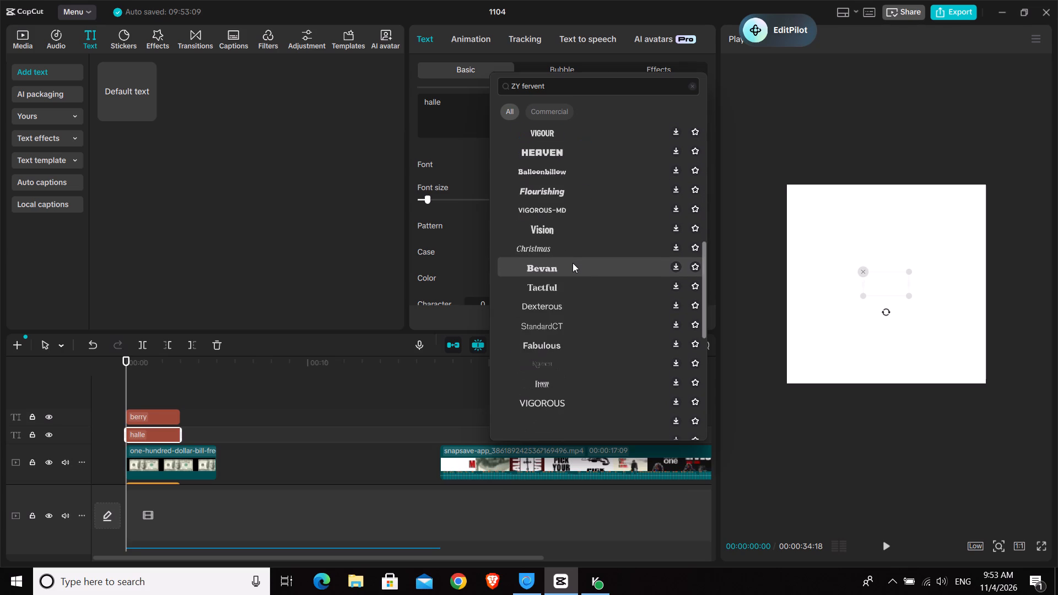
pyautogui.scroll(9, 570, 264)
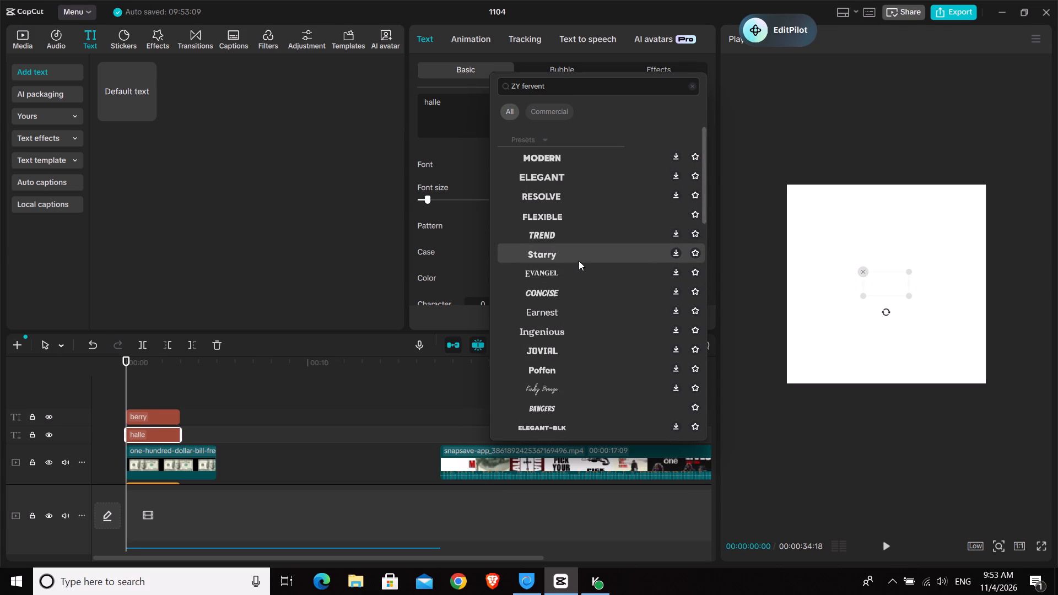
pyautogui.scroll(1, 579, 261)
# Repeat the font search with the capitalised name "ZY Fervent".
pyautogui.click(525, 86)
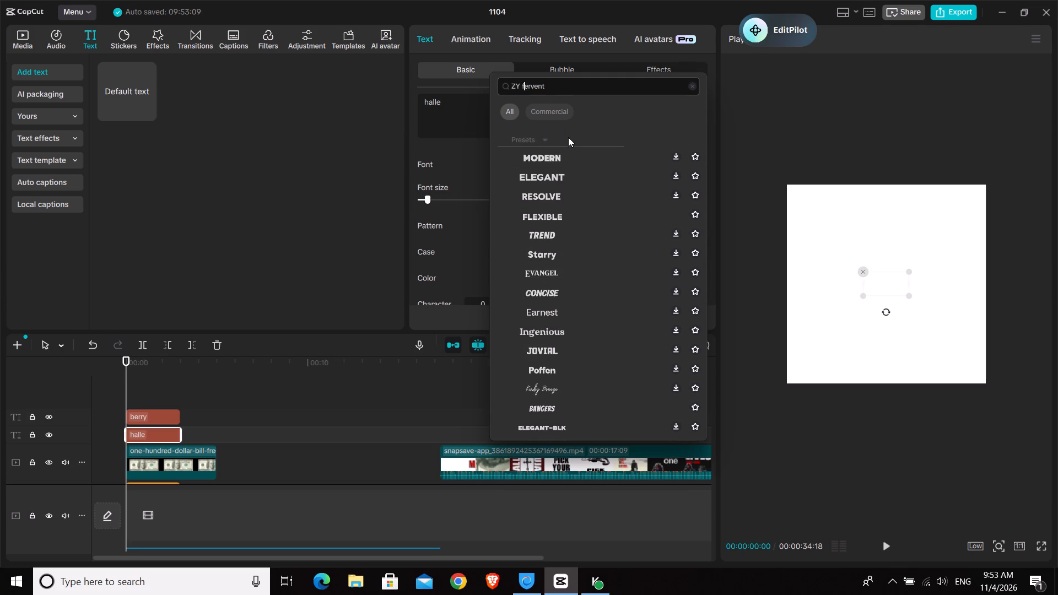
pyautogui.press('BackSpace')
pyautogui.hotkey('shift', 'f')
pyautogui.press('Return')
# Colour the halle text pure red, FF0000, and change it to all uppercase.
pyautogui.click(142, 436)
pyautogui.click(532, 274)
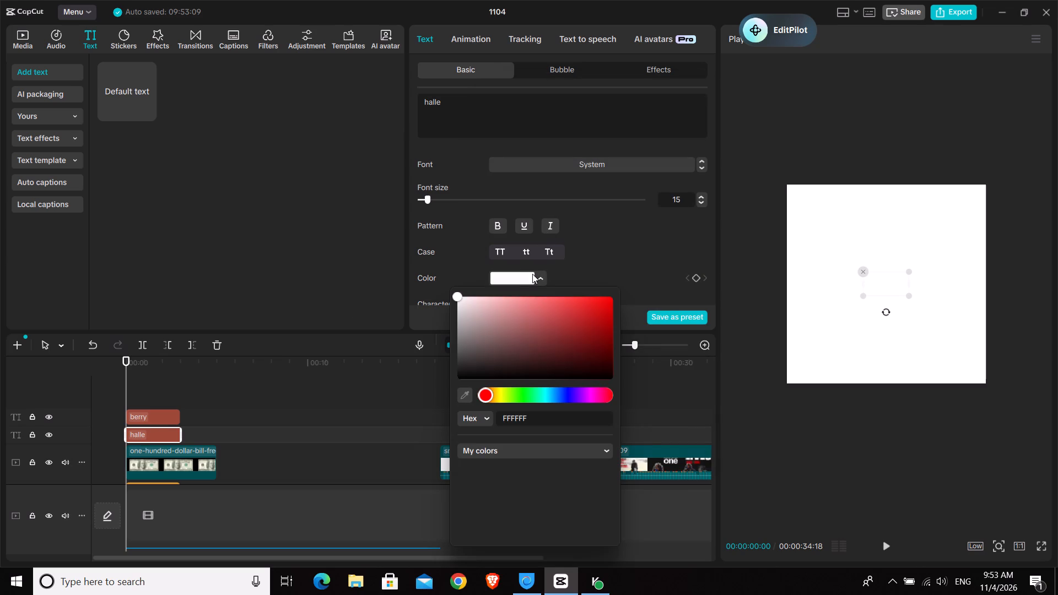
pyautogui.moveTo(600, 308); pyautogui.dragTo(698, 235)
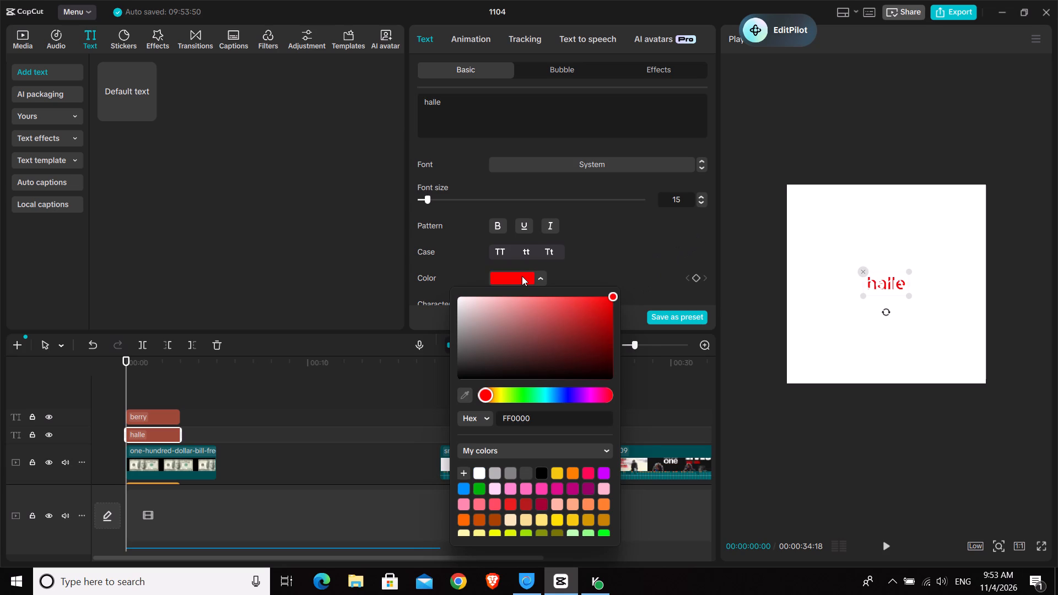
pyautogui.click(522, 276)
pyautogui.click(500, 250)
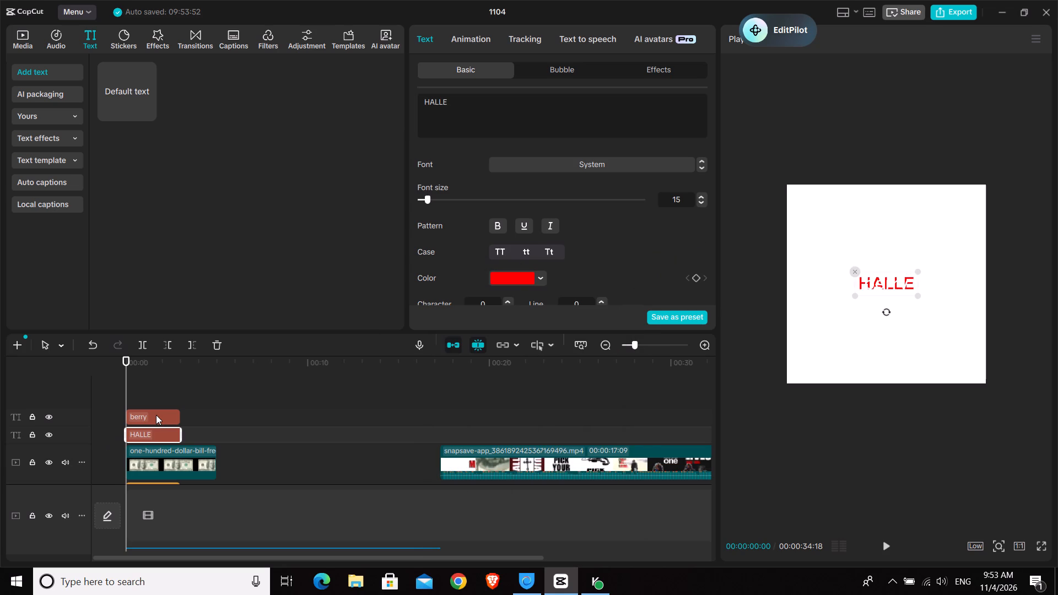
# Change the berry text to all uppercase and colour it pure red.
pyautogui.click(156, 415)
pyautogui.click(504, 251)
pyautogui.click(525, 275)
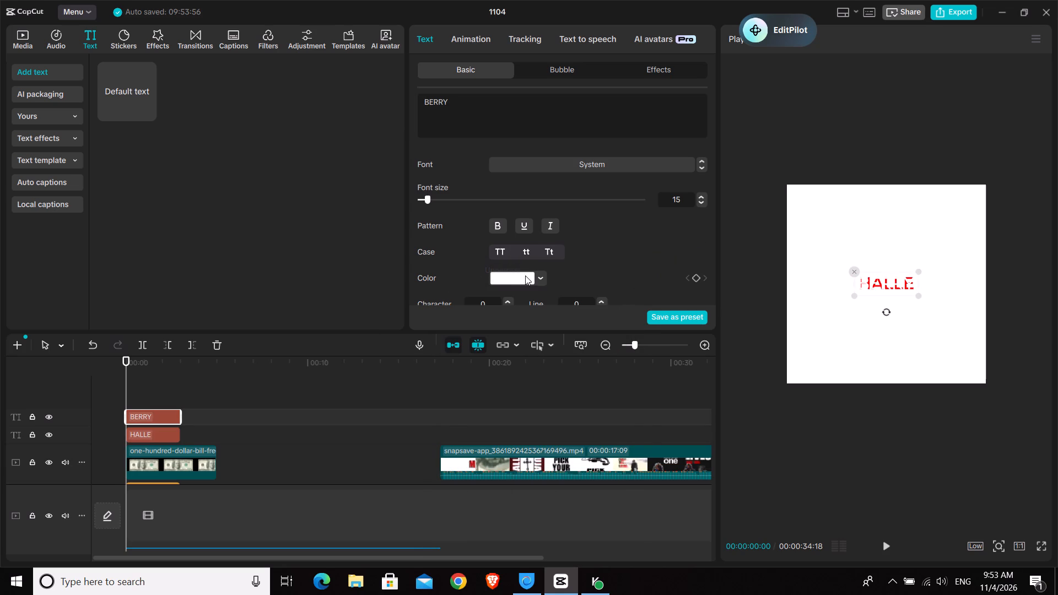
pyautogui.moveTo(616, 296); pyautogui.dragTo(634, 290)
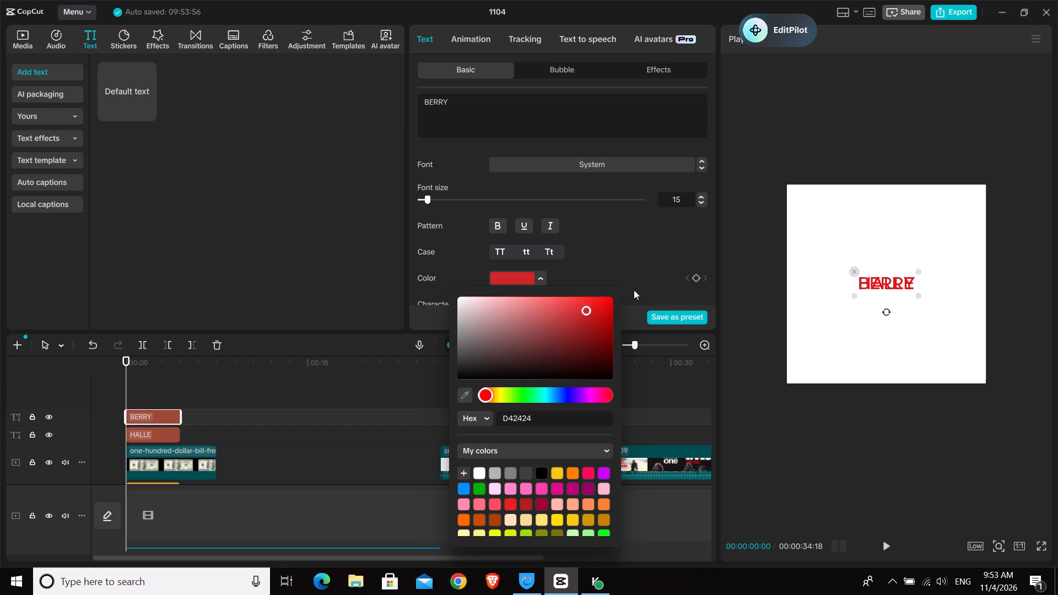
pyautogui.moveTo(634, 290); pyautogui.dragTo(701, 259)
pyautogui.click(536, 272)
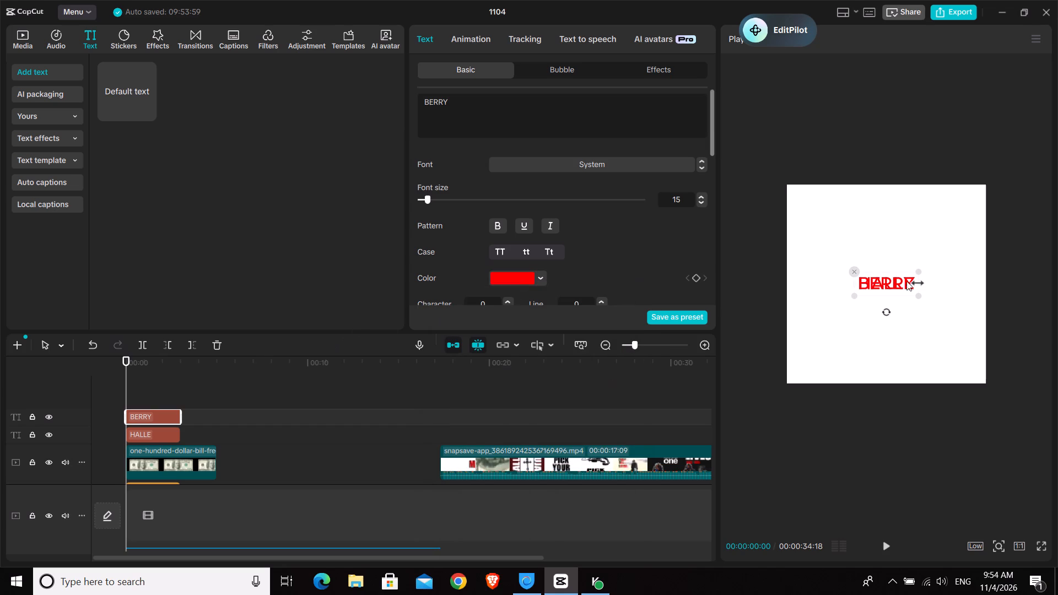
# Stack BERRY directly beneath HALLE in the preview, with both words slightly above the frame's centre.
pyautogui.moveTo(893, 279); pyautogui.dragTo(892, 297)
pyautogui.click(884, 283)
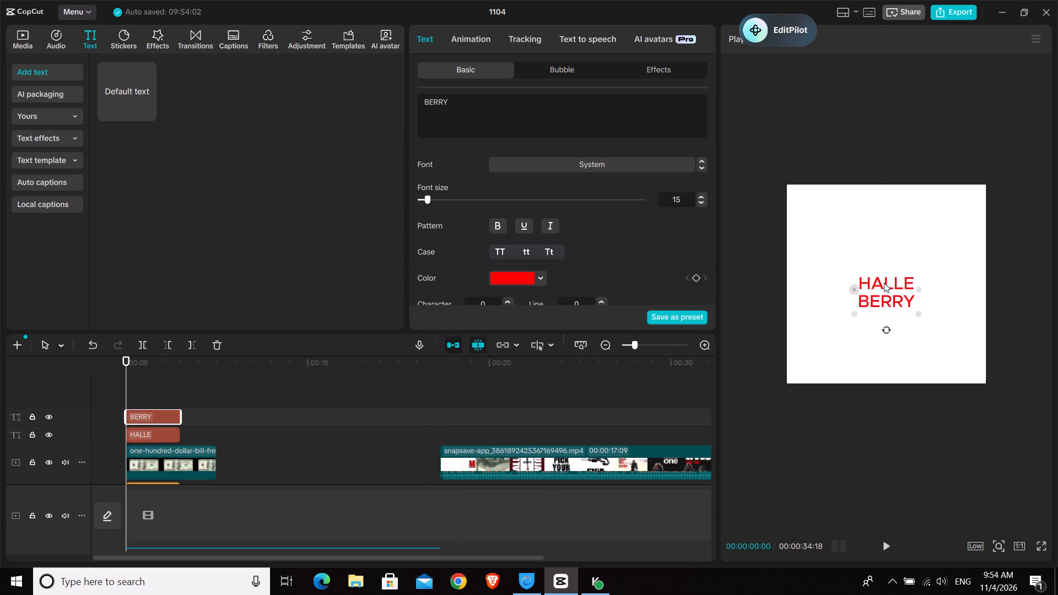
pyautogui.moveTo(886, 281); pyautogui.dragTo(883, 254)
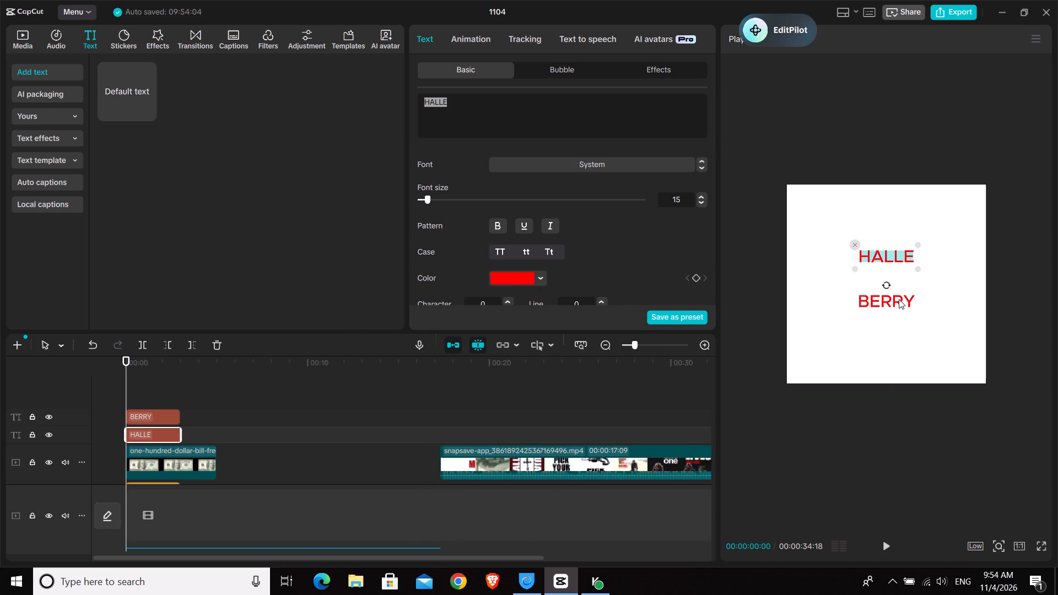
pyautogui.moveTo(894, 300); pyautogui.dragTo(894, 273)
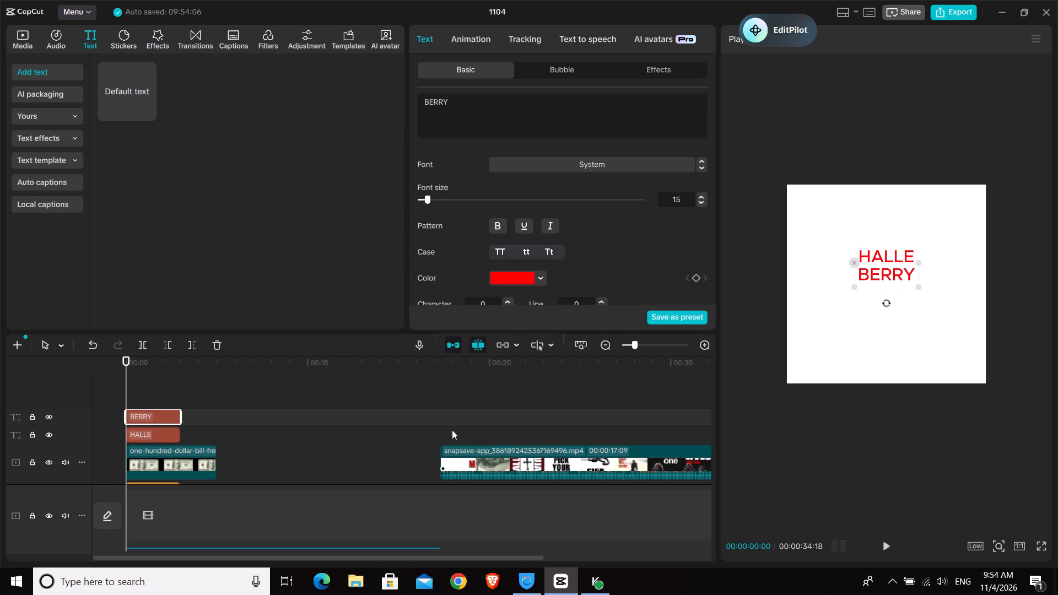
# Sample the dark red, C51615, from the reference video's title frame at 00:00:18:28 as the BERRY text colour.
pyautogui.click(436, 424)
pyautogui.press('space')
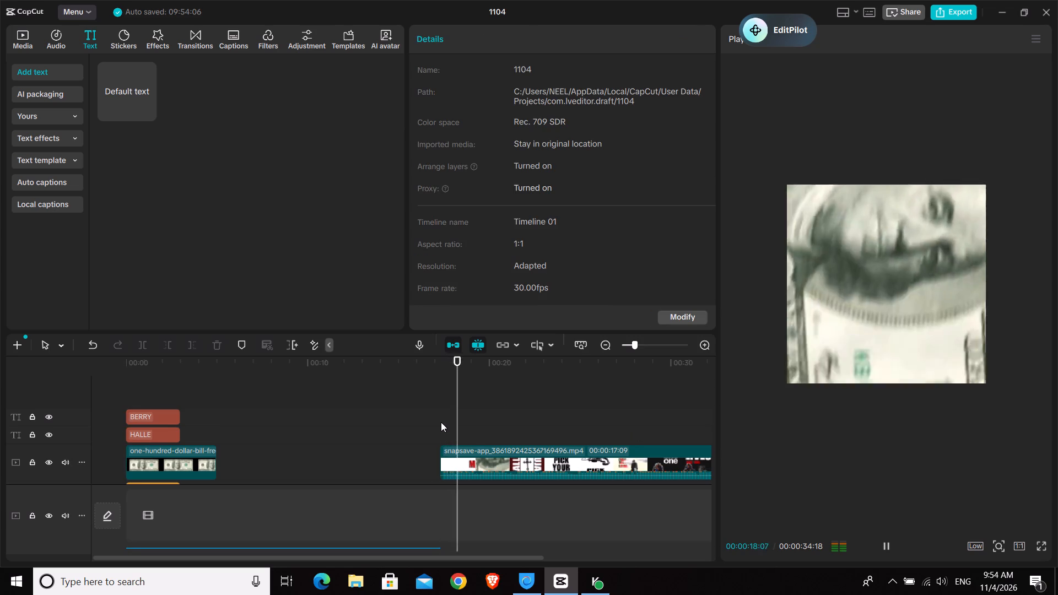
pyautogui.press('space')
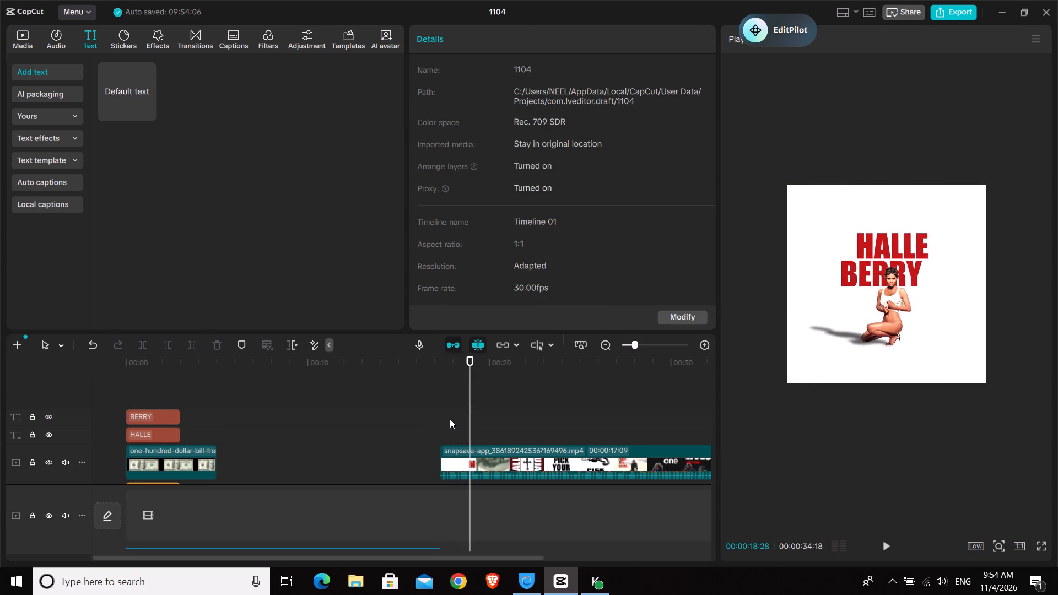
pyautogui.click(161, 419)
pyautogui.click(532, 275)
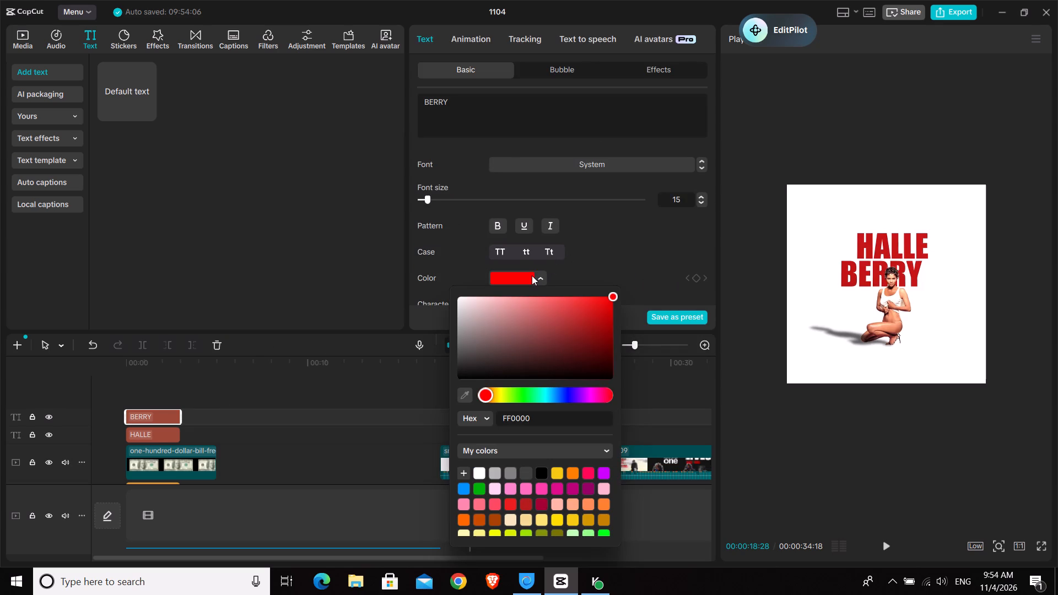
pyautogui.click(461, 396)
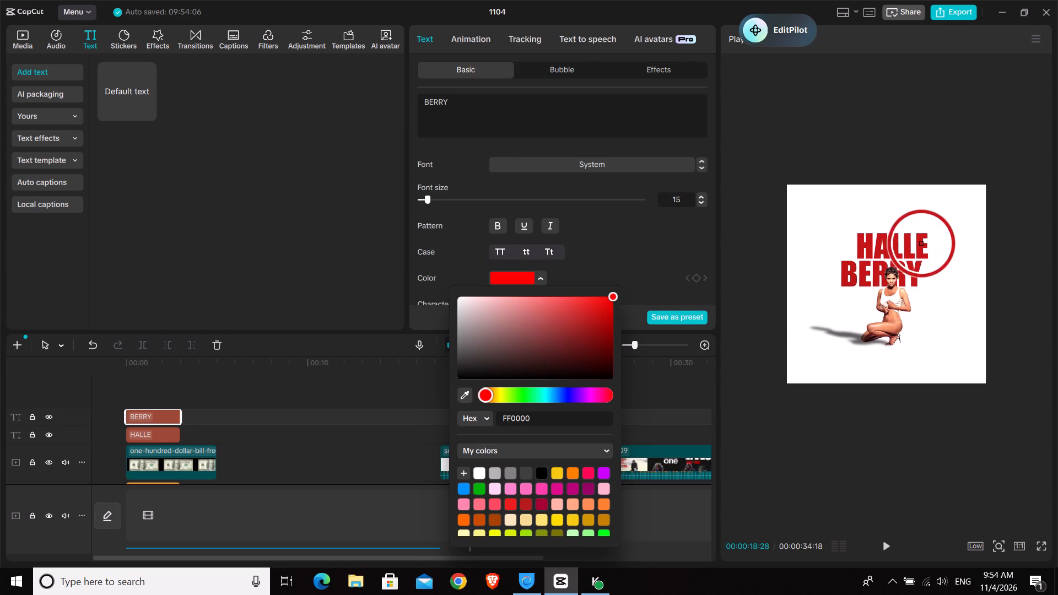
pyautogui.click(908, 248)
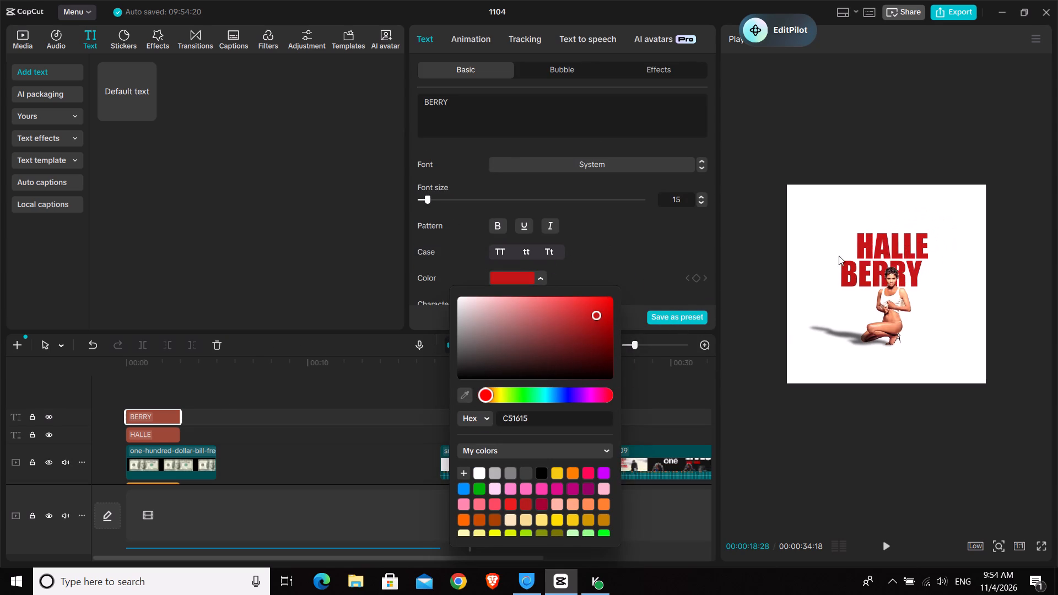
pyautogui.click(580, 274)
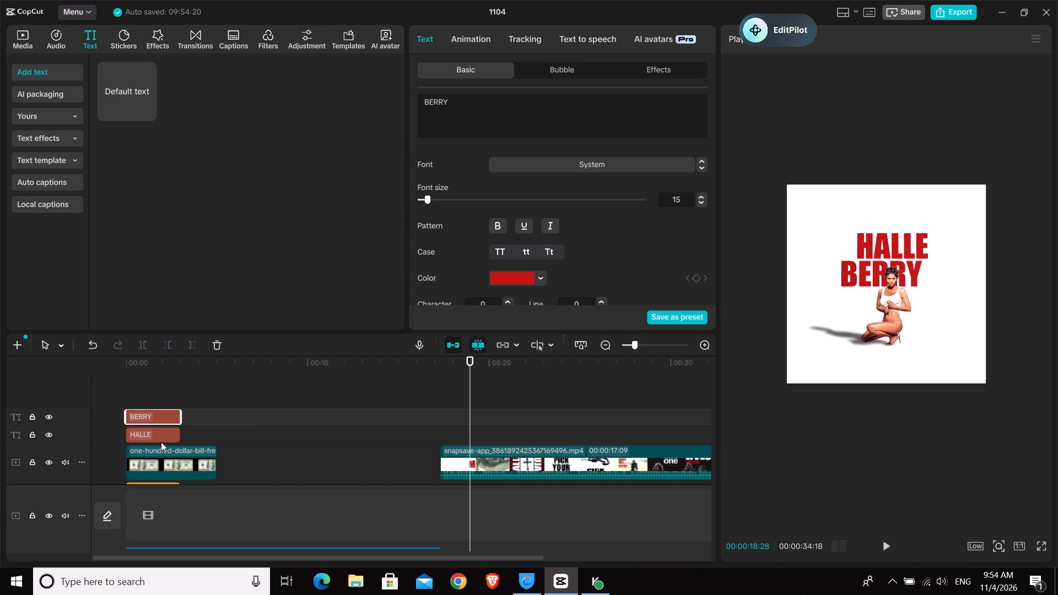
# Sample the reference title's dark red, C41615, as the HALLE text colour.
pyautogui.click(159, 437)
pyautogui.click(522, 275)
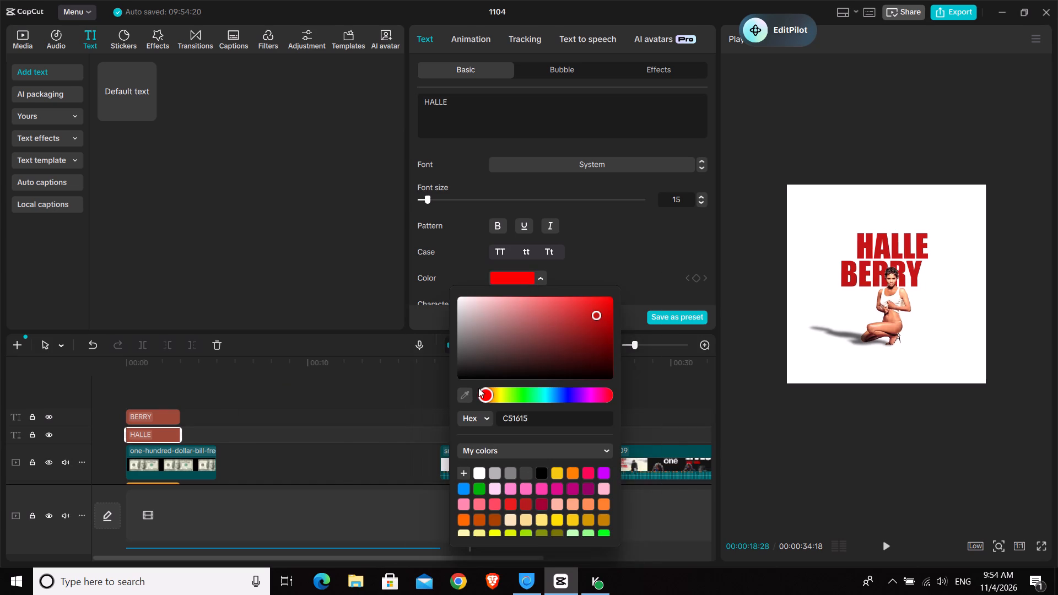
pyautogui.click(458, 391)
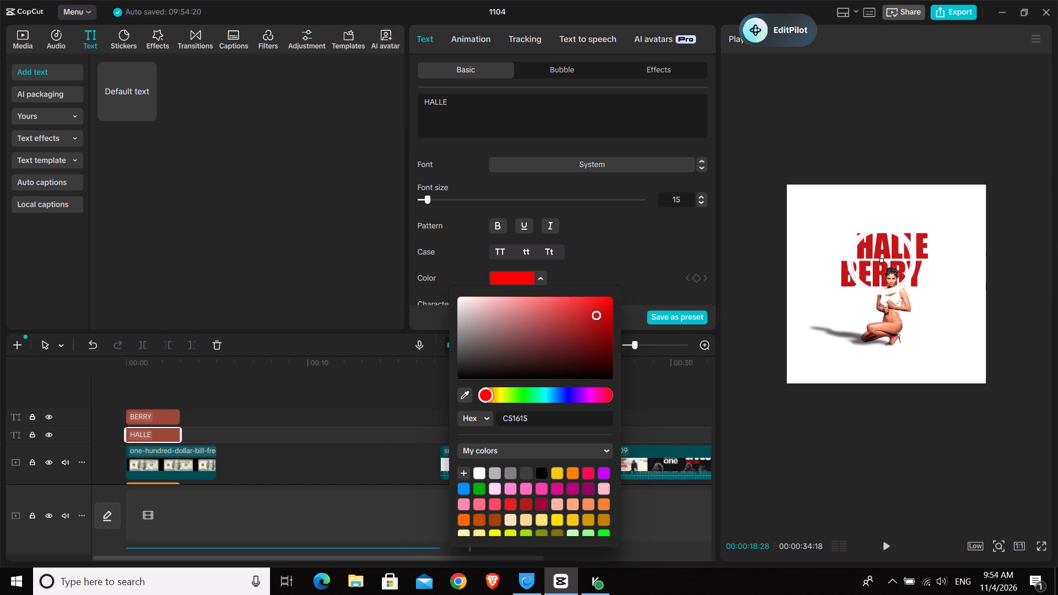
pyautogui.click(879, 252)
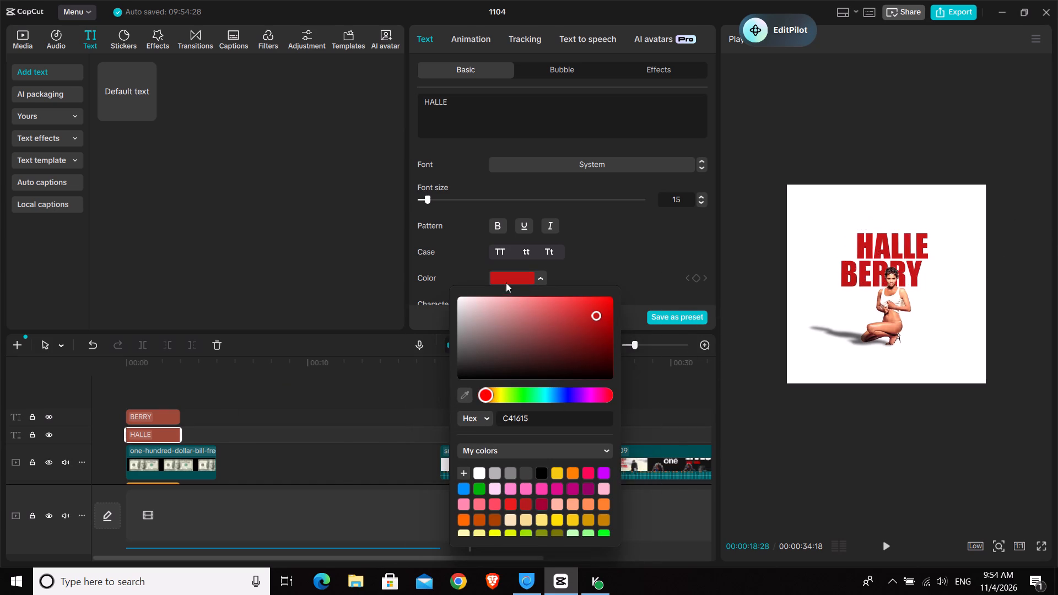
pyautogui.click(516, 277)
# Play the opening from the timeline's start to check the recoloured titles against the dollar bill animation.
pyautogui.click(127, 390)
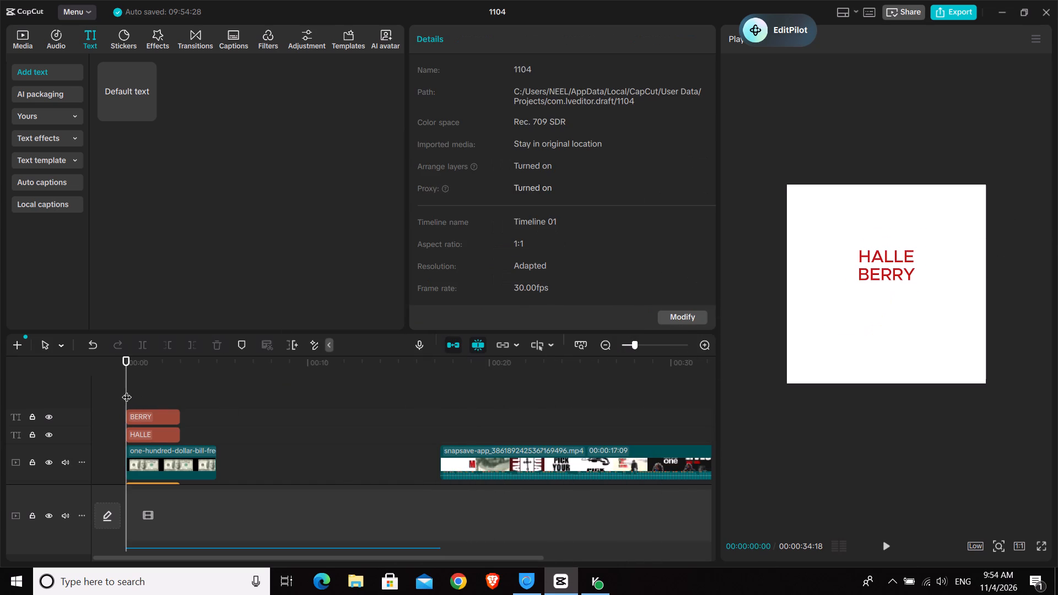
pyautogui.press('space')
pyautogui.press('space')
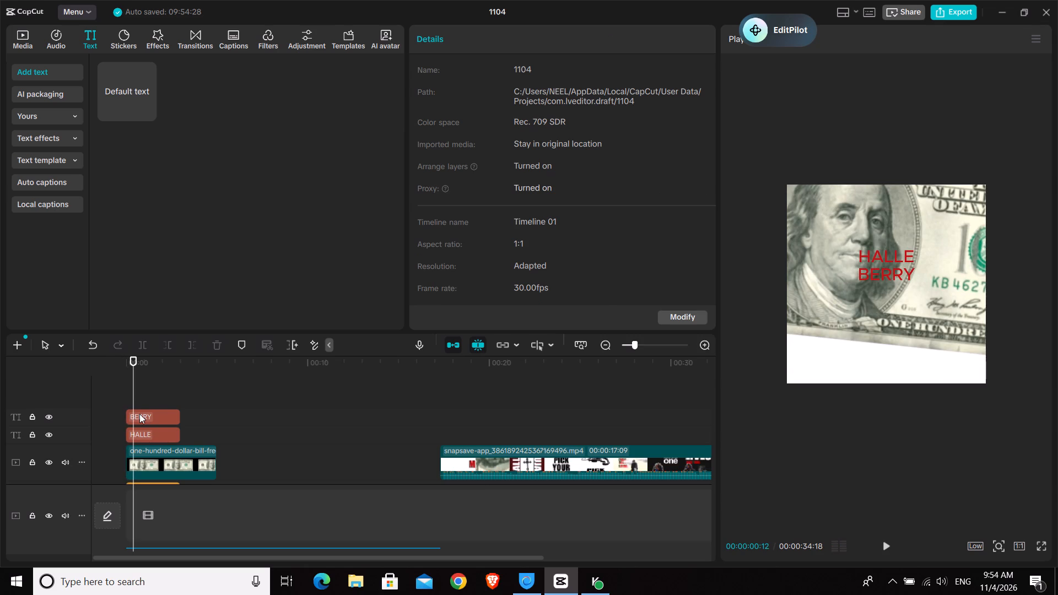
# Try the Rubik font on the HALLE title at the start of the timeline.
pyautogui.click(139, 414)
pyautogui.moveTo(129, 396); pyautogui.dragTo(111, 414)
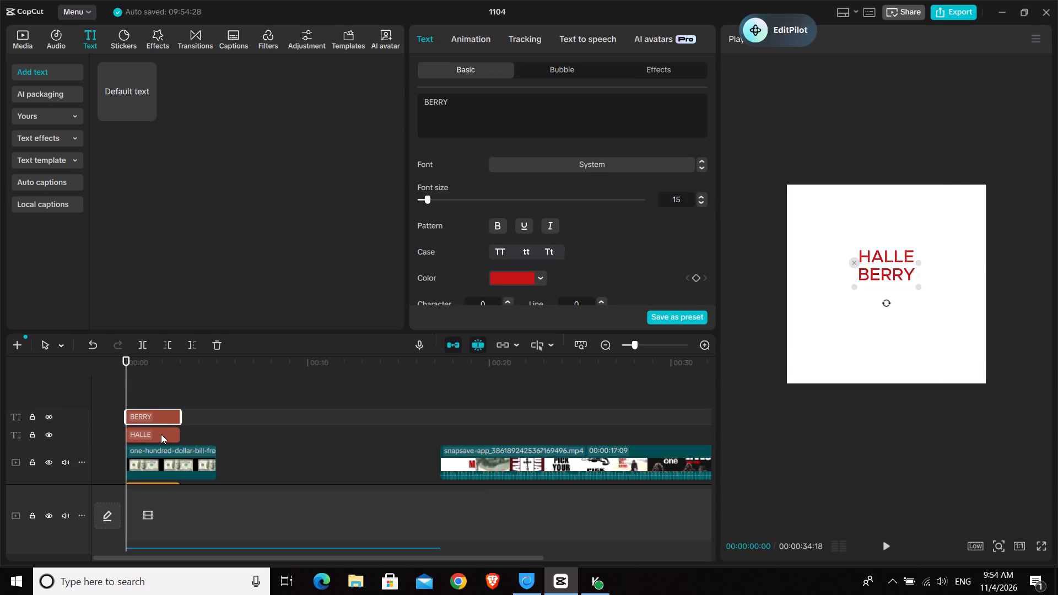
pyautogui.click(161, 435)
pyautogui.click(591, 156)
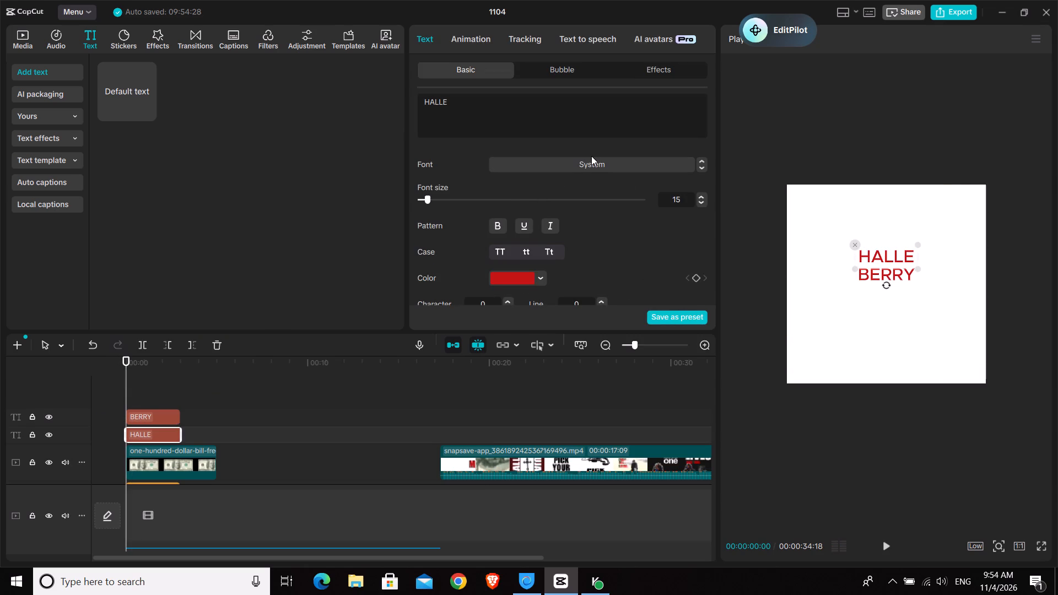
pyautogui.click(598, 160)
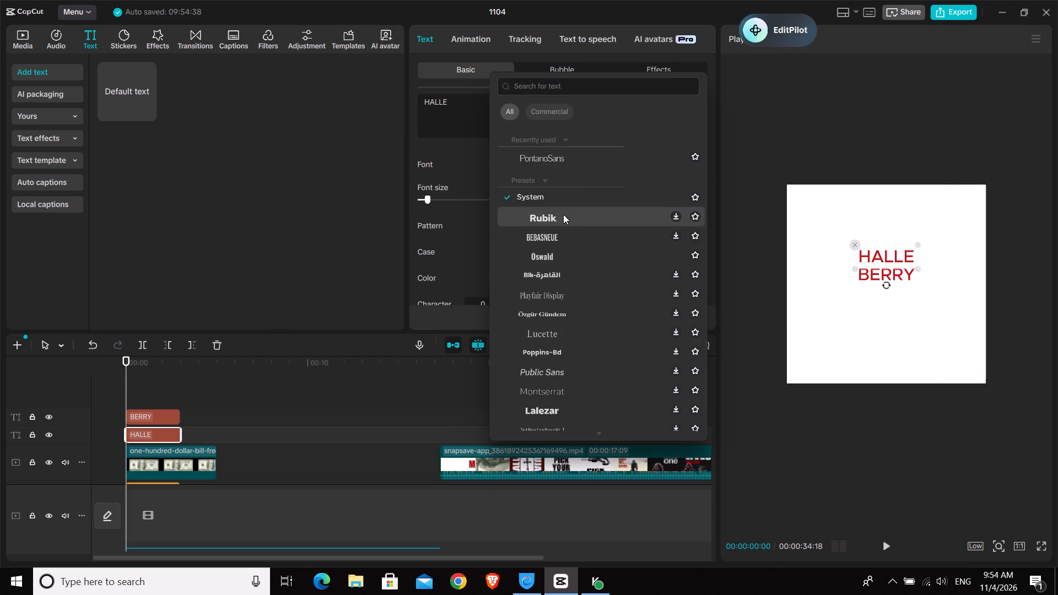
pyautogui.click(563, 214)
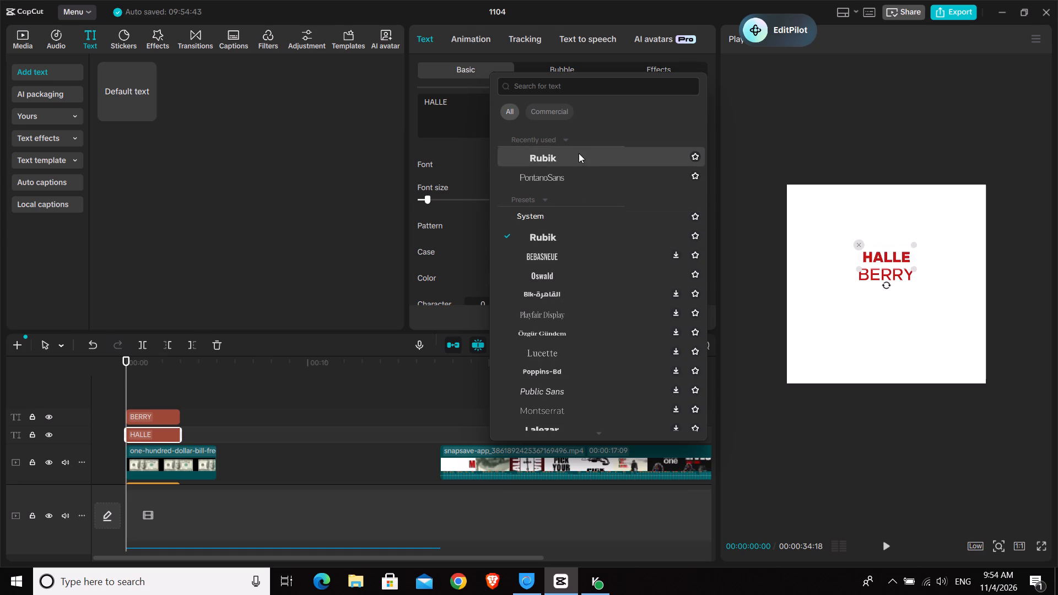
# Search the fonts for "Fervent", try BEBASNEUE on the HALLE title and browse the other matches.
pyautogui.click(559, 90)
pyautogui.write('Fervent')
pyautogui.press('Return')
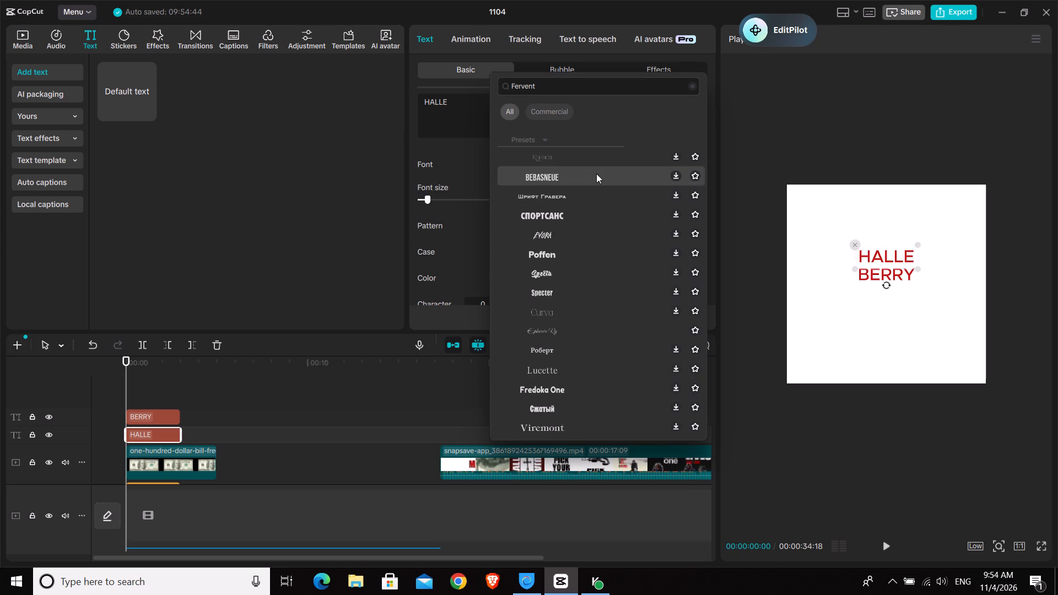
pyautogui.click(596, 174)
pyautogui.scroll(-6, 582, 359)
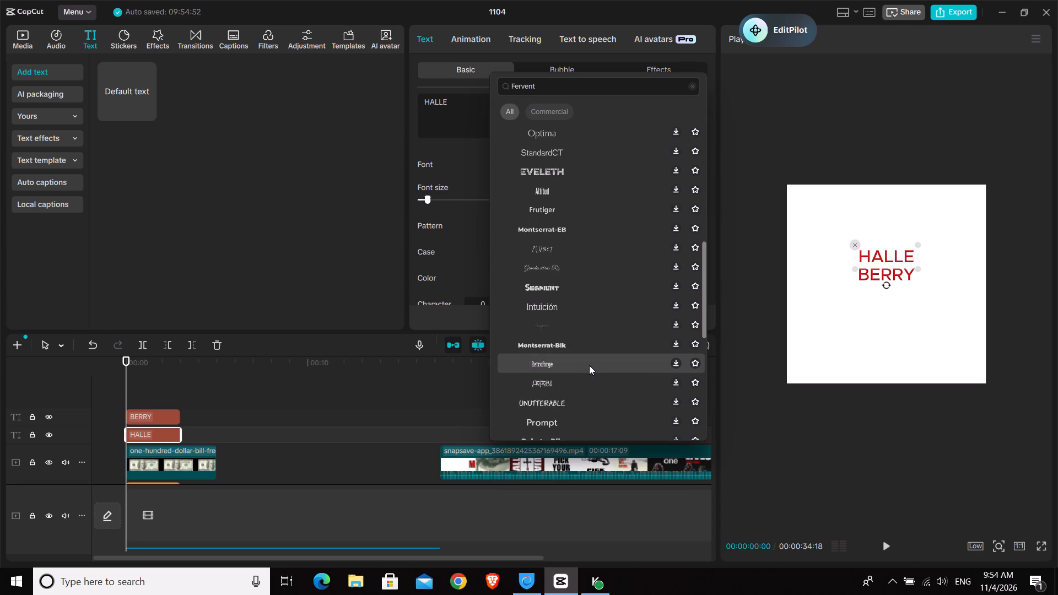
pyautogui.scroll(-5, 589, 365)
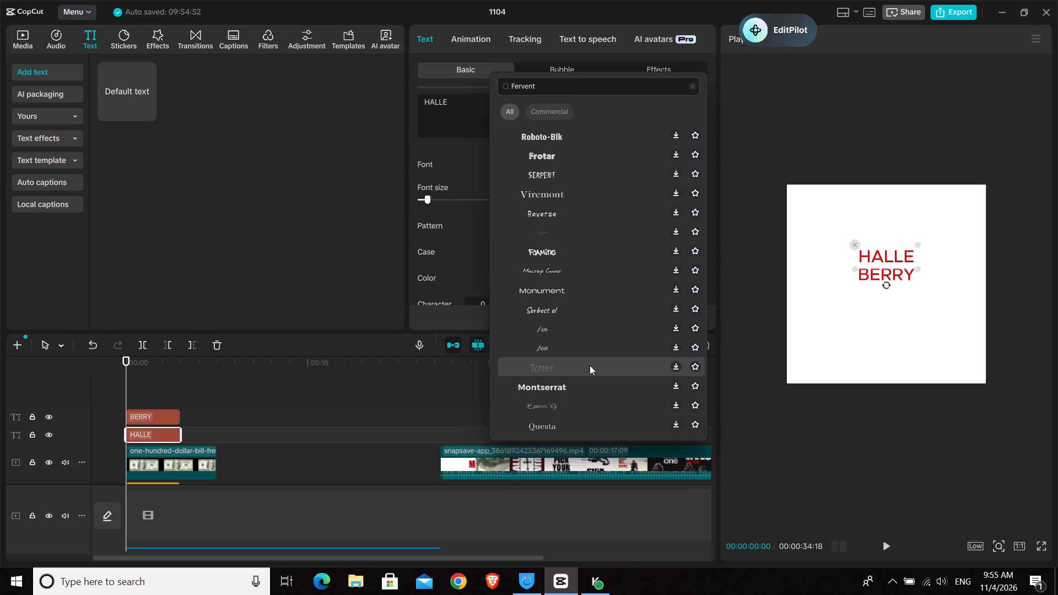
# Search the fonts for "ZY Fervent" and apply ZY Modern to the HALLE title.
pyautogui.click(510, 85)
pyautogui.hotkey('shift', 'z')
pyautogui.hotkey('shift', 'y')
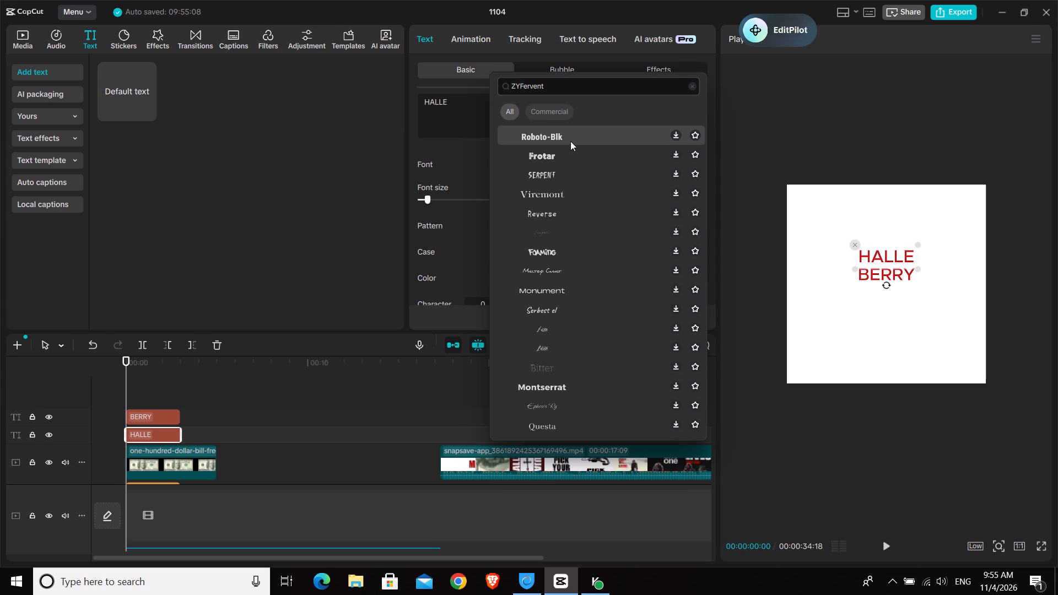
pyautogui.press('space')
pyautogui.press('Return')
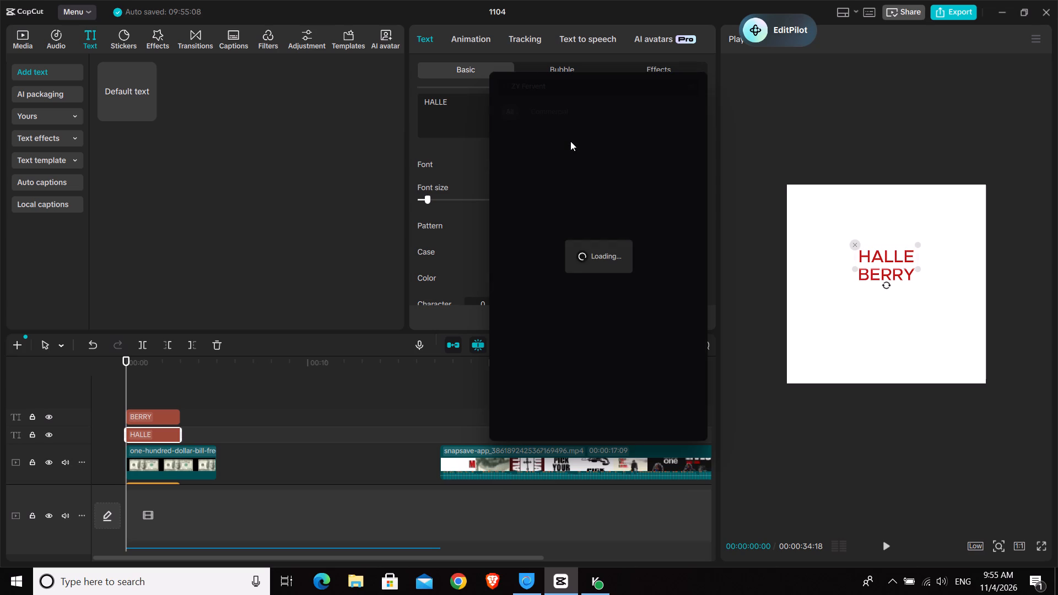
pyautogui.click(581, 156)
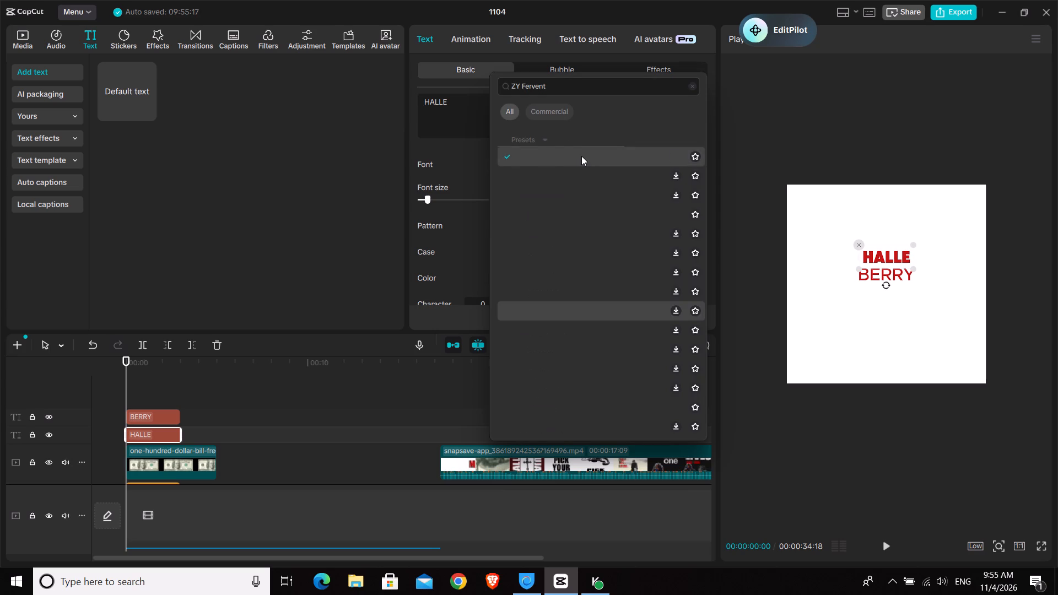
pyautogui.click(467, 145)
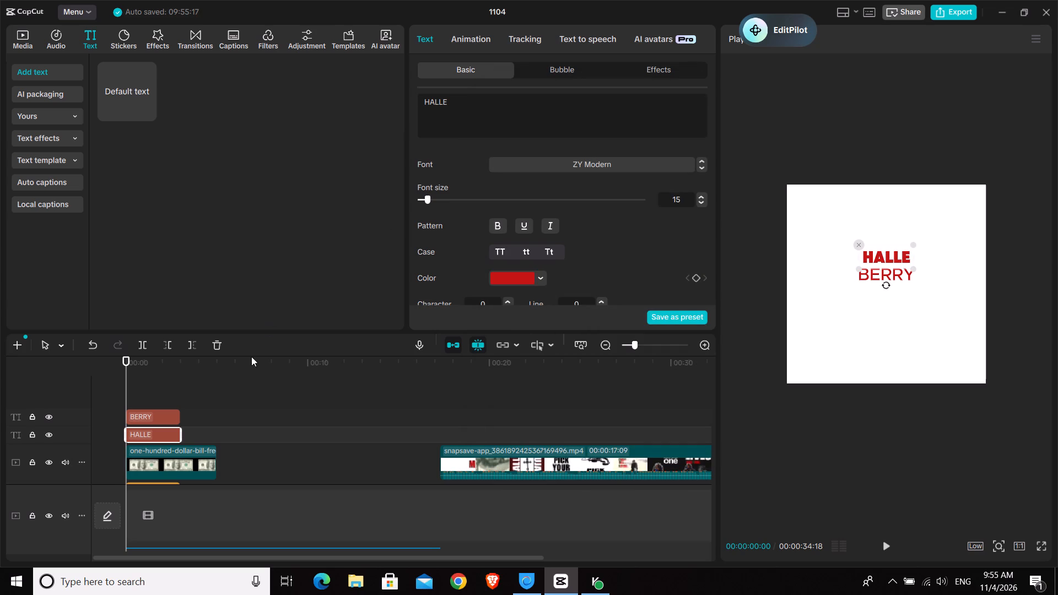
# Change the BERRY title's font to ZY Modern to match HALLE.
pyautogui.click(166, 410)
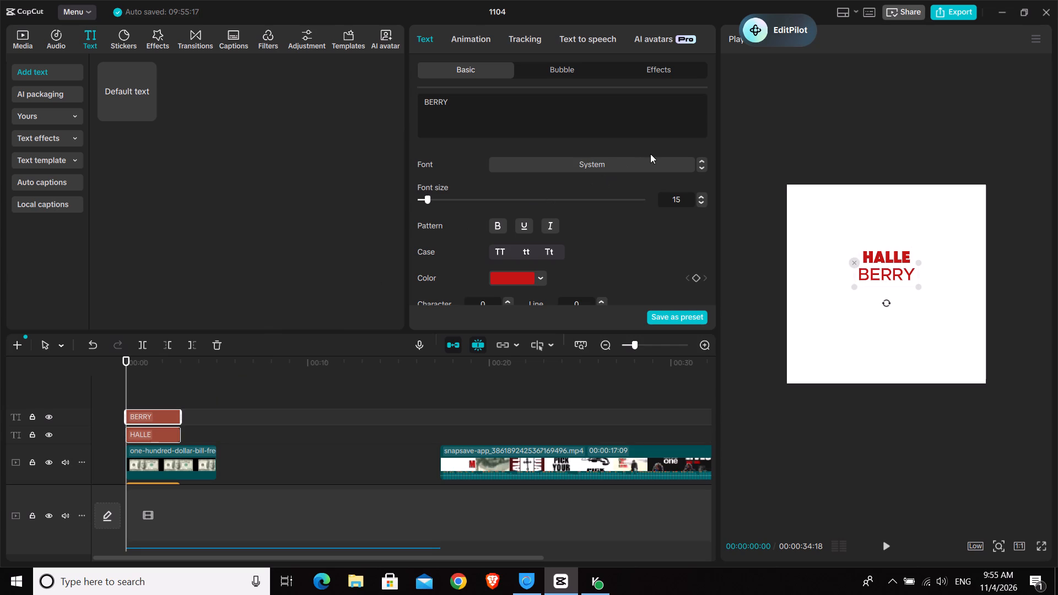
pyautogui.click(635, 161)
pyautogui.click(580, 150)
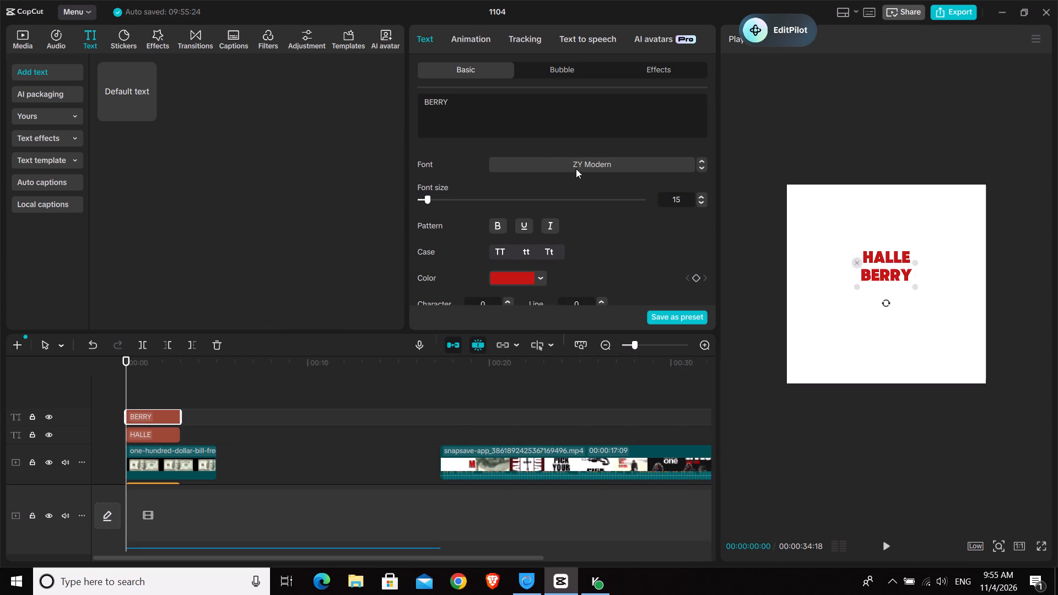
# Add the recently used ZY Modern font to the favorite fonts.
pyautogui.click(576, 169)
pyautogui.scroll(12, 645, 171)
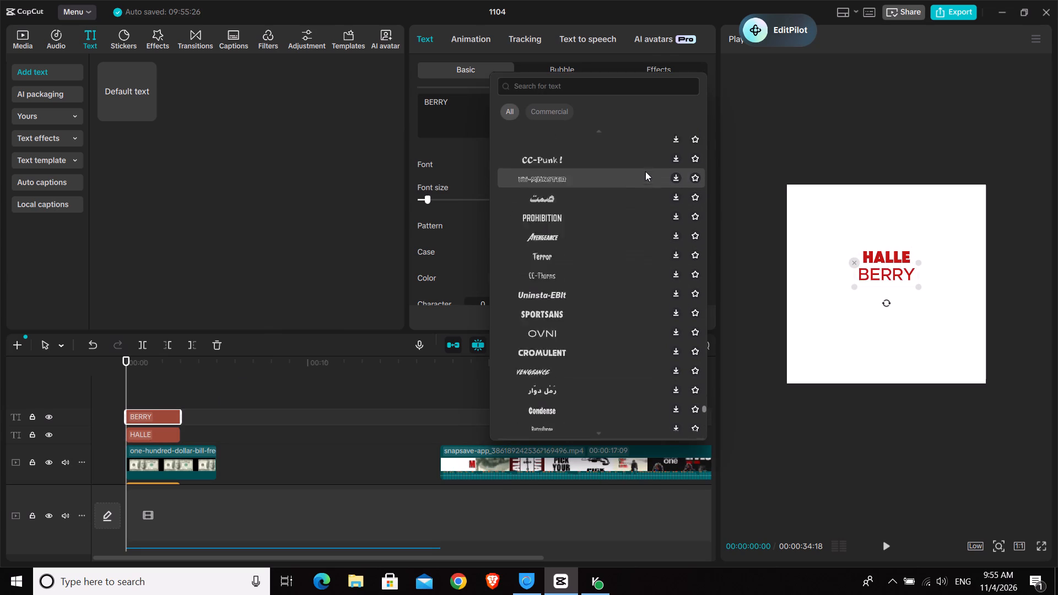
pyautogui.scroll(3, 645, 171)
pyautogui.scroll(-1, 629, 173)
pyautogui.scroll(20, 629, 173)
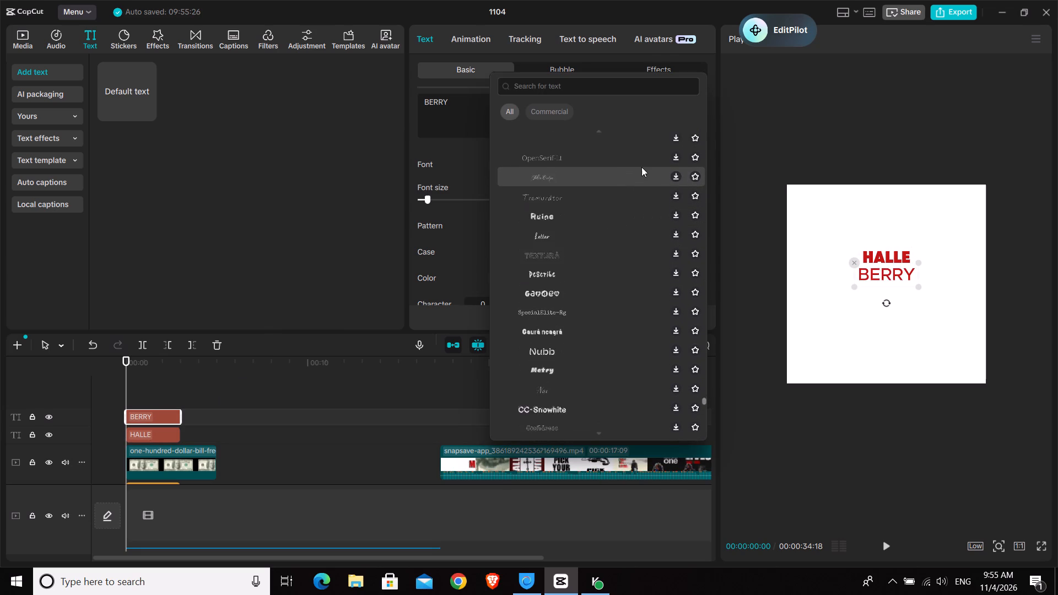
pyautogui.scroll(3, 641, 167)
pyautogui.scroll(-1, 641, 167)
pyautogui.scroll(9, 641, 167)
pyautogui.scroll(13, 647, 164)
pyautogui.scroll(9, 647, 164)
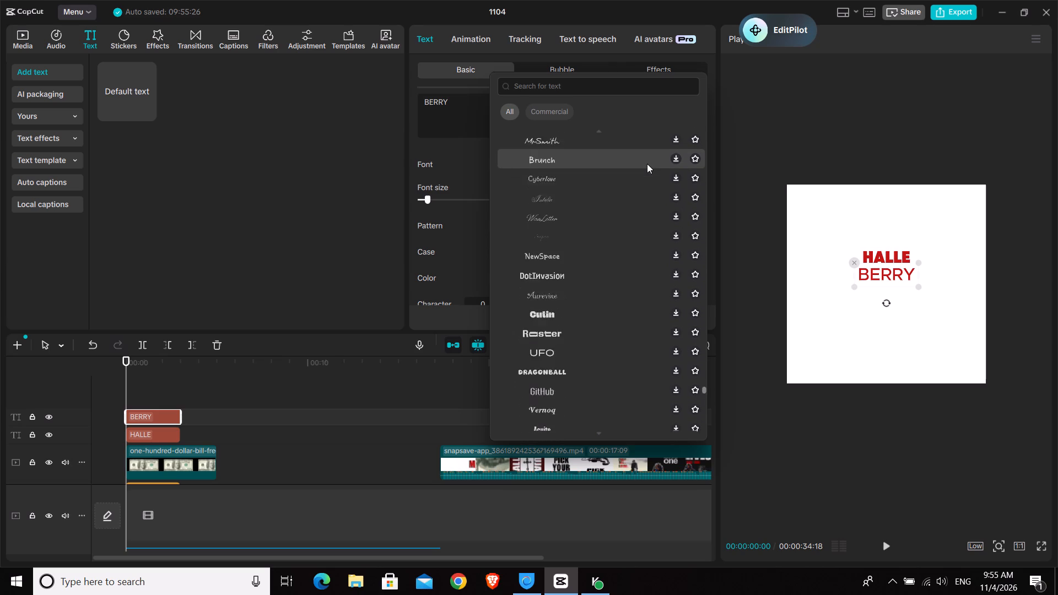
pyautogui.scroll(11, 647, 164)
pyautogui.scroll(-1, 647, 164)
pyautogui.scroll(4, 647, 164)
pyautogui.scroll(-1, 647, 164)
pyautogui.scroll(1, 647, 164)
pyautogui.scroll(-1, 647, 164)
pyautogui.scroll(19, 647, 164)
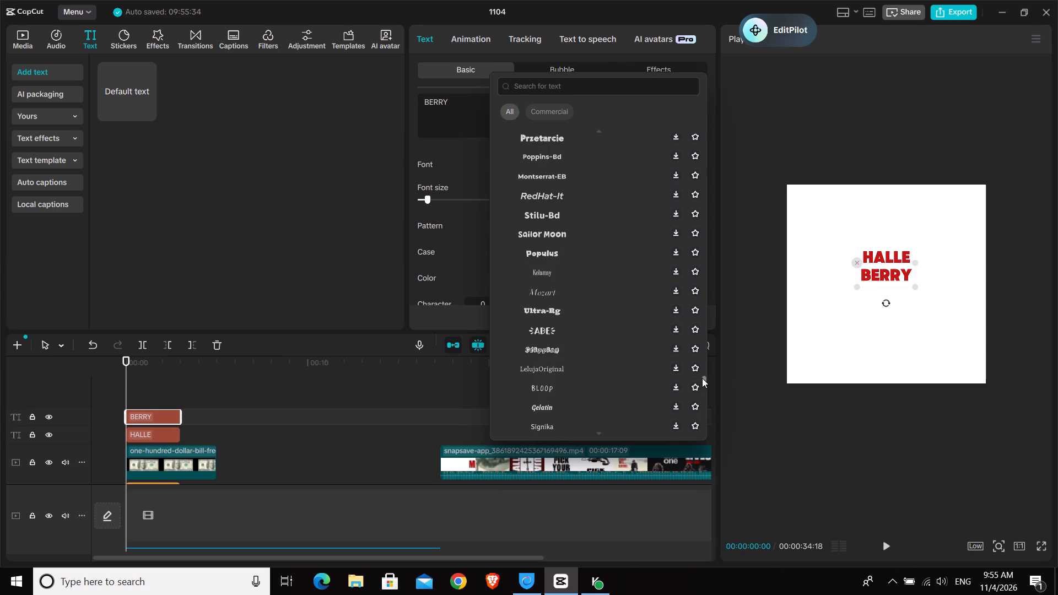
pyautogui.moveTo(704, 380); pyautogui.dragTo(699, 80)
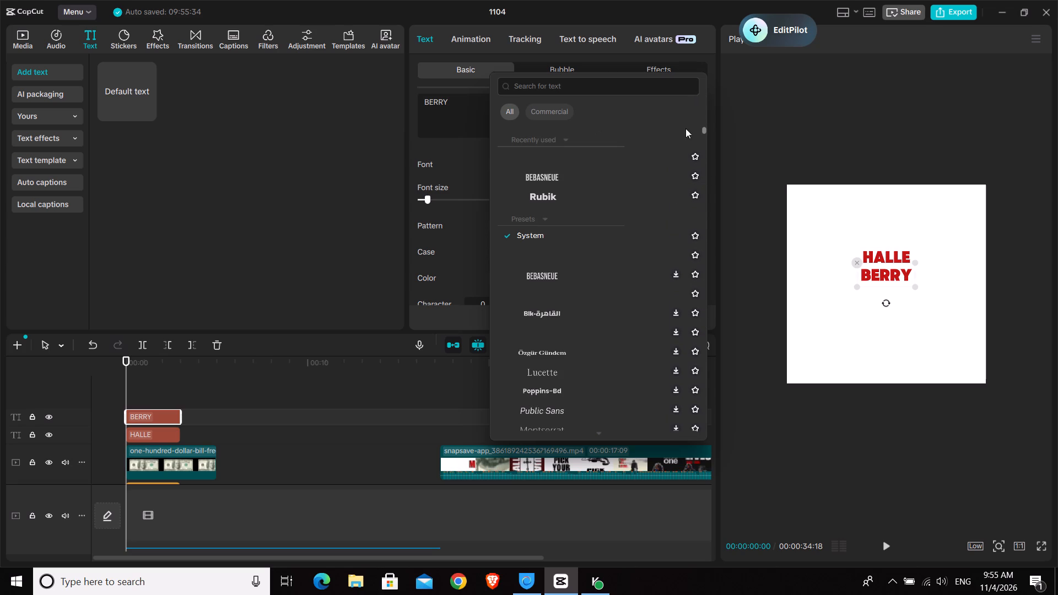
pyautogui.click(695, 158)
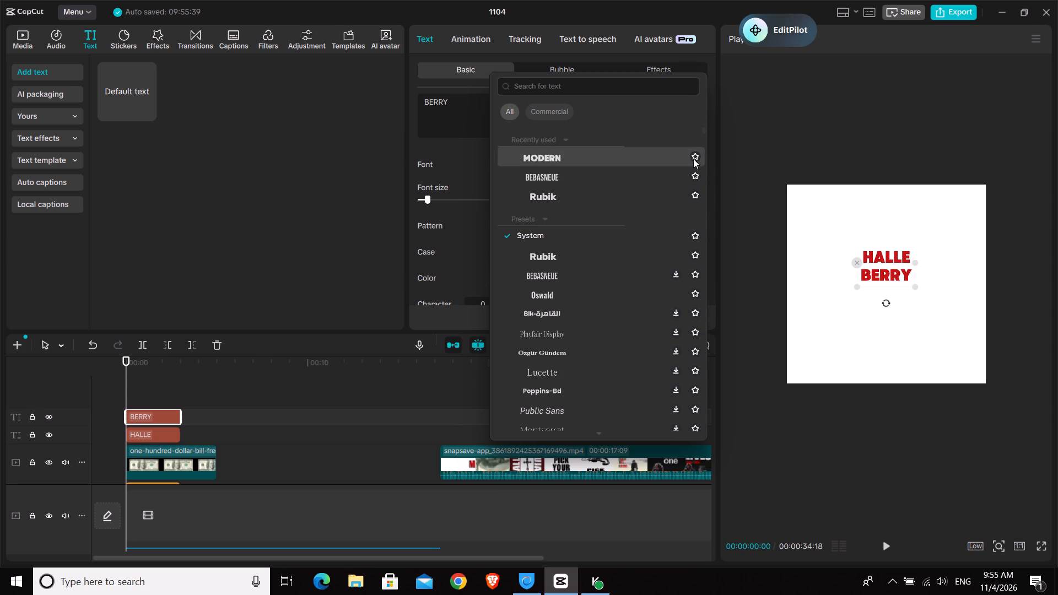
pyautogui.click(458, 153)
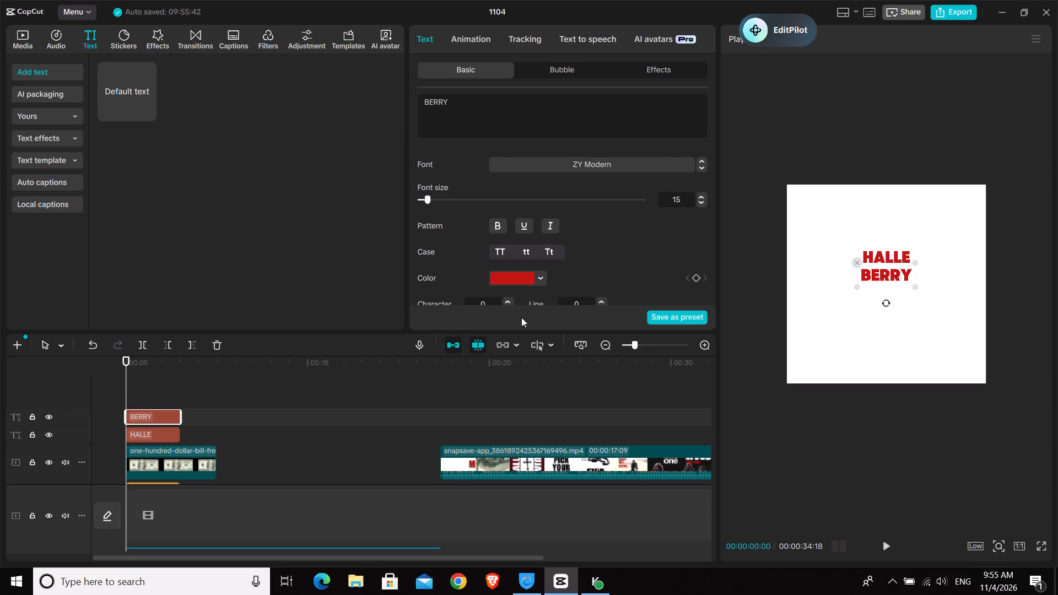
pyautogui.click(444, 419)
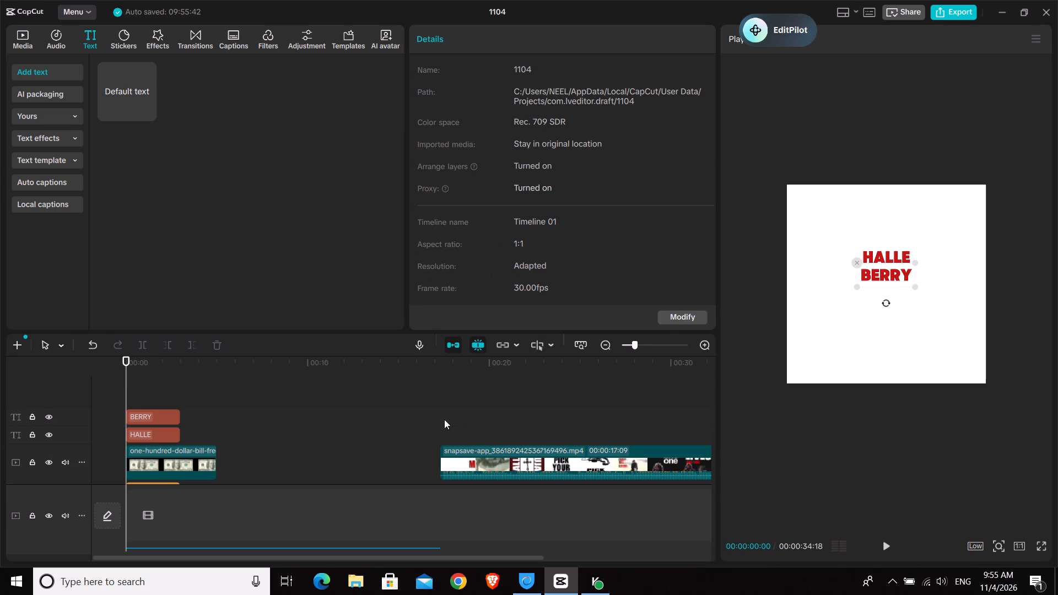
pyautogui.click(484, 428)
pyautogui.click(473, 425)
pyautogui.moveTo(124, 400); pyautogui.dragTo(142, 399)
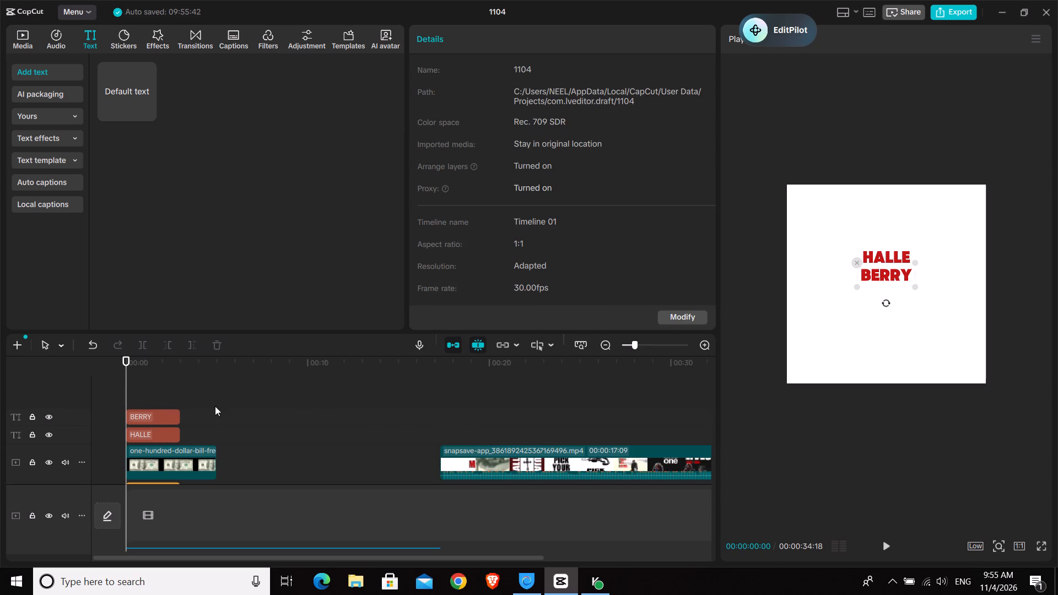
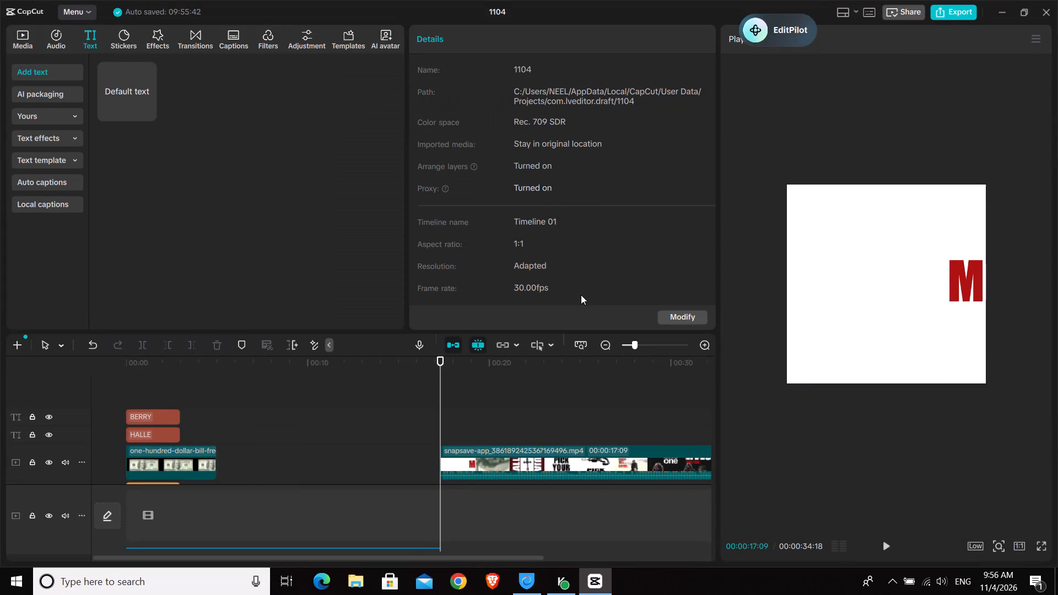
# Clear the CapCut window out of the way, switch to Hotspot Shield and connect to the VPN.
pyautogui.click(1024, 14)
pyautogui.click(914, 67)
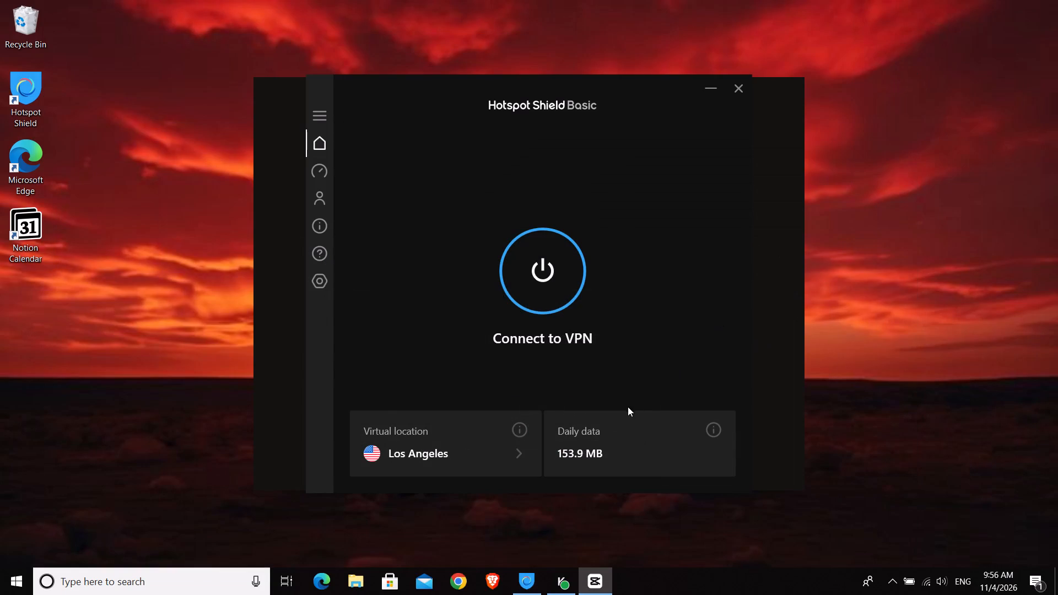
pyautogui.click(534, 273)
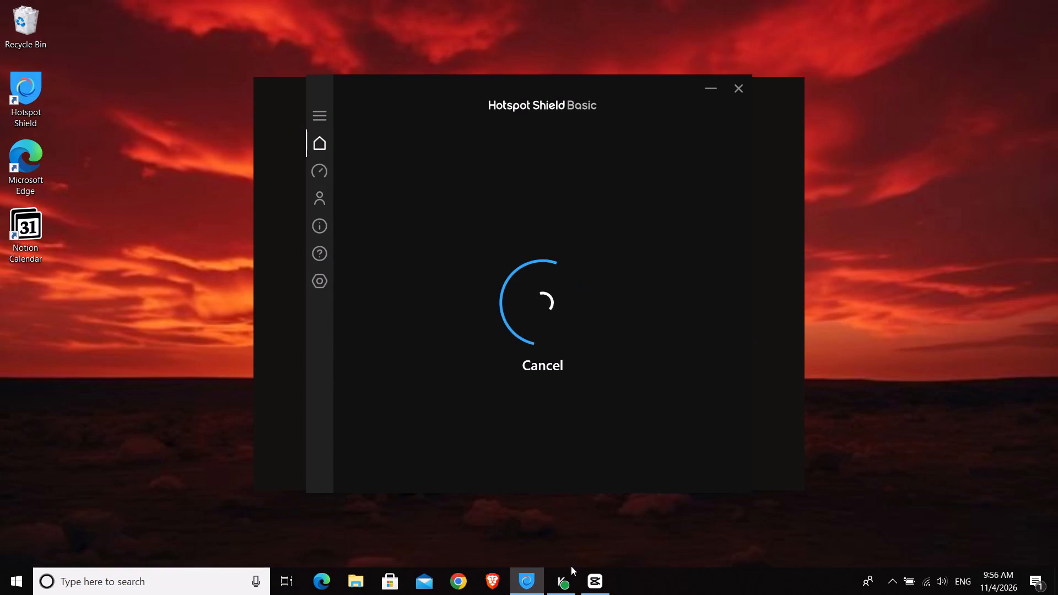
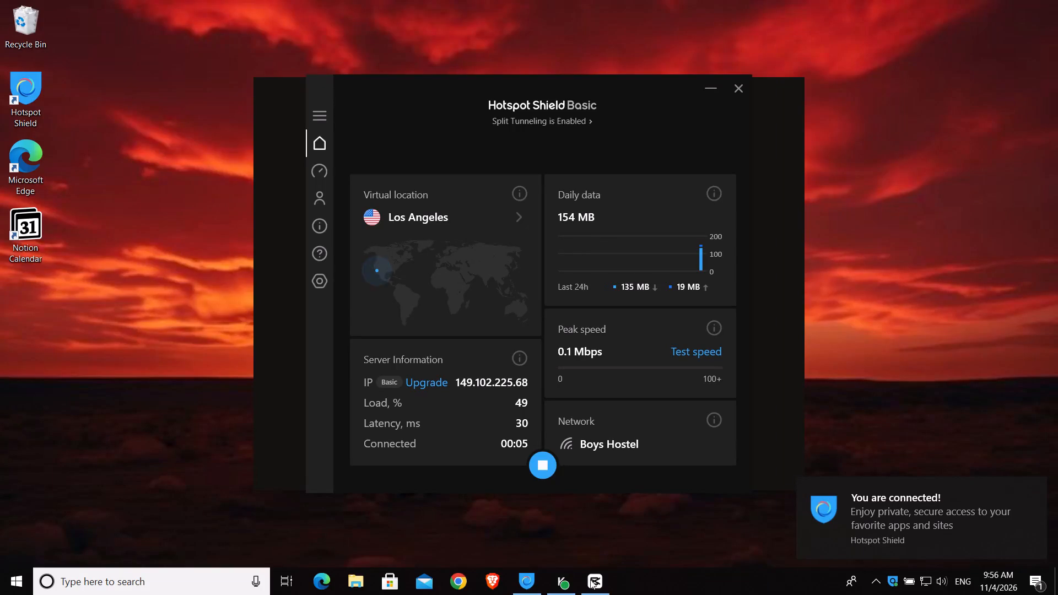
# Switch back to CapCut and compare the reference clip's HALLE BERRY title layout with the project's own titles over the dollar-bill footage.
pyautogui.click(608, 590)
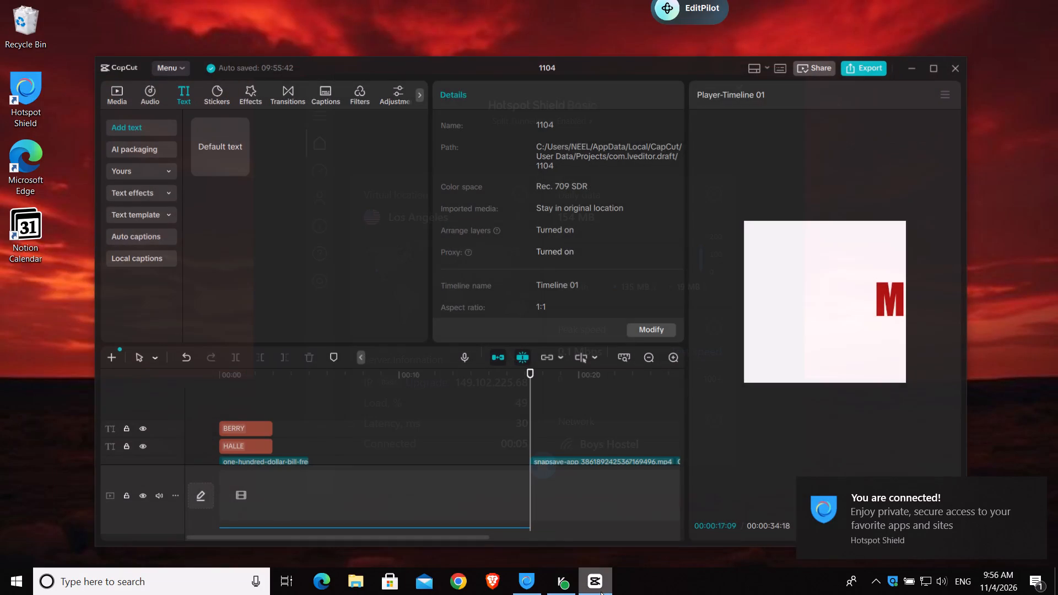
pyautogui.click(1037, 488)
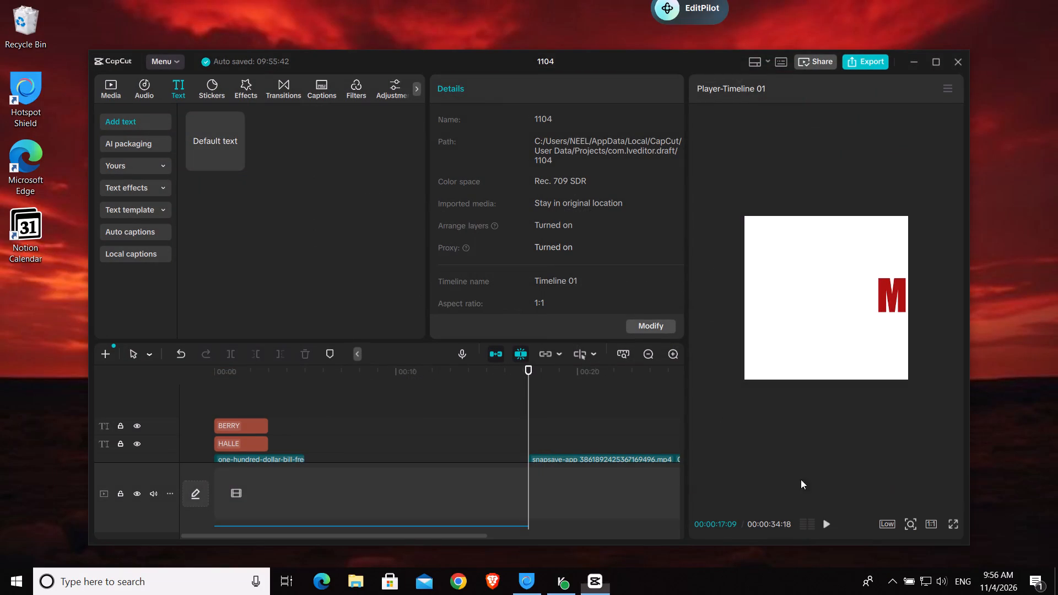
pyautogui.scroll(-1, 493, 432)
pyautogui.scroll(1, 225, 406)
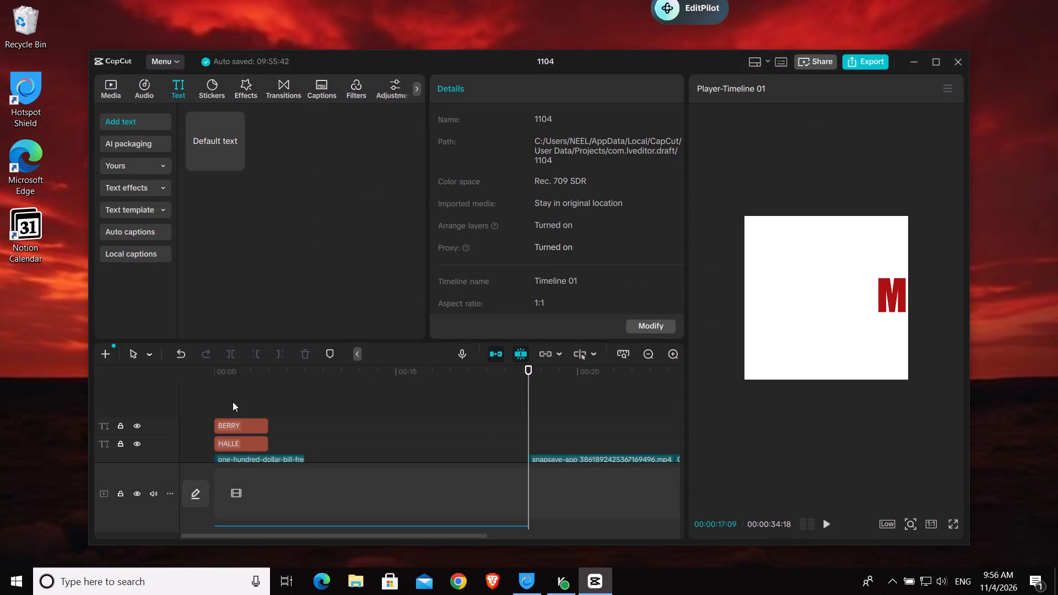
pyautogui.moveTo(527, 434); pyautogui.dragTo(557, 434)
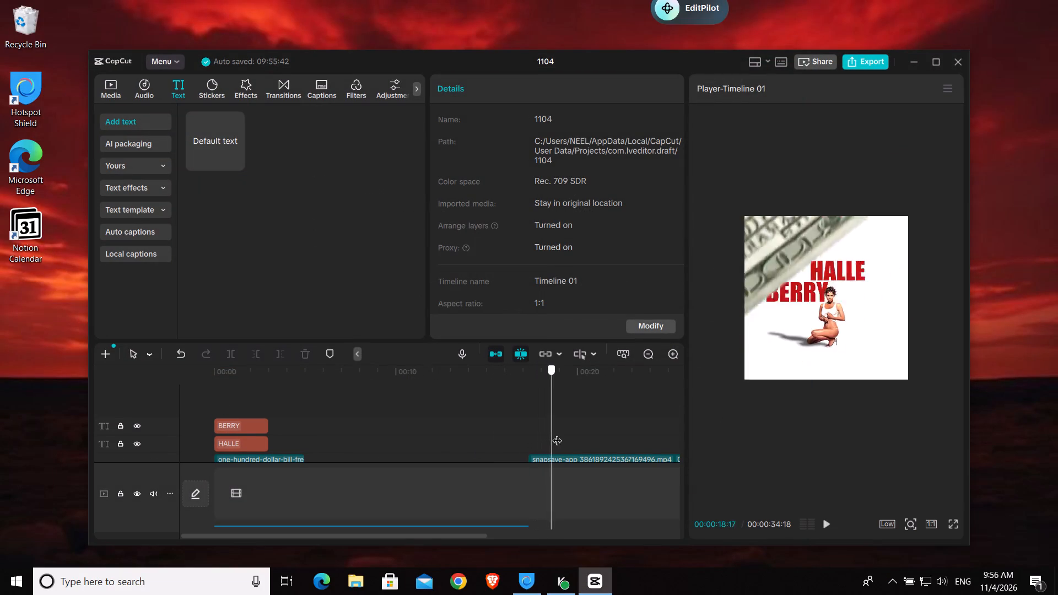
pyautogui.moveTo(557, 434); pyautogui.dragTo(555, 435)
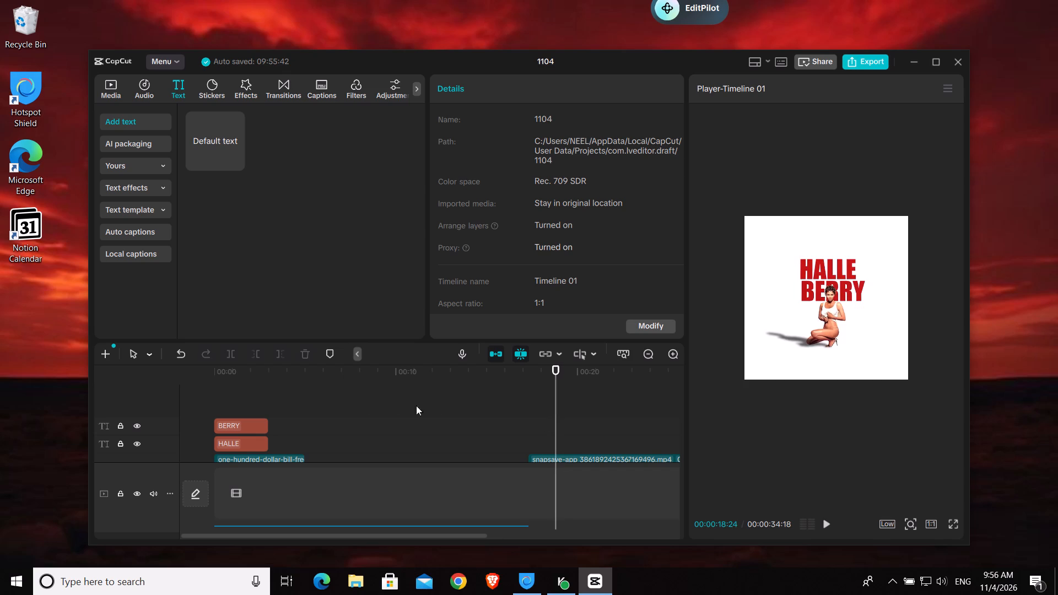
pyautogui.click(242, 403)
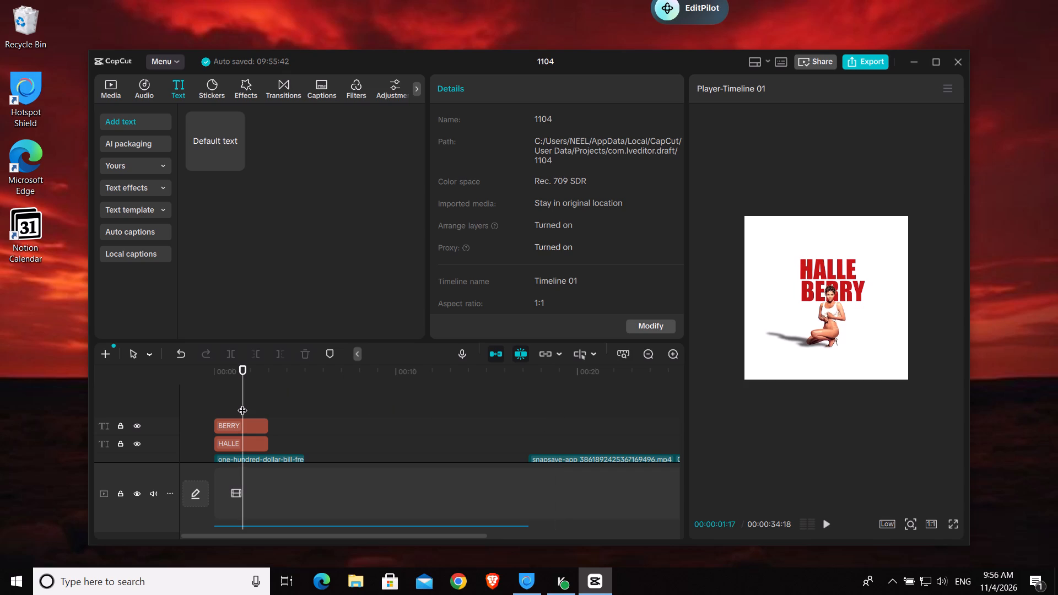
pyautogui.moveTo(242, 403); pyautogui.dragTo(228, 404)
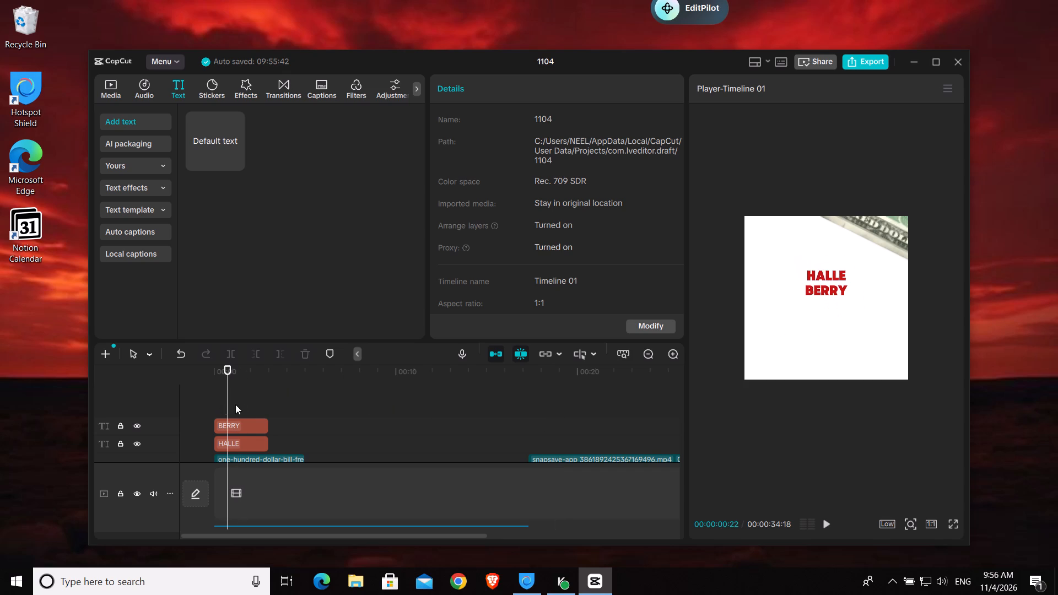
# Move the playhead to the dollar bill clip's second keyframe at 00:00:01:19.
pyautogui.moveTo(228, 402); pyautogui.dragTo(197, 410)
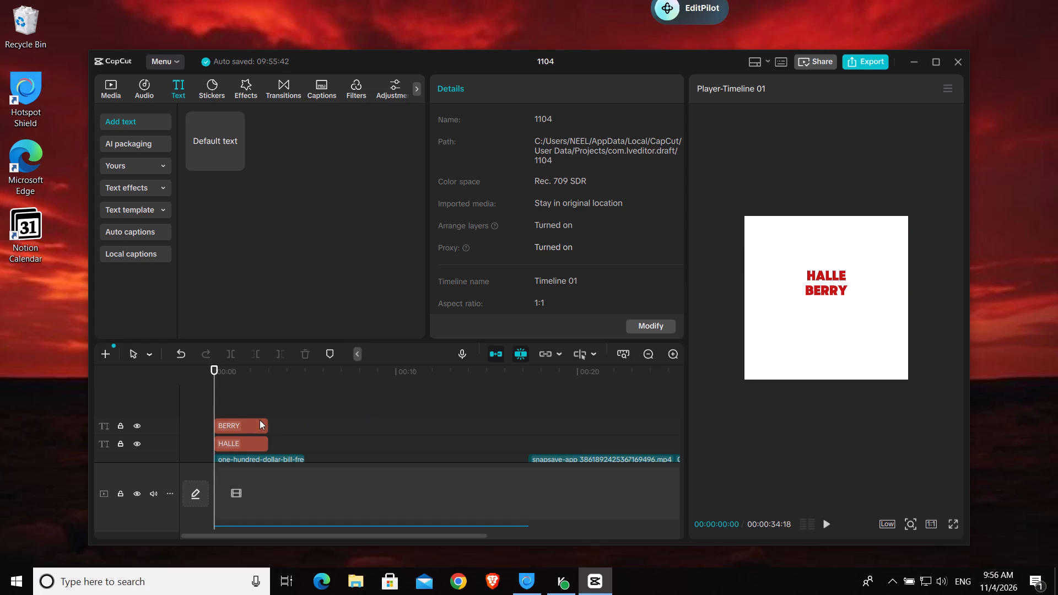
pyautogui.keyDown('ctrl'); pyautogui.scroll(6, 267, 415); pyautogui.keyUp('ctrl')
pyautogui.moveTo(212, 407); pyautogui.dragTo(264, 390)
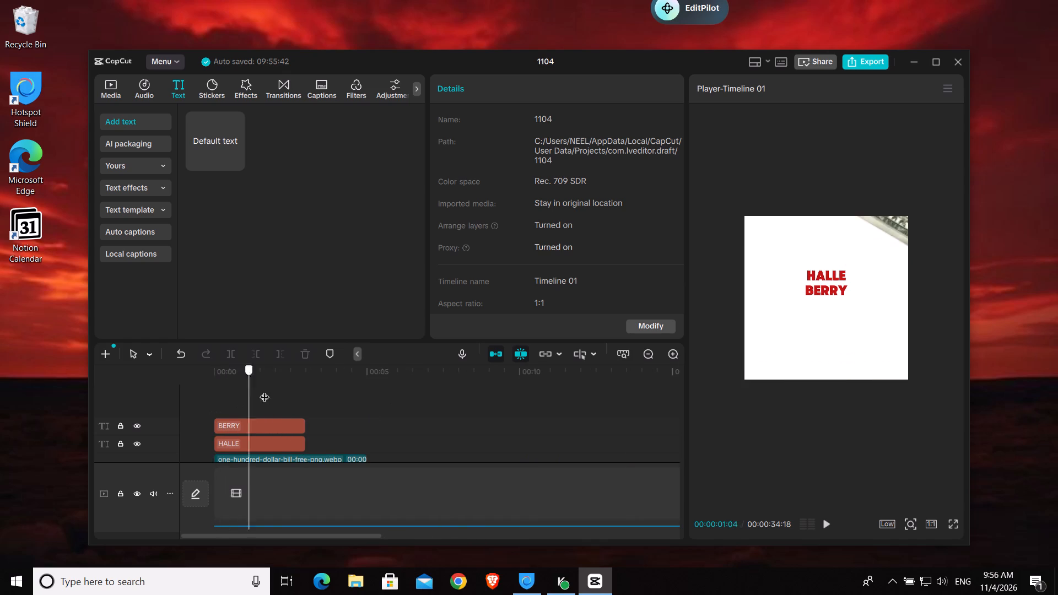
pyautogui.moveTo(264, 390); pyautogui.dragTo(268, 388)
pyautogui.scroll(-4, 269, 393)
pyautogui.scroll(1, 270, 394)
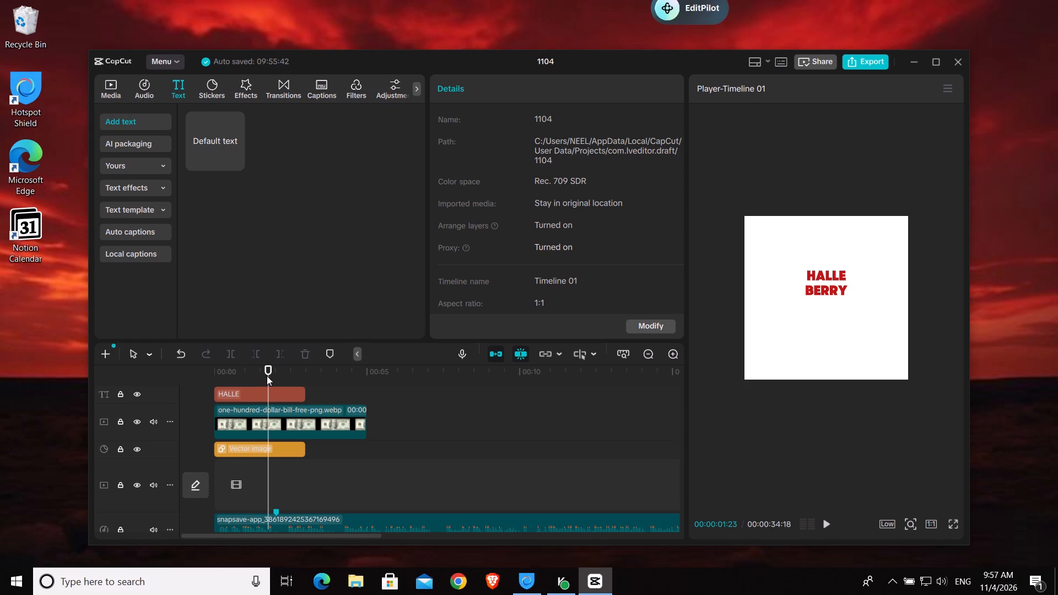
pyautogui.scroll(1, 290, 463)
pyautogui.click(278, 436)
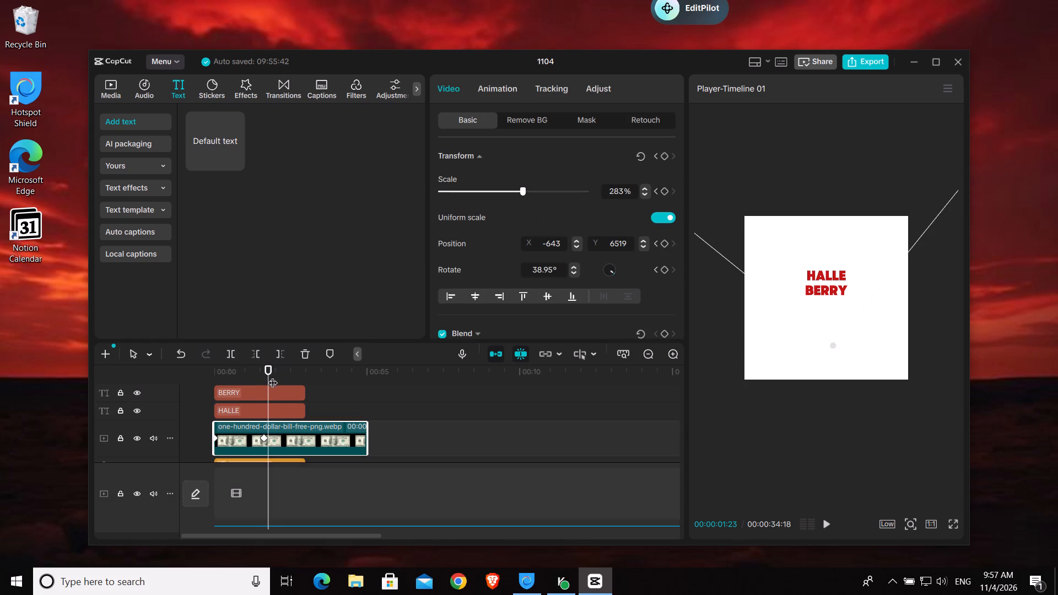
pyautogui.click(268, 374)
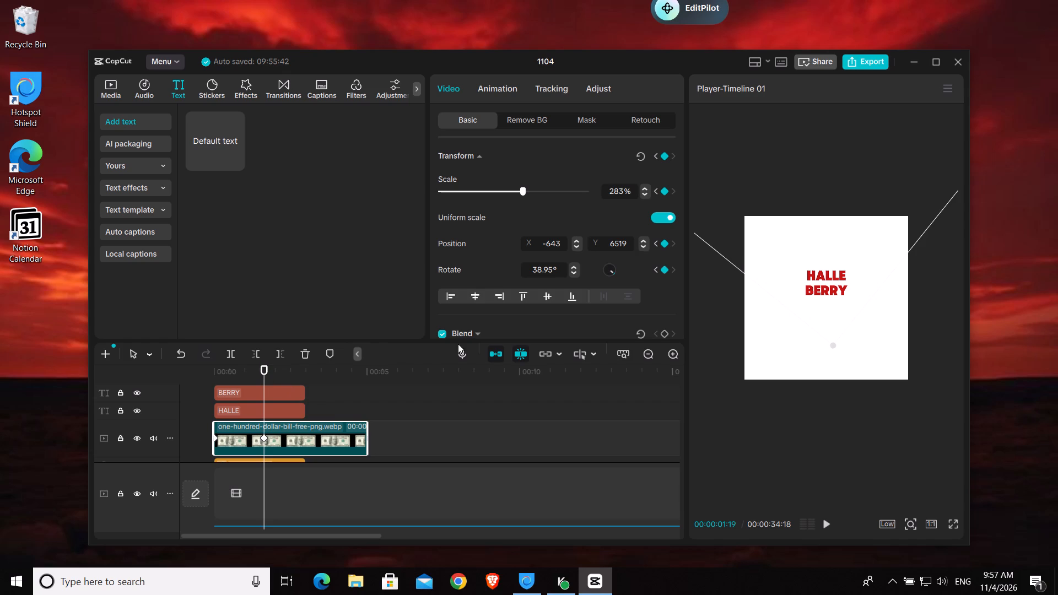
# Enlarge the HALLE title to about twice its size and move it up above BERRY, centred horizontally.
pyautogui.click(821, 275)
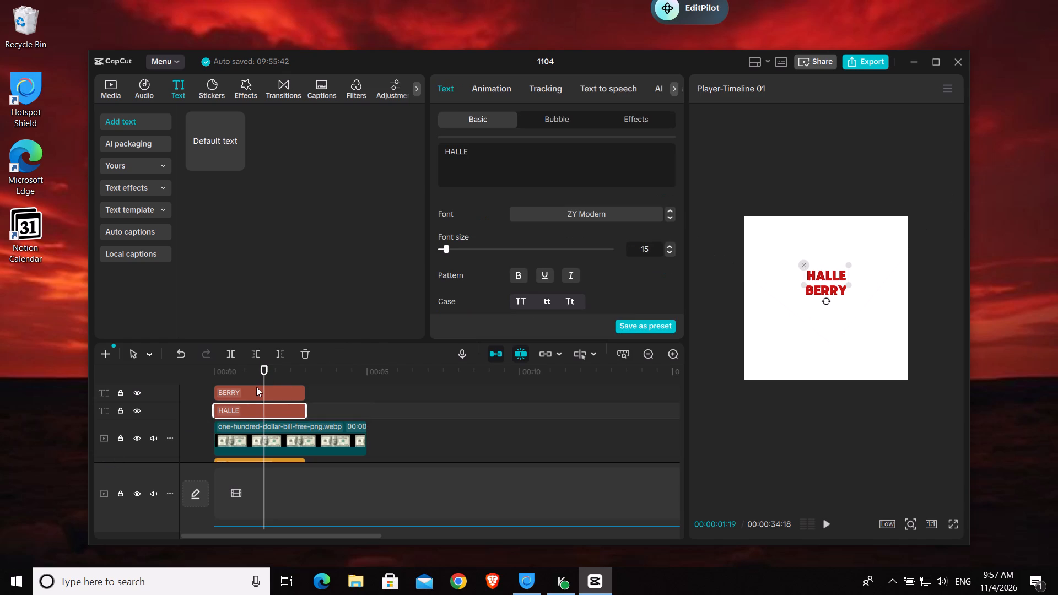
pyautogui.click(256, 387)
pyautogui.click(256, 408)
pyautogui.moveTo(847, 266); pyautogui.dragTo(893, 244)
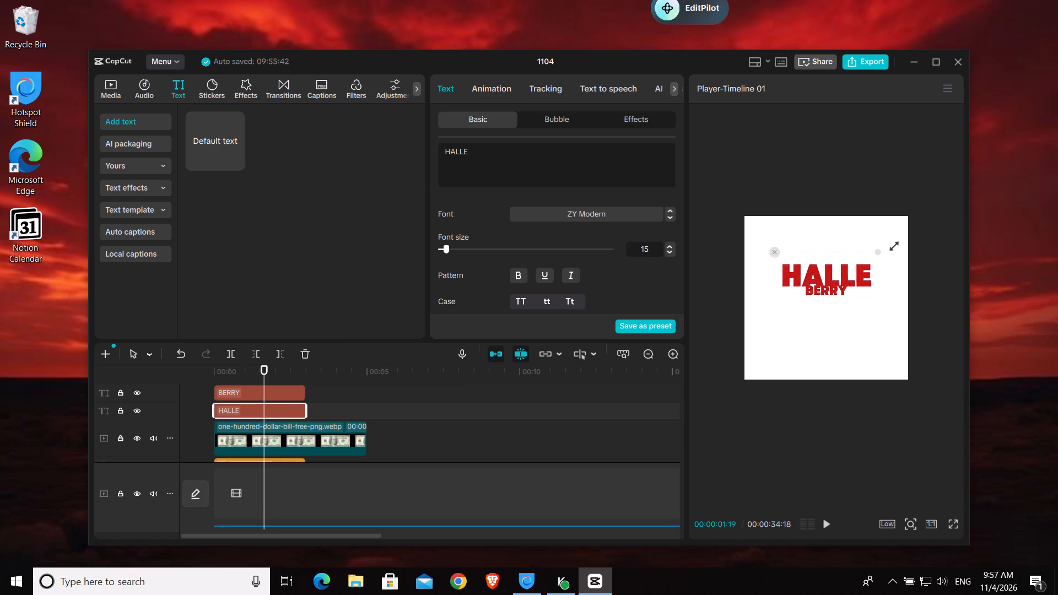
pyautogui.moveTo(893, 244); pyautogui.dragTo(889, 246)
pyautogui.moveTo(842, 286); pyautogui.dragTo(839, 267)
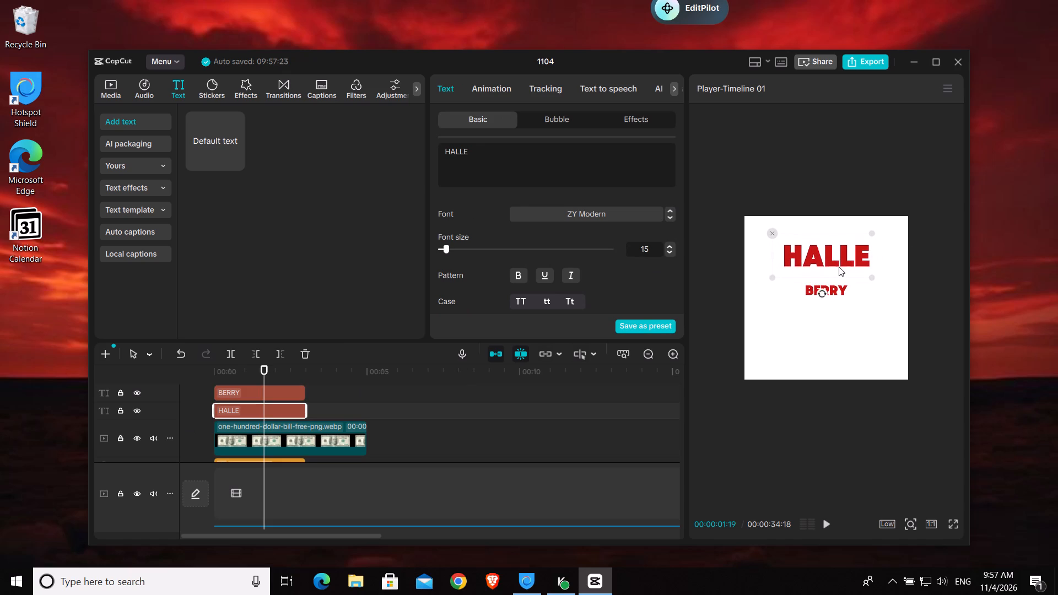
pyautogui.moveTo(839, 267); pyautogui.dragTo(844, 271)
# Enlarge the BERRY title to about twice its size and centre it directly beneath HALLE.
pyautogui.click(833, 295)
pyautogui.click(837, 294)
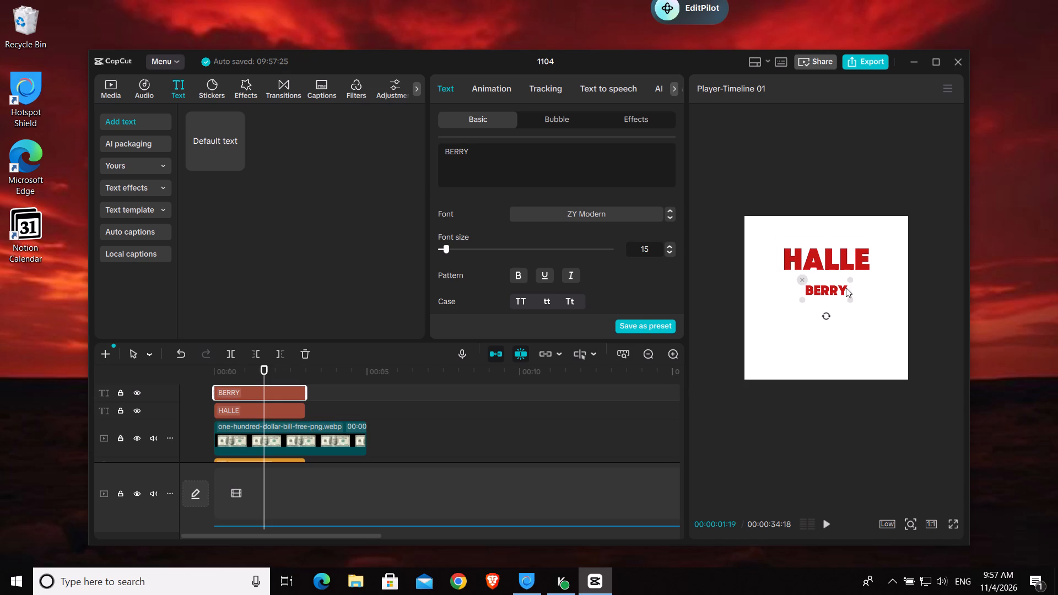
pyautogui.moveTo(849, 281); pyautogui.dragTo(895, 258)
pyautogui.moveTo(849, 295); pyautogui.dragTo(854, 289)
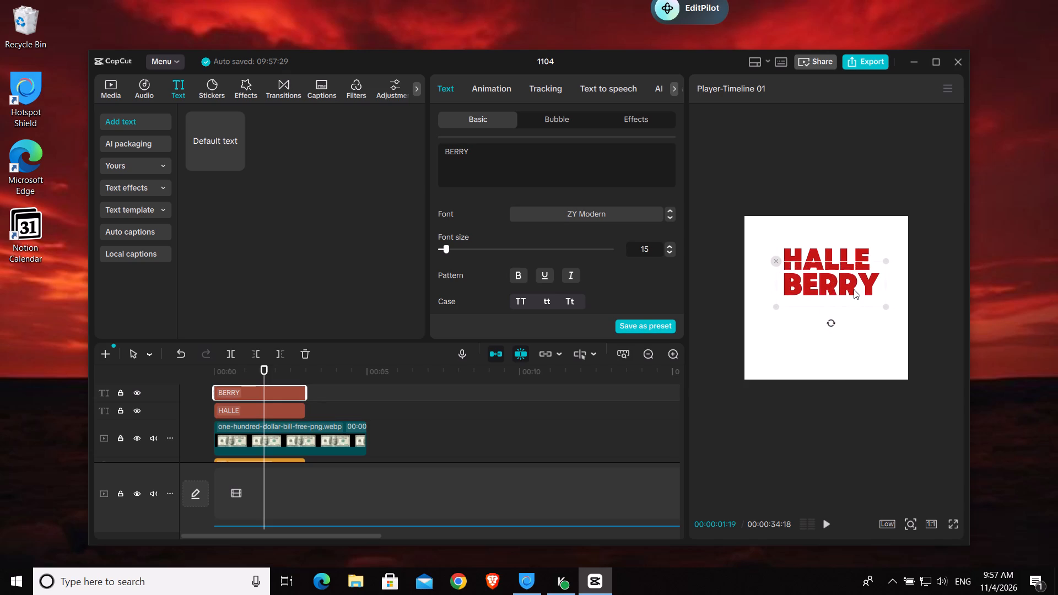
pyautogui.moveTo(854, 289); pyautogui.dragTo(851, 287)
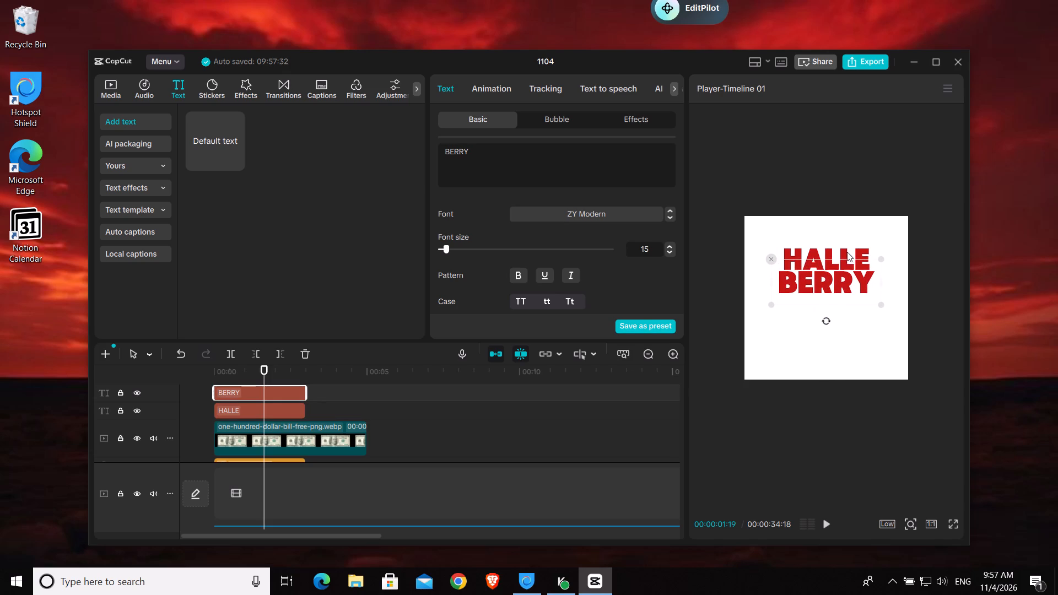
# Reposition the HALLE title and enlarge it slightly so it matches BERRY's width, stacked tightly and centred above it.
pyautogui.click(847, 250)
pyautogui.click(854, 255)
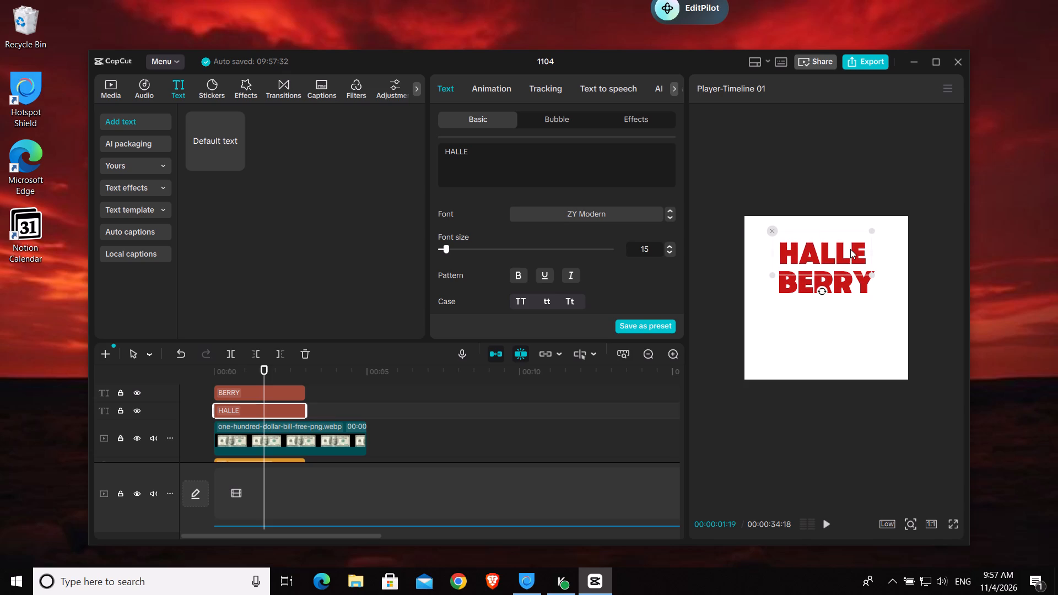
pyautogui.moveTo(851, 251); pyautogui.dragTo(859, 252)
pyautogui.moveTo(873, 239); pyautogui.dragTo(887, 232)
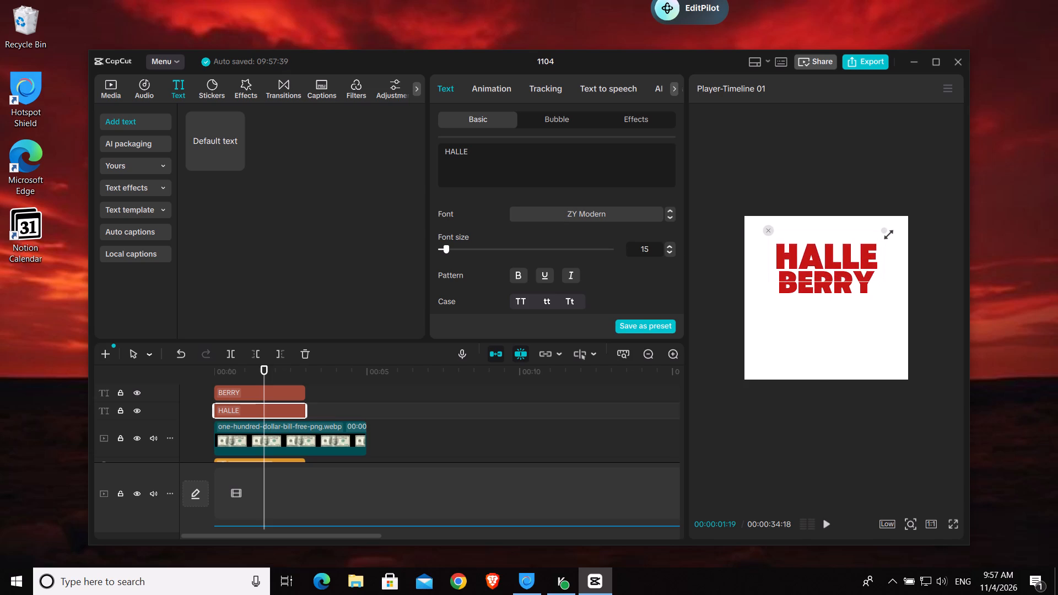
pyautogui.moveTo(887, 232); pyautogui.dragTo(884, 234)
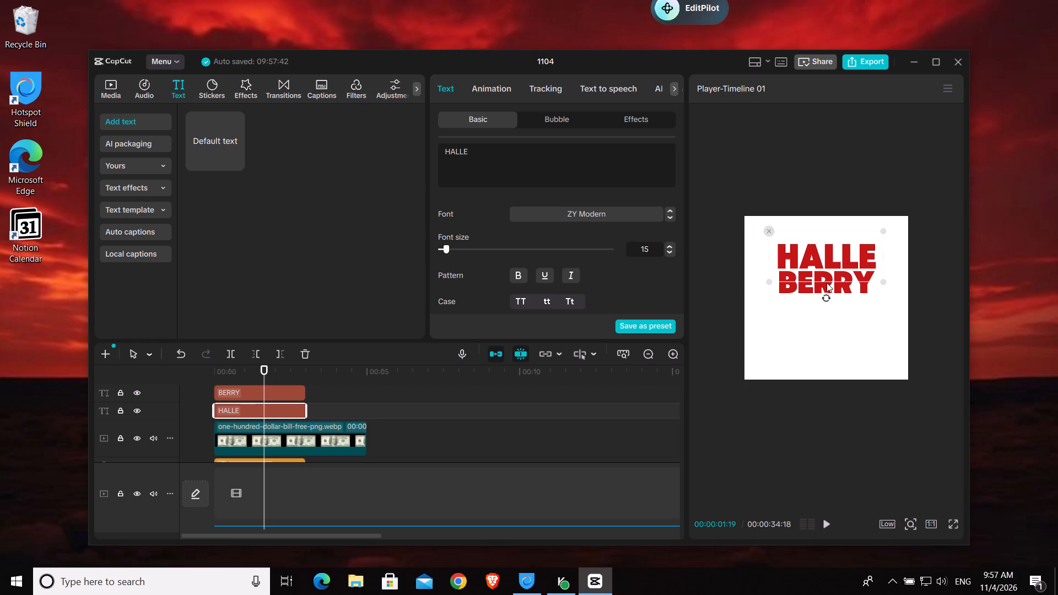
# Select the dollar bill clip and return the playhead to its keyframe at 00:00:01:19.
pyautogui.click(266, 375)
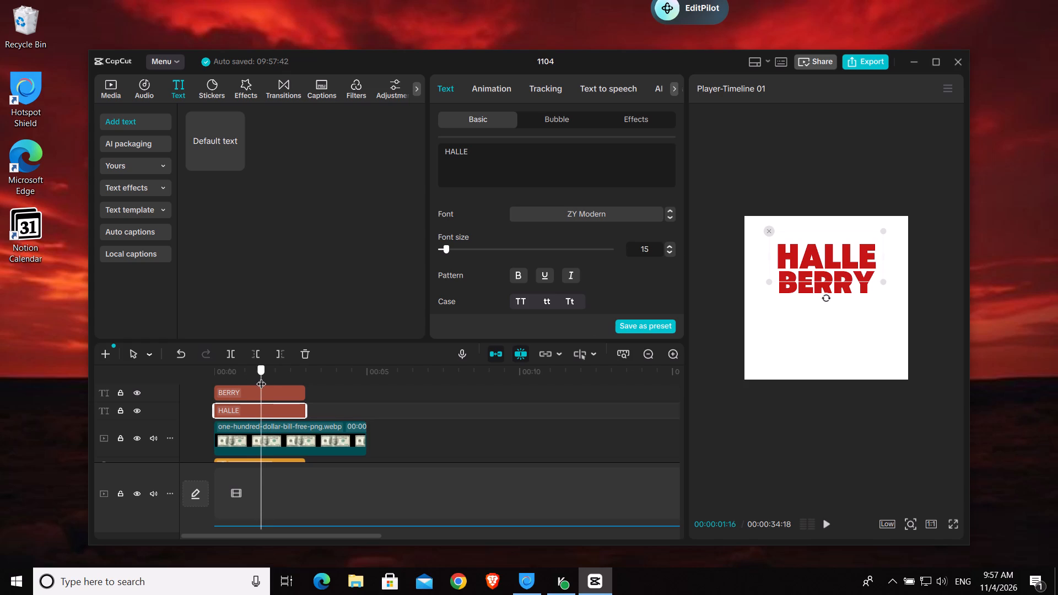
pyautogui.scroll(-1, 258, 404)
pyautogui.click(278, 415)
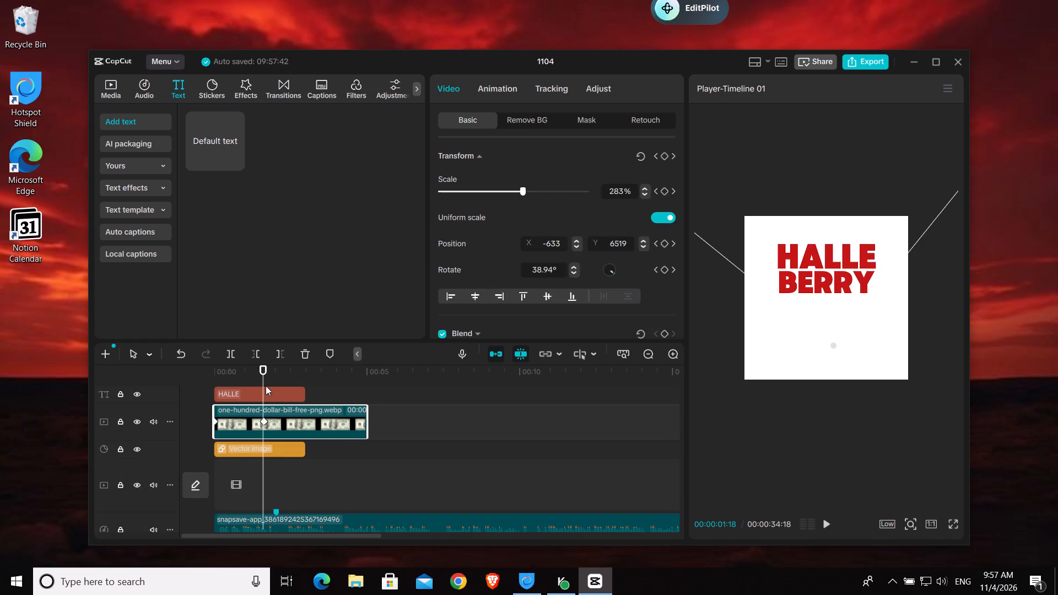
pyautogui.click(261, 376)
pyautogui.moveTo(261, 376); pyautogui.dragTo(262, 382)
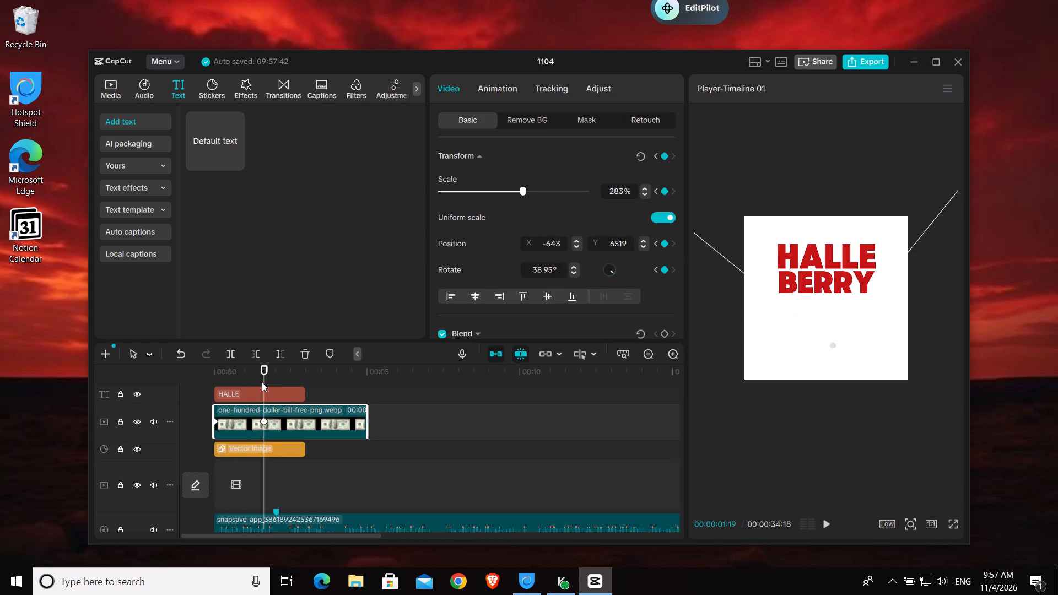
pyautogui.scroll(2, 267, 440)
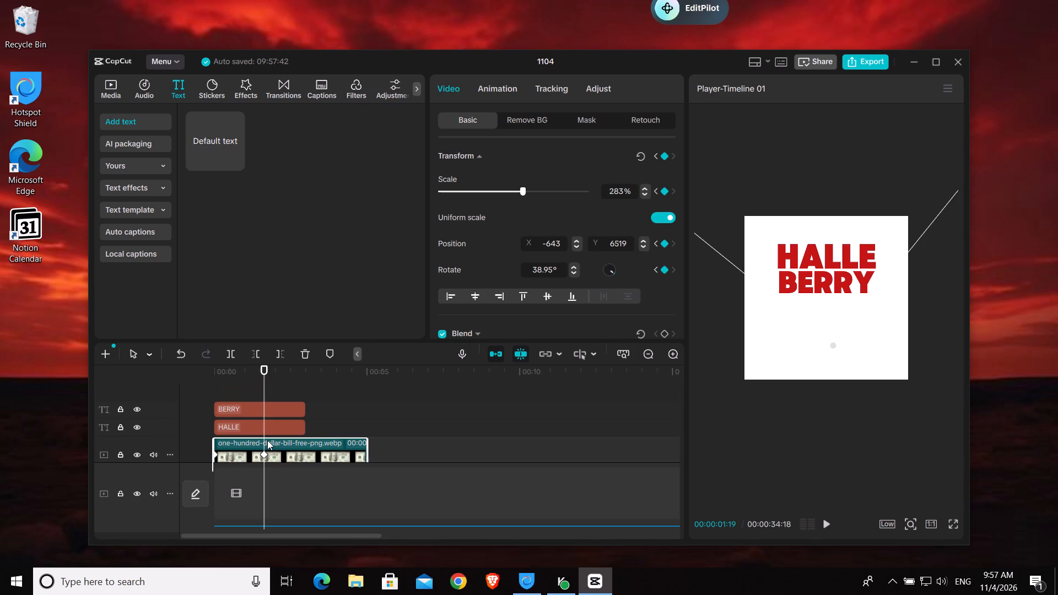
pyautogui.scroll(2, 267, 440)
pyautogui.scroll(-2, 267, 440)
pyautogui.scroll(1, 271, 416)
# Add the woman cutout background-removed (5).png to the timeline and place it at the start on a track above the titles.
pyautogui.click(115, 86)
pyautogui.scroll(-1, 219, 251)
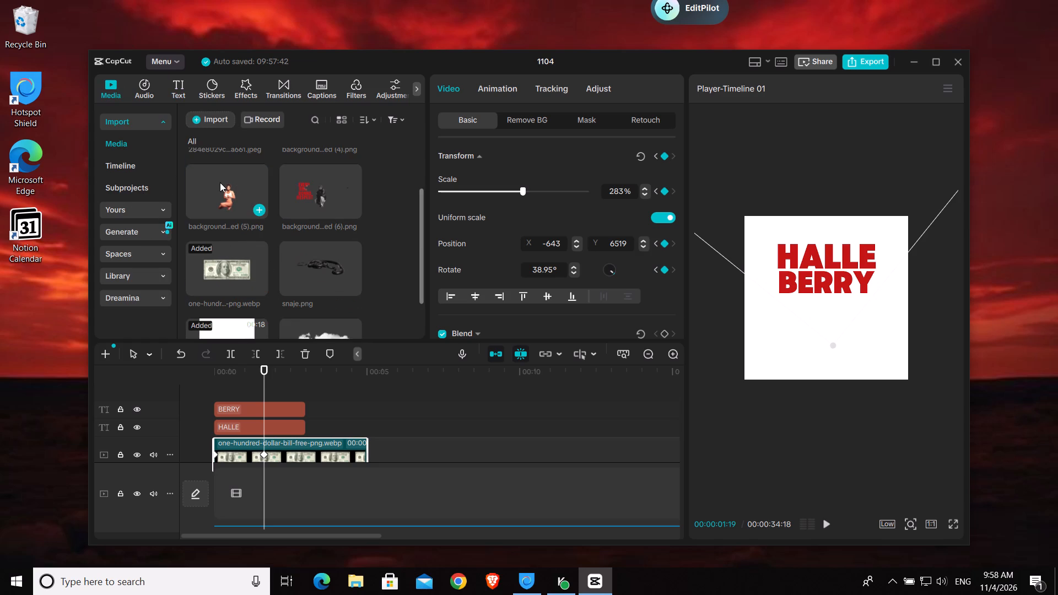
pyautogui.moveTo(220, 182); pyautogui.dragTo(261, 427)
pyautogui.scroll(-5, 305, 390)
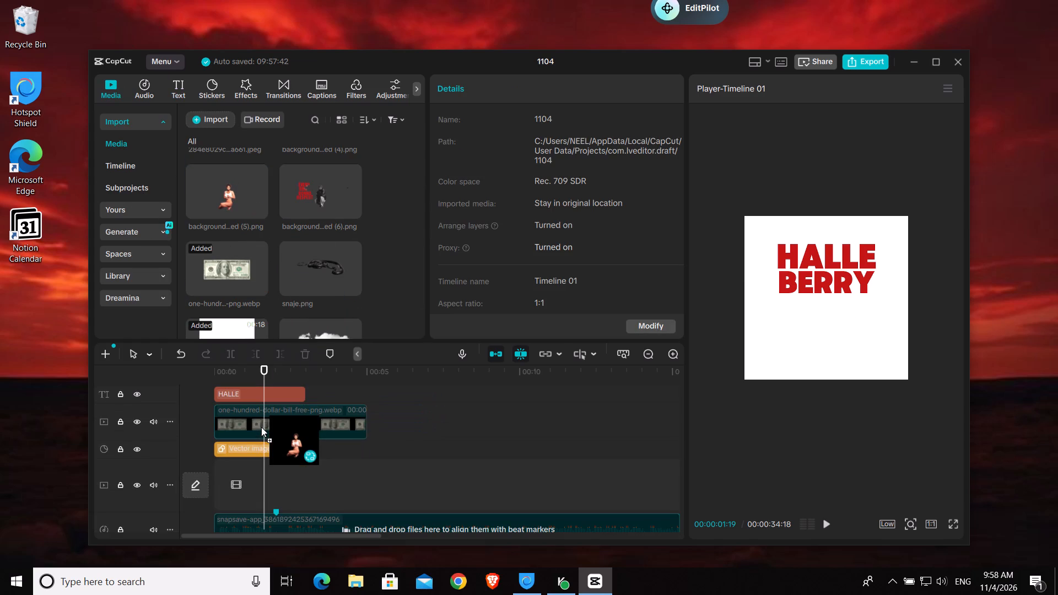
pyautogui.moveTo(261, 427); pyautogui.dragTo(263, 443)
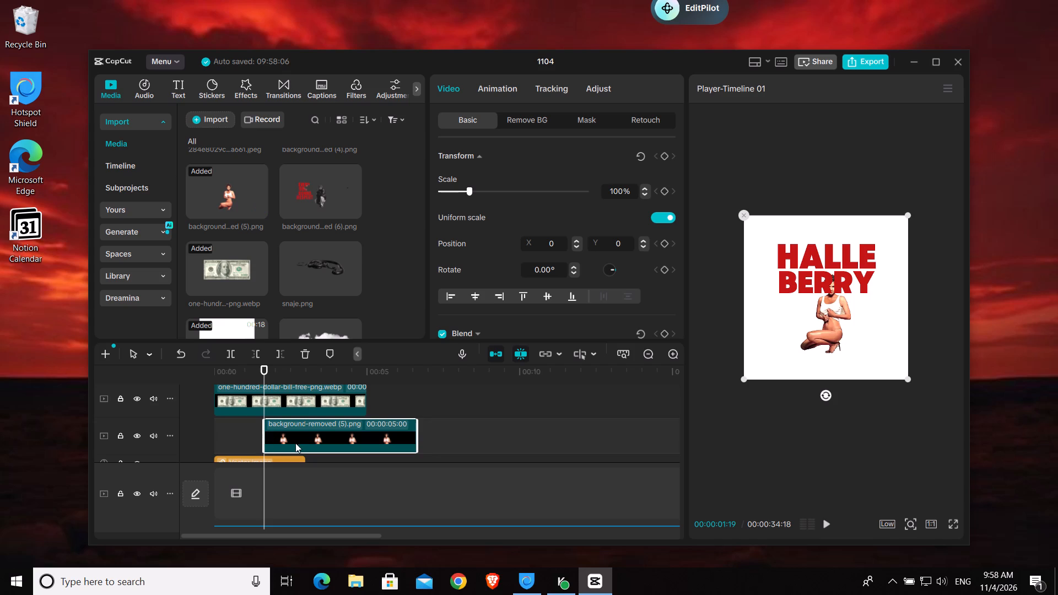
pyautogui.moveTo(300, 441); pyautogui.dragTo(251, 388)
pyautogui.scroll(3, 292, 432)
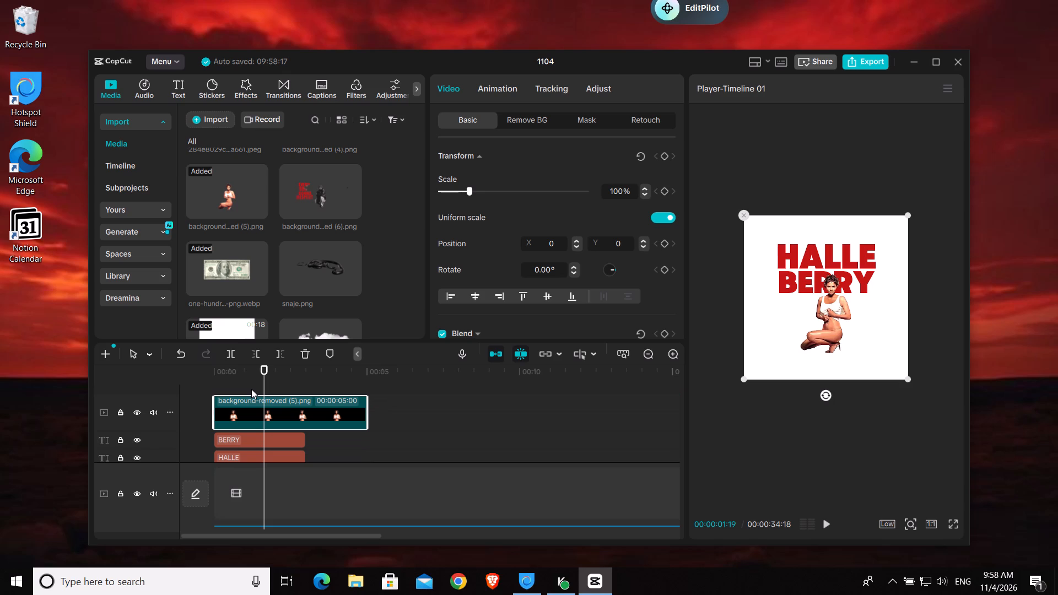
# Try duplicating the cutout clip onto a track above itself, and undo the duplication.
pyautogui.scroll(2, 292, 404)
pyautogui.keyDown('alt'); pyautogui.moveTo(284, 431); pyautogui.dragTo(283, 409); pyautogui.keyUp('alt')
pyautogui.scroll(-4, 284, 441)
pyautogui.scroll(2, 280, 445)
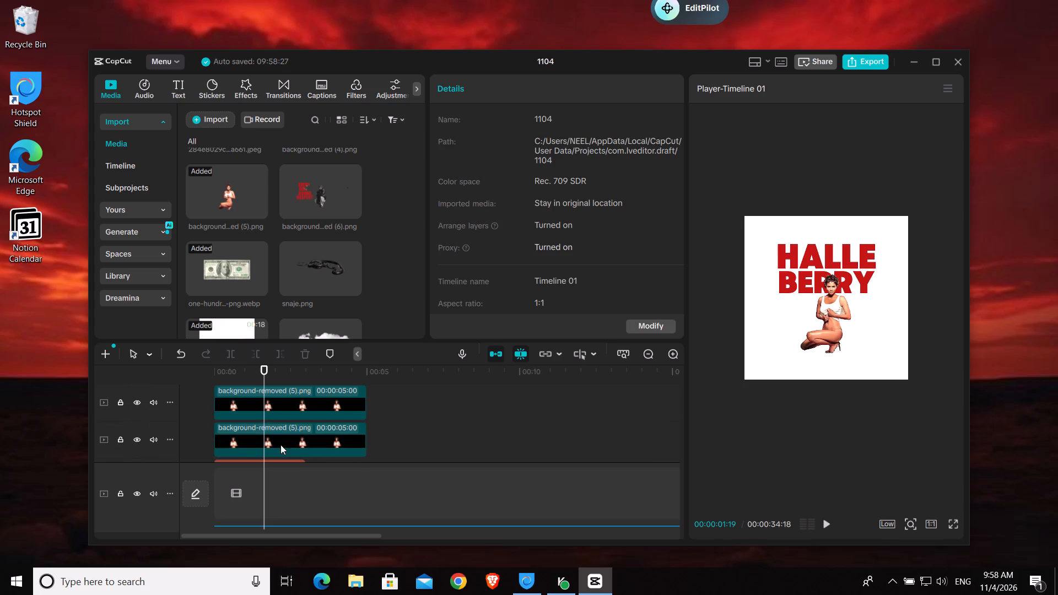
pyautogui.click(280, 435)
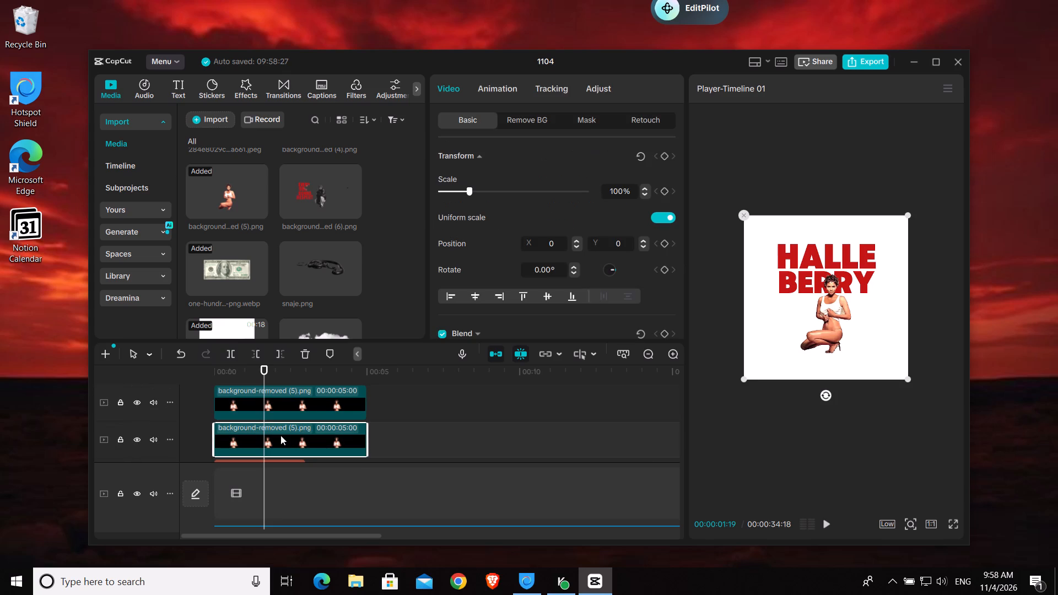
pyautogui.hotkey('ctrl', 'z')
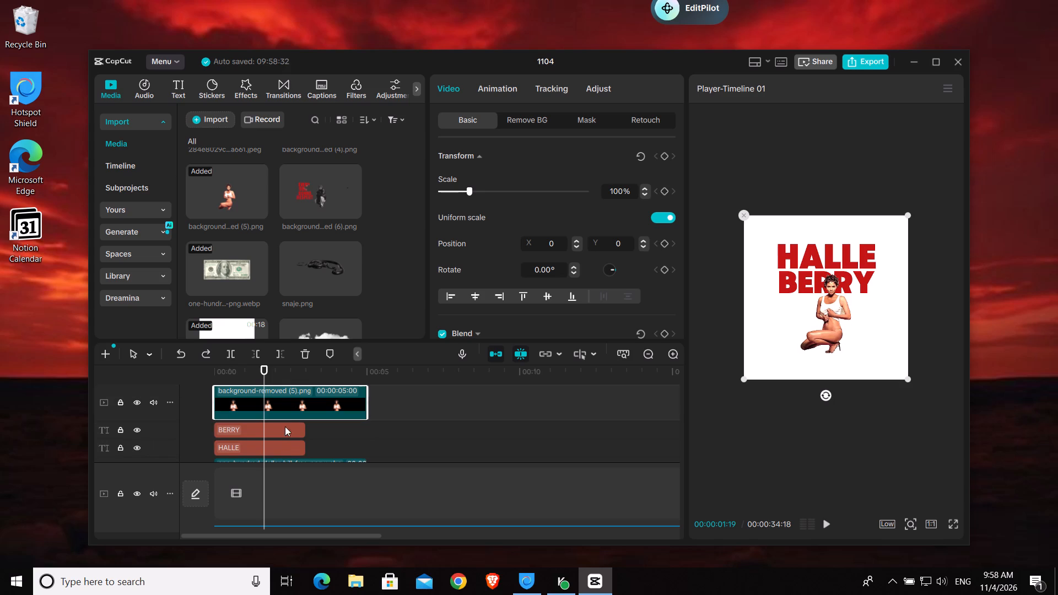
# Duplicate the cutout clip onto the track above, aligned at the start, and move the lower copy to the top.
pyautogui.scroll(2, 276, 403)
pyautogui.keyDown('alt'); pyautogui.moveTo(273, 430); pyautogui.dragTo(271, 425); pyautogui.keyUp('alt')
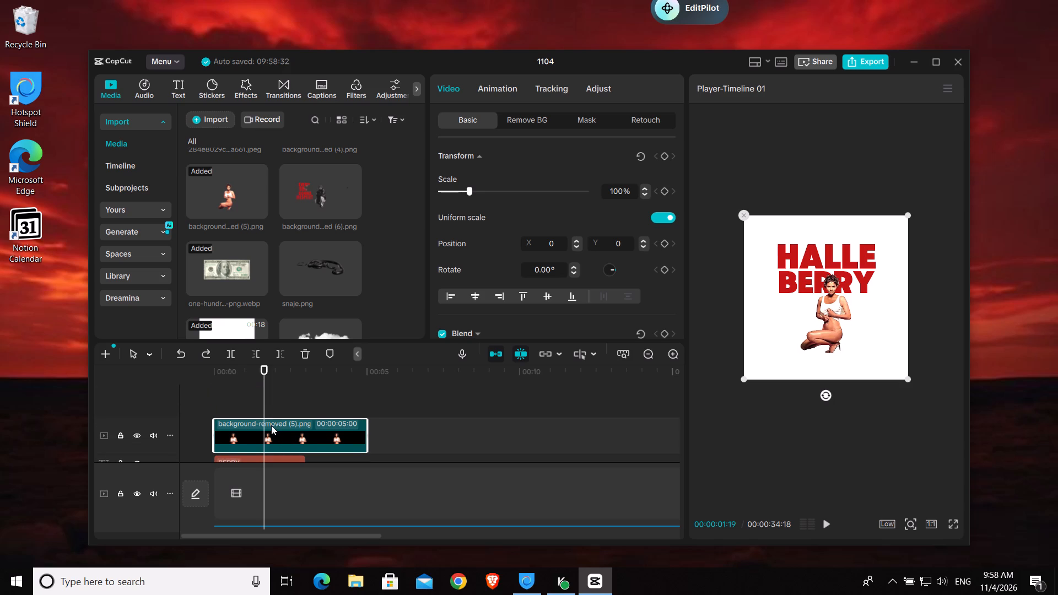
pyautogui.keyDown('alt'); pyautogui.moveTo(271, 425); pyautogui.dragTo(267, 398); pyautogui.keyUp('alt')
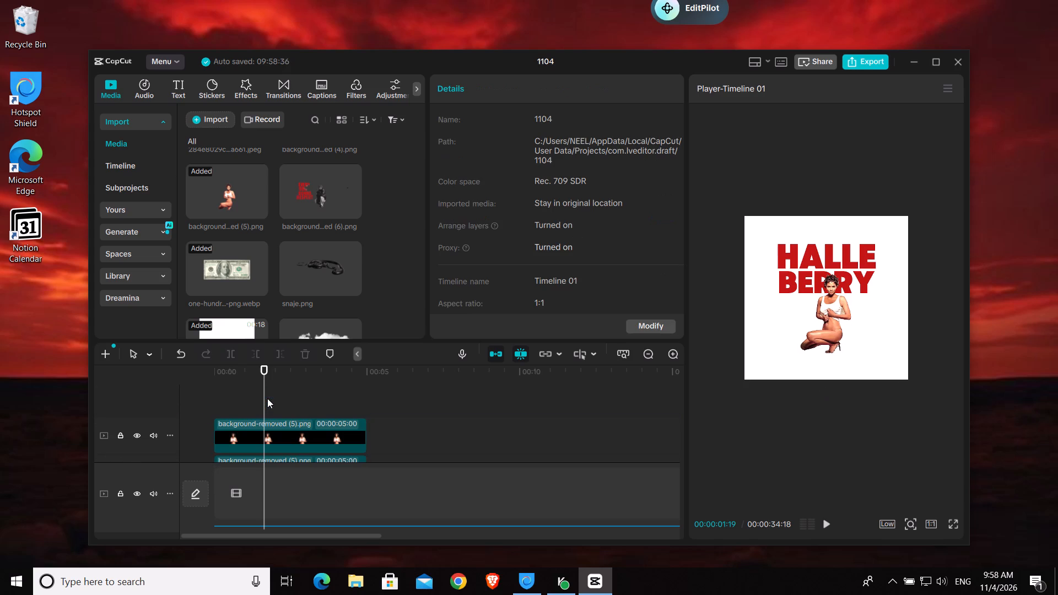
pyautogui.scroll(-2, 284, 420)
pyautogui.moveTo(261, 440); pyautogui.dragTo(263, 397)
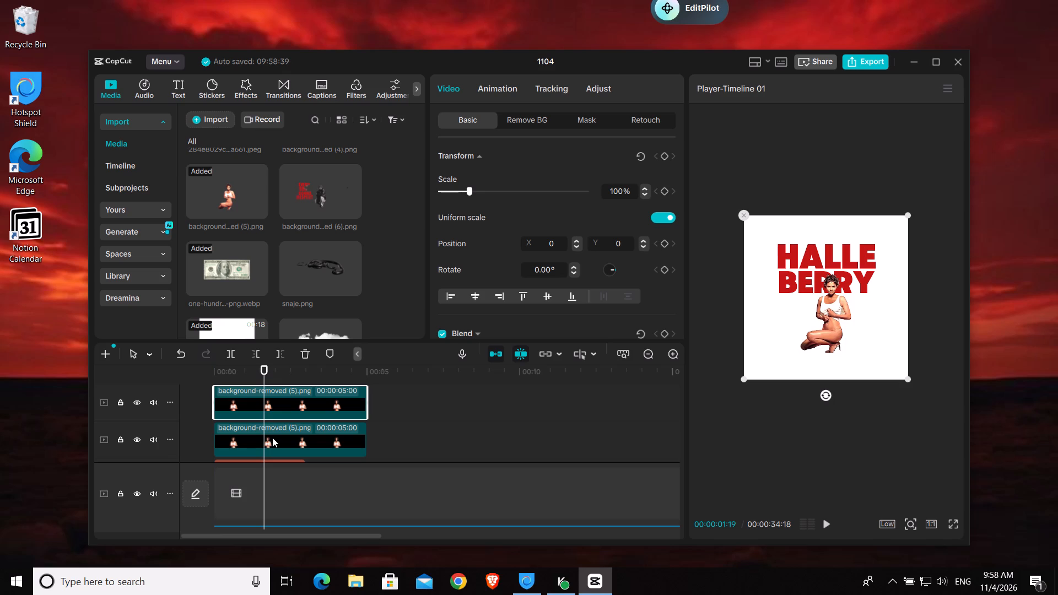
# Flatten the Luma and Red curves of the lower woman cutout to the bottom by lowering their white points to zero.
pyautogui.click(269, 434)
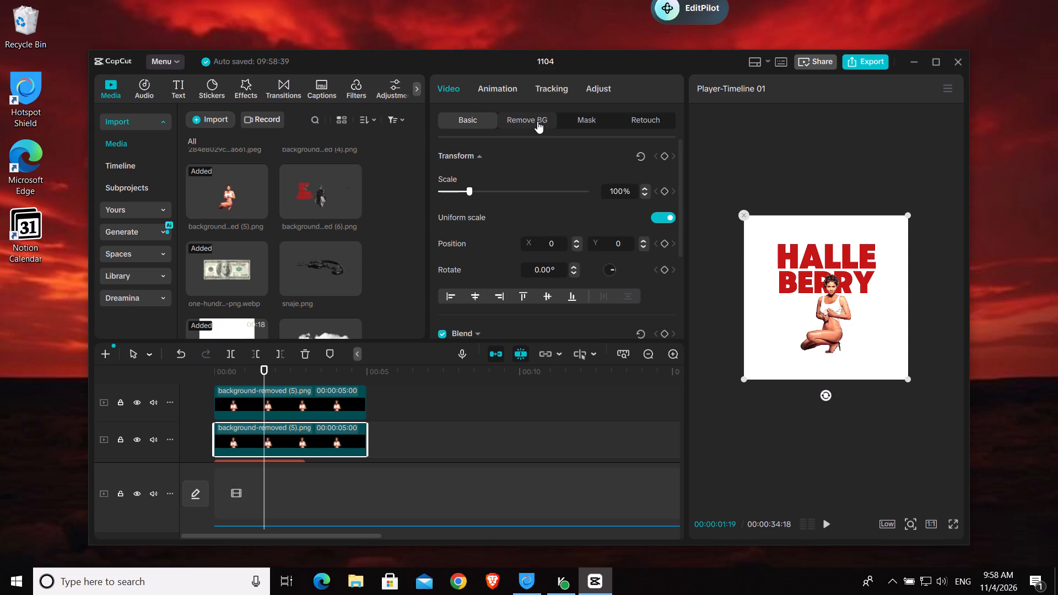
pyautogui.click(606, 96)
pyautogui.click(602, 91)
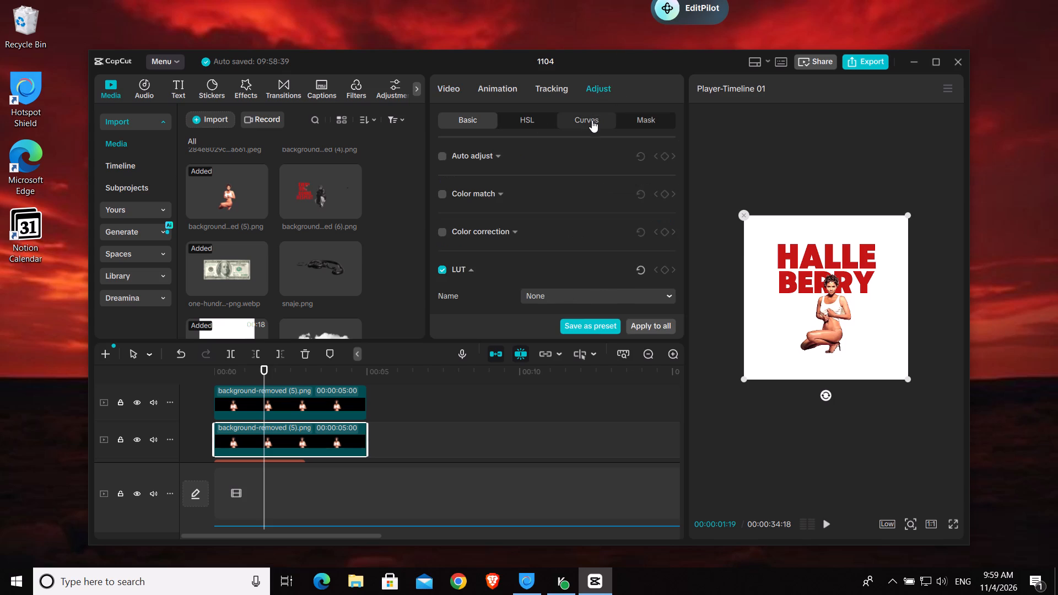
pyautogui.scroll(-3, 487, 206)
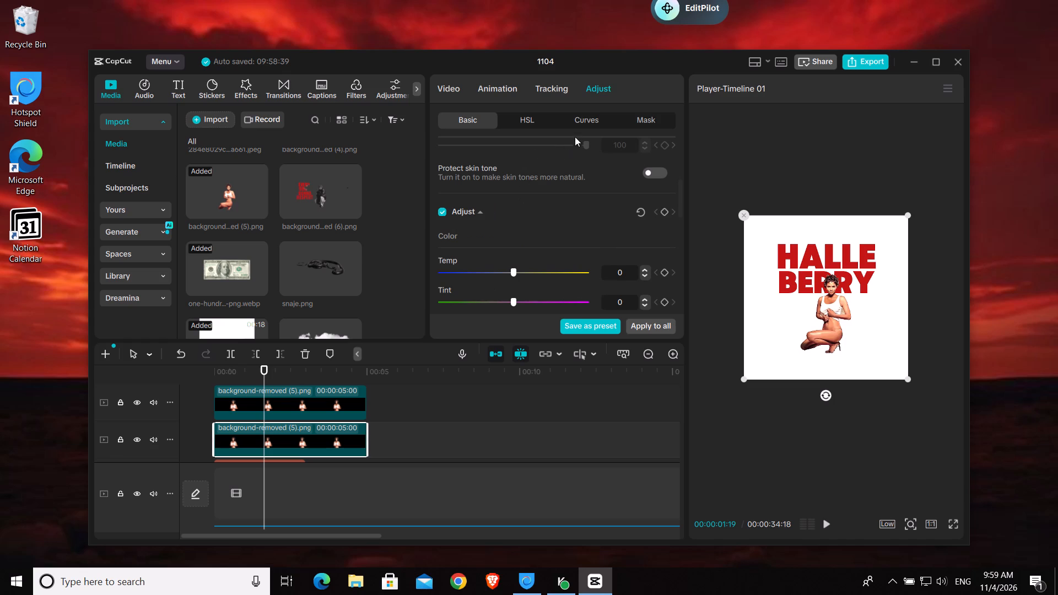
pyautogui.click(582, 121)
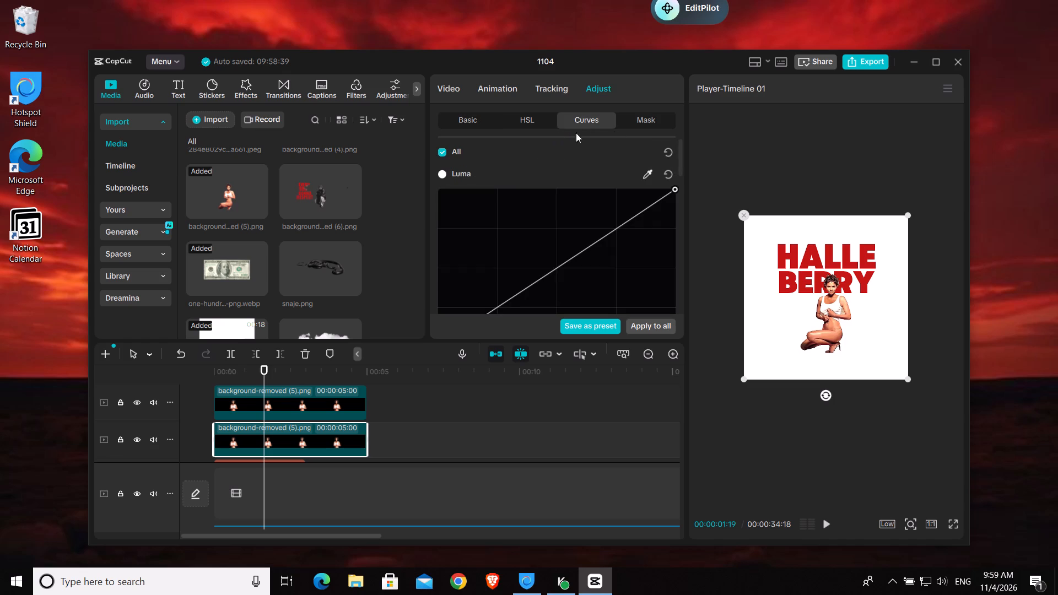
pyautogui.moveTo(676, 190); pyautogui.dragTo(698, 328)
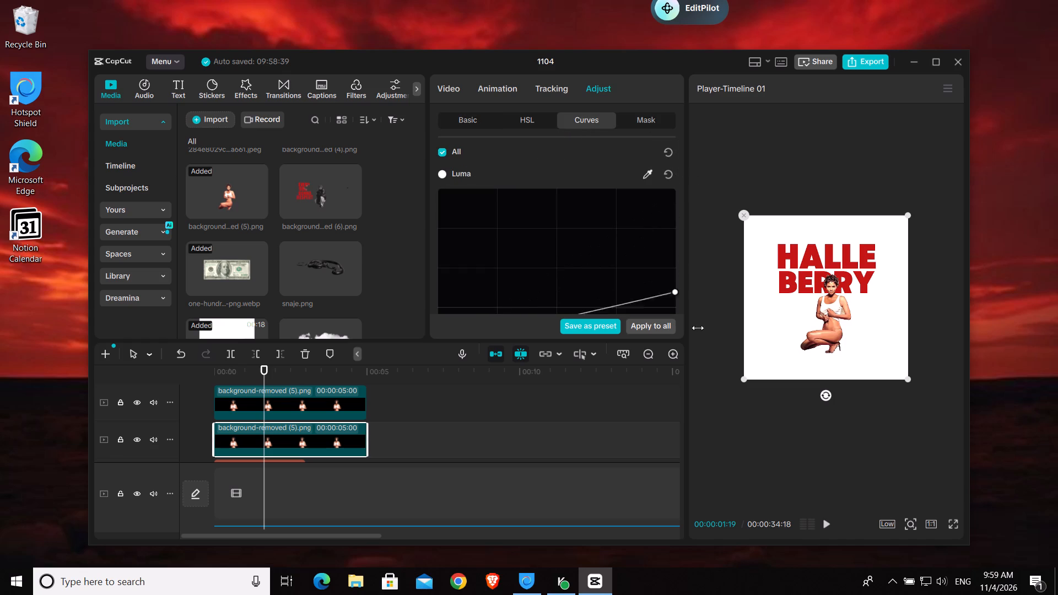
pyautogui.moveTo(698, 328); pyautogui.dragTo(712, 410)
pyautogui.scroll(-4, 649, 284)
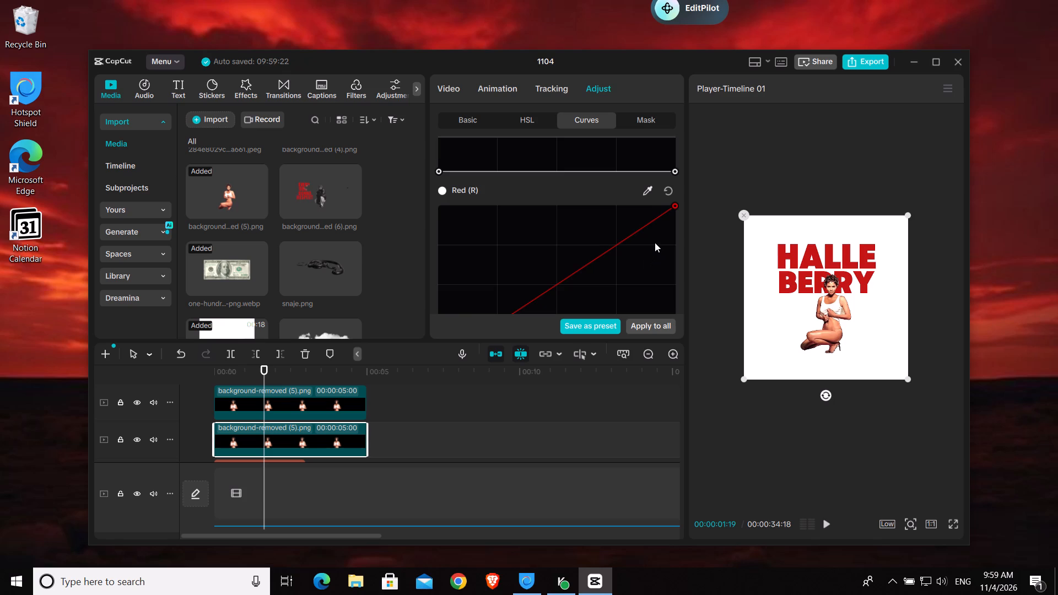
pyautogui.scroll(-1, 655, 242)
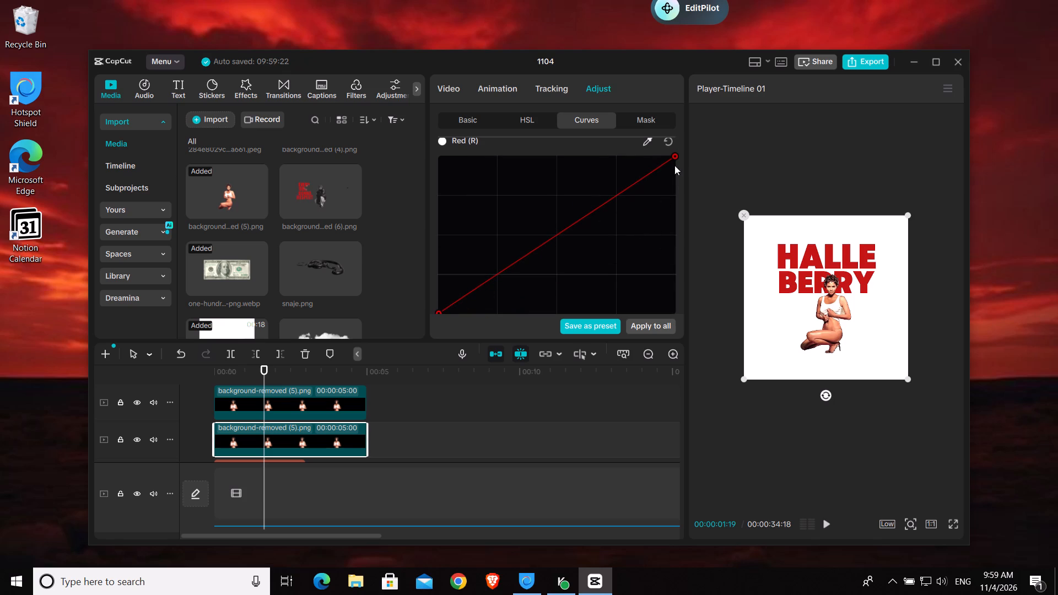
pyautogui.moveTo(673, 156); pyautogui.dragTo(728, 441)
# Flatten the Green and Blue curves of the lower woman cutout to the bottom, making it a solid black silhouette.
pyautogui.scroll(-2, 643, 273)
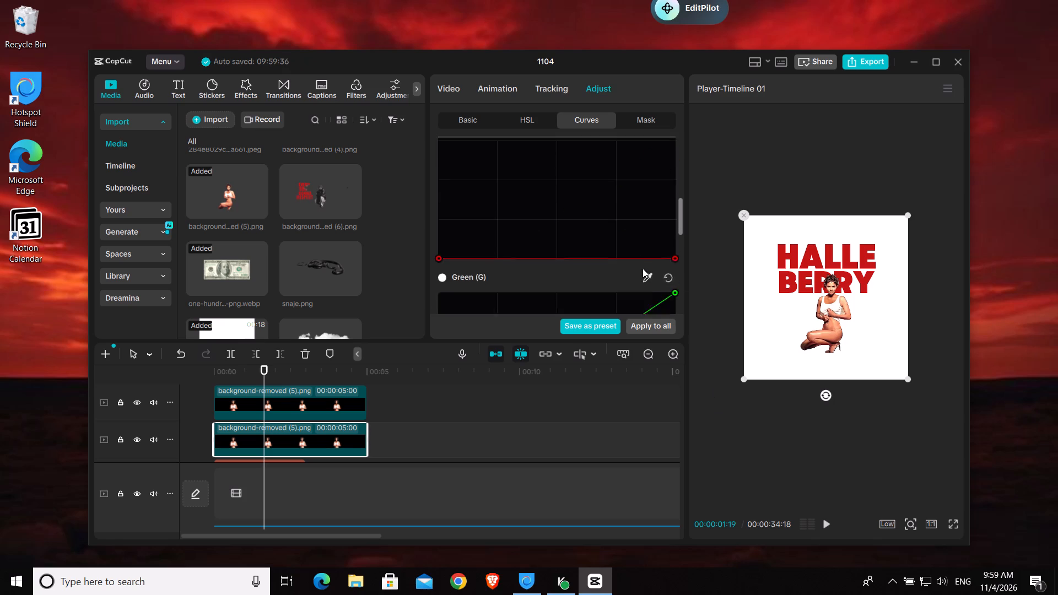
pyautogui.scroll(-2, 643, 268)
pyautogui.scroll(-1, 682, 170)
pyautogui.scroll(2, 672, 137)
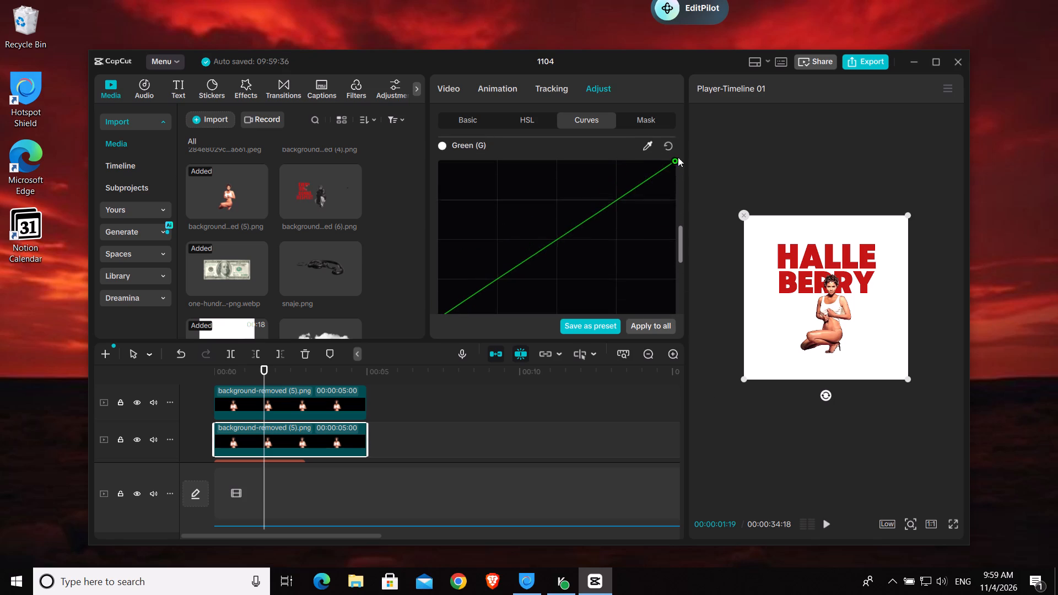
pyautogui.moveTo(676, 161); pyautogui.dragTo(687, 393)
pyautogui.scroll(-2, 644, 250)
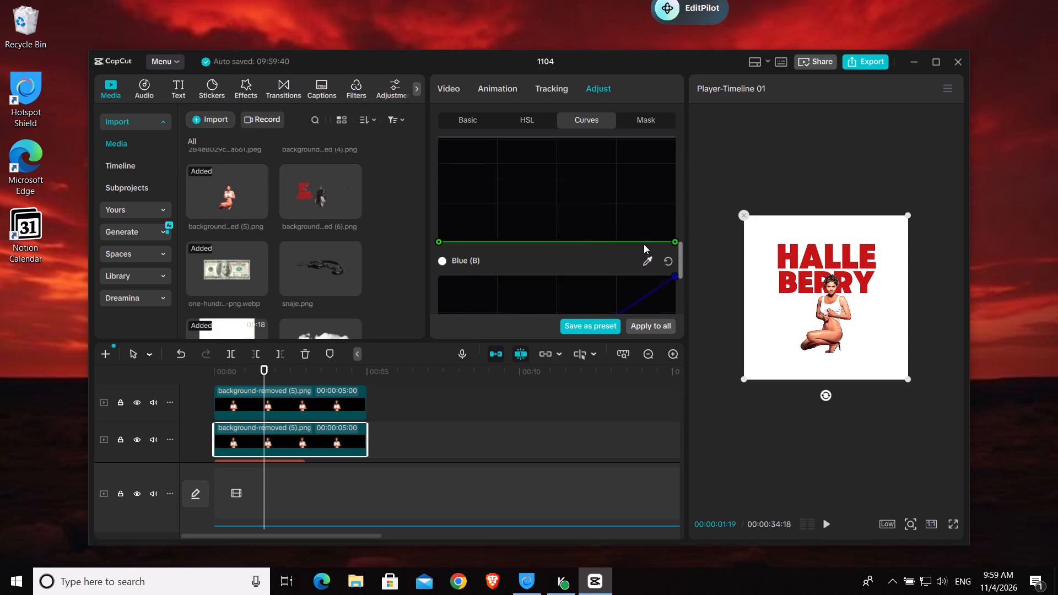
pyautogui.scroll(-2, 644, 244)
pyautogui.moveTo(675, 172); pyautogui.dragTo(715, 484)
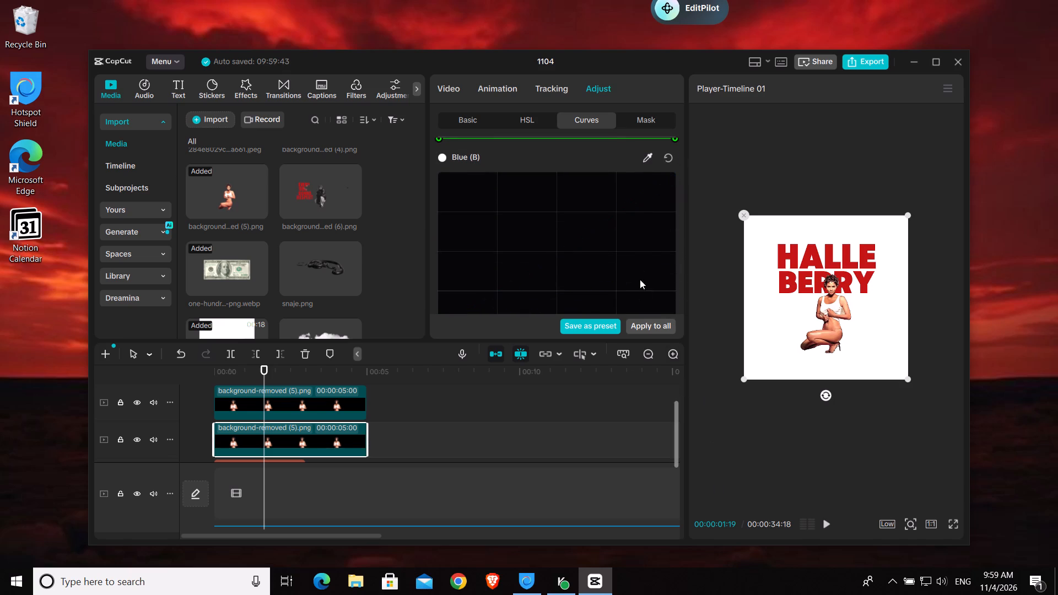
pyautogui.scroll(-5, 640, 269)
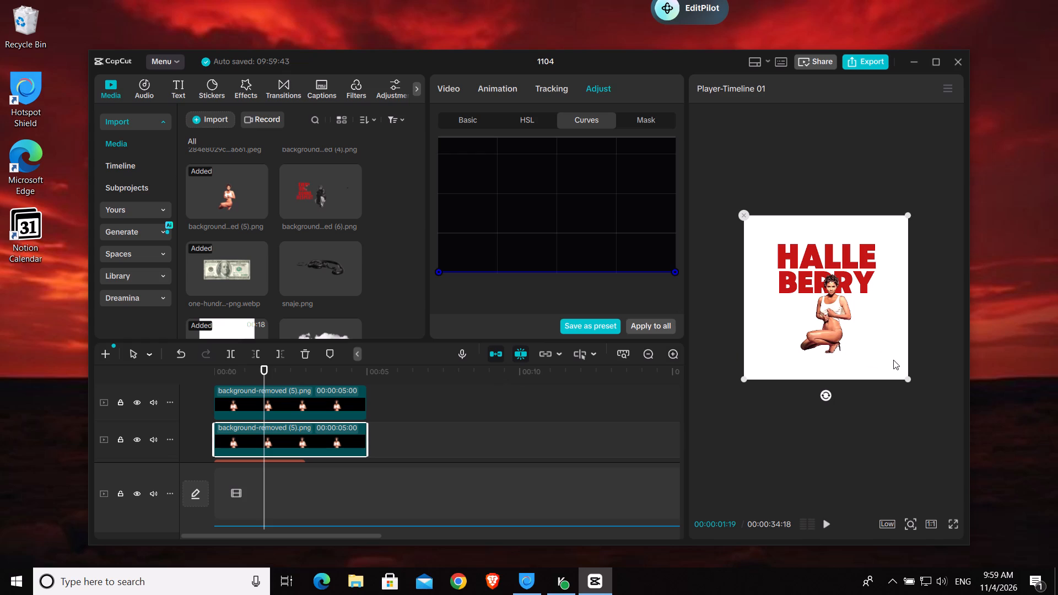
# Move the black silhouette copy to the left of the woman, level with the original cutout.
pyautogui.moveTo(884, 354); pyautogui.dragTo(840, 361)
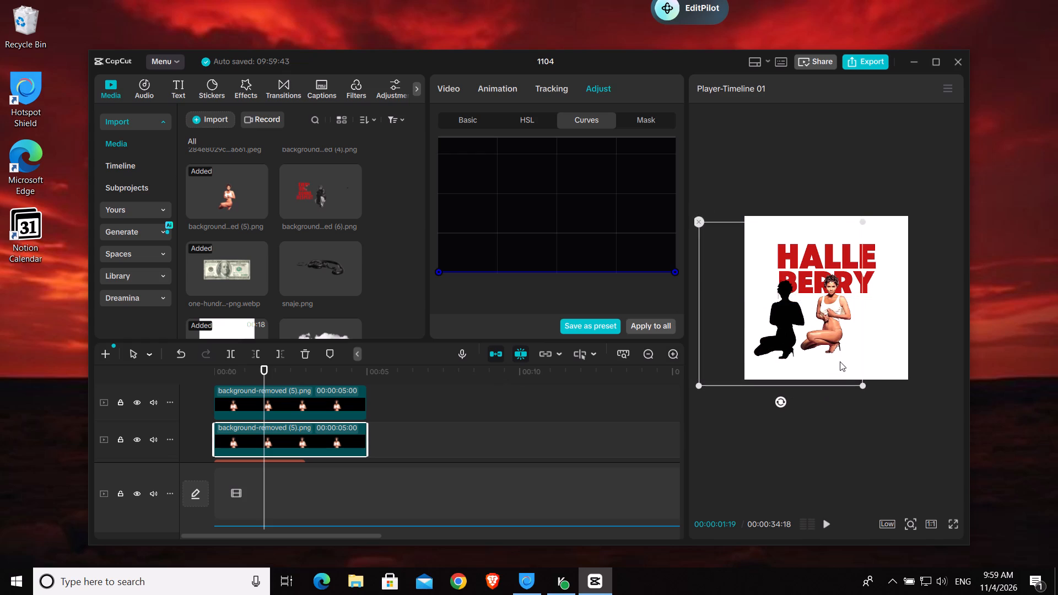
pyautogui.moveTo(840, 361); pyautogui.dragTo(835, 359)
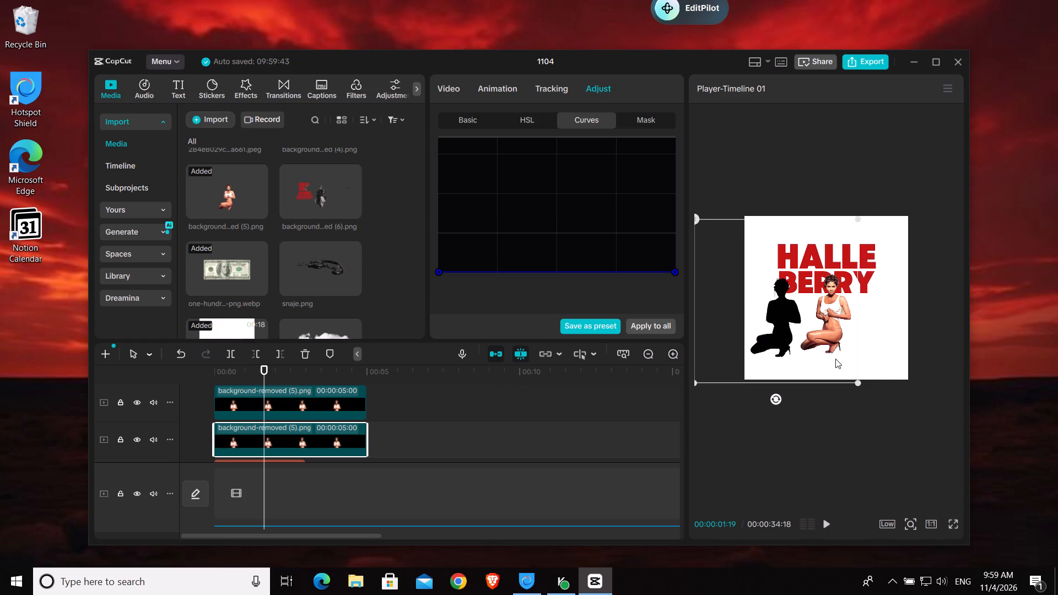
pyautogui.click(835, 359)
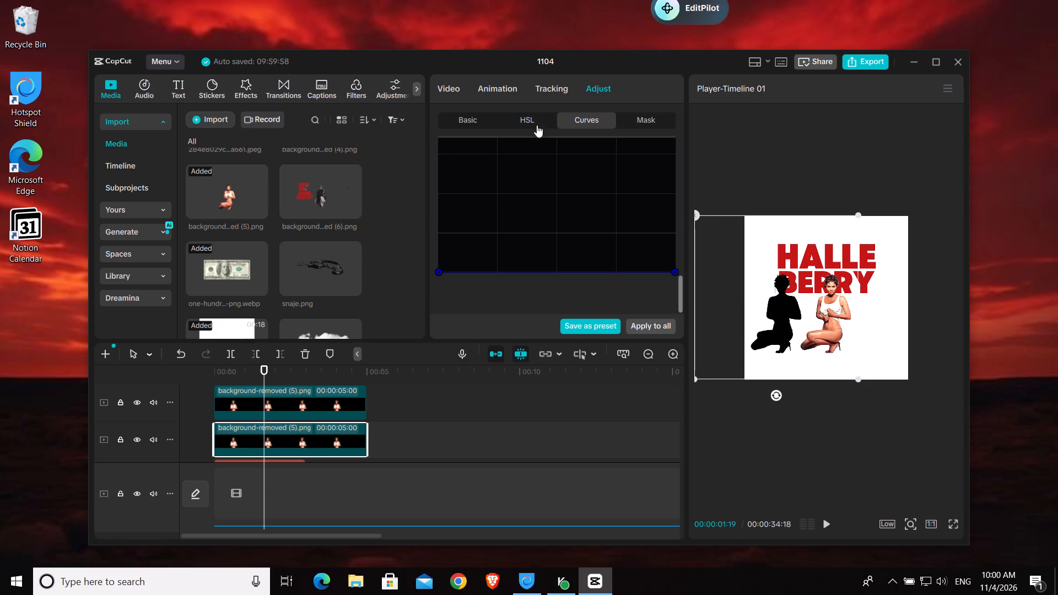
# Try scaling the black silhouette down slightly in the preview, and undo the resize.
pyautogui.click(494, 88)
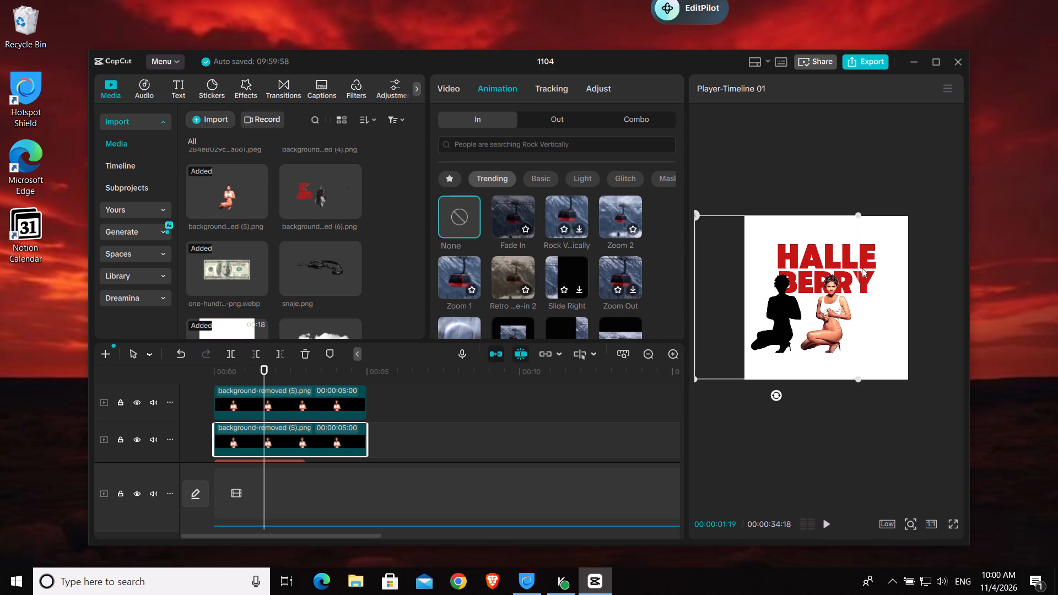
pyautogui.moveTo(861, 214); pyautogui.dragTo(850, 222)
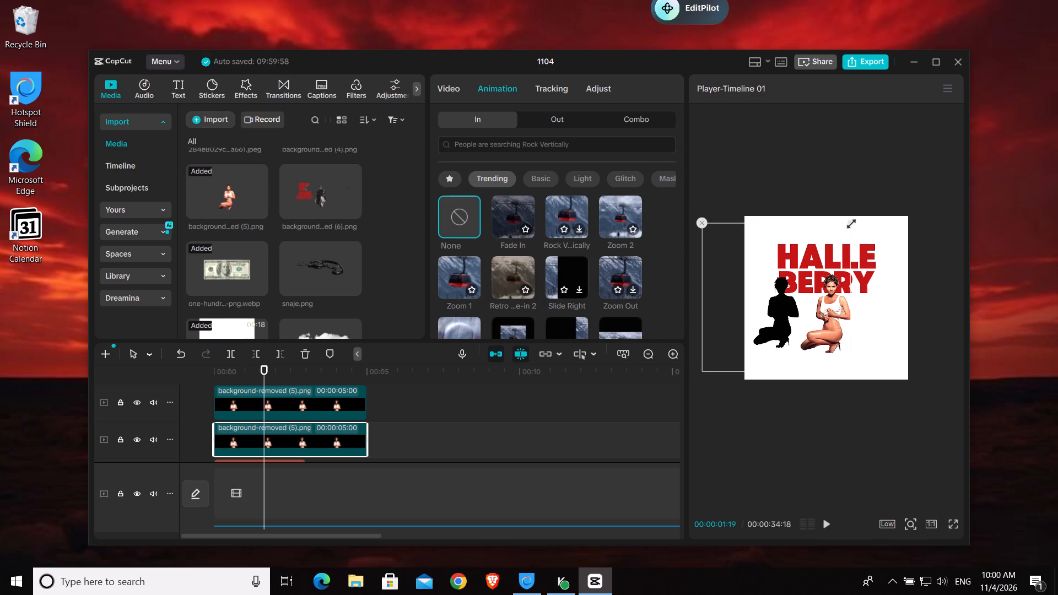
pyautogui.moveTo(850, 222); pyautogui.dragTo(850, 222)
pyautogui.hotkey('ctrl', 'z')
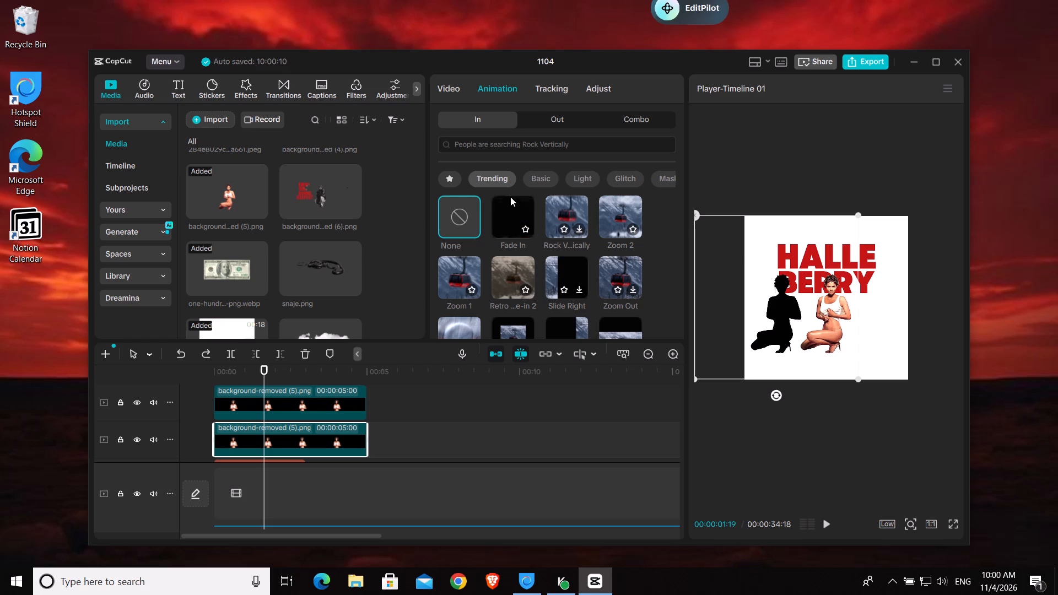
# Search the In animations for "flip 2" and apply the Flip animation to the black silhouette clip.
pyautogui.click(528, 143)
pyautogui.write('flip 2')
pyautogui.press('Return')
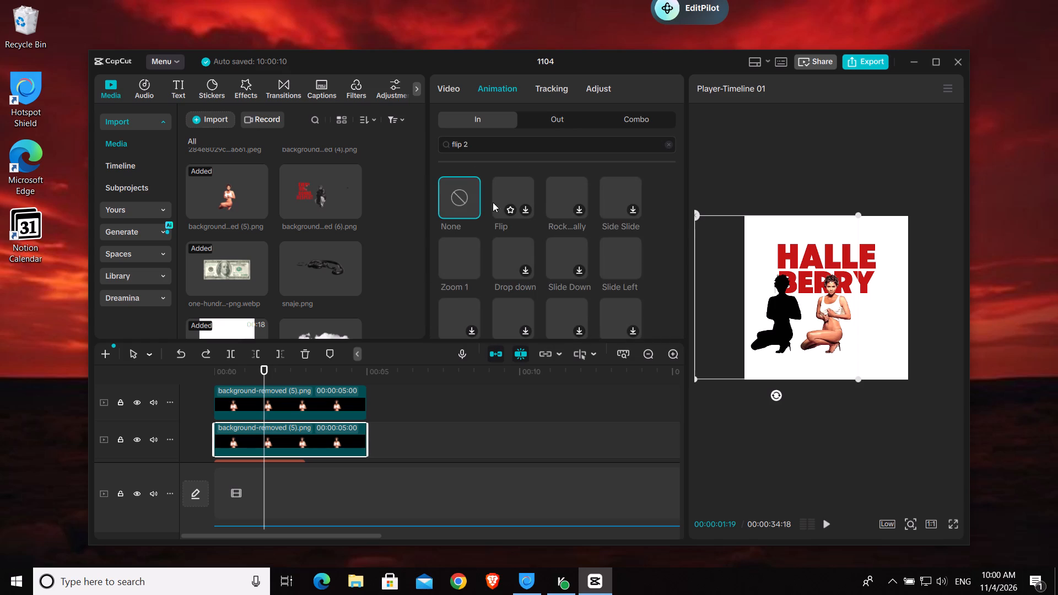
pyautogui.click(526, 189)
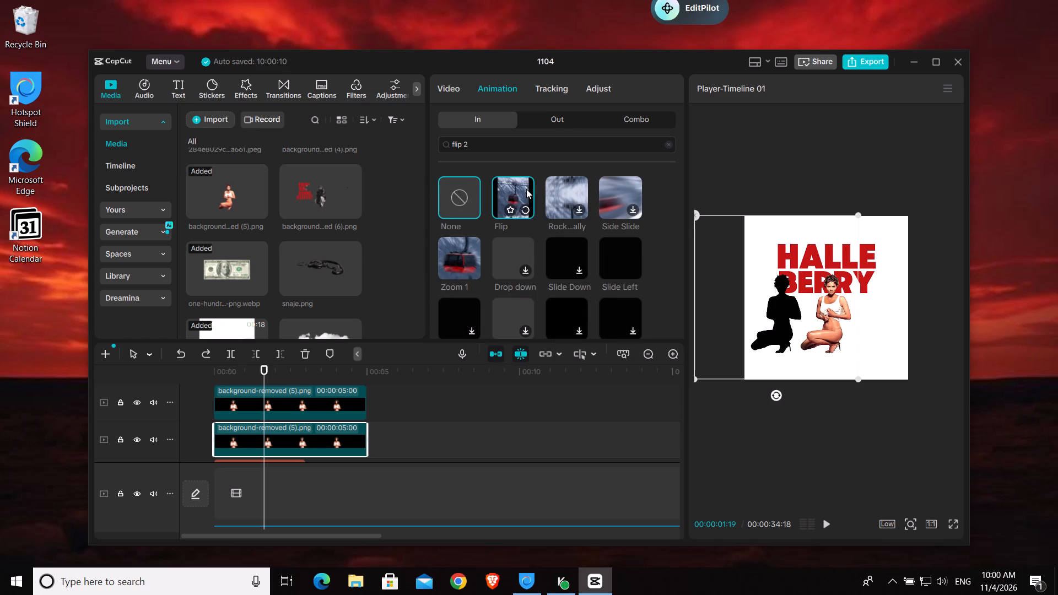
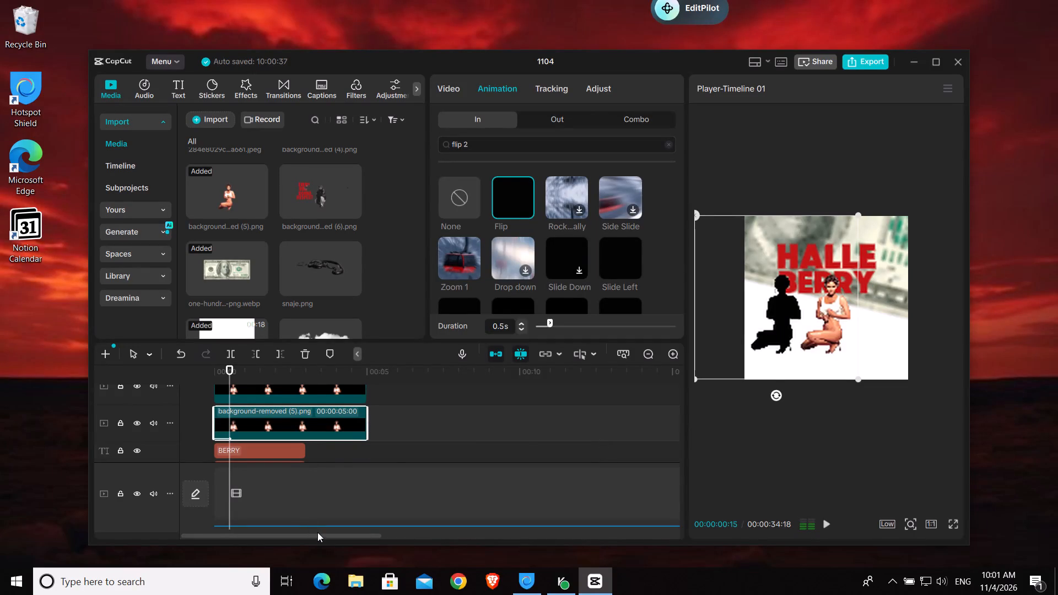
# Scrub the start of the reference video clip between about 17 and 20 seconds to examine its title and HALLE BERRY scenes.
pyautogui.moveTo(318, 533); pyautogui.dragTo(568, 524)
pyautogui.scroll(-5, 490, 425)
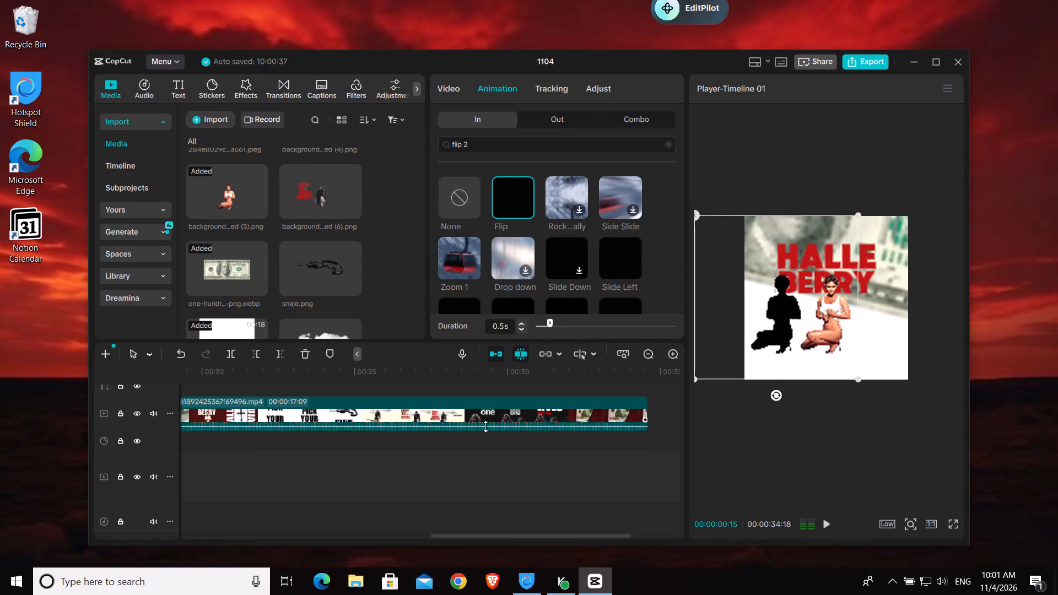
pyautogui.moveTo(512, 535); pyautogui.dragTo(438, 533)
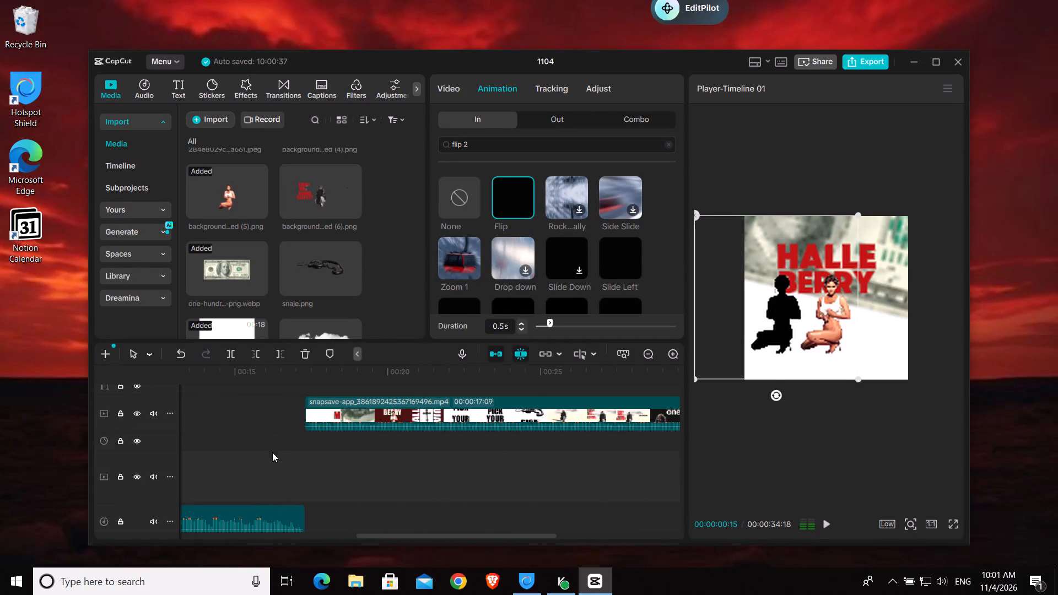
pyautogui.click(304, 441)
pyautogui.moveTo(306, 441); pyautogui.dragTo(364, 437)
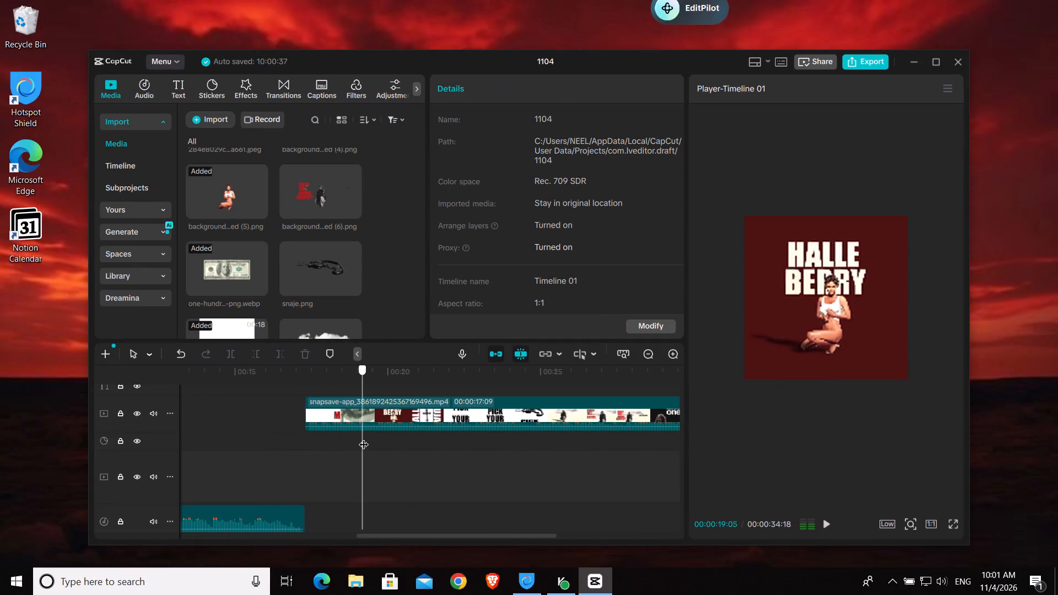
pyautogui.moveTo(364, 437); pyautogui.dragTo(377, 443)
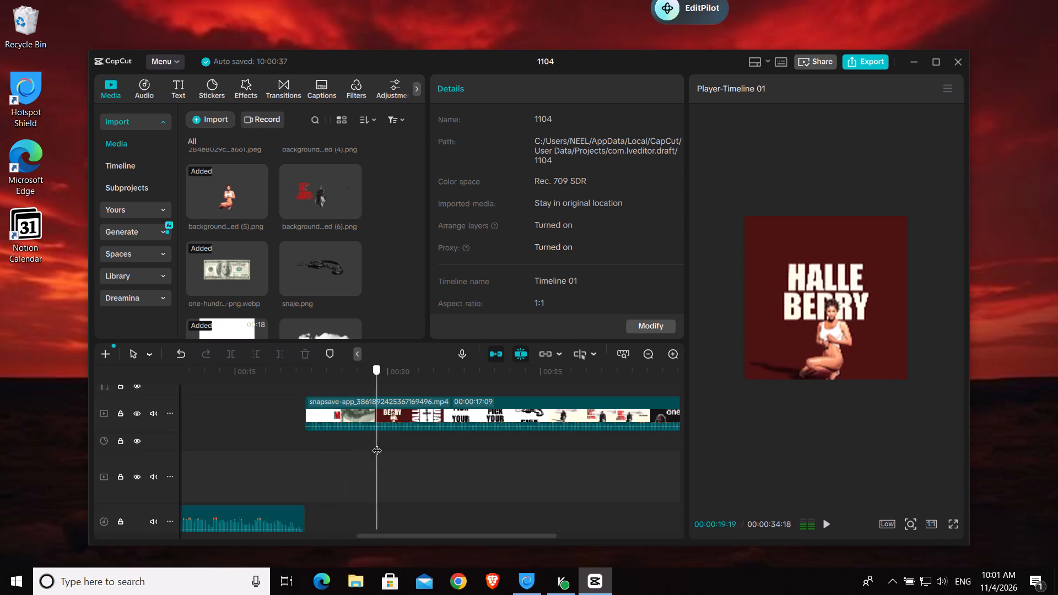
pyautogui.moveTo(377, 443); pyautogui.dragTo(323, 443)
pyautogui.moveTo(400, 534); pyautogui.dragTo(332, 543)
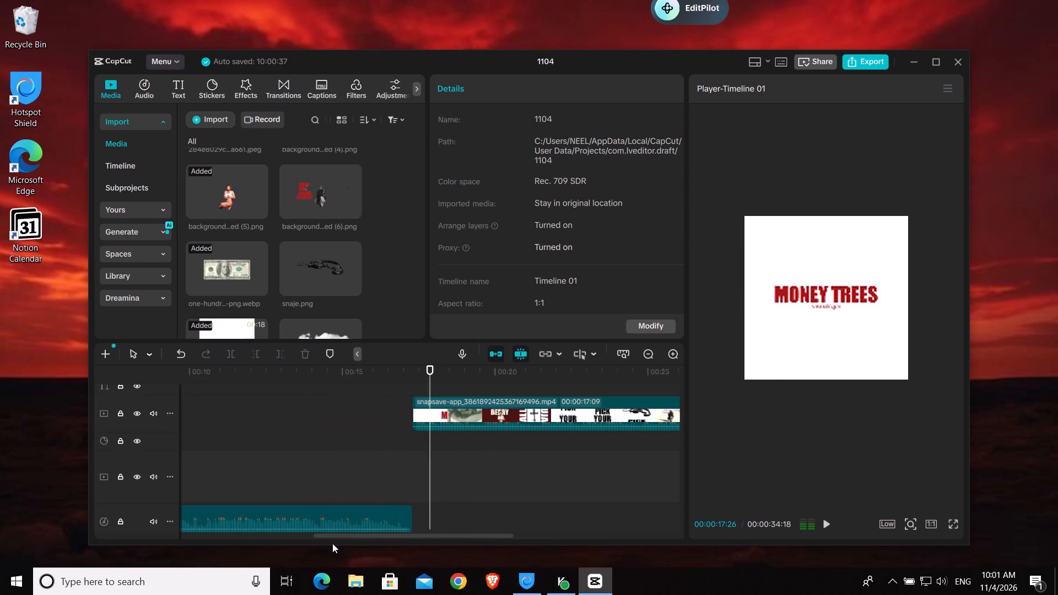
pyautogui.moveTo(332, 543); pyautogui.dragTo(195, 549)
# Scrub the first two seconds of the recreated opening to examine how the dollar bill, titles and black silhouette play together.
pyautogui.click(275, 455)
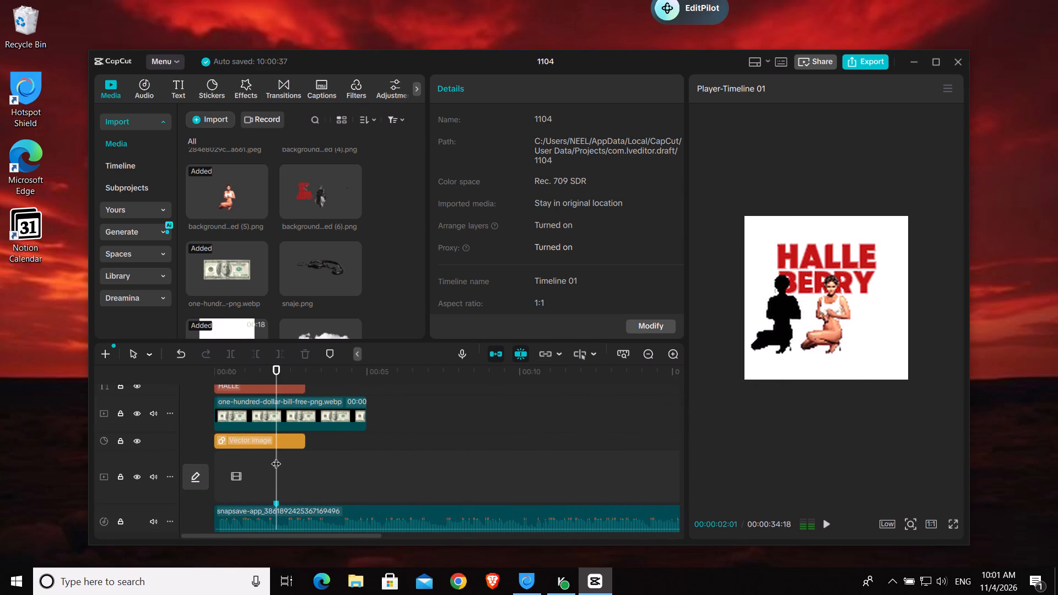
pyautogui.moveTo(277, 459); pyautogui.dragTo(255, 468)
pyautogui.scroll(4, 259, 453)
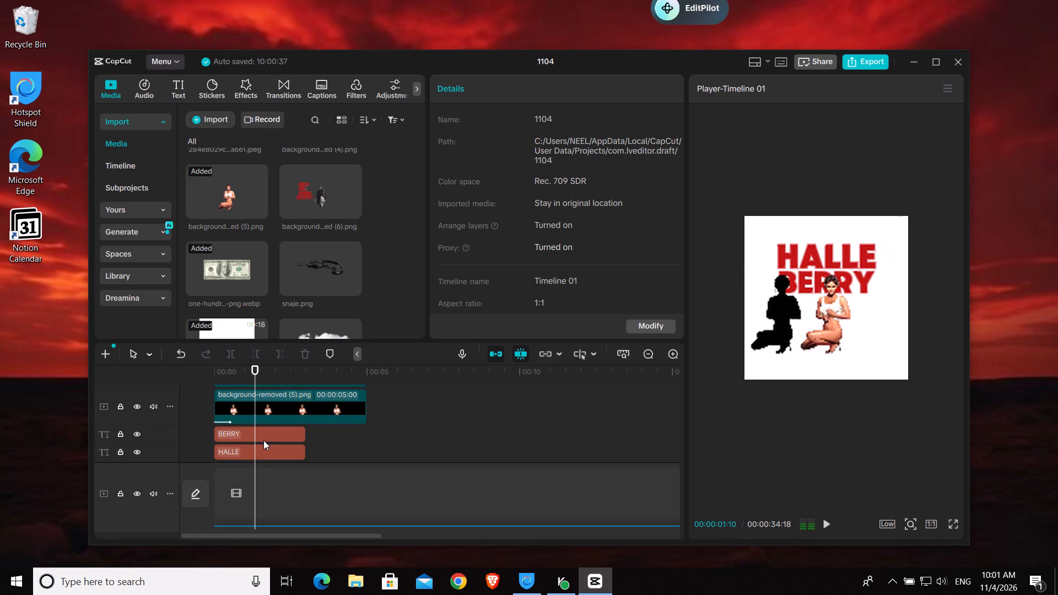
pyautogui.scroll(2, 255, 402)
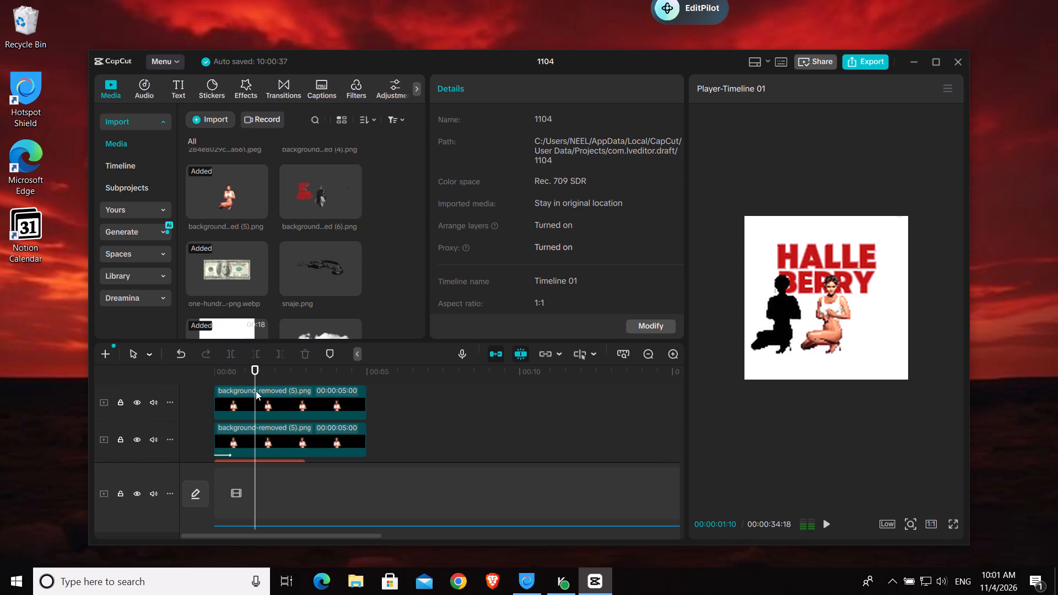
pyautogui.scroll(-9, 256, 375)
pyautogui.click(264, 428)
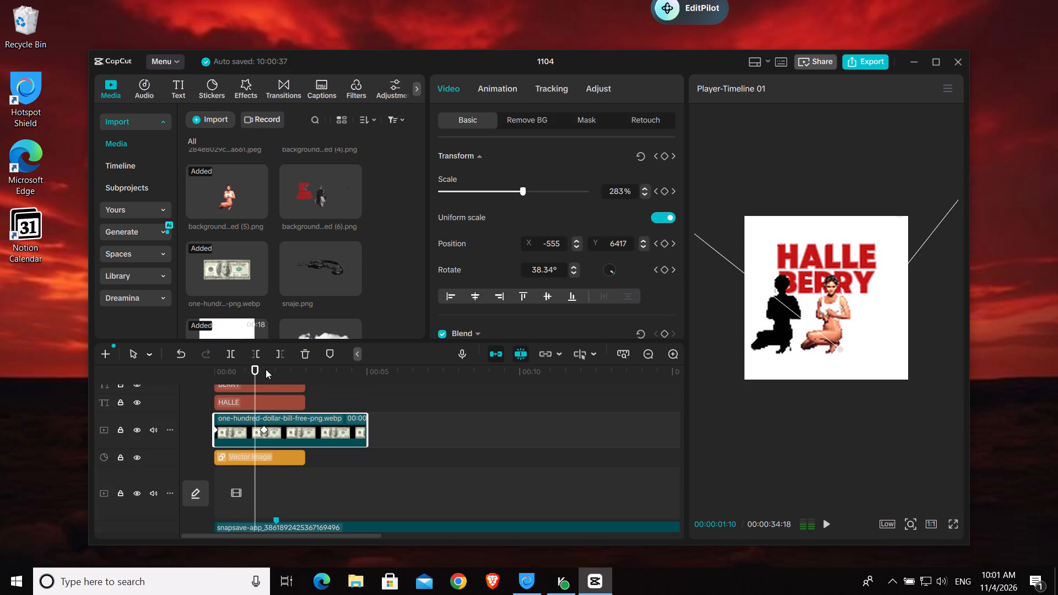
pyautogui.scroll(4, 229, 411)
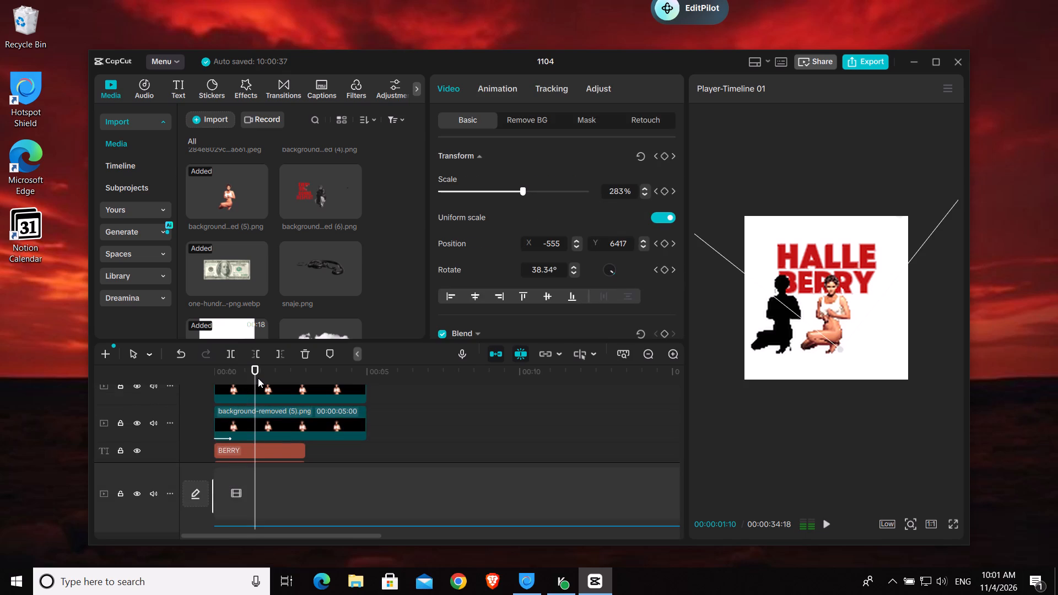
pyautogui.moveTo(253, 377); pyautogui.dragTo(220, 385)
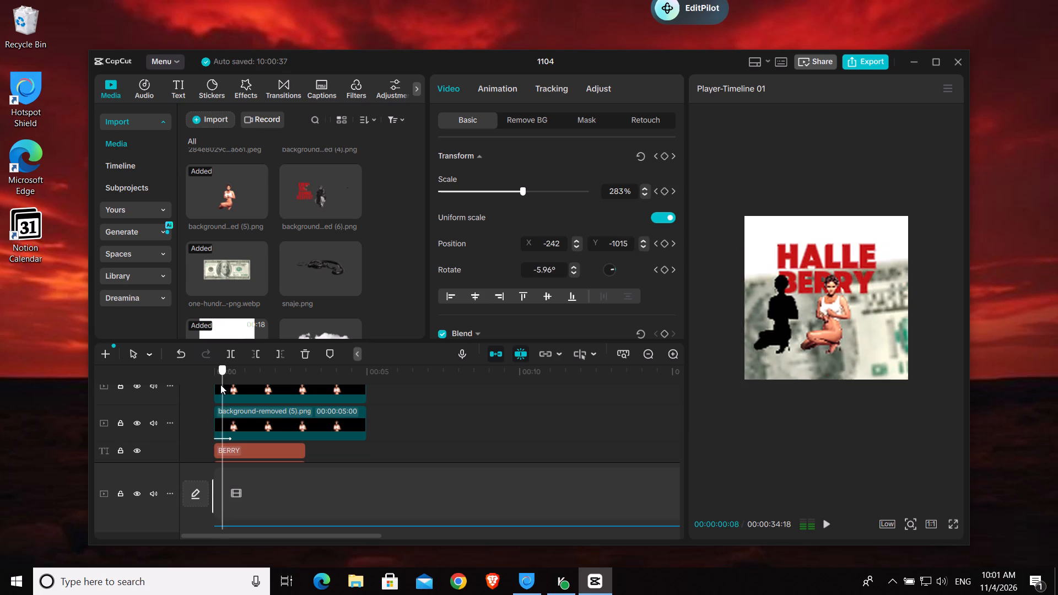
pyautogui.moveTo(220, 385); pyautogui.dragTo(235, 387)
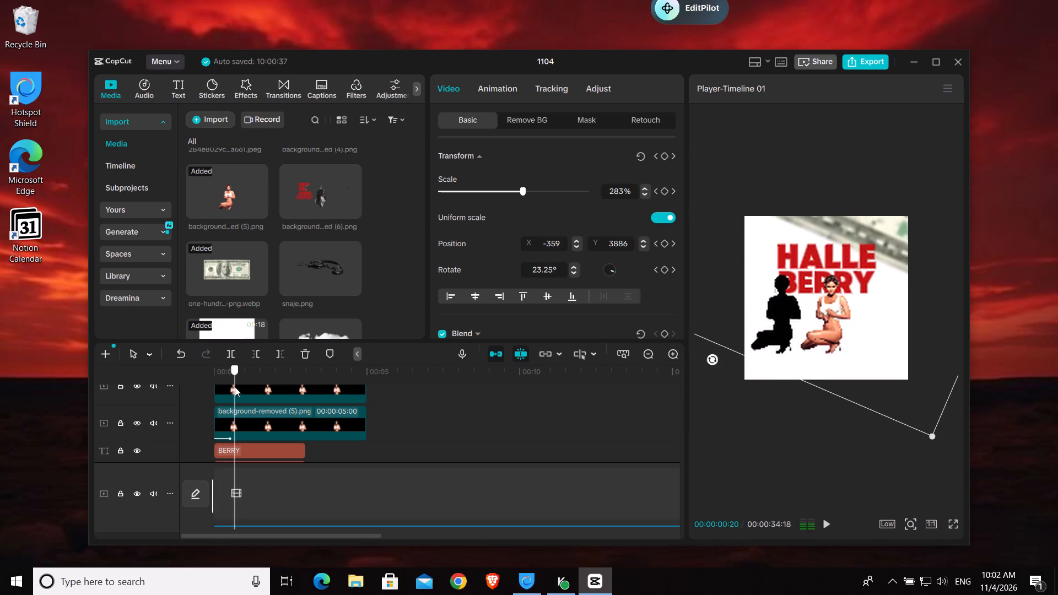
pyautogui.moveTo(235, 387); pyautogui.dragTo(220, 393)
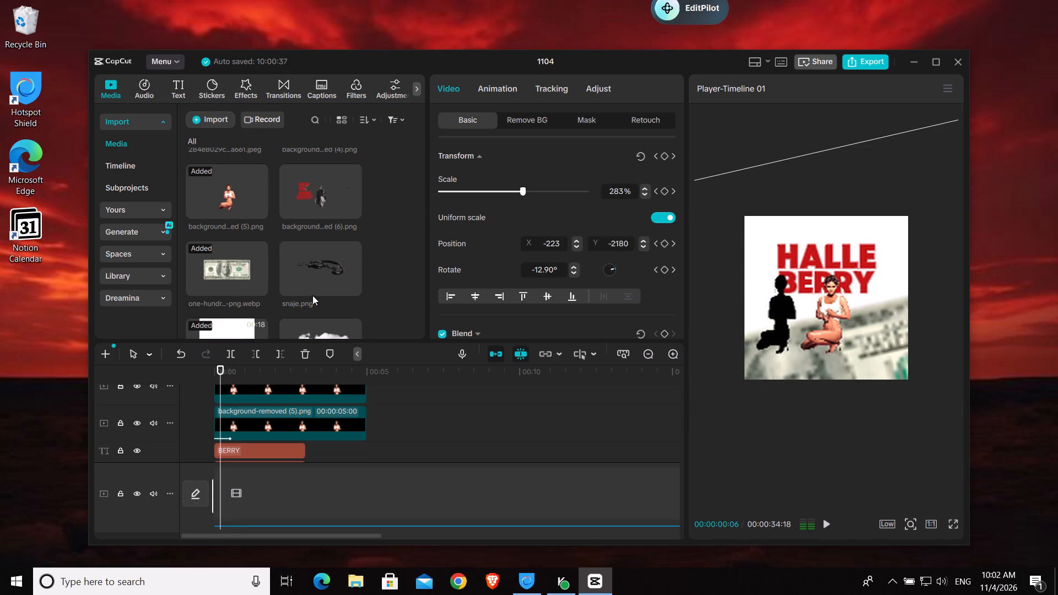
# Search the Combo animations for "flip 2" and apply the Flip 2 animation to the black silhouette clip.
pyautogui.click(526, 90)
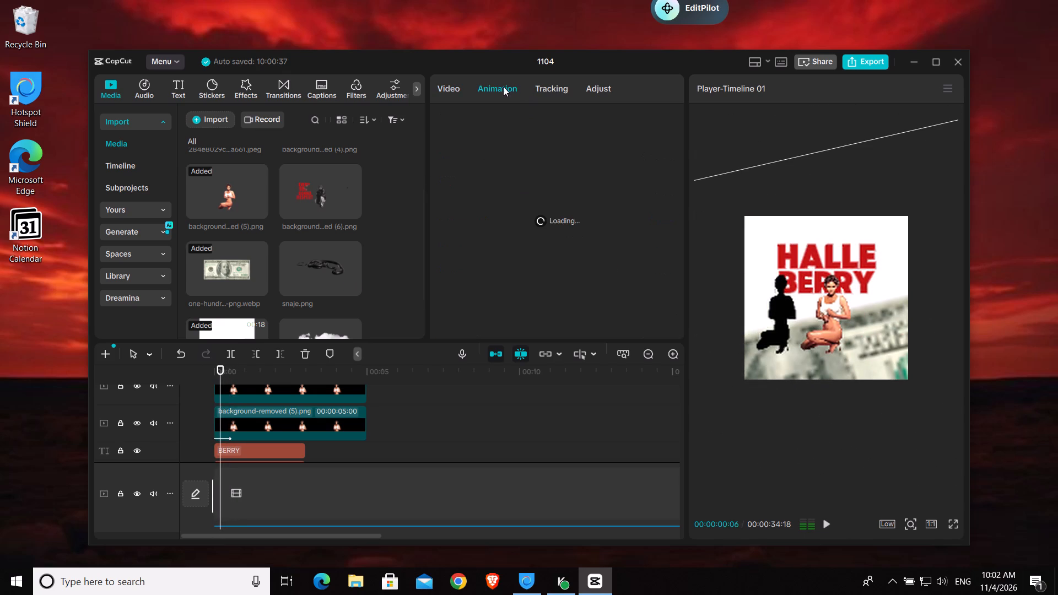
pyautogui.click(276, 423)
pyautogui.click(503, 151)
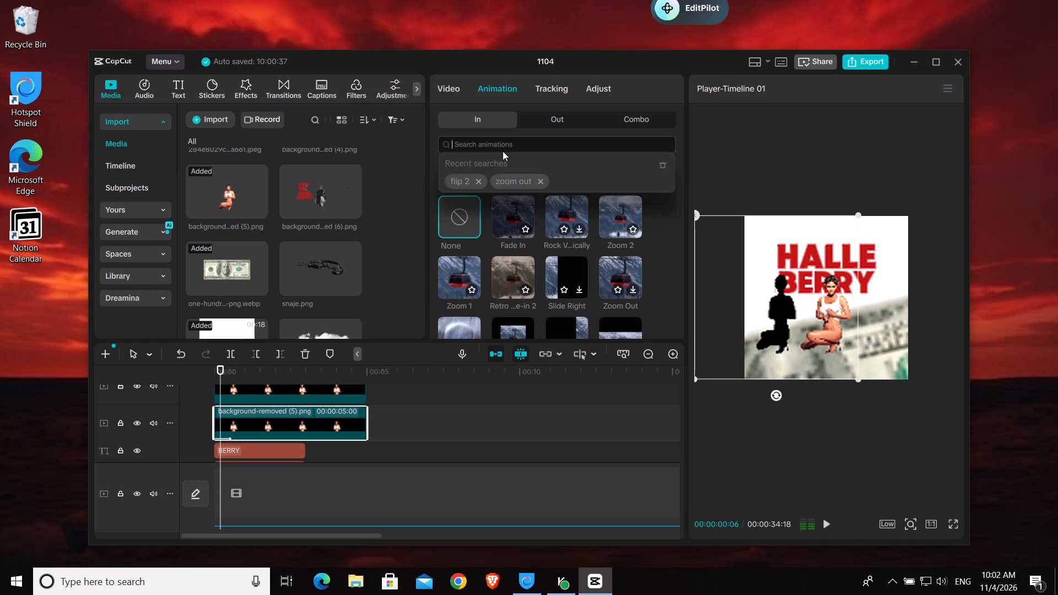
pyautogui.click(462, 180)
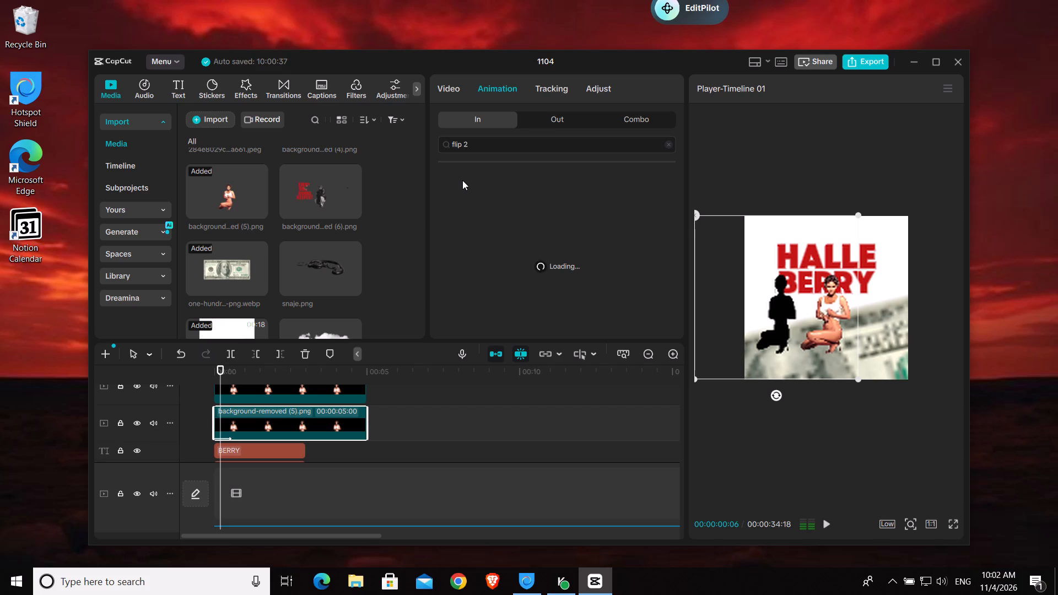
pyautogui.click(654, 118)
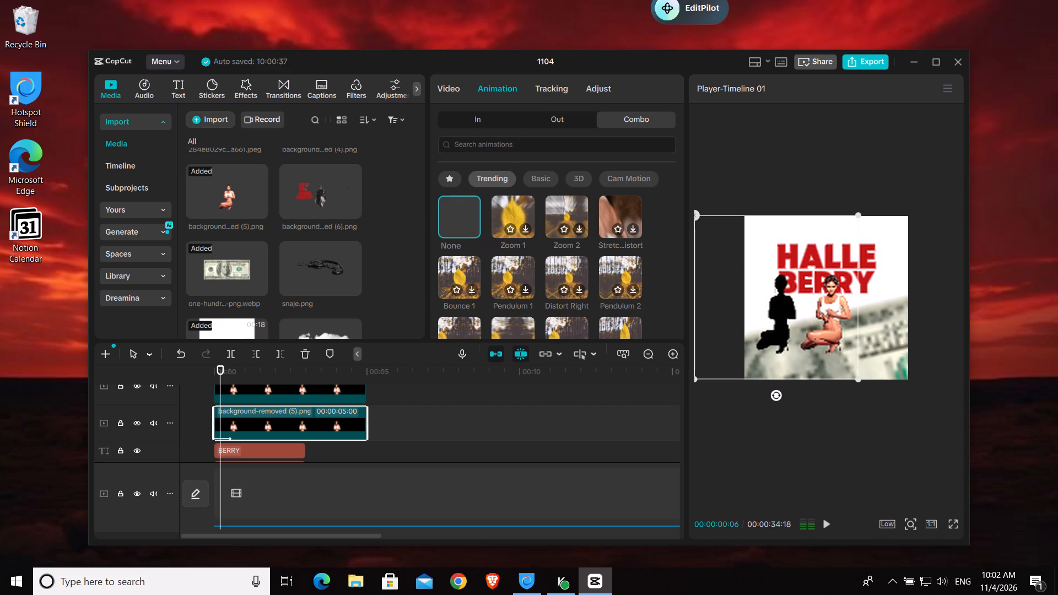
pyautogui.click(508, 150)
pyautogui.click(462, 181)
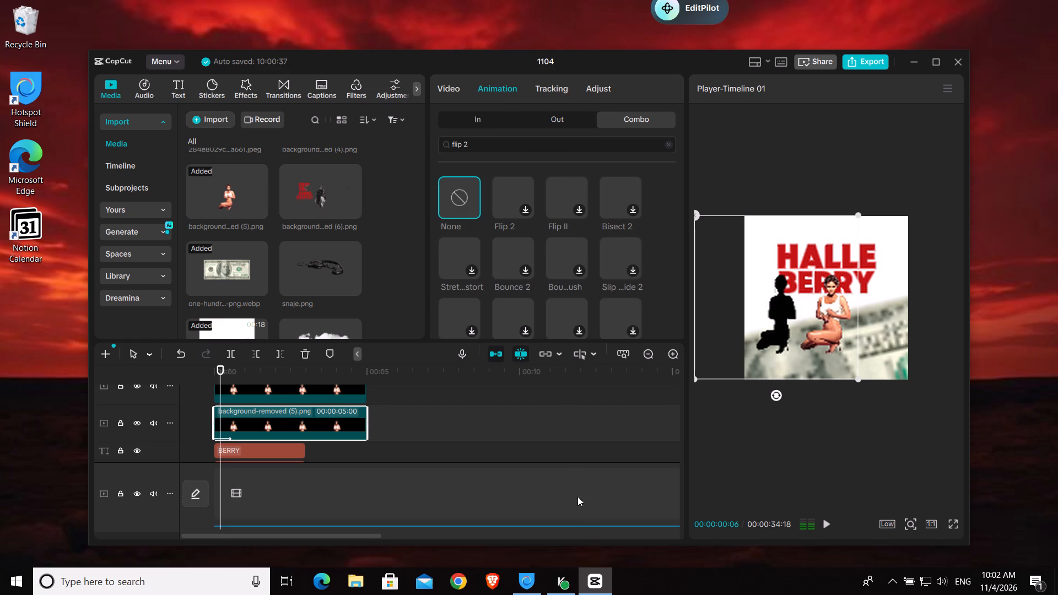
pyautogui.click(514, 203)
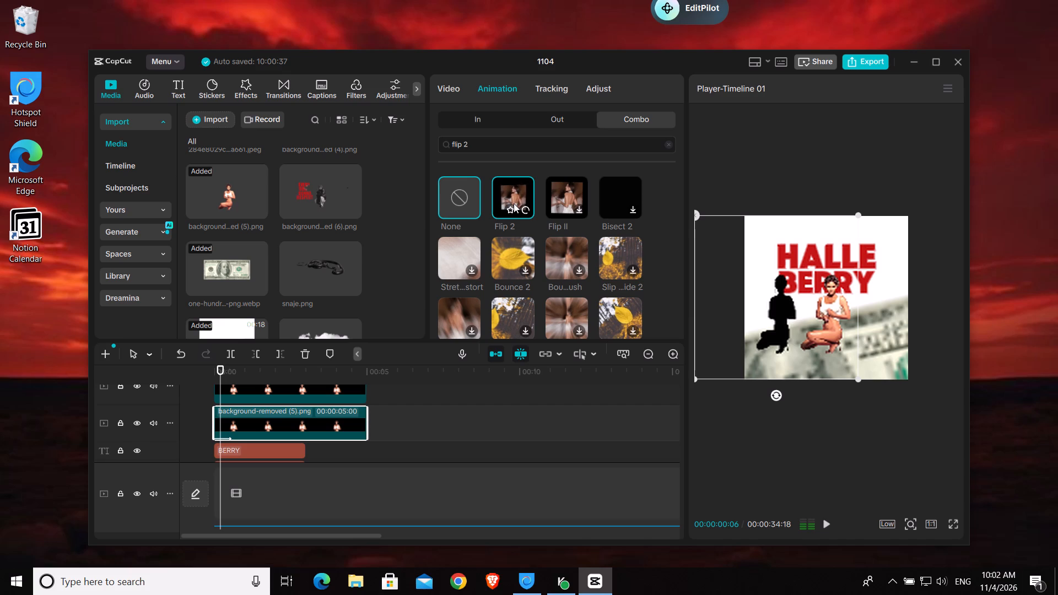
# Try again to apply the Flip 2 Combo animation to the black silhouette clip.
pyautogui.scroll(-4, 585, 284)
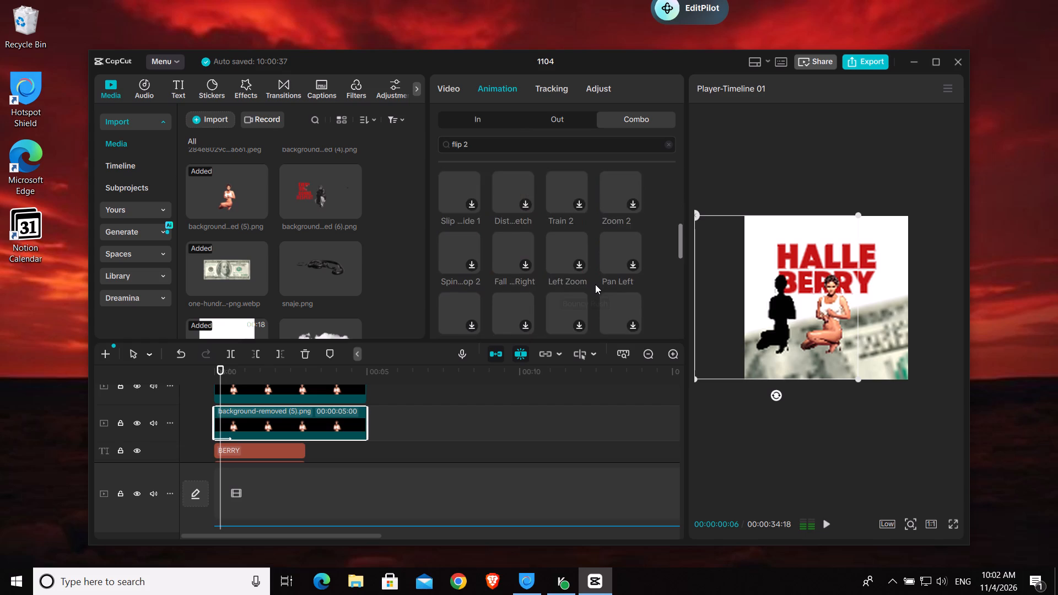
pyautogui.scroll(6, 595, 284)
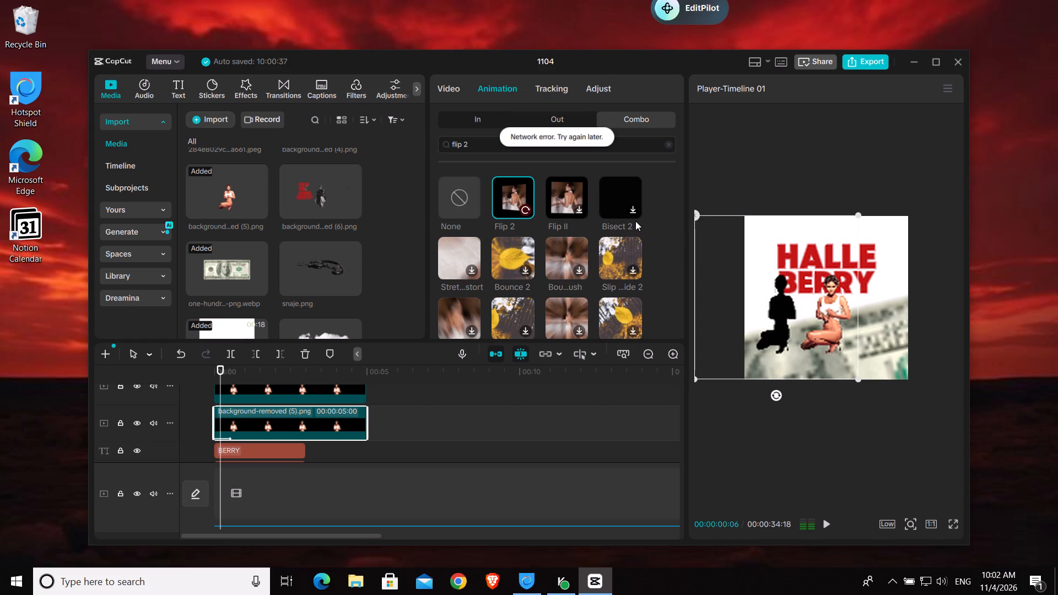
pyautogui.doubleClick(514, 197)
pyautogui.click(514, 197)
# Switch to Hotspot Shield to check the VPN connection, and return to CapCut.
pyautogui.click(519, 589)
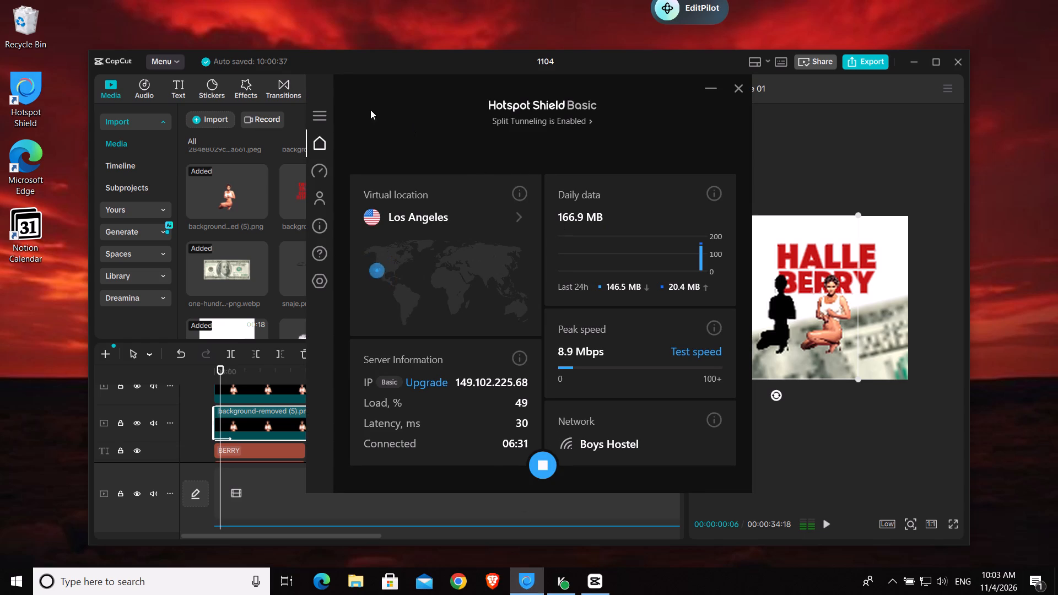
pyautogui.click(353, 60)
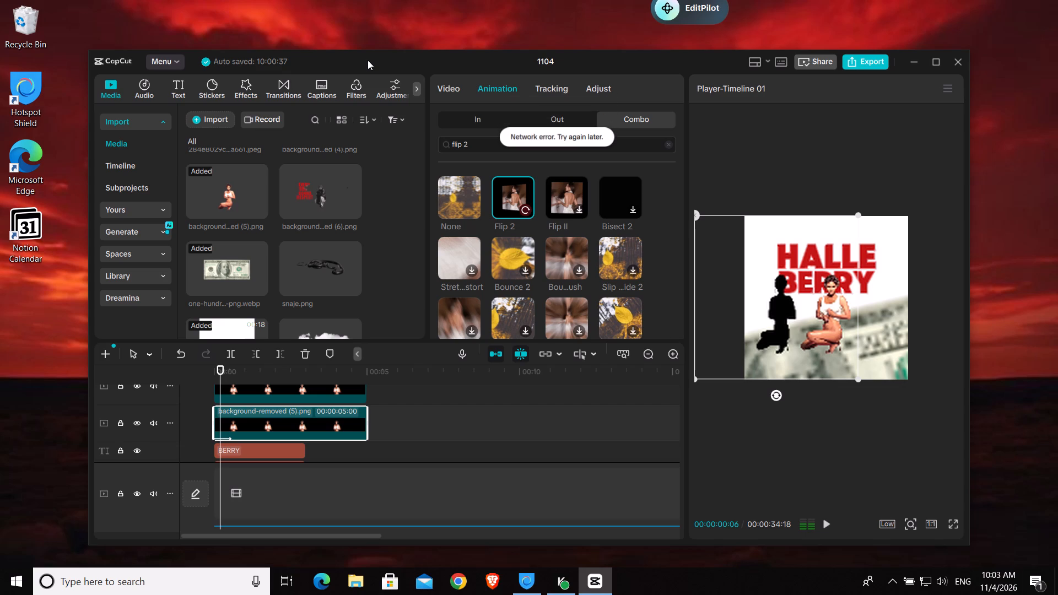
# Close project 1104 and reopen it from the Projects list on the home screen.
pyautogui.click(963, 67)
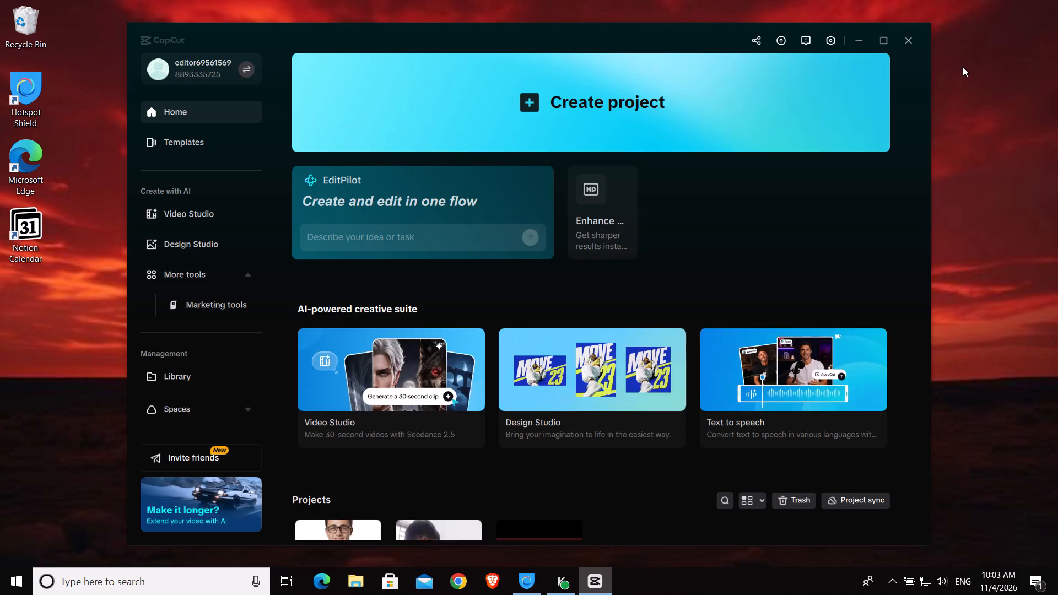
pyautogui.scroll(-5, 500, 296)
pyautogui.scroll(-4, 449, 465)
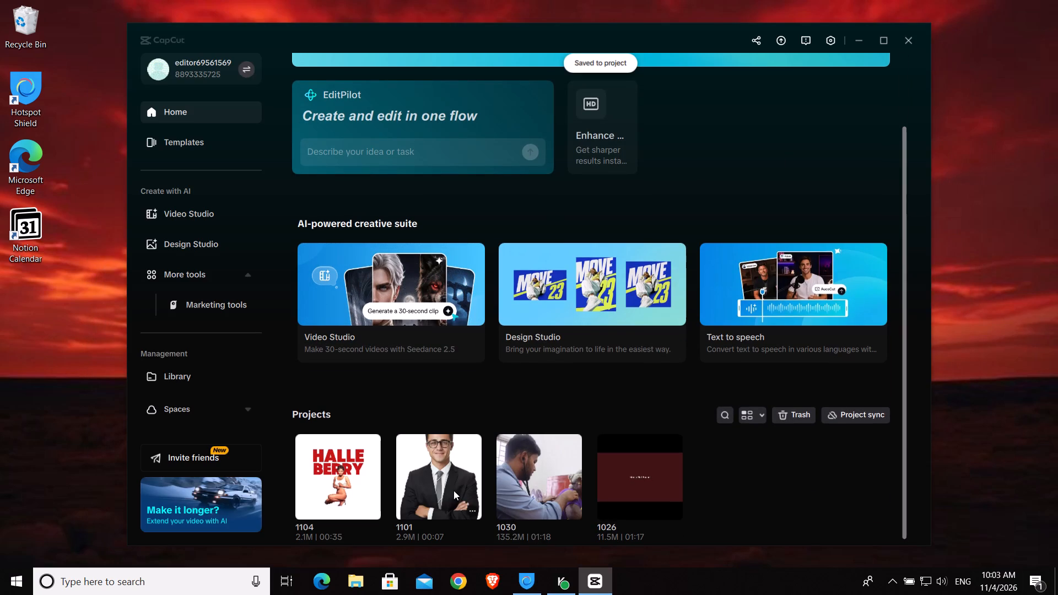
pyautogui.scroll(-1, 454, 490)
pyautogui.click(349, 468)
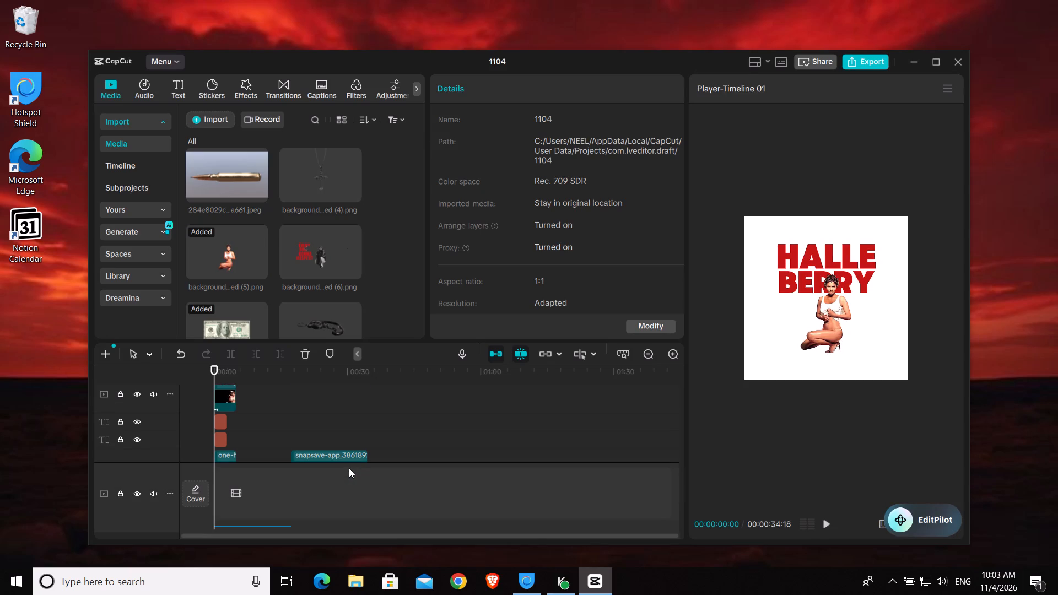
# Select the black silhouette clip, search the Combo animations for "flip 2" and apply the Flip 2 animation.
pyautogui.scroll(2, 264, 430)
pyautogui.scroll(-4, 264, 430)
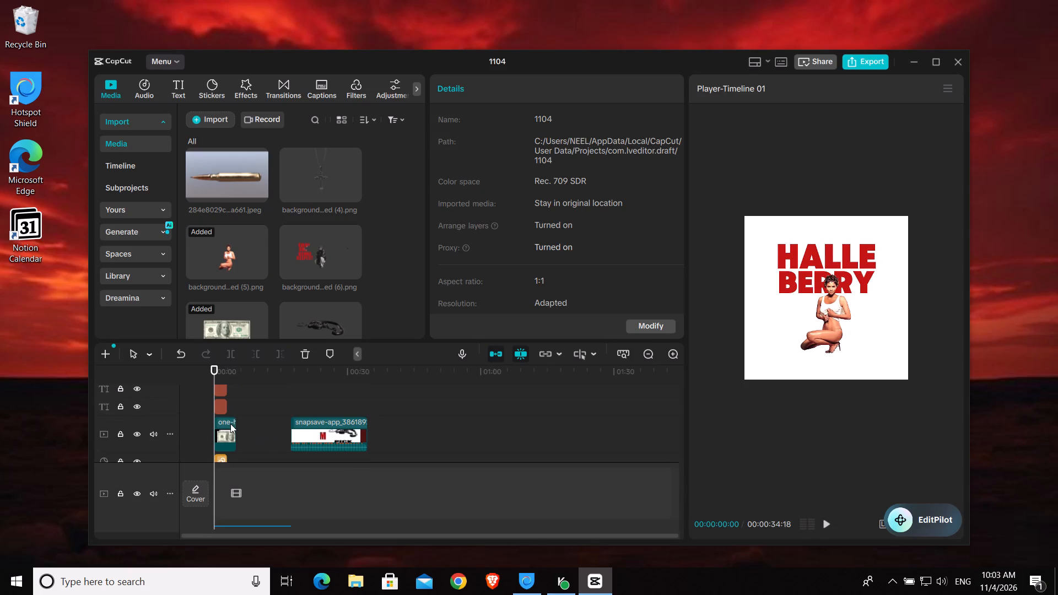
pyautogui.scroll(3, 235, 421)
pyautogui.click(220, 424)
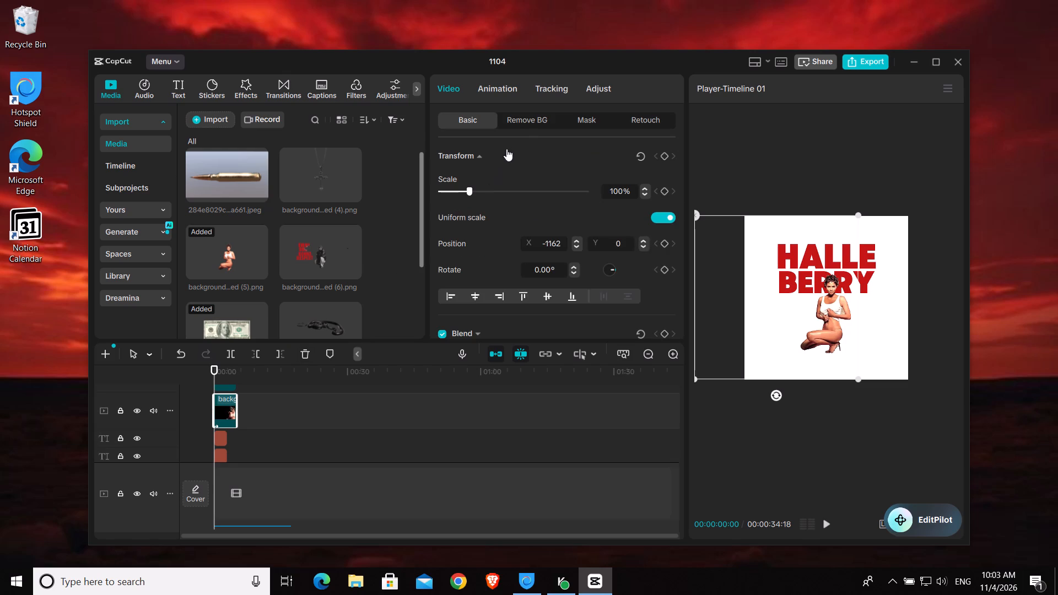
pyautogui.click(500, 95)
pyautogui.click(638, 126)
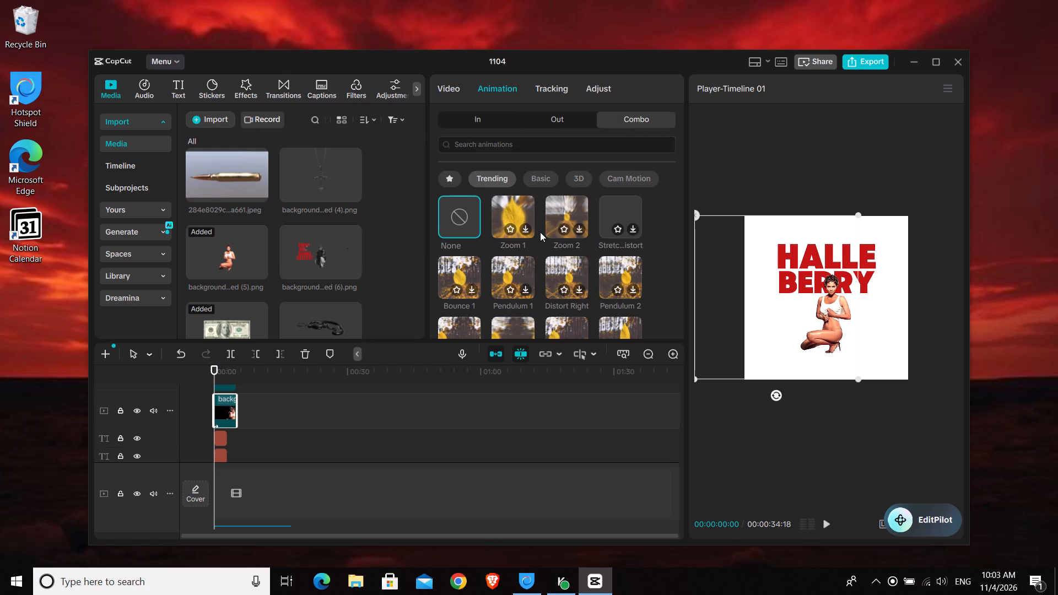
pyautogui.click(570, 147)
pyautogui.click(488, 154)
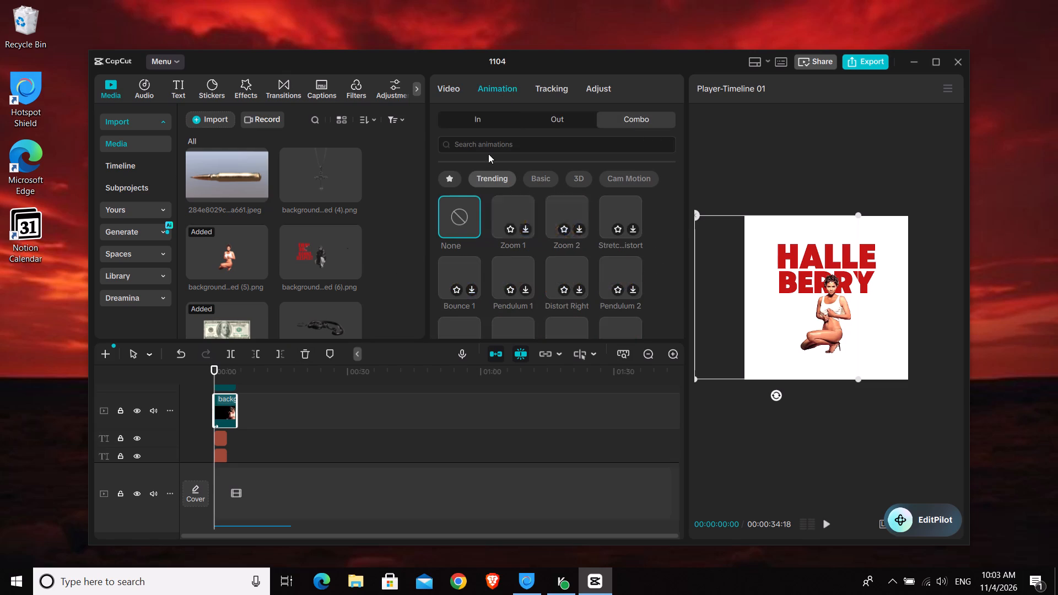
pyautogui.click(462, 185)
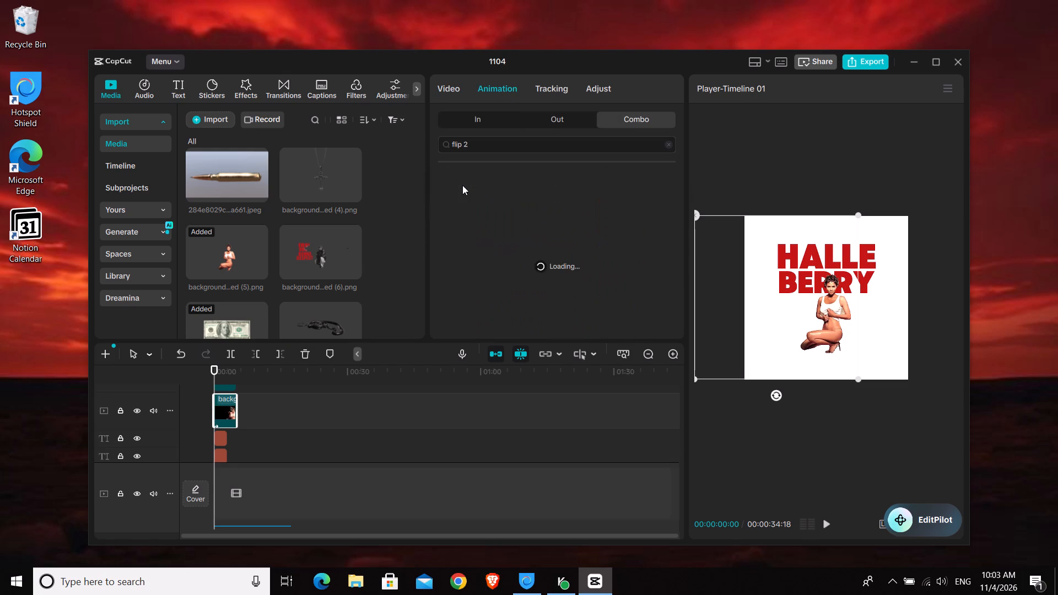
pyautogui.click(514, 199)
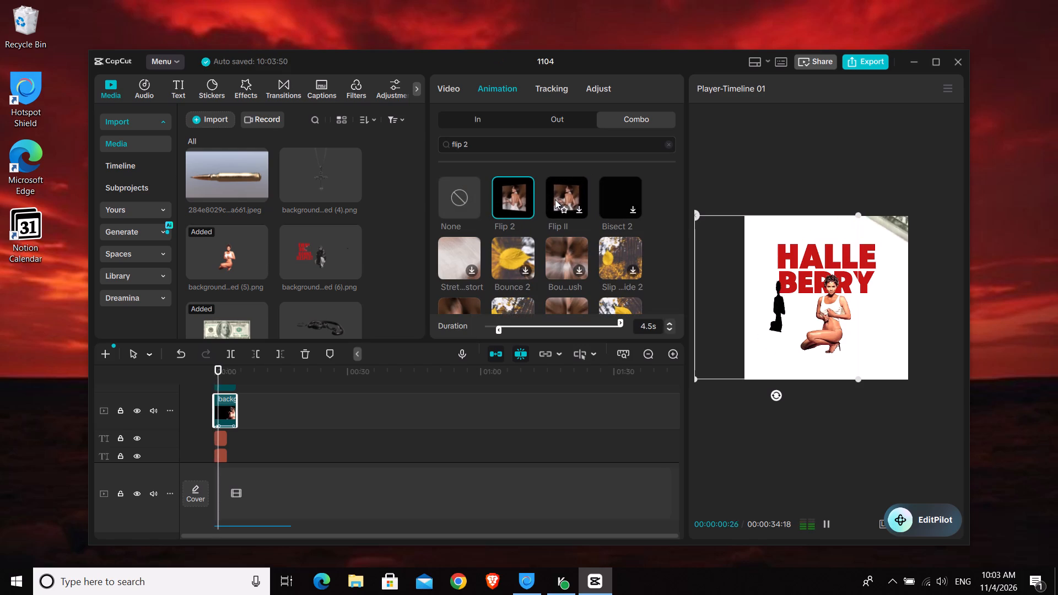
# Move the playhead to about 00:00:01:16 and open the silhouette clip's basic video properties.
pyautogui.click(221, 370)
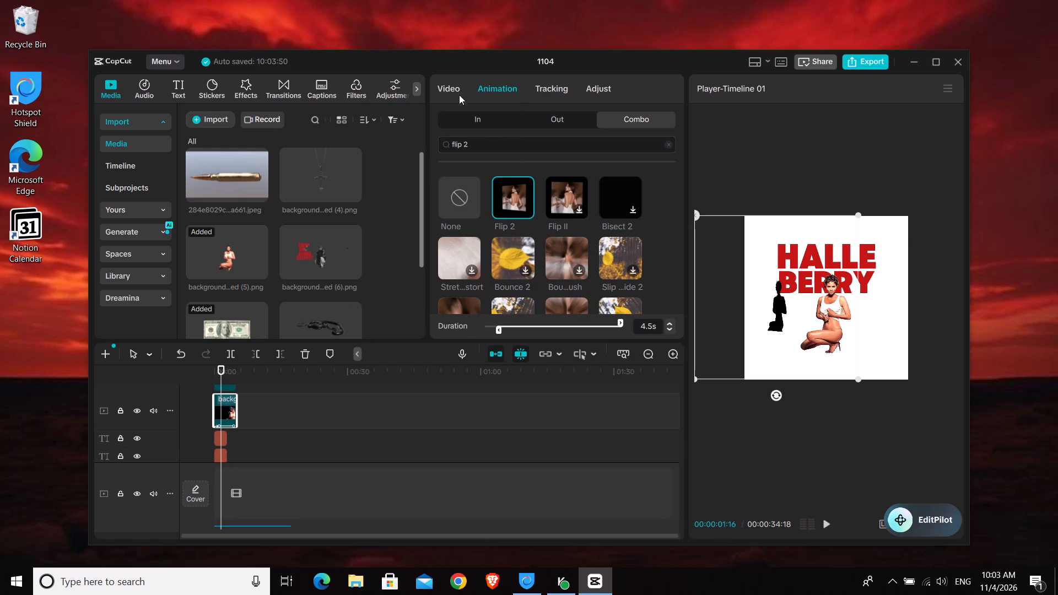
pyautogui.click(450, 84)
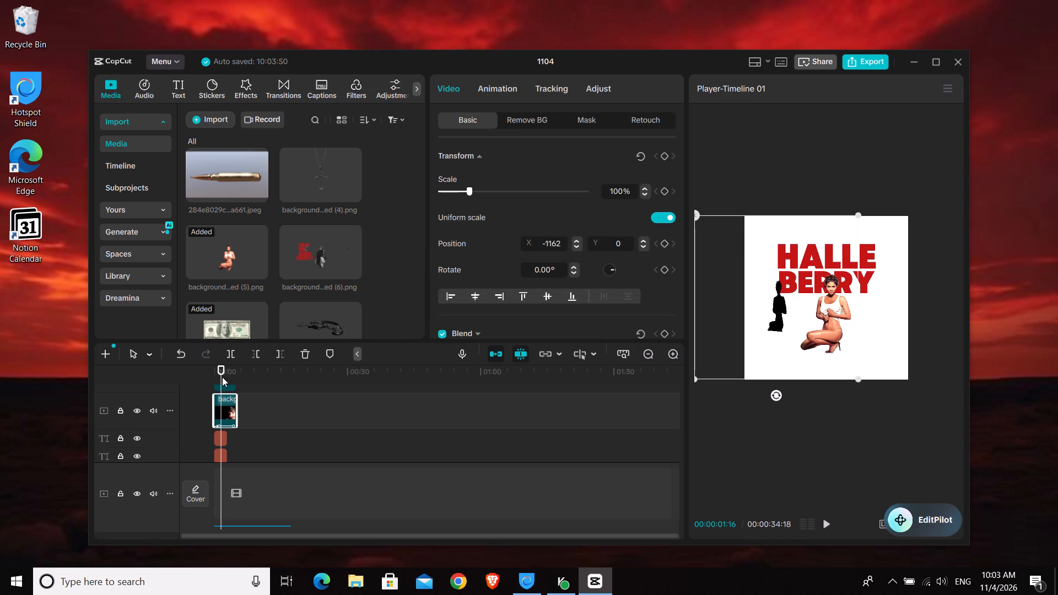
# Go through the black silhouette's Flip 2 animation between about 1 and 3 seconds, frame by frame, to examine its motion.
pyautogui.moveTo(219, 376); pyautogui.dragTo(225, 376)
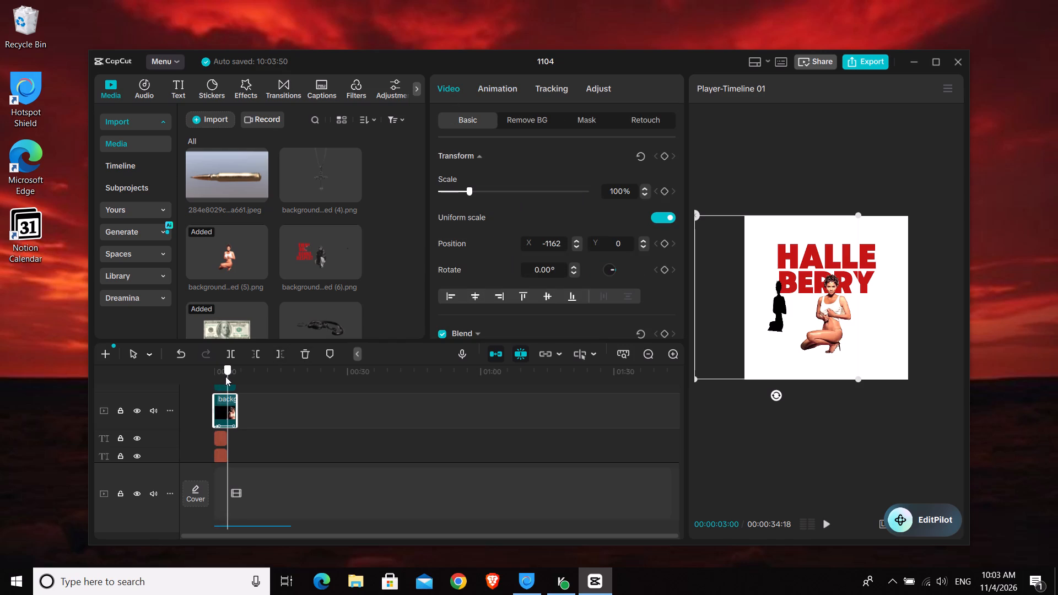
pyautogui.moveTo(225, 376); pyautogui.dragTo(220, 383)
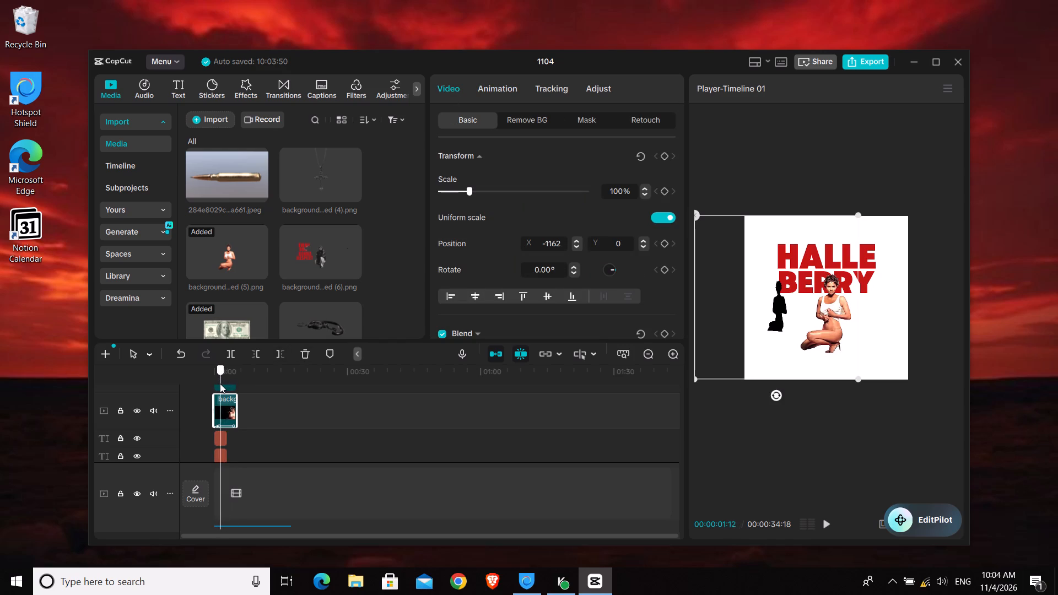
pyautogui.moveTo(220, 383); pyautogui.dragTo(219, 384)
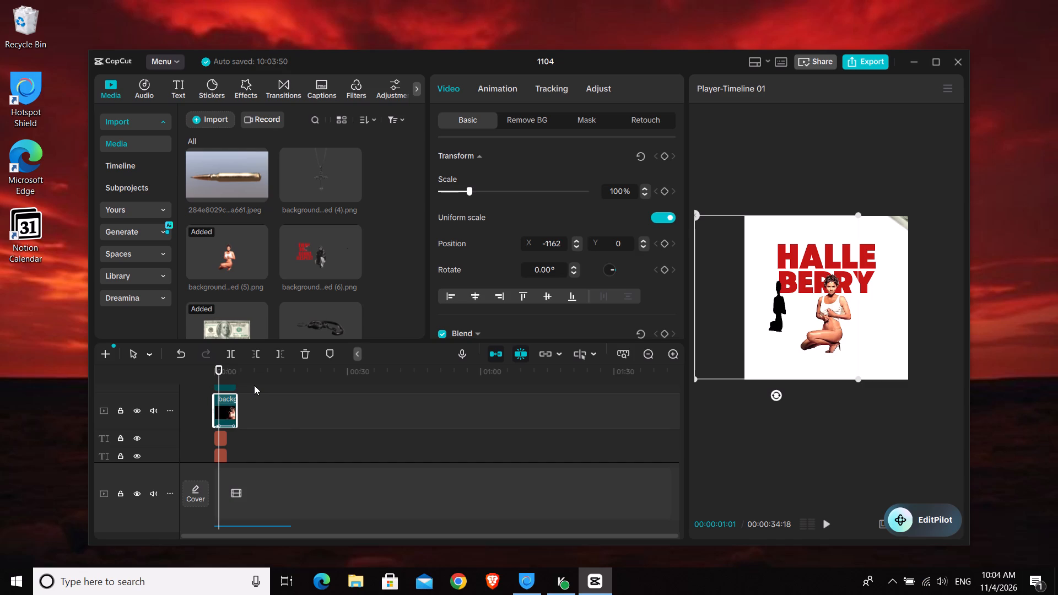
pyautogui.keyDown('ctrl'); pyautogui.scroll(11, 286, 414); pyautogui.keyUp('ctrl')
pyautogui.keyDown('ctrl'); pyautogui.scroll(-1, 286, 414); pyautogui.keyUp('ctrl')
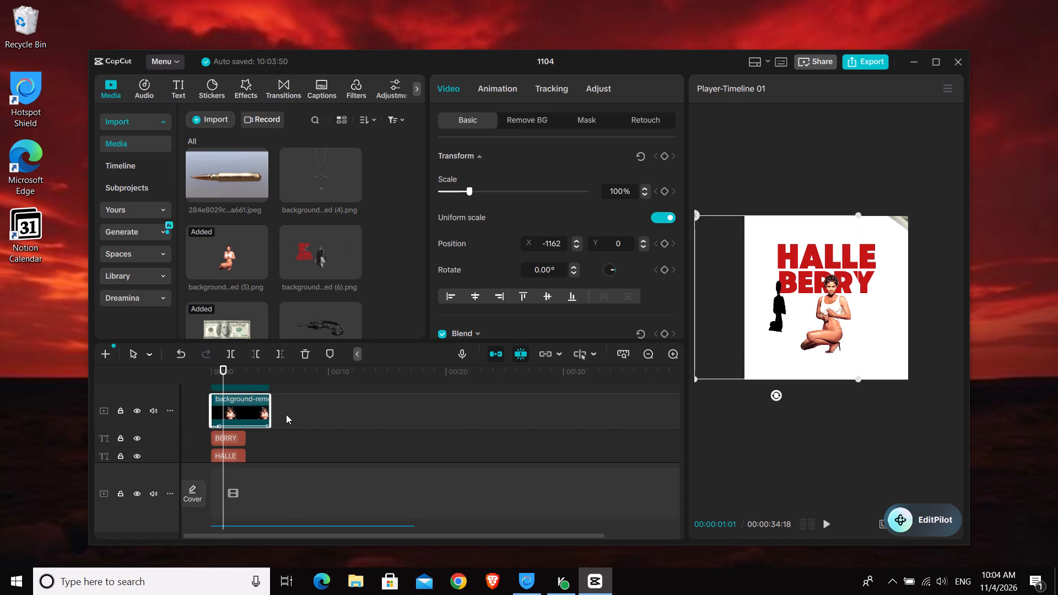
pyautogui.keyDown('ctrl'); pyautogui.scroll(14, 286, 414); pyautogui.keyUp('ctrl')
pyautogui.press('Right')
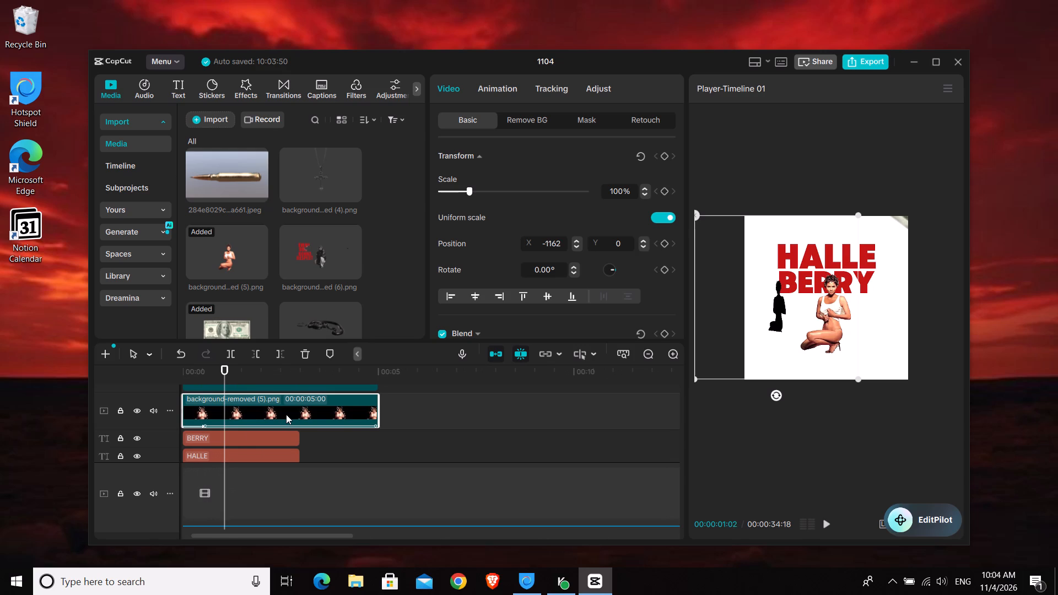
pyautogui.press('Right')
pyautogui.press('Right')
pyautogui.press('Right')
pyautogui.press('Right')
pyautogui.press('Right')
pyautogui.press('Right')
pyautogui.press('Right')
pyautogui.press('Right')
pyautogui.press('Right')
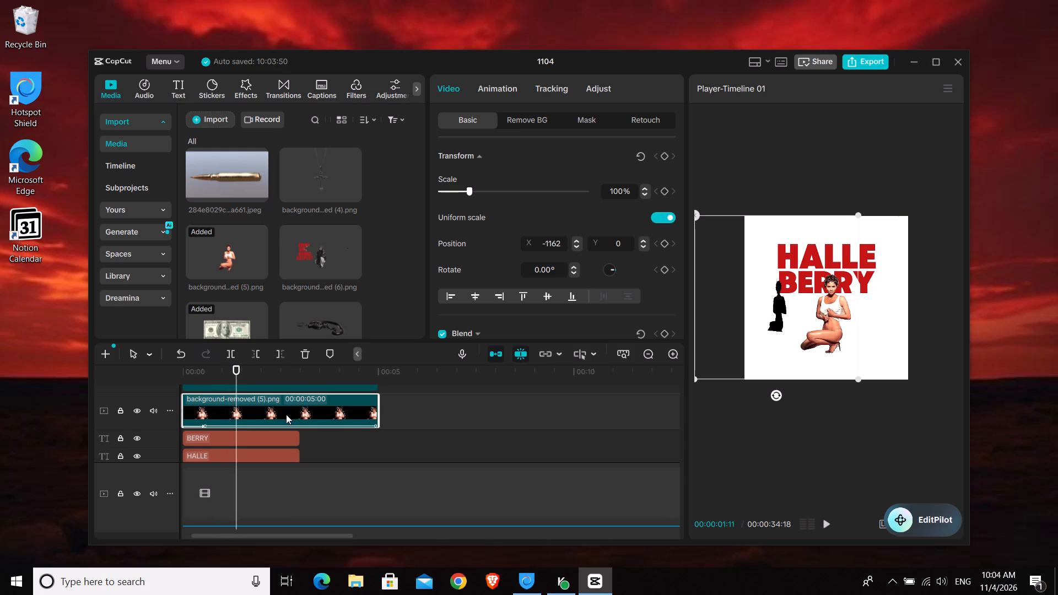
pyautogui.press('Right')
pyautogui.press('Right')
pyautogui.press('Right')
pyautogui.press('Right')
pyautogui.press('Right')
pyautogui.press('Right')
pyautogui.press('Right')
pyautogui.press('Right')
pyautogui.press('Right')
pyautogui.press('Right')
pyautogui.press('Right')
pyautogui.press('Right')
pyautogui.press('Right')
pyautogui.press('Right')
pyautogui.press('Right')
pyautogui.press('Right')
pyautogui.press('Right')
pyautogui.press('Right')
pyautogui.press('Right')
pyautogui.press('Right')
pyautogui.press('Right')
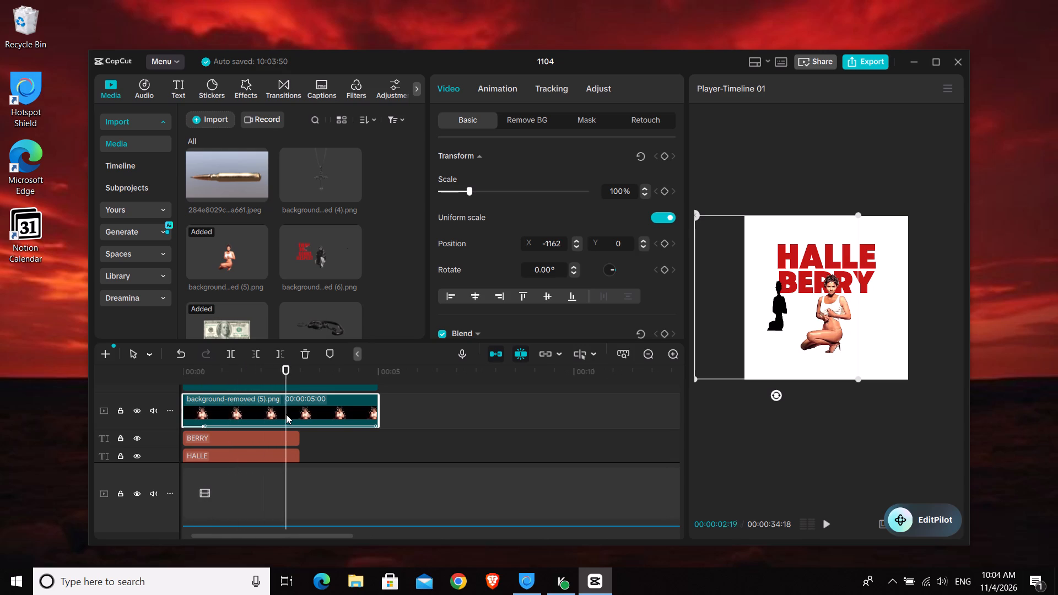
# Go back through the silhouette's flip frame by frame and park the playhead at 00:00:00:25.
pyautogui.press('Left')
pyautogui.press('Left')
pyautogui.press('Left')
pyautogui.press('Left')
pyautogui.press('Left')
pyautogui.press('Left')
pyautogui.press('Left')
pyautogui.press('Left')
pyautogui.press('Left')
pyautogui.press('Left')
pyautogui.press('Left')
pyautogui.press('Left')
pyautogui.press('Left')
pyautogui.press('Left')
pyautogui.press('Left')
pyautogui.press('Left')
pyautogui.press('Left')
pyautogui.press('Left')
pyautogui.press('Left')
pyautogui.press('Left')
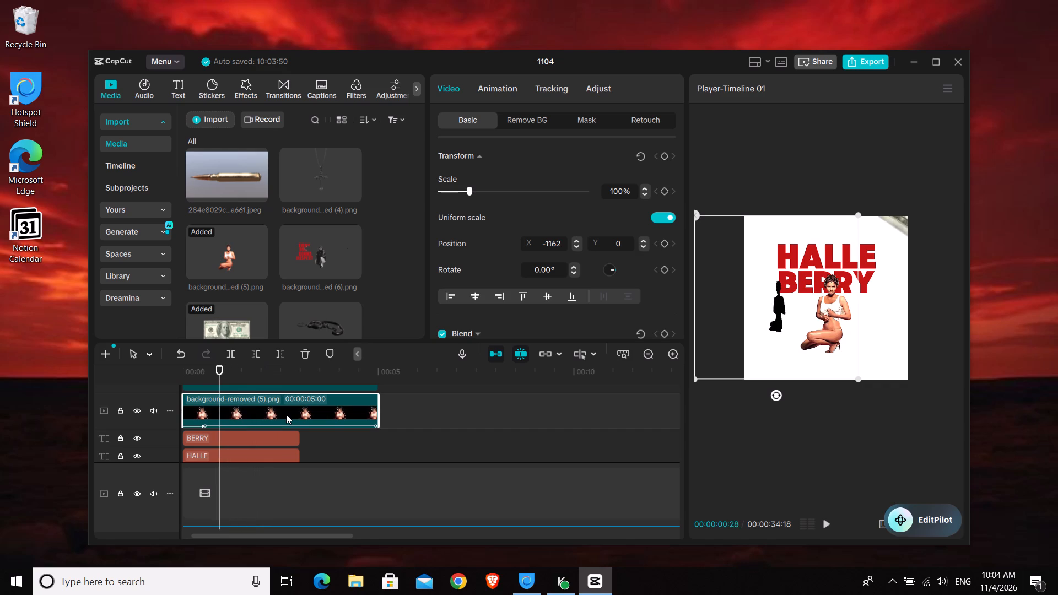
pyautogui.press('Right')
pyautogui.press('Right')
pyautogui.press('Right')
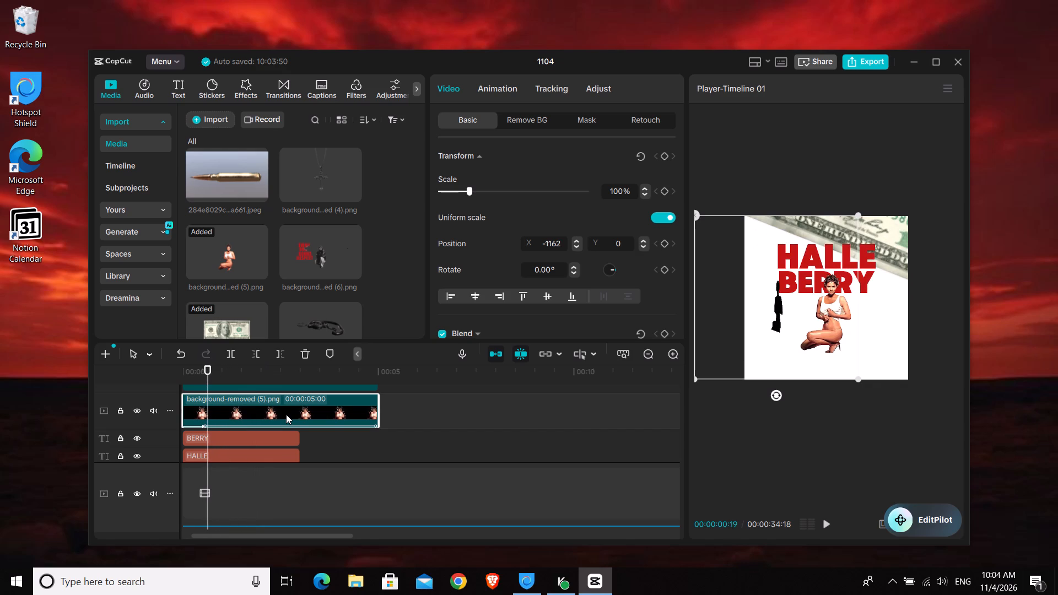
pyautogui.press('Right')
pyautogui.press('Right')
pyautogui.press('Right')
pyautogui.press('Right')
pyautogui.press('Right')
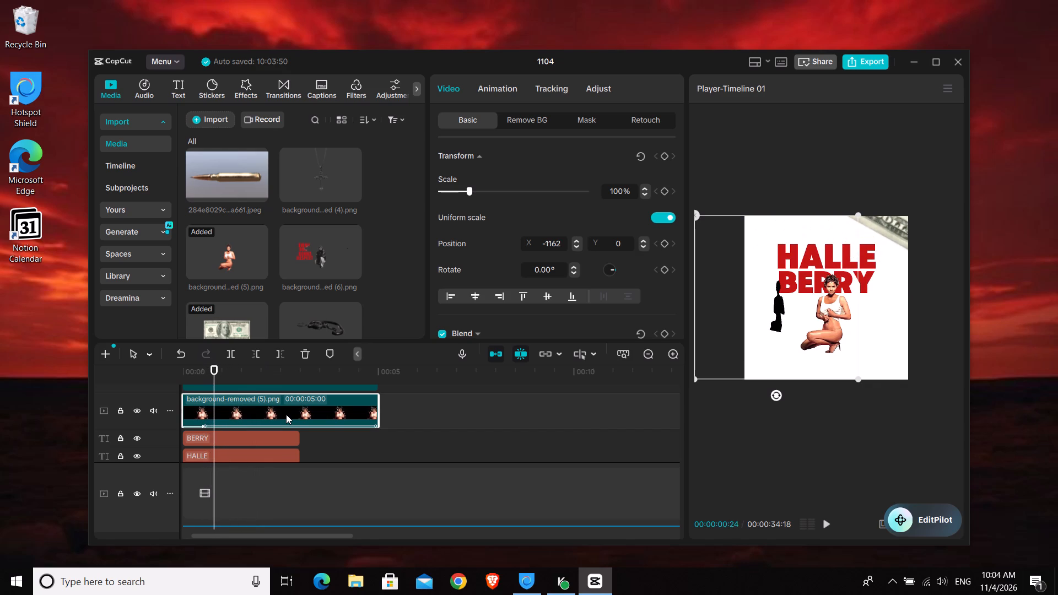
pyautogui.press('Right')
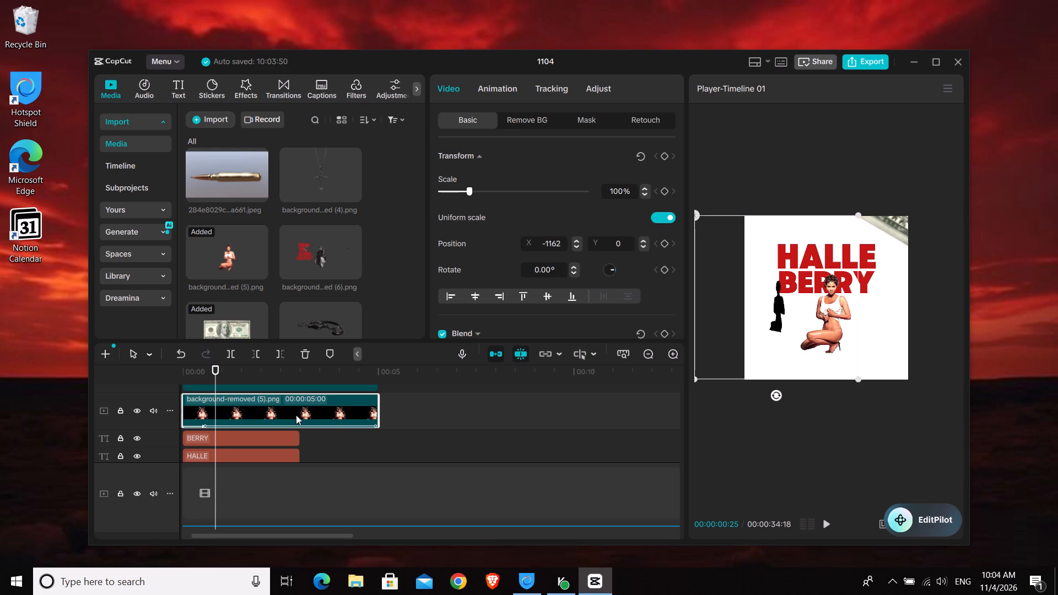
# Create a compound clip from the black silhouette clip.
pyautogui.rightClick(281, 413)
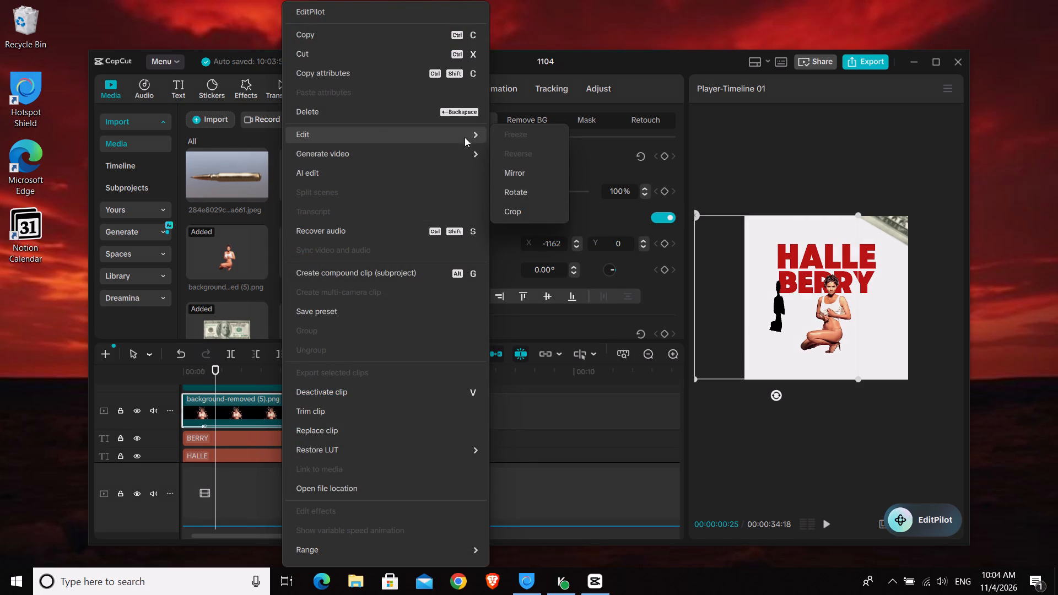
pyautogui.click(220, 343)
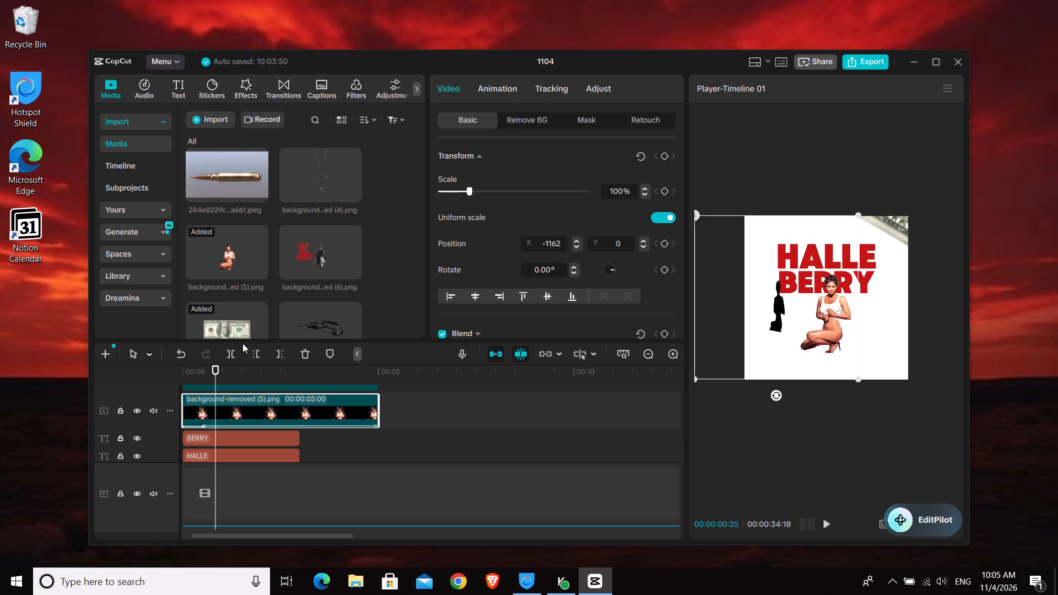
pyautogui.hotkey('alt', 'g')
# Add a freeze frame to the black silhouette's compound clip at 00:00:00:25.
pyautogui.scroll(2, 337, 472)
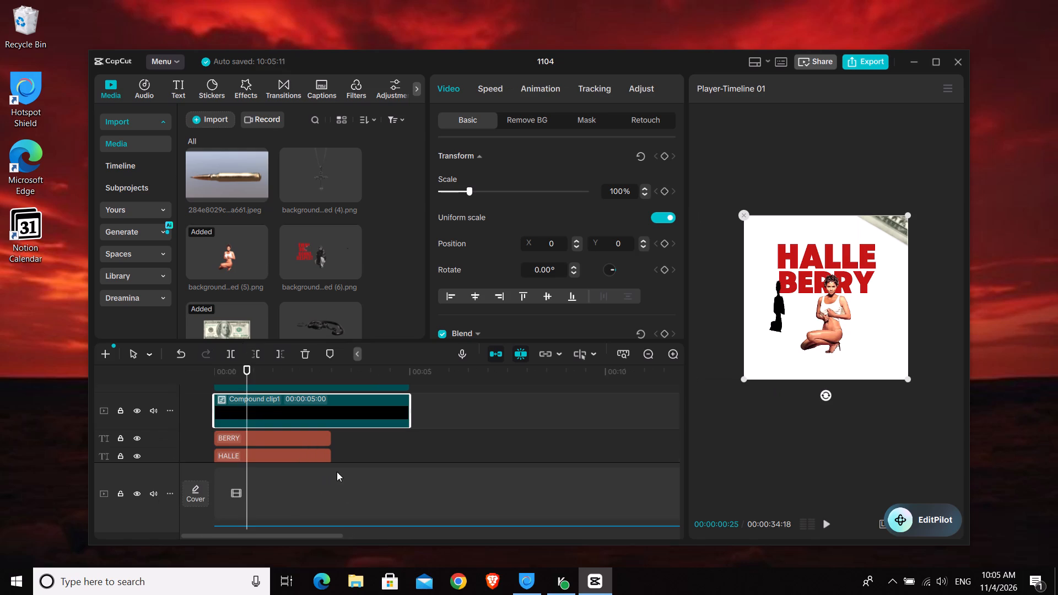
pyautogui.scroll(2, 337, 472)
pyautogui.scroll(-5, 319, 459)
pyautogui.rightClick(251, 396)
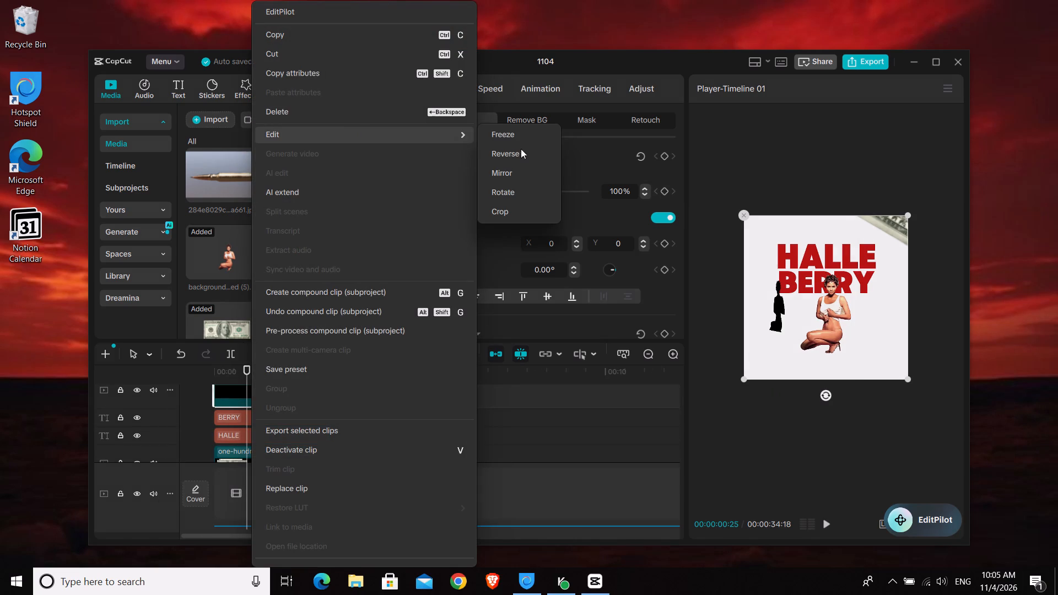
pyautogui.click(525, 131)
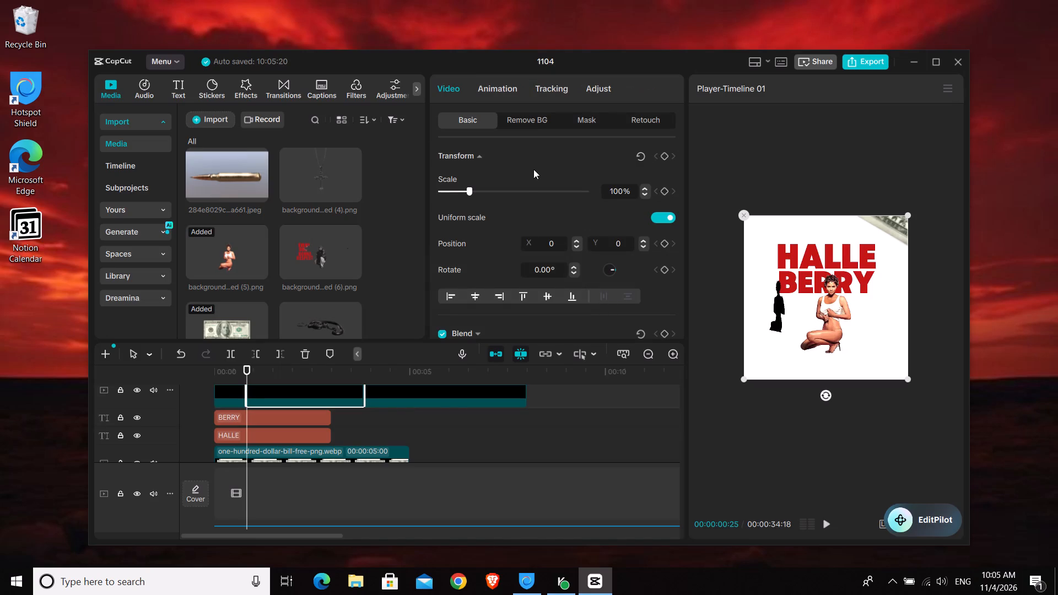
# Delete the compound clip pieces after and before the freeze frame, keeping only the Freeze clip.
pyautogui.scroll(3, 364, 416)
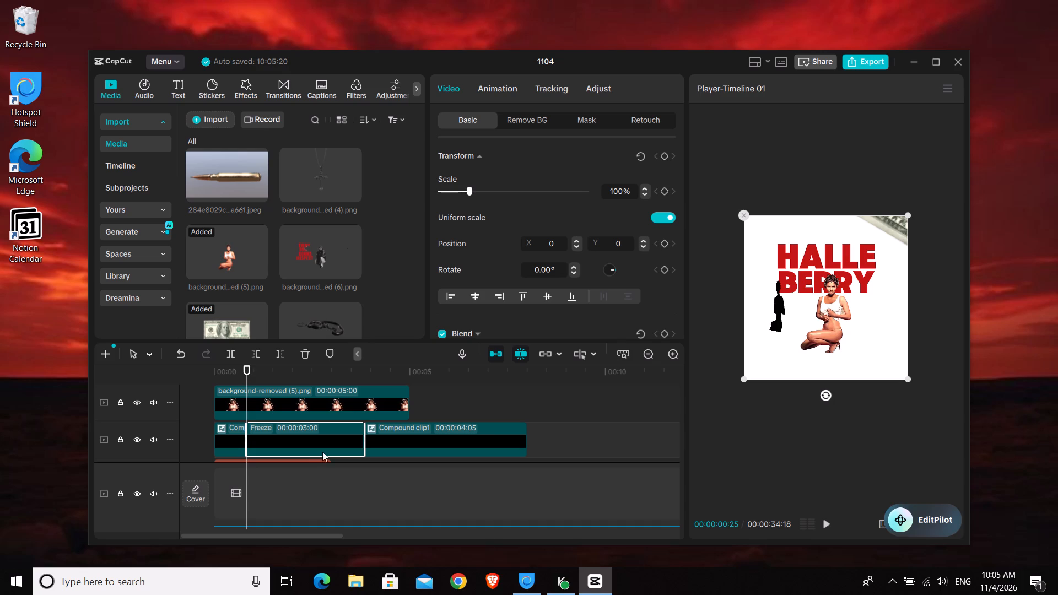
pyautogui.click(419, 438)
pyautogui.press('Delete')
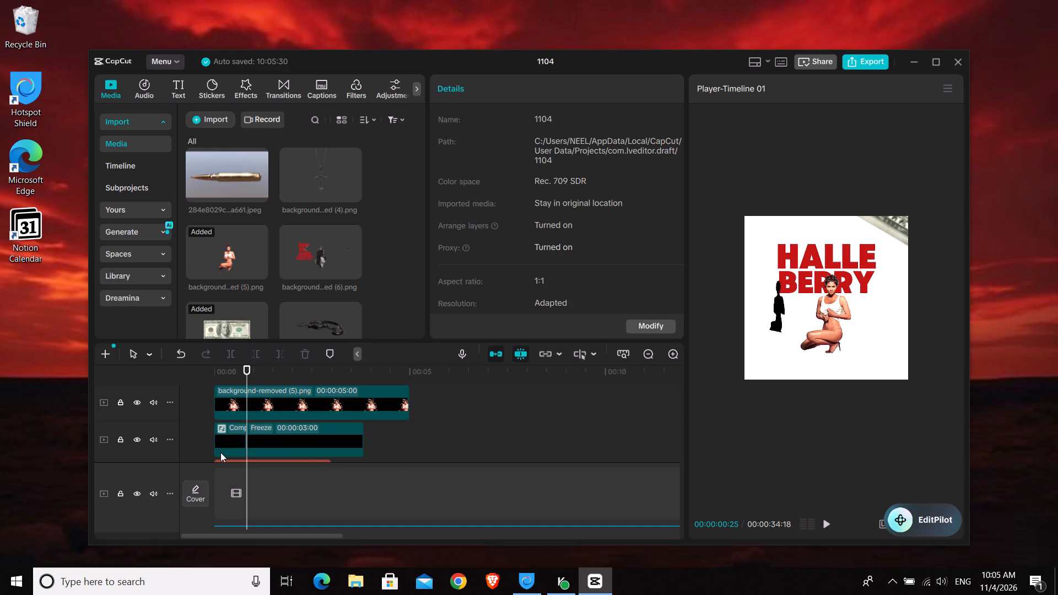
pyautogui.click(220, 452)
pyautogui.press('Delete')
# Move the Freeze clip to the start of the timeline.
pyautogui.moveTo(300, 431); pyautogui.dragTo(272, 438)
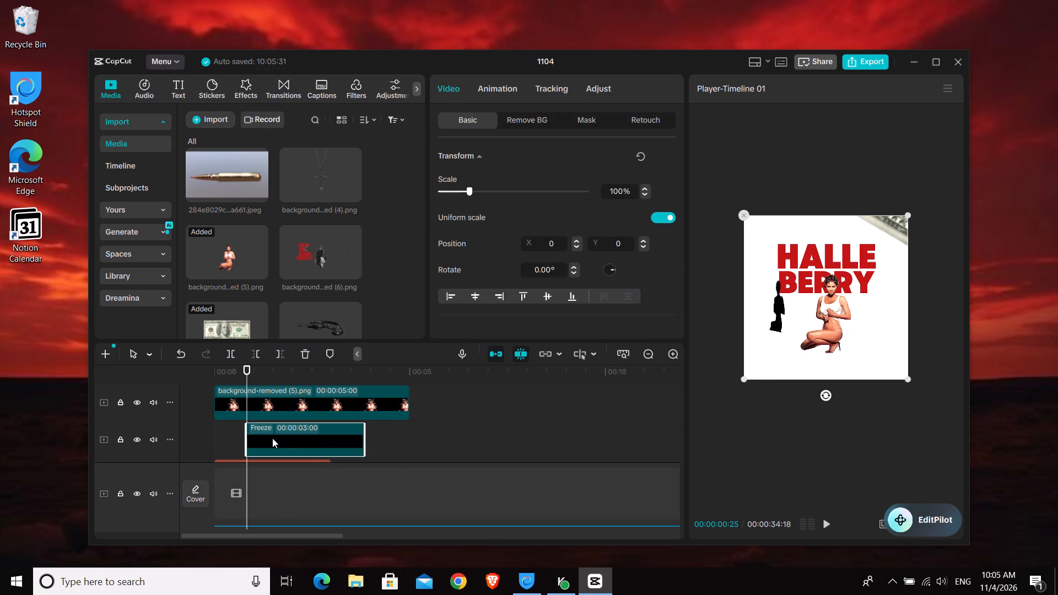
pyautogui.moveTo(272, 438); pyautogui.dragTo(269, 431)
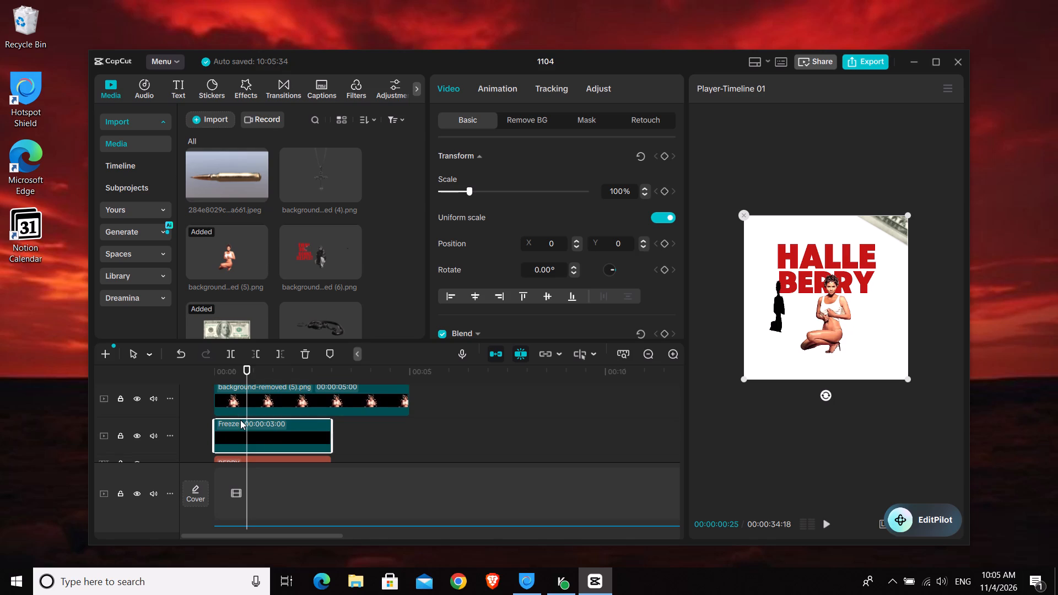
# Mirror the frozen black silhouette.
pyautogui.click(360, 355)
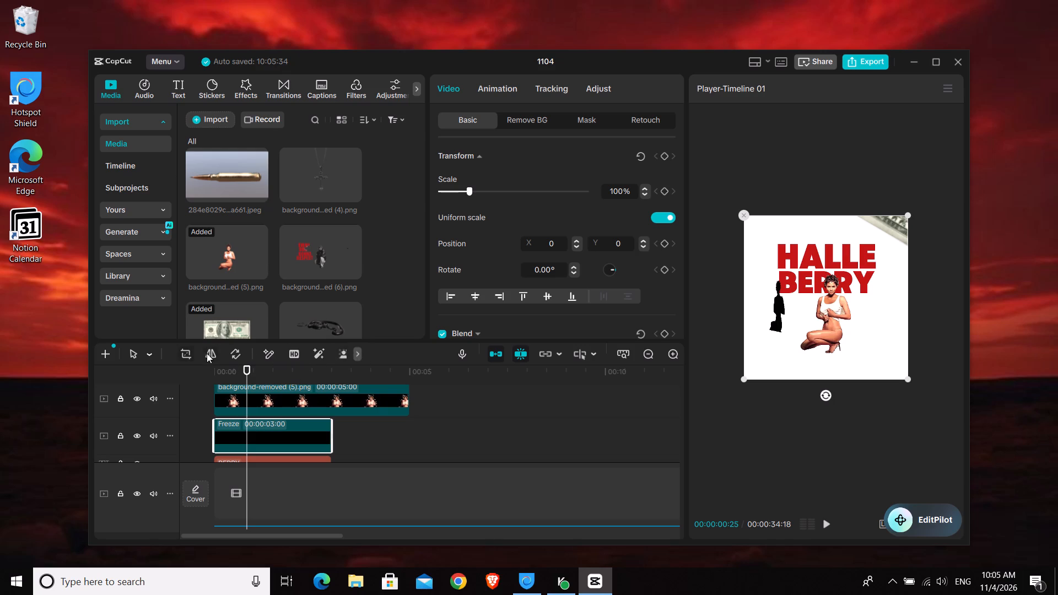
pyautogui.click(214, 351)
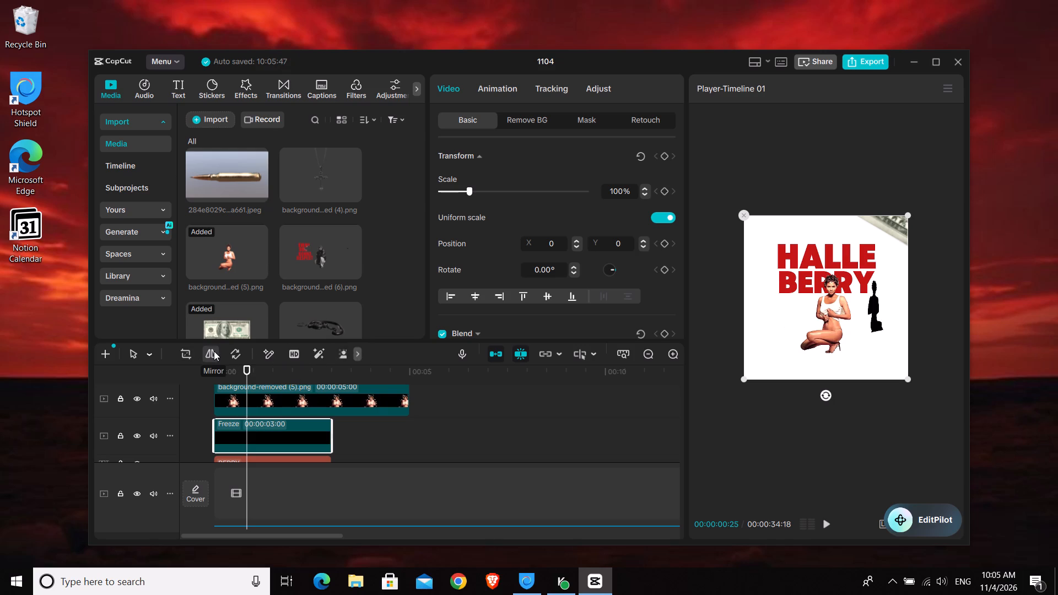
# Shift the mirrored silhouette toward the woman, enlarge it to about 131% and rotate it to about -71°.
pyautogui.moveTo(814, 341); pyautogui.dragTo(754, 349)
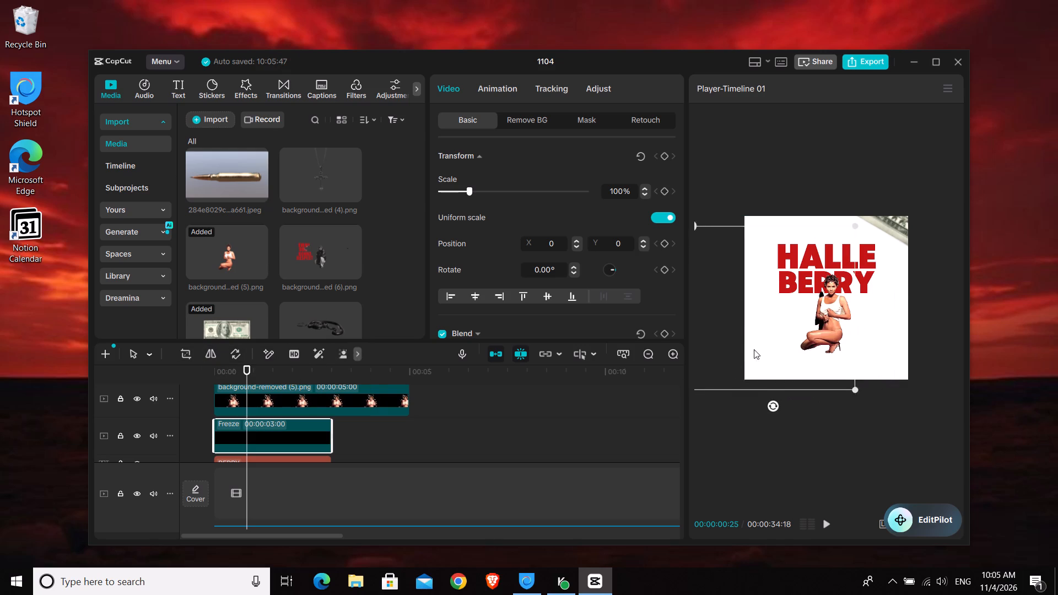
pyautogui.moveTo(754, 349); pyautogui.dragTo(744, 353)
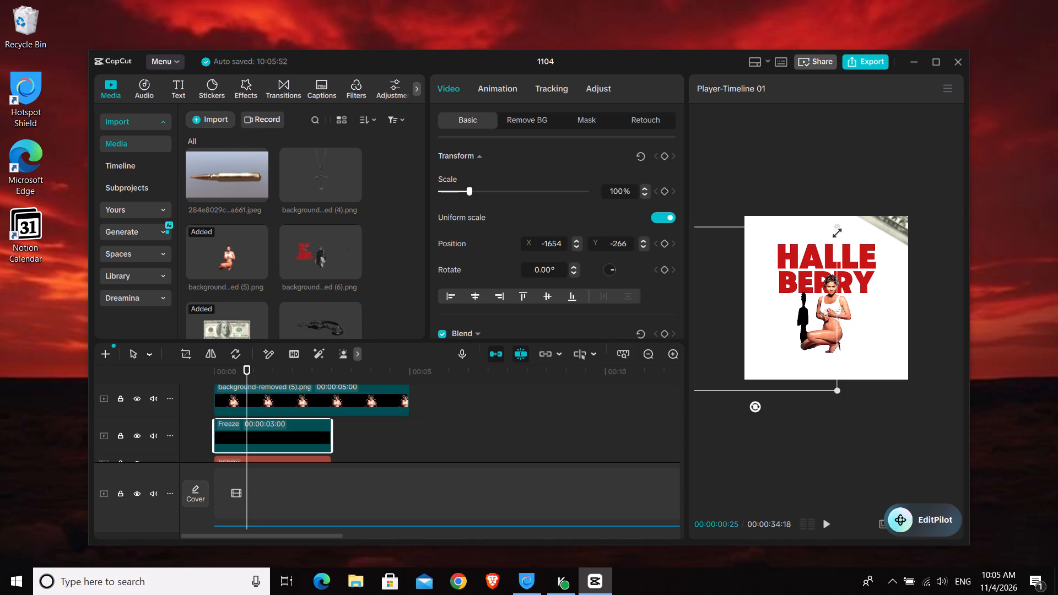
pyautogui.moveTo(836, 225); pyautogui.dragTo(876, 201)
pyautogui.moveTo(822, 359); pyautogui.dragTo(785, 355)
pyautogui.moveTo(716, 425); pyautogui.dragTo(845, 353)
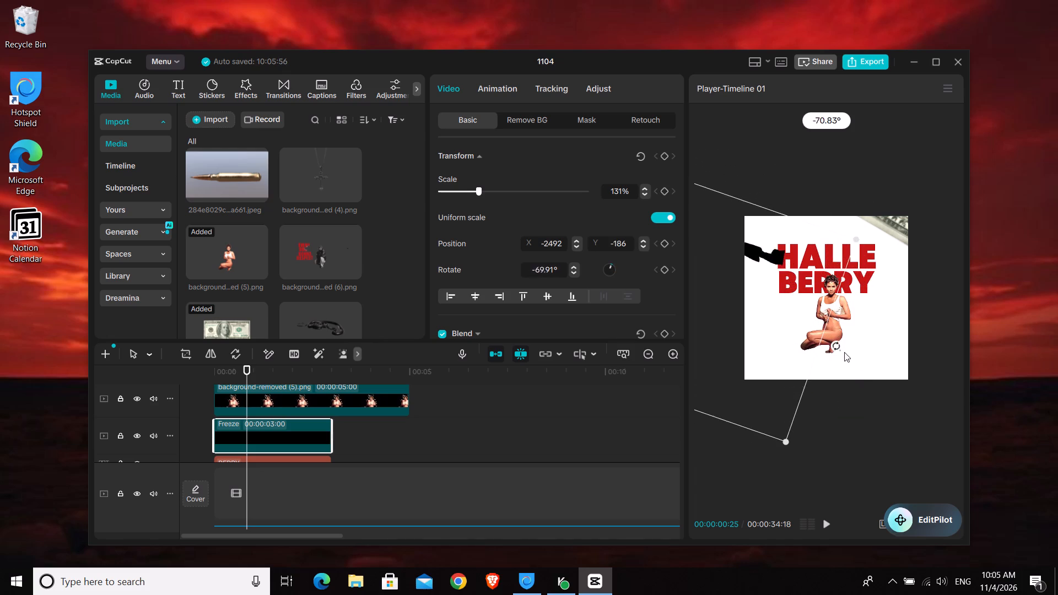
# Lay the rotated silhouette behind the woman's feet as a shadow, scaled to about 148% at about X -1613, Y -2355.
pyautogui.moveTo(794, 329); pyautogui.dragTo(840, 416)
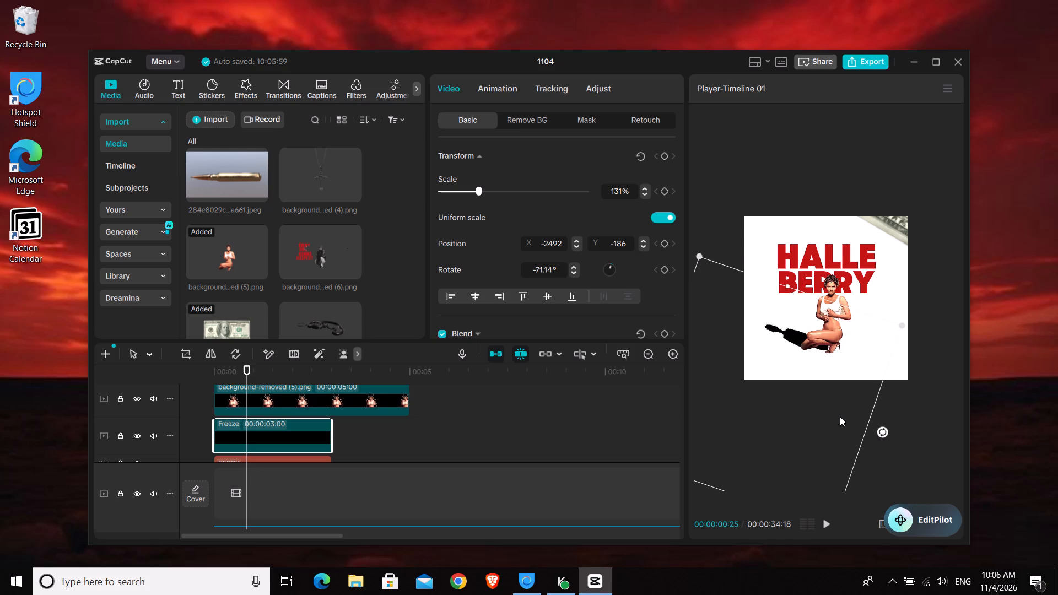
pyautogui.moveTo(840, 416); pyautogui.dragTo(839, 418)
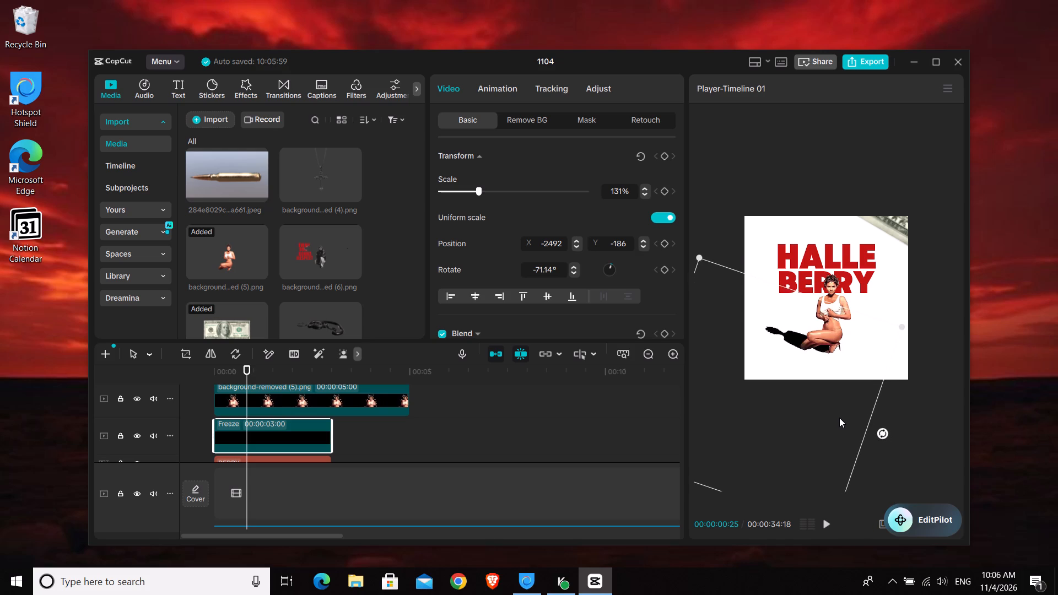
pyautogui.moveTo(839, 418); pyautogui.dragTo(834, 417)
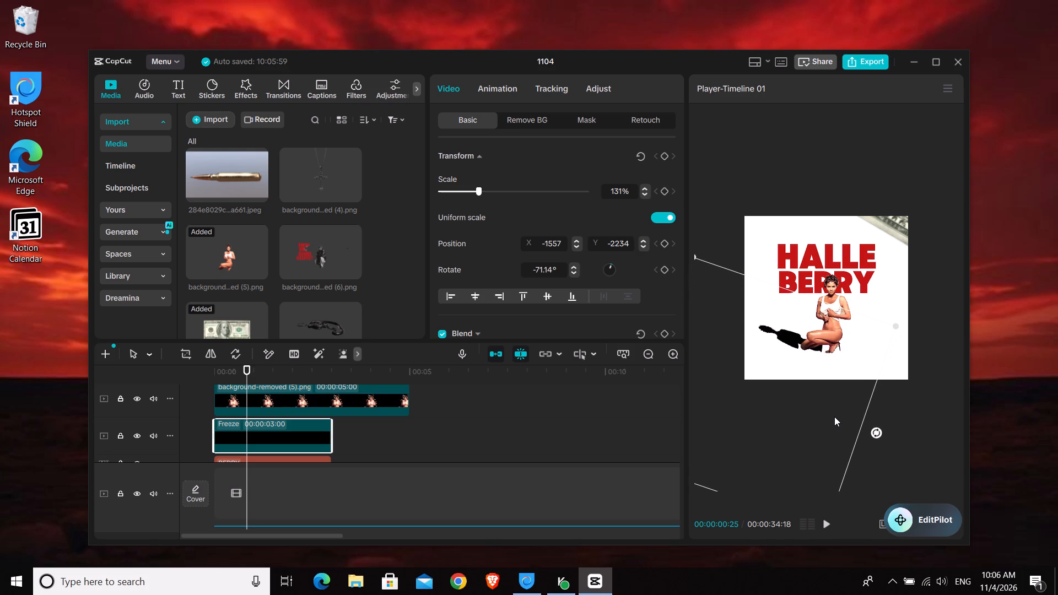
pyautogui.moveTo(896, 327); pyautogui.dragTo(924, 313)
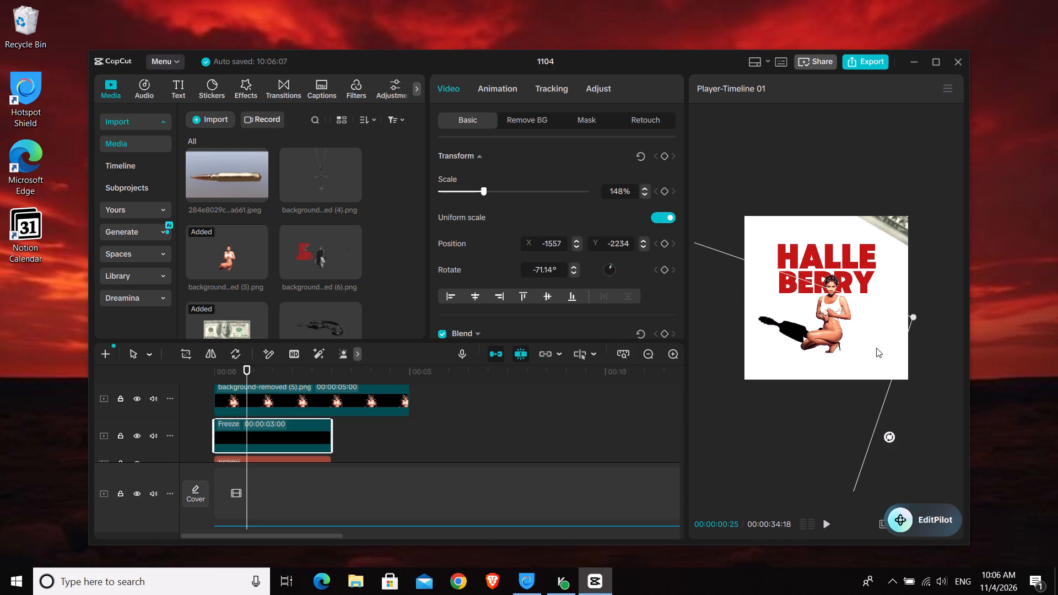
pyautogui.moveTo(867, 355); pyautogui.dragTo(867, 360)
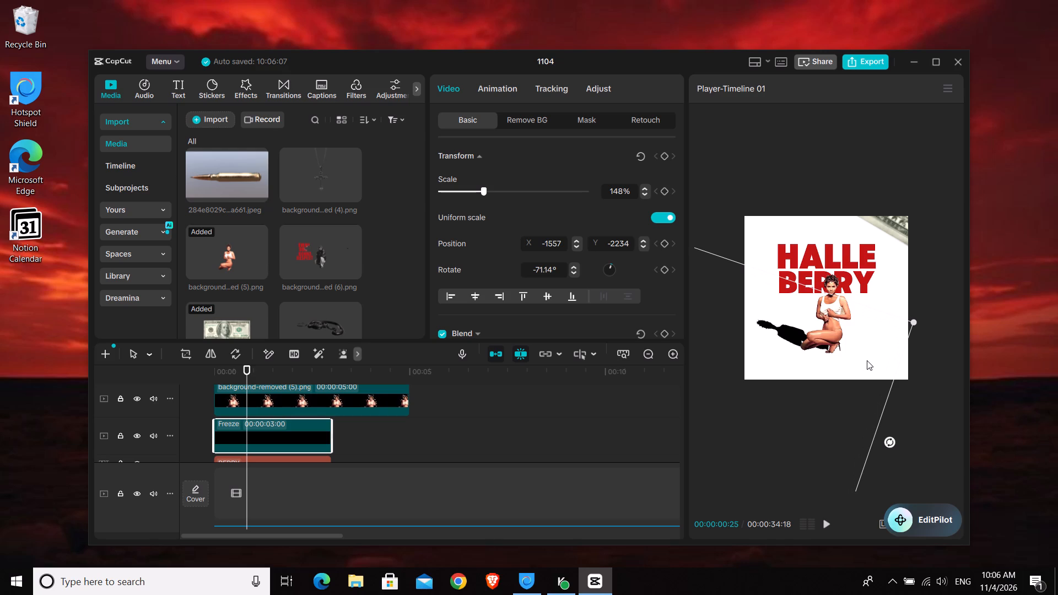
pyautogui.moveTo(867, 360); pyautogui.dragTo(865, 360)
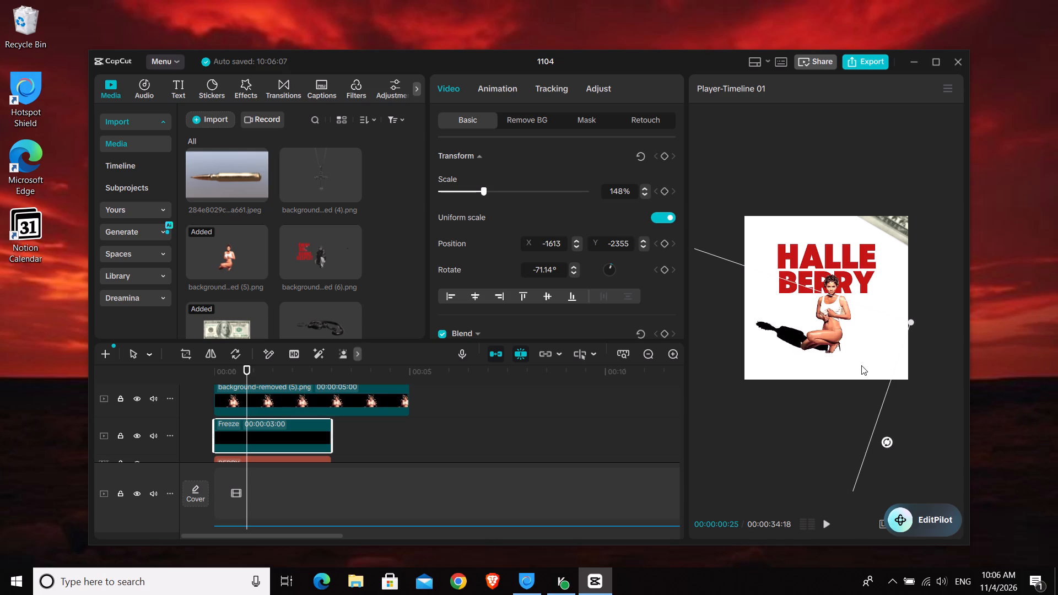
# Apply the favorite Blur video effect to the Freeze silhouette clip.
pyautogui.click(242, 87)
pyautogui.click(144, 116)
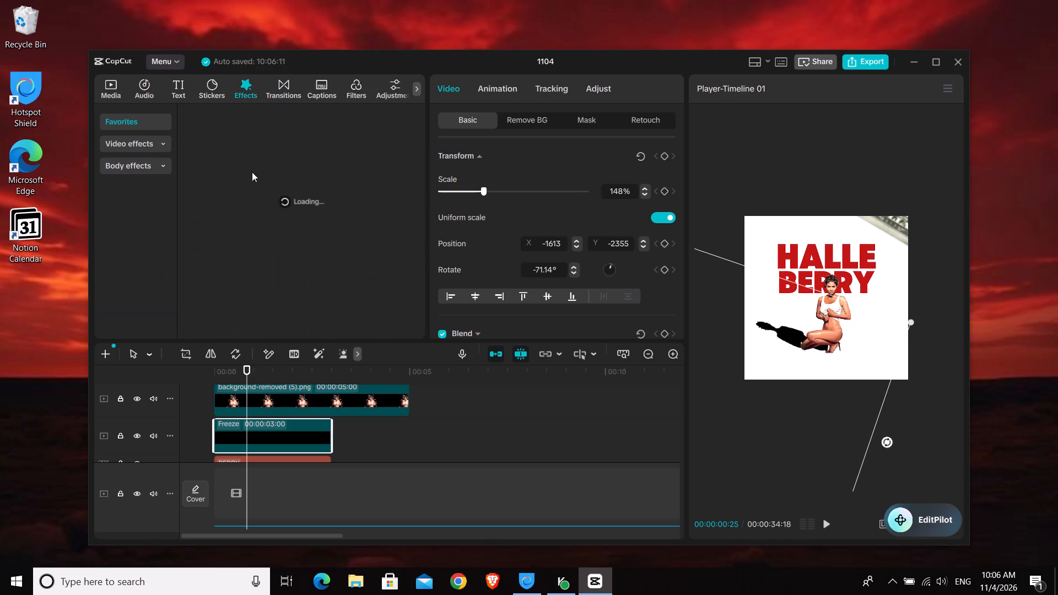
pyautogui.moveTo(205, 161); pyautogui.dragTo(233, 425)
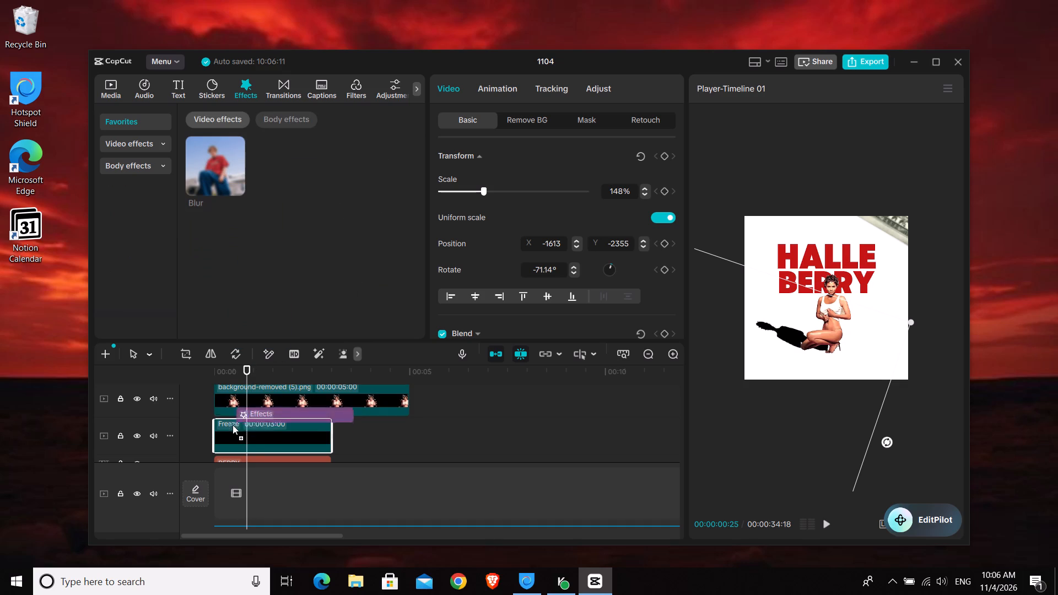
pyautogui.moveTo(233, 425); pyautogui.dragTo(230, 428)
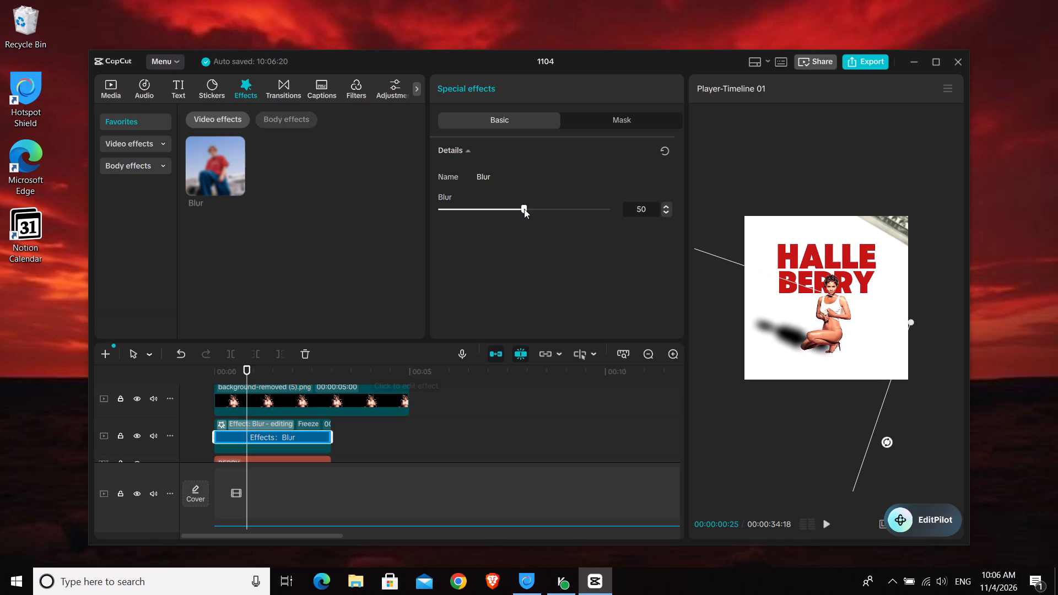
# Try several blur strengths on the silhouette shadow and set the Blur effect to 25.
pyautogui.moveTo(524, 209); pyautogui.dragTo(610, 234)
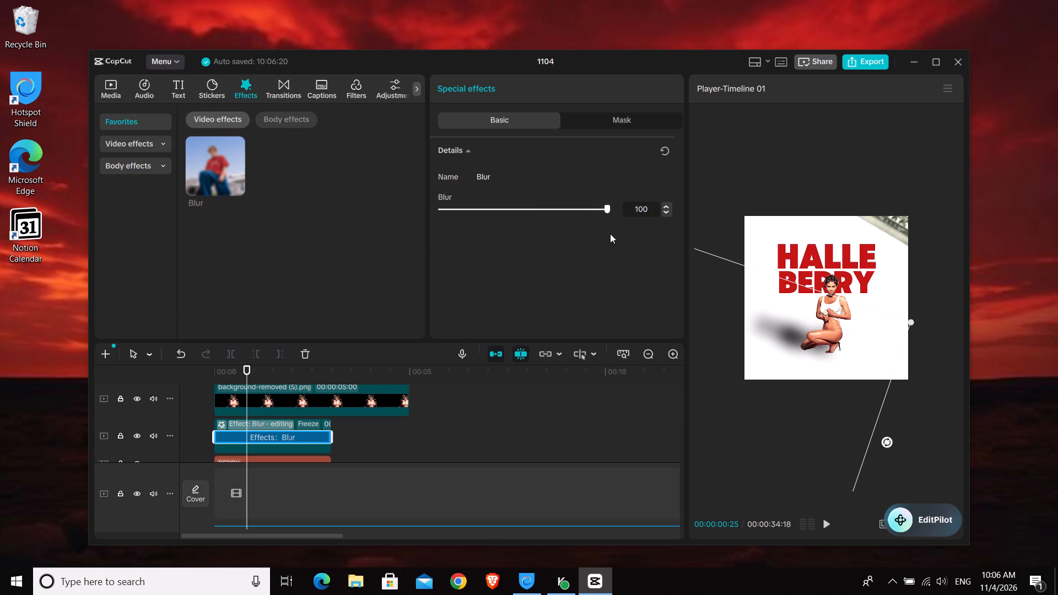
pyautogui.moveTo(610, 234); pyautogui.dragTo(581, 248)
pyautogui.moveTo(581, 248); pyautogui.dragTo(548, 263)
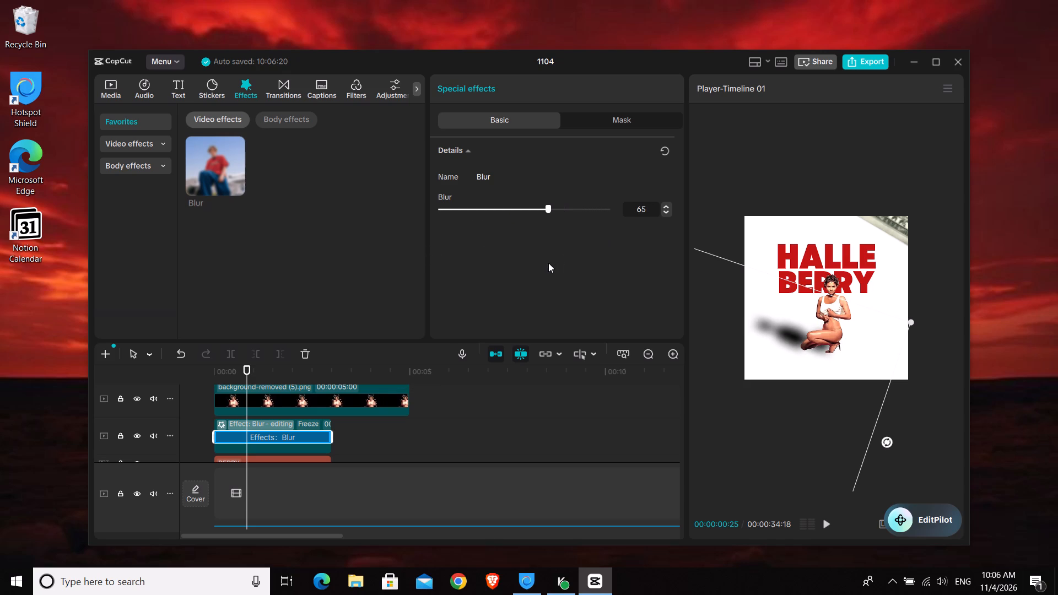
pyautogui.moveTo(548, 263); pyautogui.dragTo(531, 267)
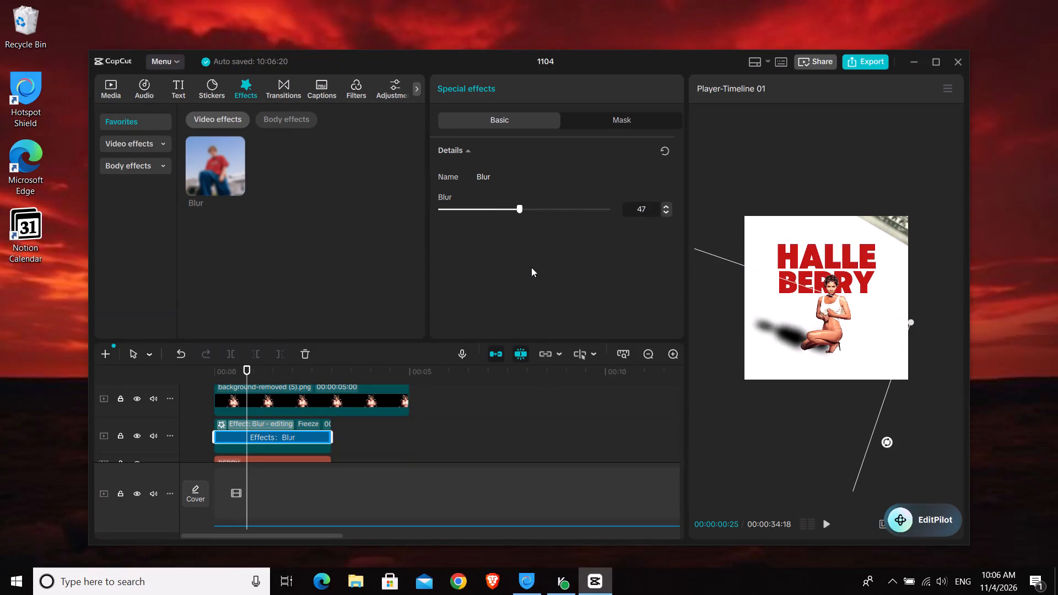
pyautogui.moveTo(531, 267); pyautogui.dragTo(557, 275)
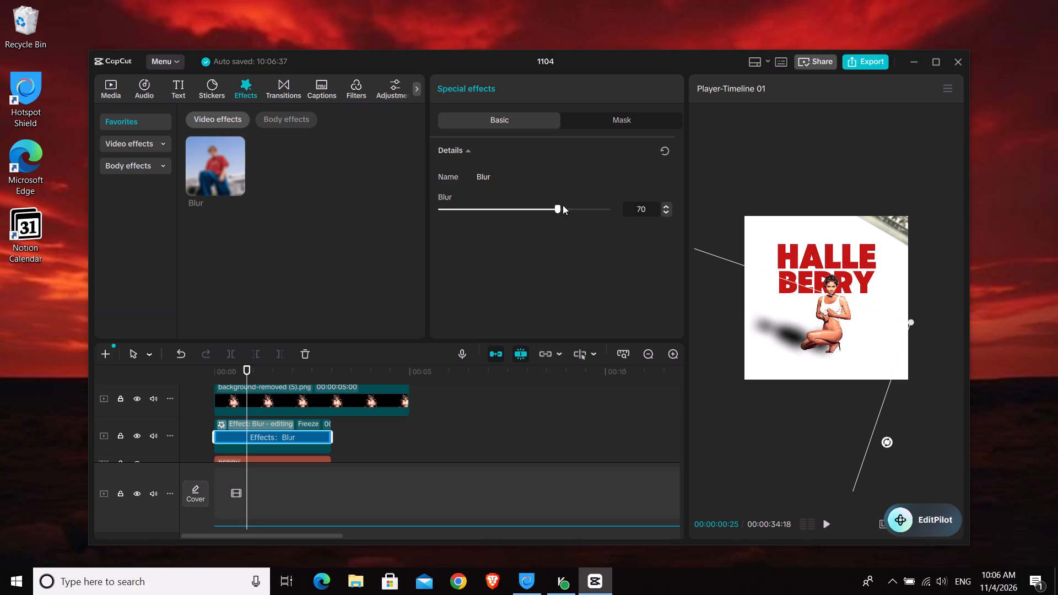
pyautogui.moveTo(555, 207); pyautogui.dragTo(537, 214)
pyautogui.moveTo(537, 214); pyautogui.dragTo(475, 239)
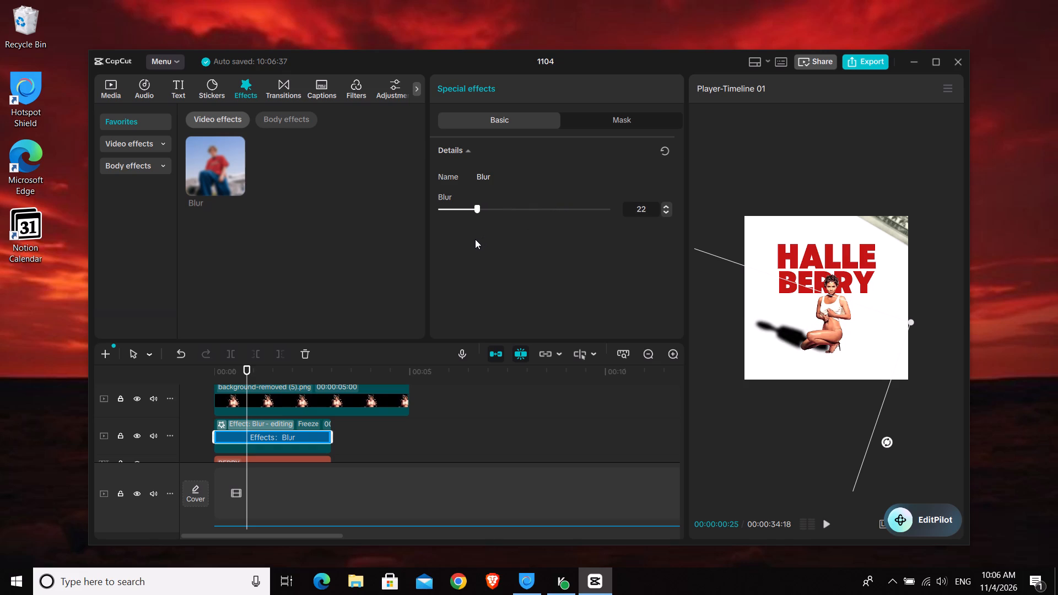
pyautogui.moveTo(475, 239); pyautogui.dragTo(472, 240)
pyautogui.moveTo(472, 240); pyautogui.dragTo(472, 253)
pyautogui.moveTo(472, 253); pyautogui.dragTo(481, 251)
# Lower the opacity of the blurred Freeze silhouette shadow to 51%.
pyautogui.click(230, 452)
pyautogui.scroll(-2, 537, 246)
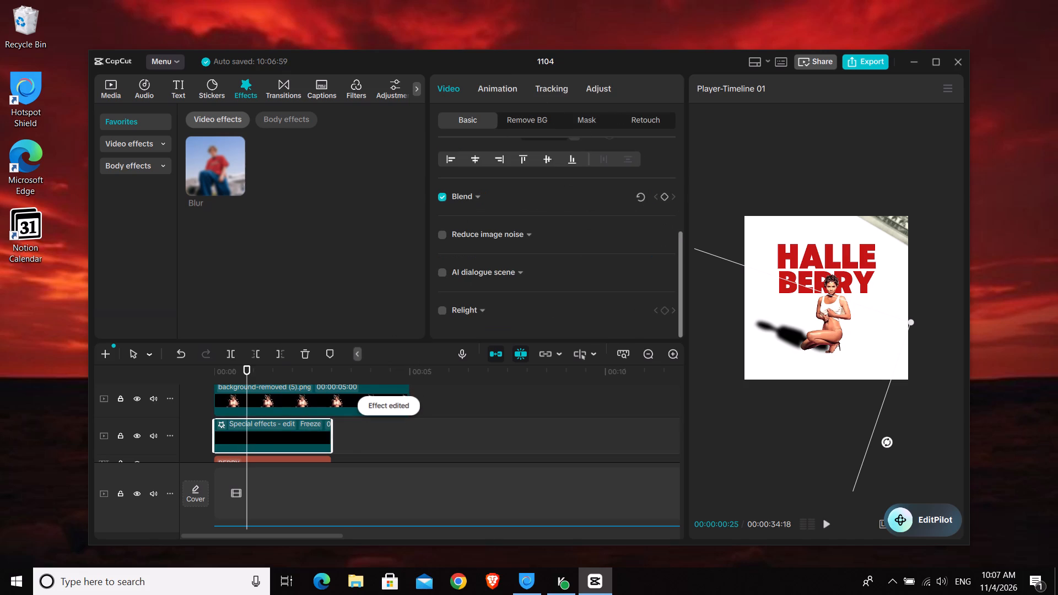
pyautogui.scroll(-3, 538, 246)
pyautogui.click(476, 193)
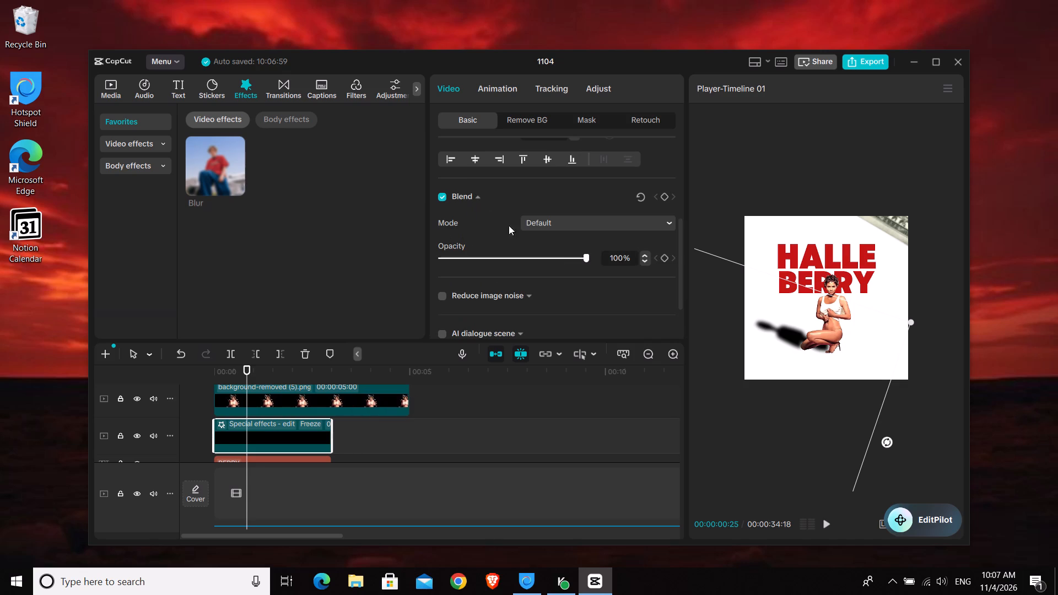
pyautogui.moveTo(586, 256); pyautogui.dragTo(476, 292)
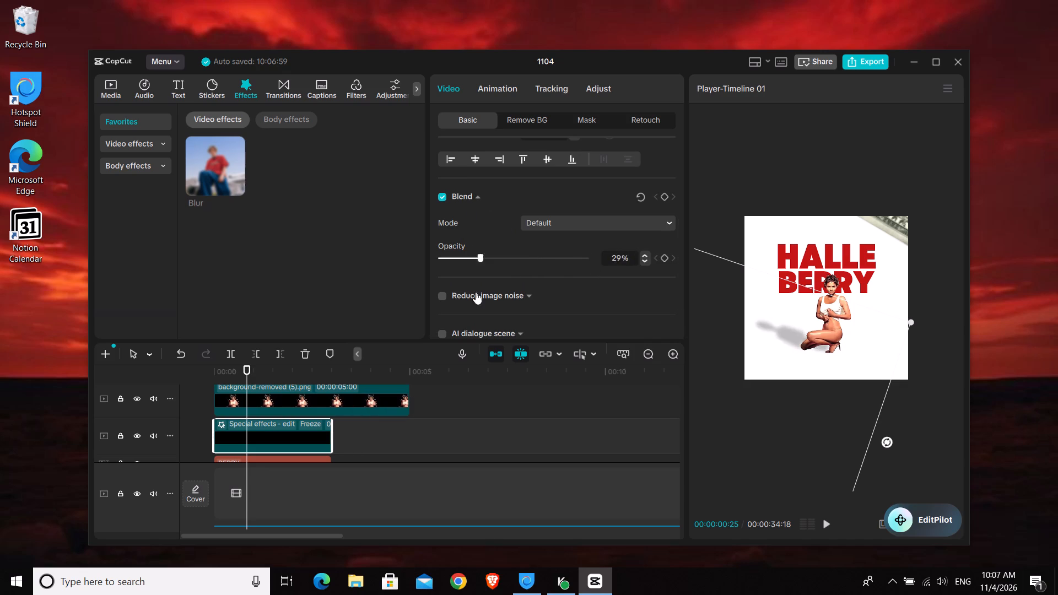
pyautogui.moveTo(476, 292); pyautogui.dragTo(511, 292)
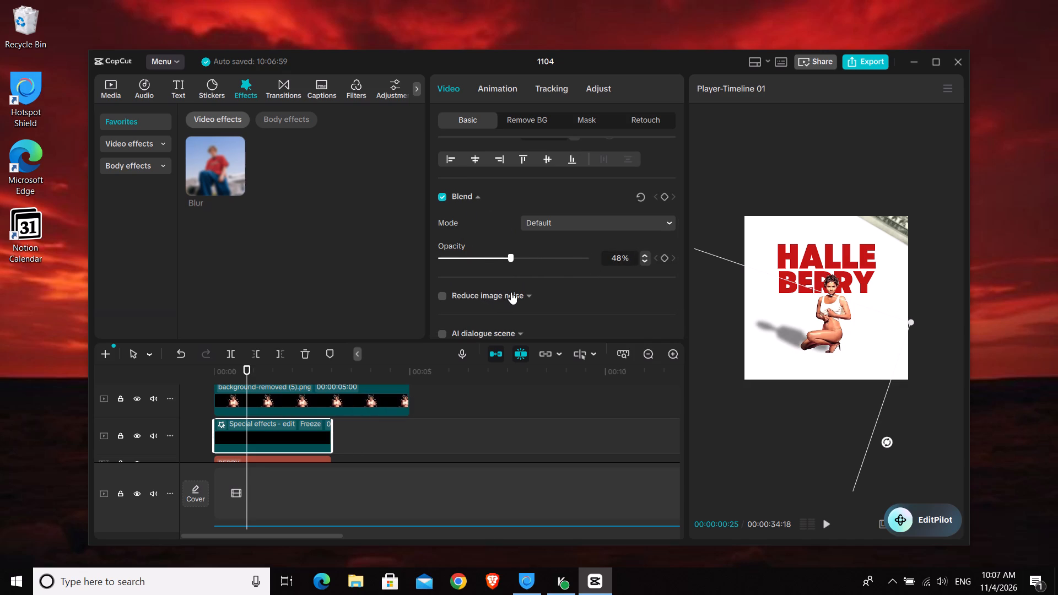
pyautogui.moveTo(511, 292); pyautogui.dragTo(516, 293)
# Add a Transform keyframe to the Freeze silhouette clip at the very start, 00:00:00:00.
pyautogui.moveTo(246, 377); pyautogui.dragTo(192, 389)
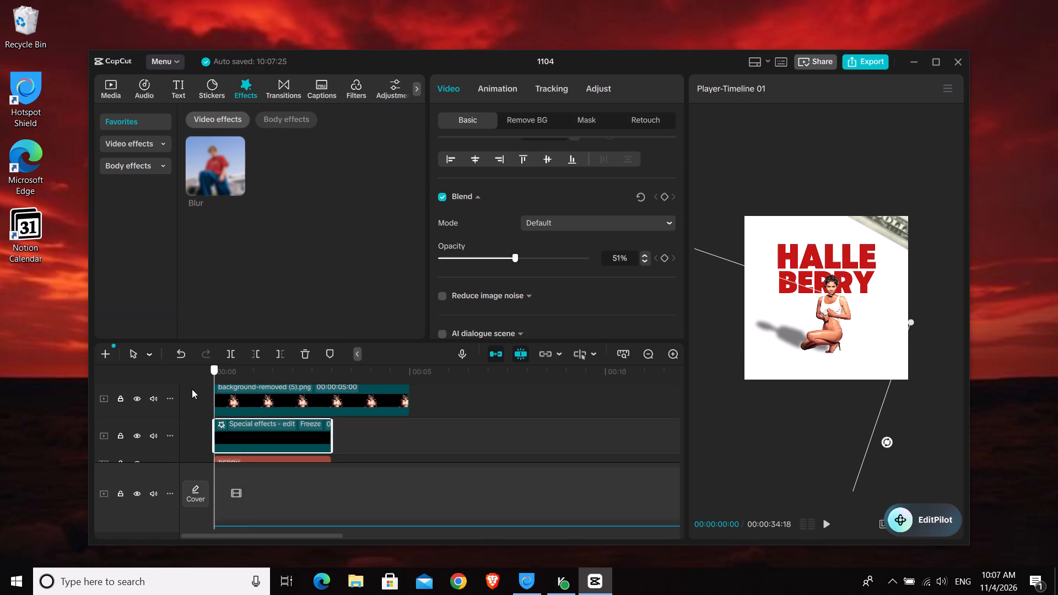
pyautogui.moveTo(192, 389); pyautogui.dragTo(179, 390)
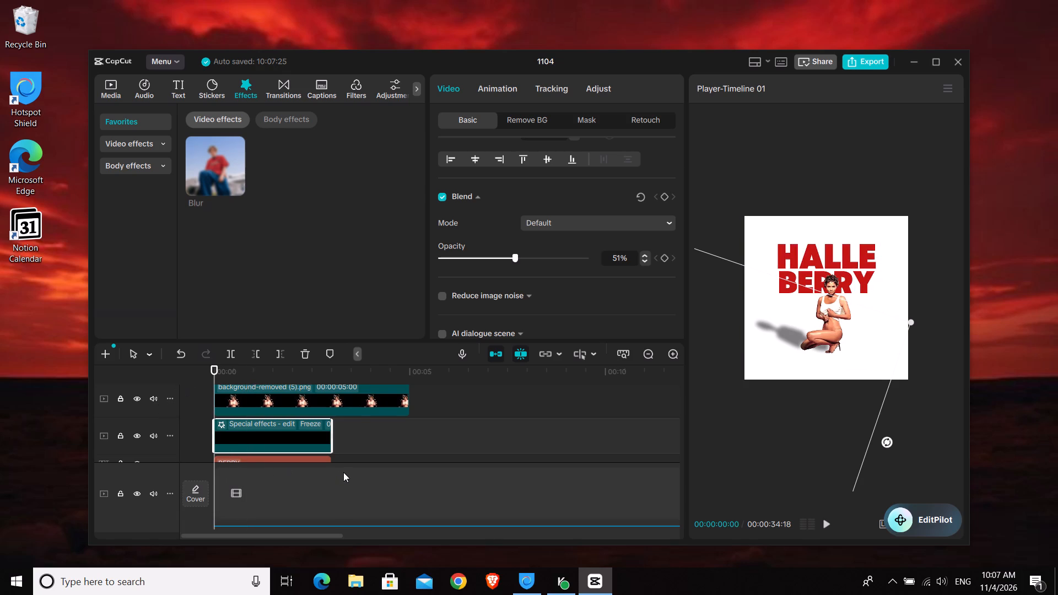
pyautogui.scroll(-3, 279, 441)
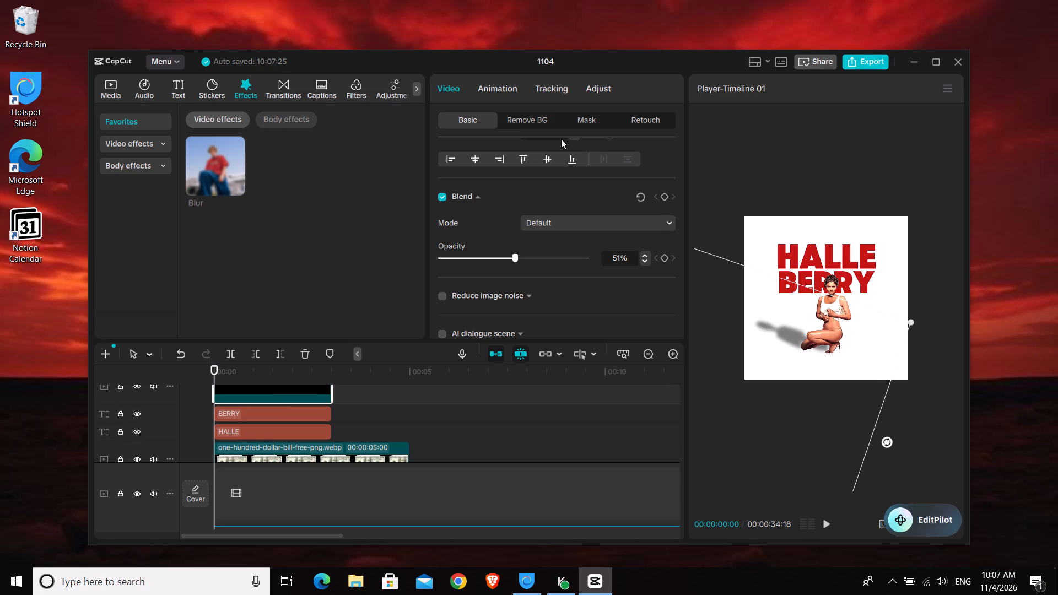
pyautogui.scroll(10, 592, 215)
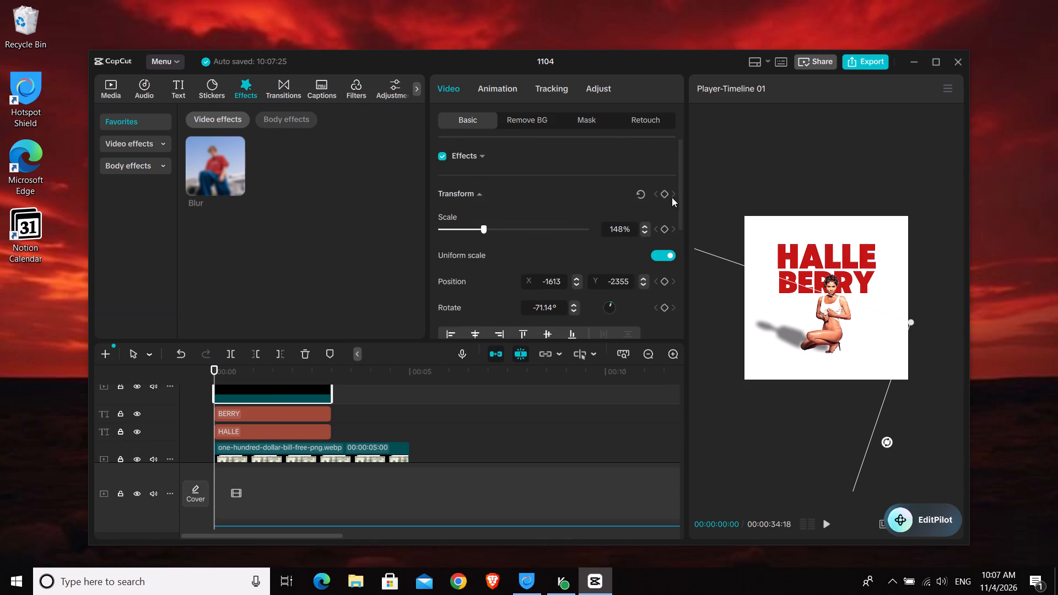
pyautogui.click(663, 193)
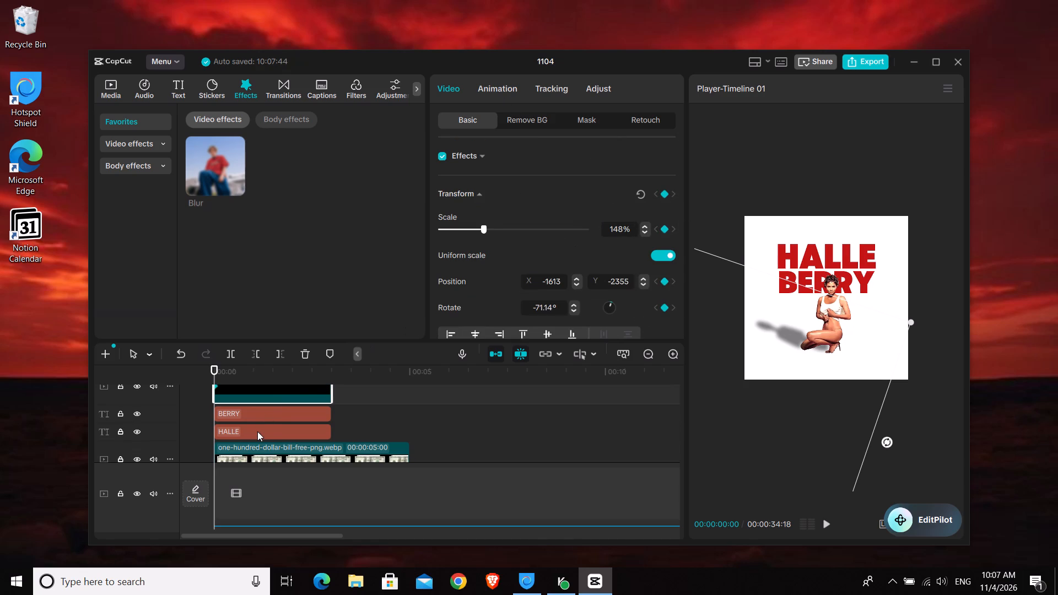
# Add a Transform keyframe to the BERRY title at 00:00:00:00.
pyautogui.click(257, 431)
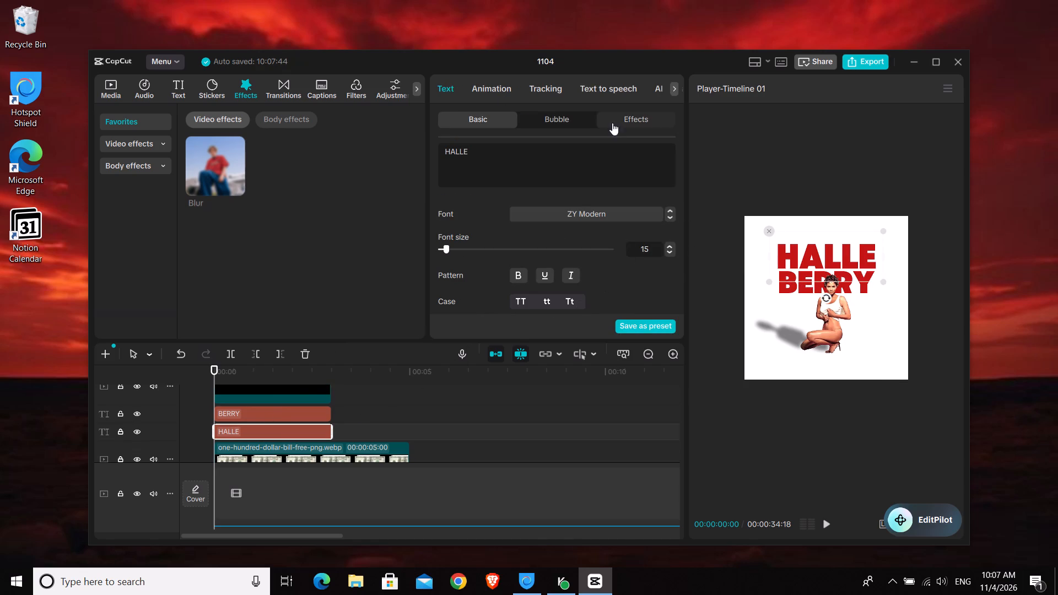
pyautogui.scroll(-1, 592, 247)
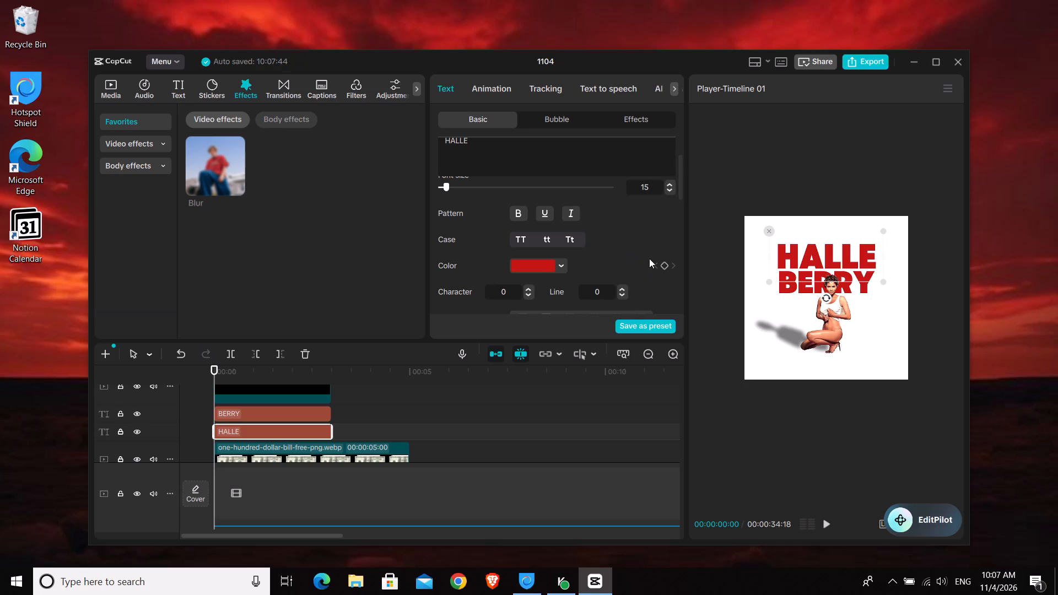
pyautogui.scroll(8, 651, 235)
pyautogui.scroll(-1, 654, 237)
pyautogui.scroll(1, 654, 237)
pyautogui.scroll(-1, 654, 237)
pyautogui.scroll(-1, 549, 236)
pyautogui.click(239, 411)
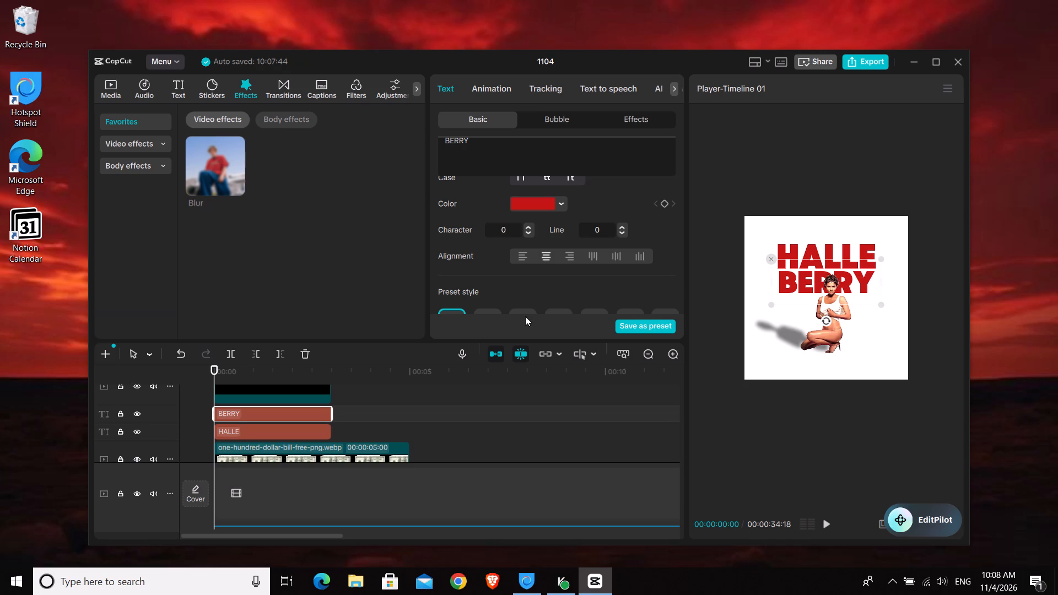
pyautogui.scroll(5, 665, 226)
pyautogui.scroll(3, 603, 235)
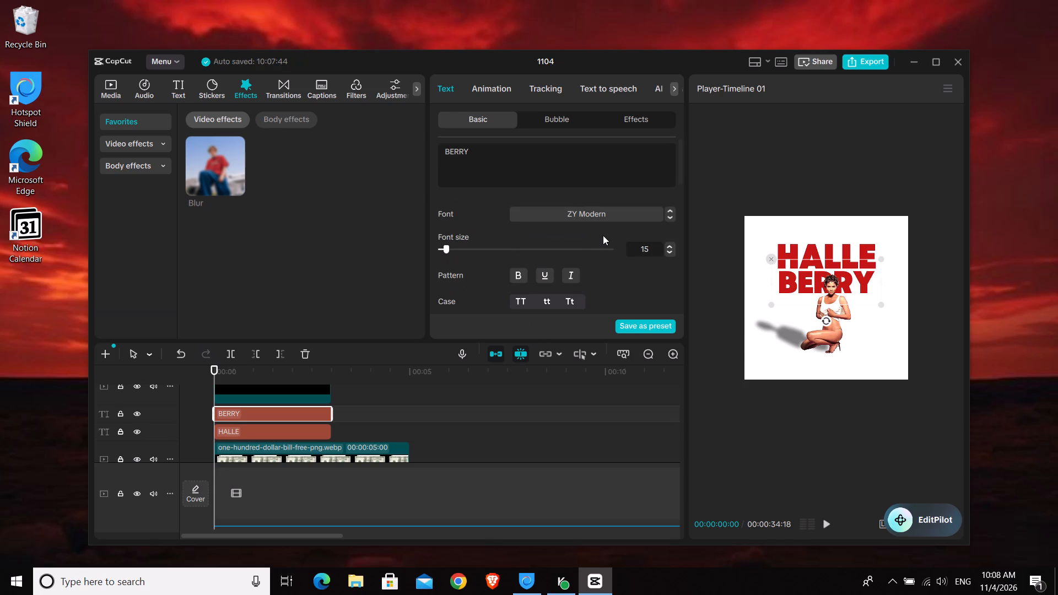
pyautogui.scroll(-5, 543, 190)
pyautogui.scroll(1, 510, 216)
pyautogui.scroll(-4, 524, 238)
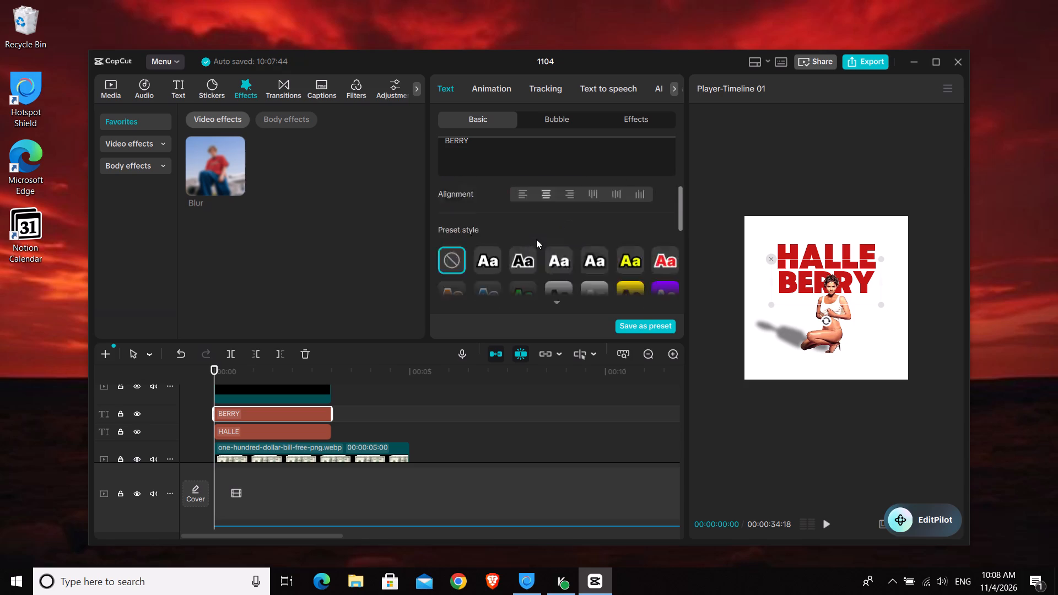
pyautogui.scroll(-2, 536, 239)
pyautogui.scroll(2, 547, 239)
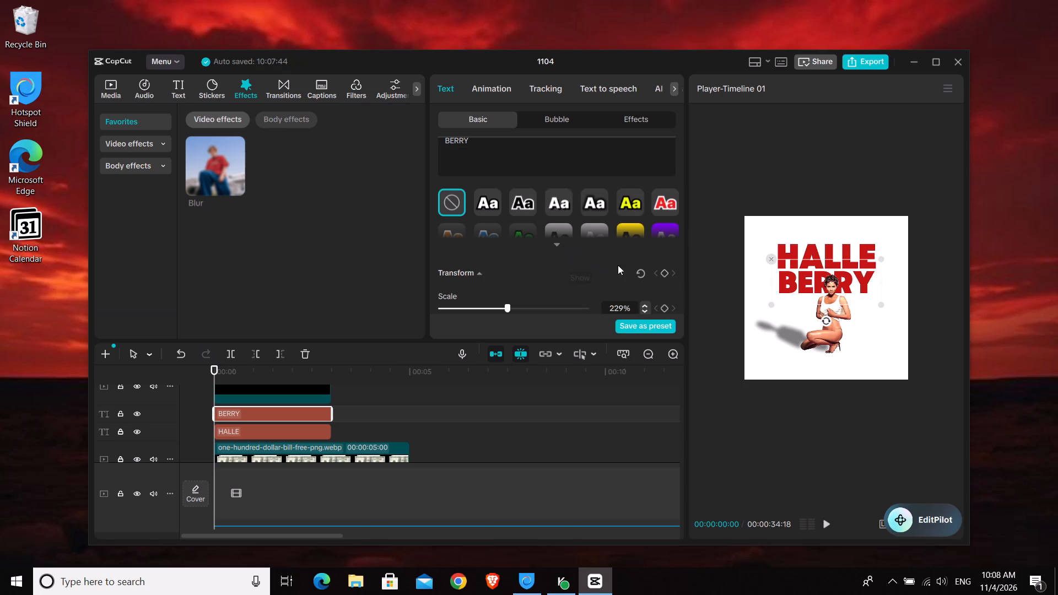
pyautogui.click(231, 431)
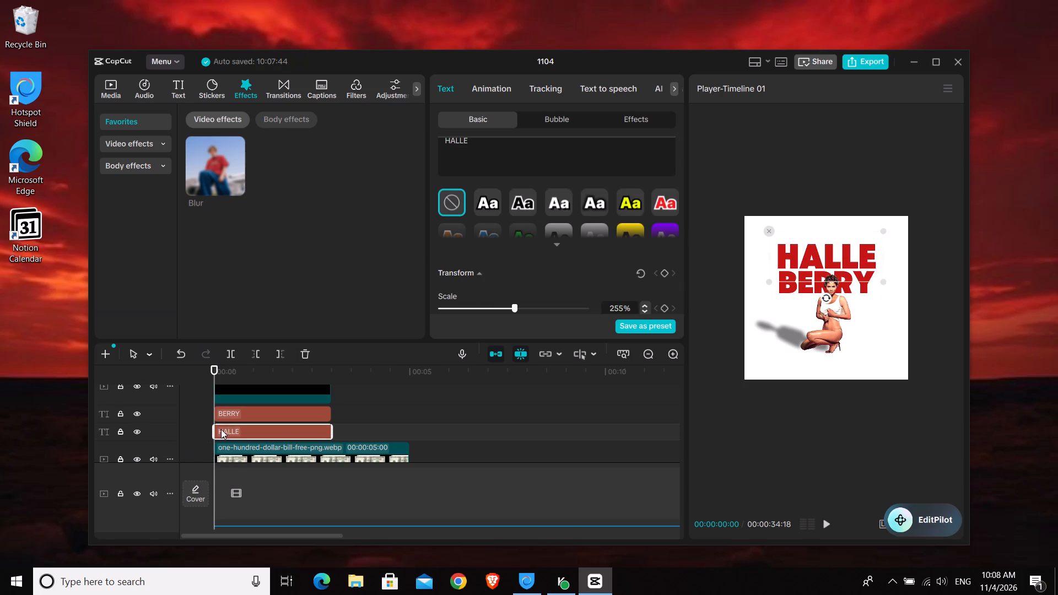
pyautogui.click(229, 413)
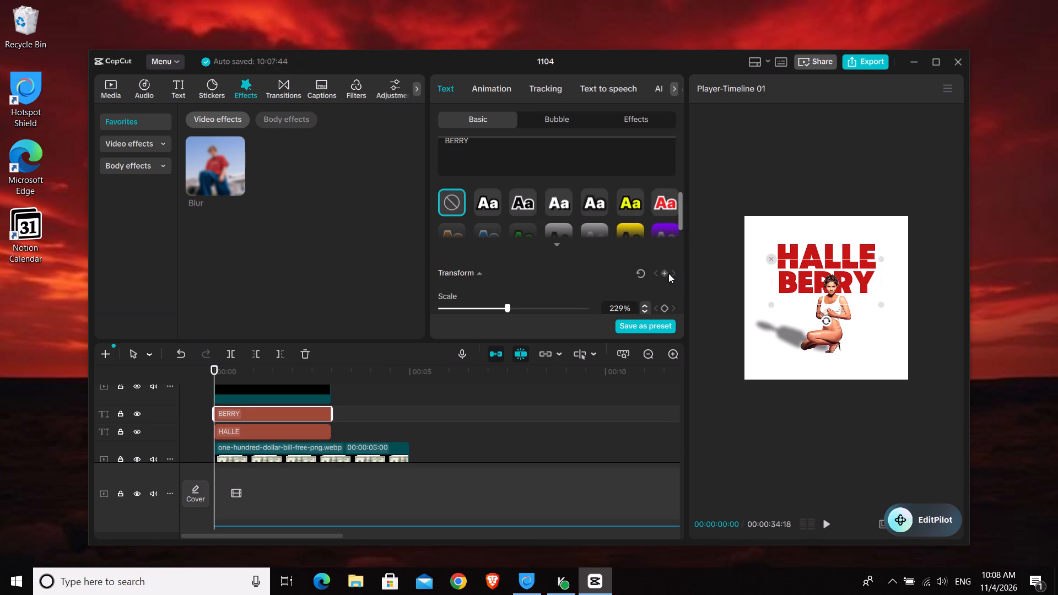
pyautogui.click(666, 272)
# Add a Transform keyframe to the HALLE title at 00:00:00:00.
pyautogui.click(255, 432)
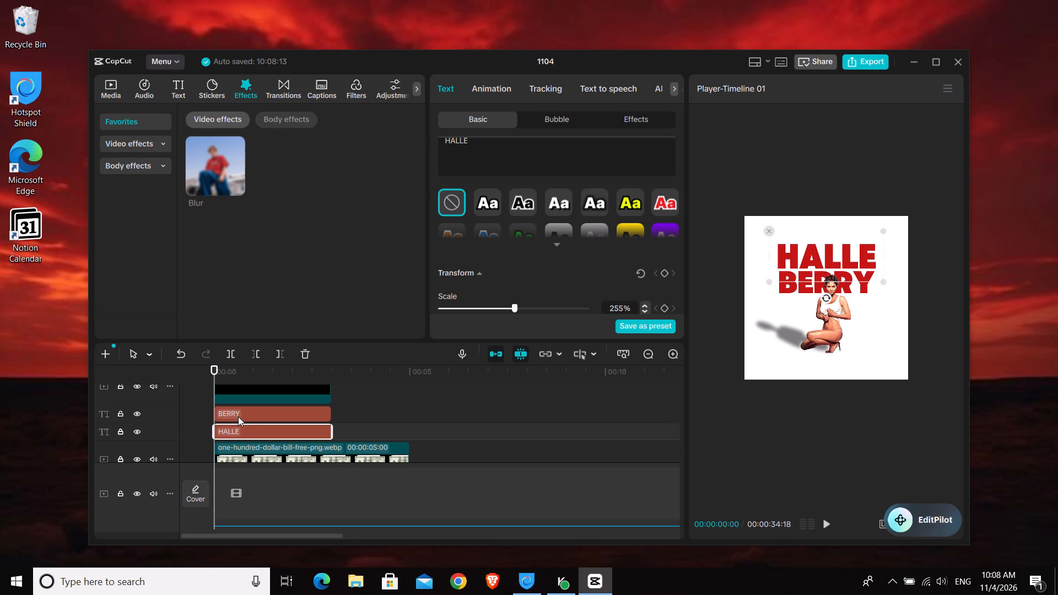
pyautogui.click(238, 416)
pyautogui.click(233, 432)
pyautogui.click(662, 272)
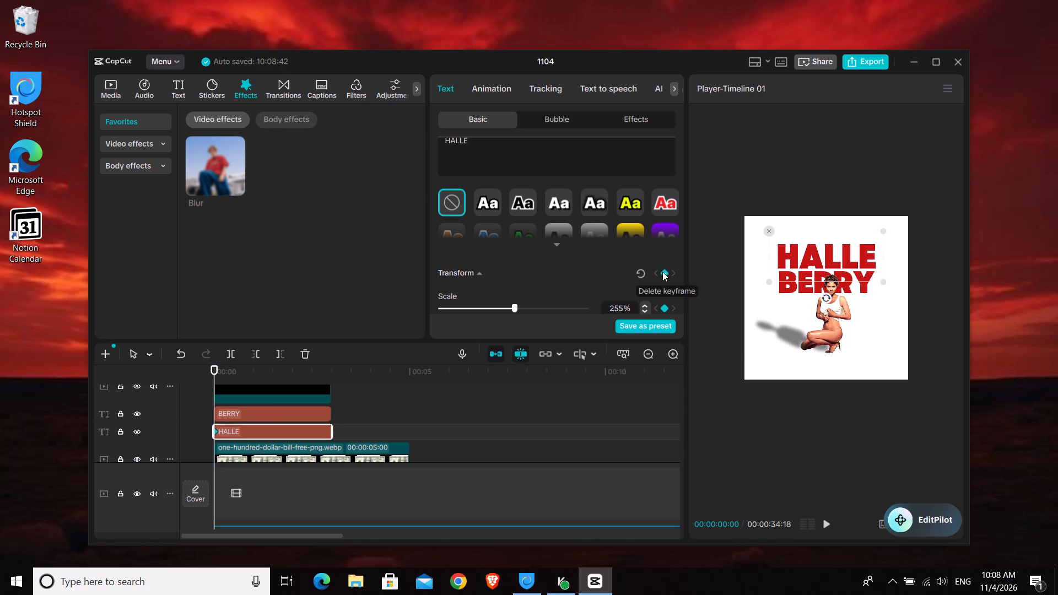
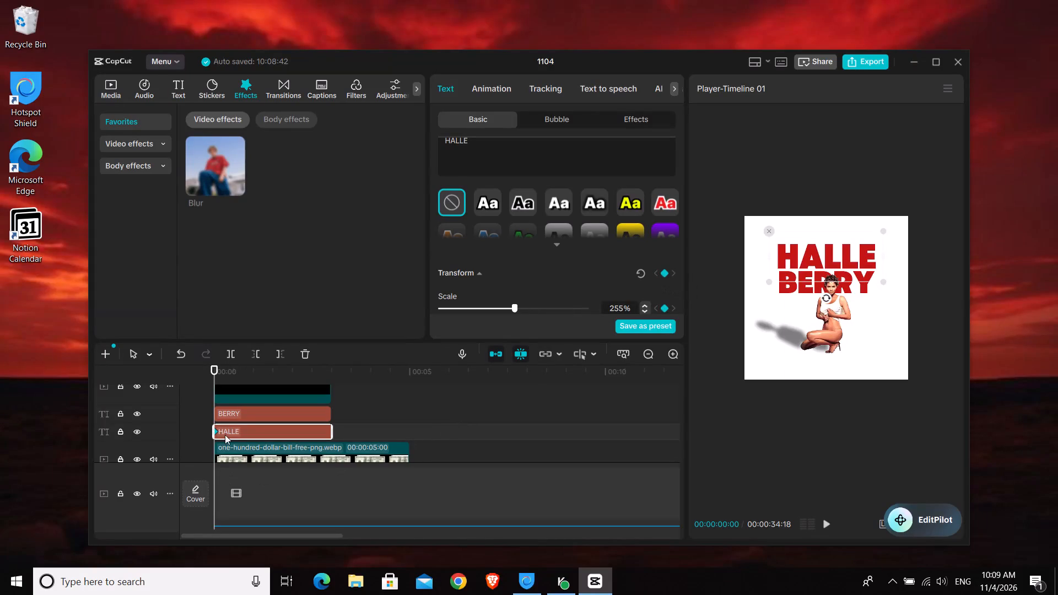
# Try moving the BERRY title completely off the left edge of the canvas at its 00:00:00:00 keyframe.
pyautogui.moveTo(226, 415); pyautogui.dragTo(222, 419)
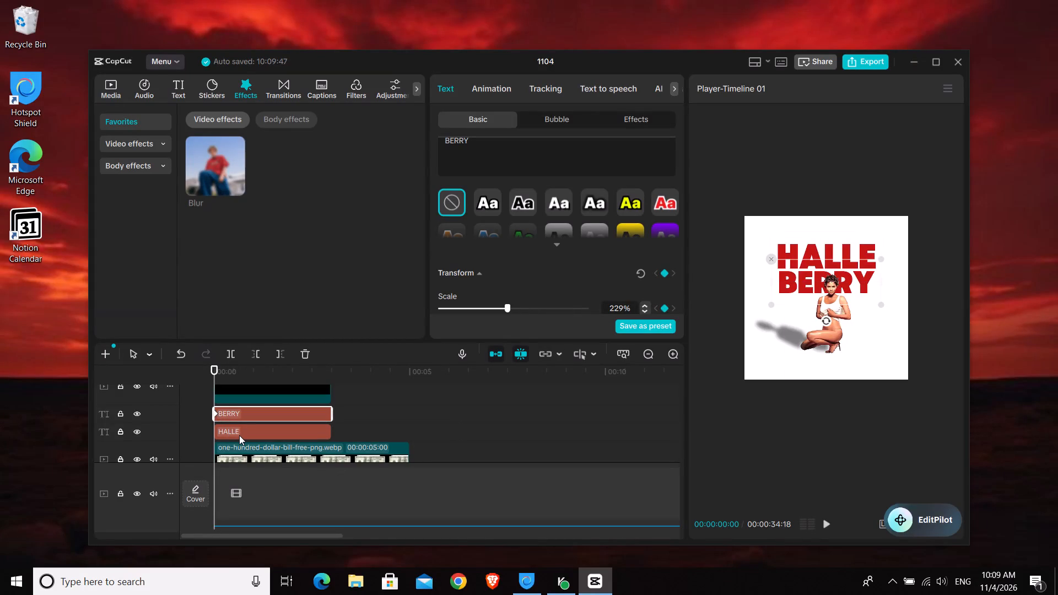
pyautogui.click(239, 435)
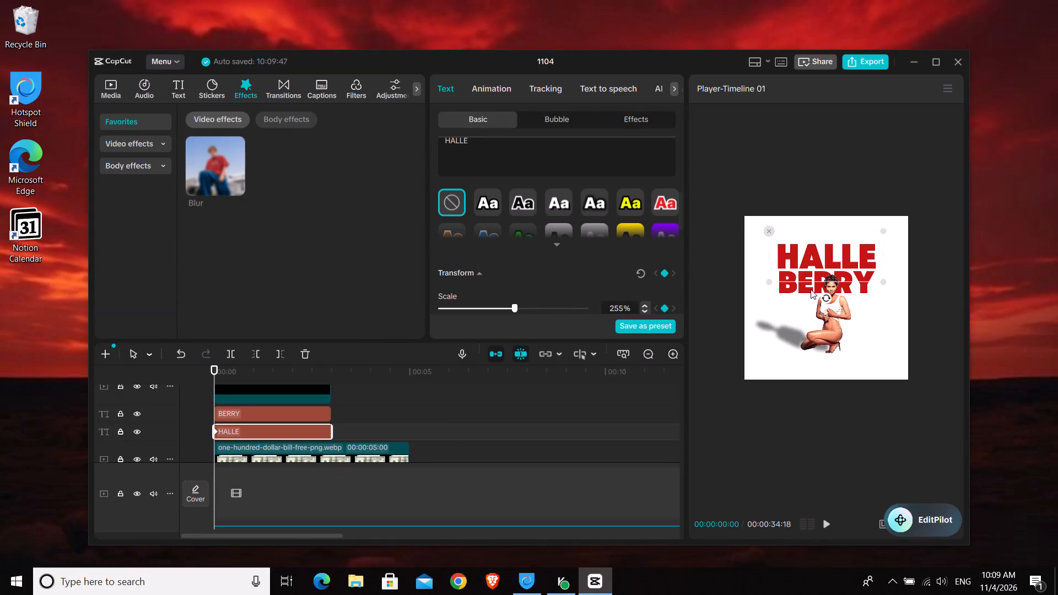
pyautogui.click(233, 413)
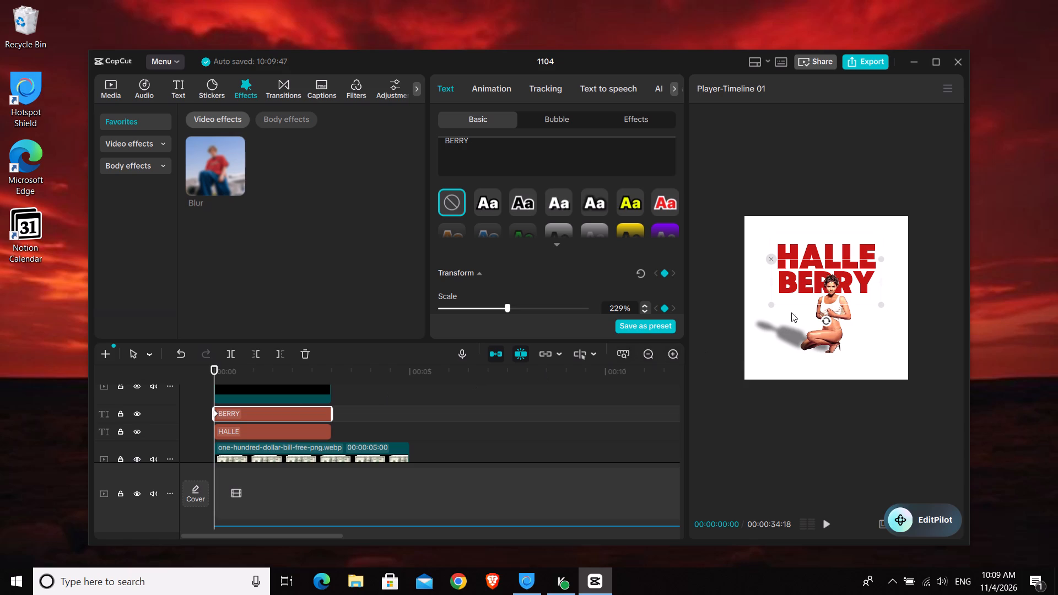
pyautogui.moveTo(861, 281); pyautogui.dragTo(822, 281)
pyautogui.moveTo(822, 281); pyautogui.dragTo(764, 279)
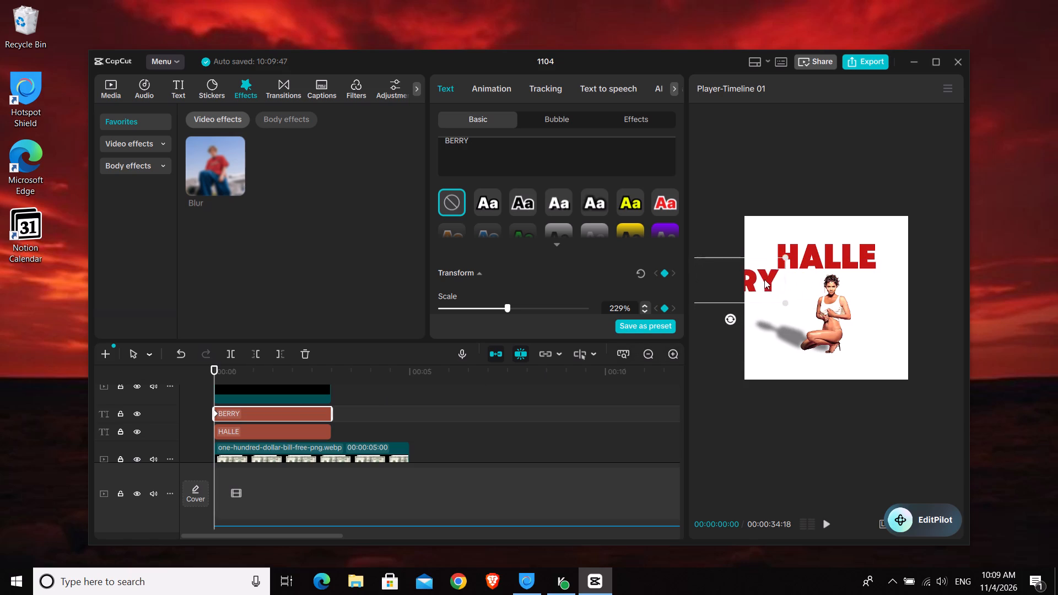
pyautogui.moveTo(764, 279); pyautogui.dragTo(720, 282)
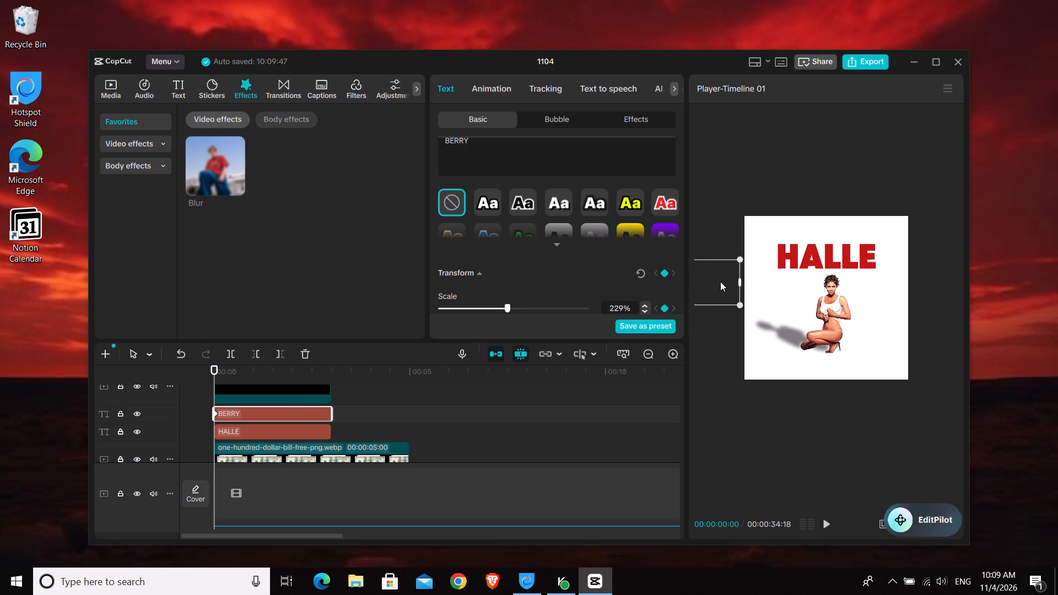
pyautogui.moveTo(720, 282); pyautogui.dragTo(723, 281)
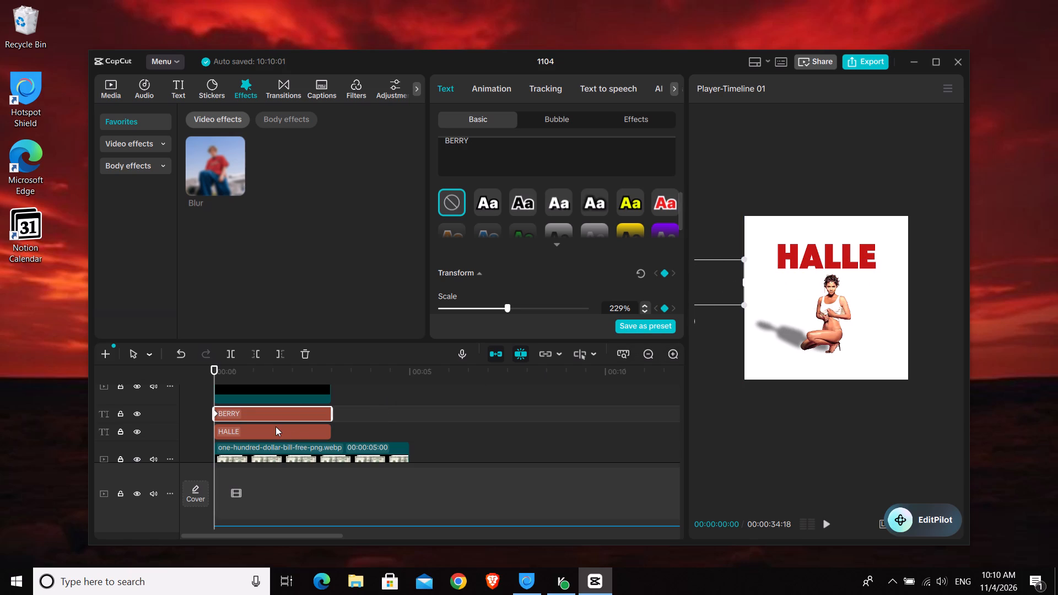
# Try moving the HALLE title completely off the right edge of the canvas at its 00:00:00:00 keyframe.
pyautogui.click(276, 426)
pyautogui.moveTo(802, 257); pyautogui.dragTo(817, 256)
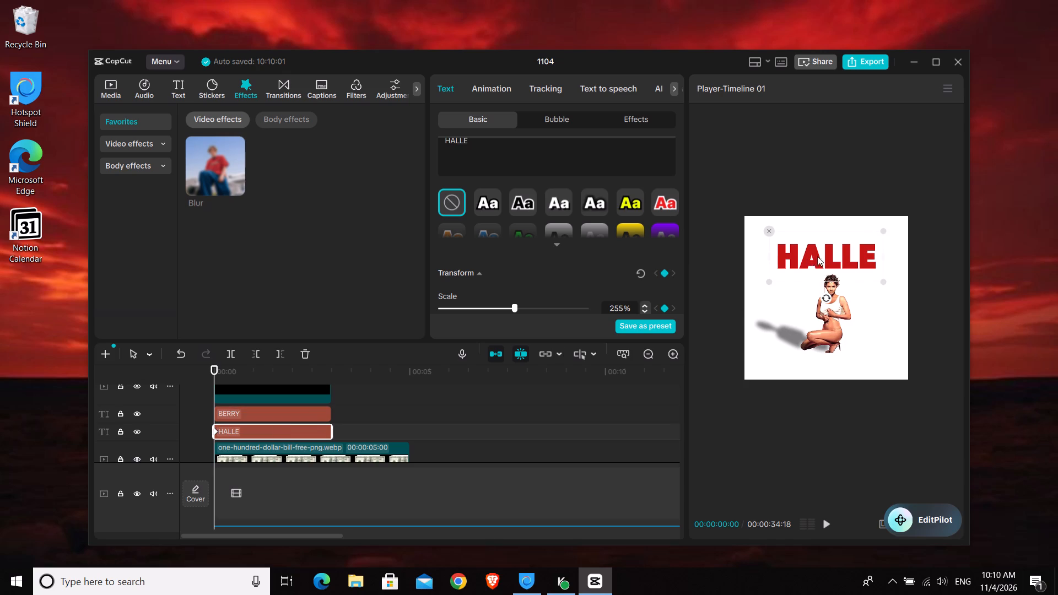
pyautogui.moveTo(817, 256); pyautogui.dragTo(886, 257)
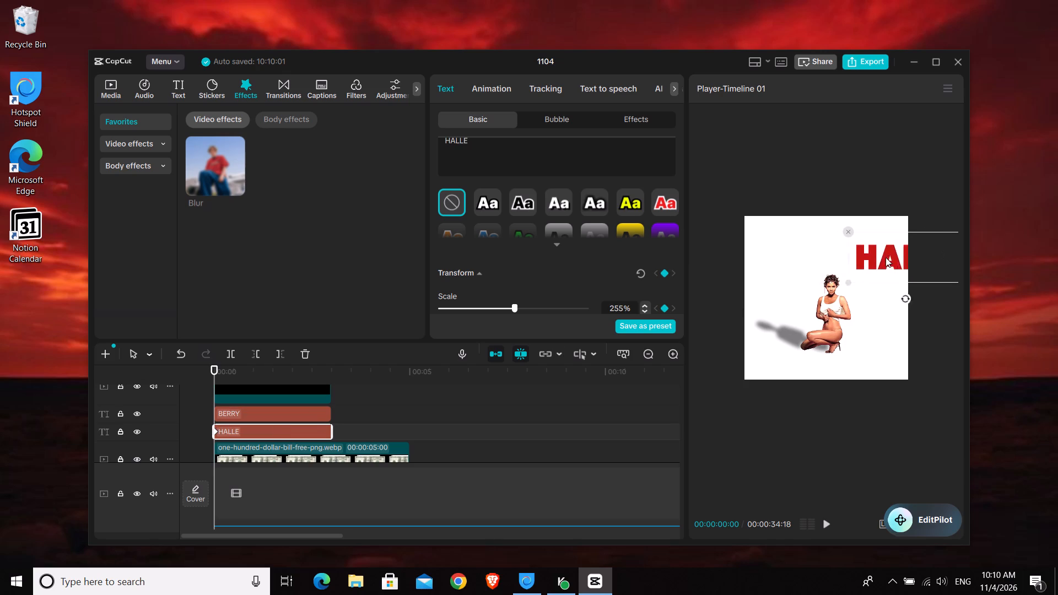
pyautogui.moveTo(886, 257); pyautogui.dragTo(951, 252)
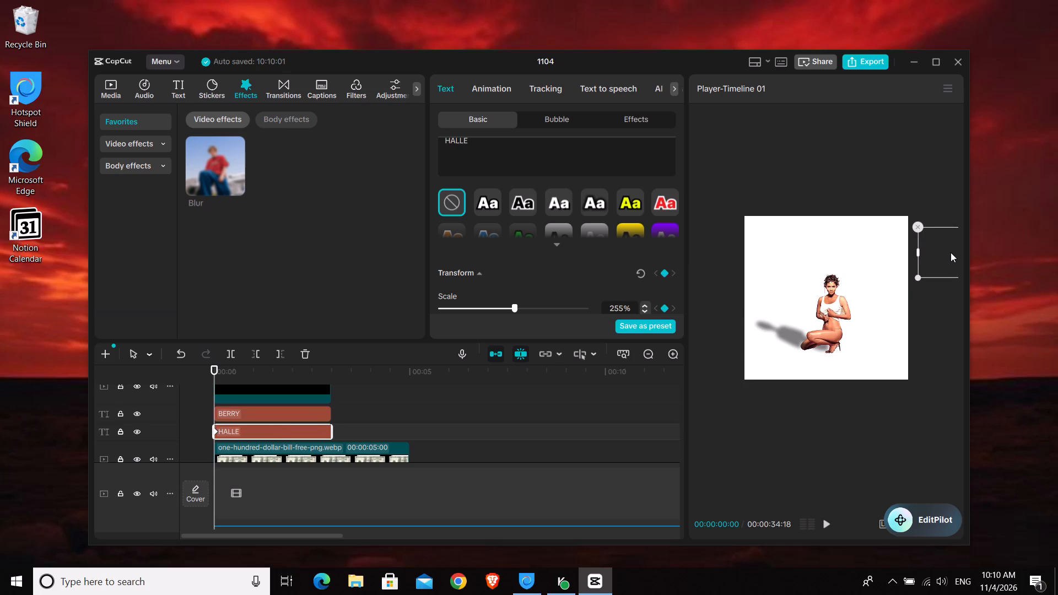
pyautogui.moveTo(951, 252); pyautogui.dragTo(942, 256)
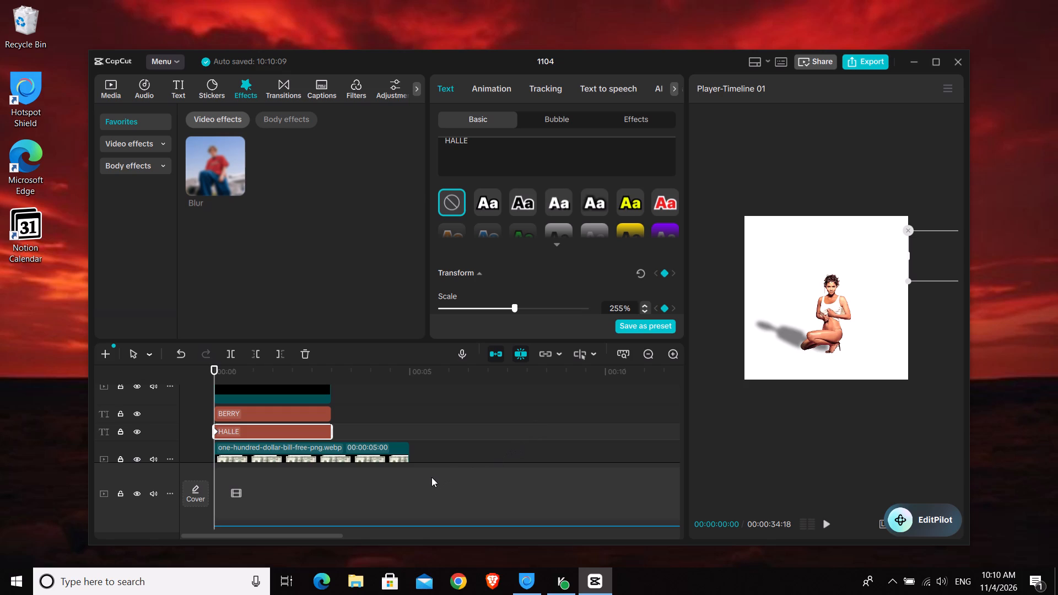
# Preview the opening animation from the start, and step frame by frame from 00:00:00:00 to 00:00:00:12.
pyautogui.press('space')
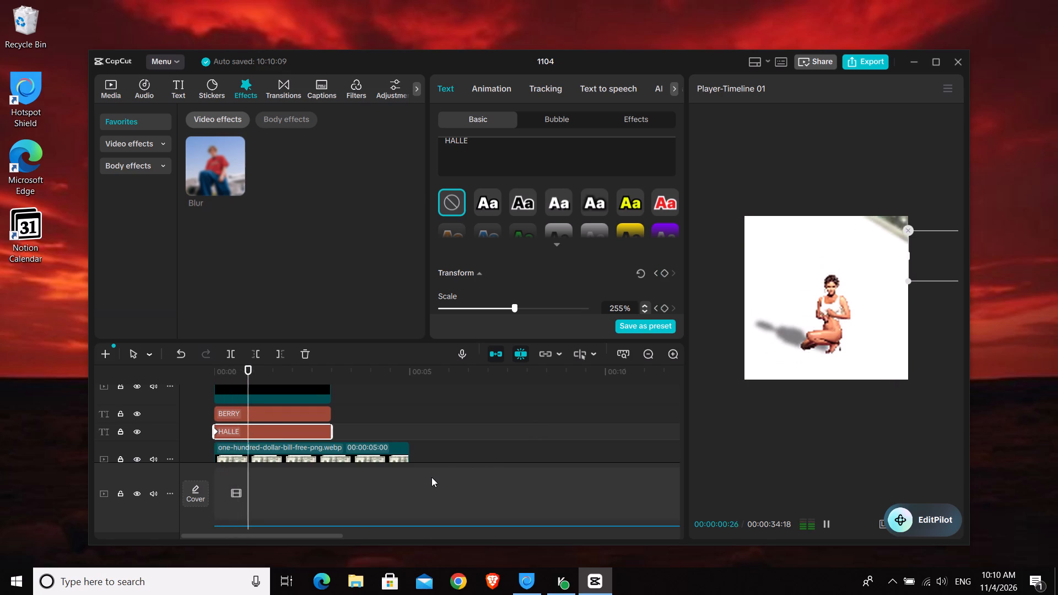
pyautogui.press('space')
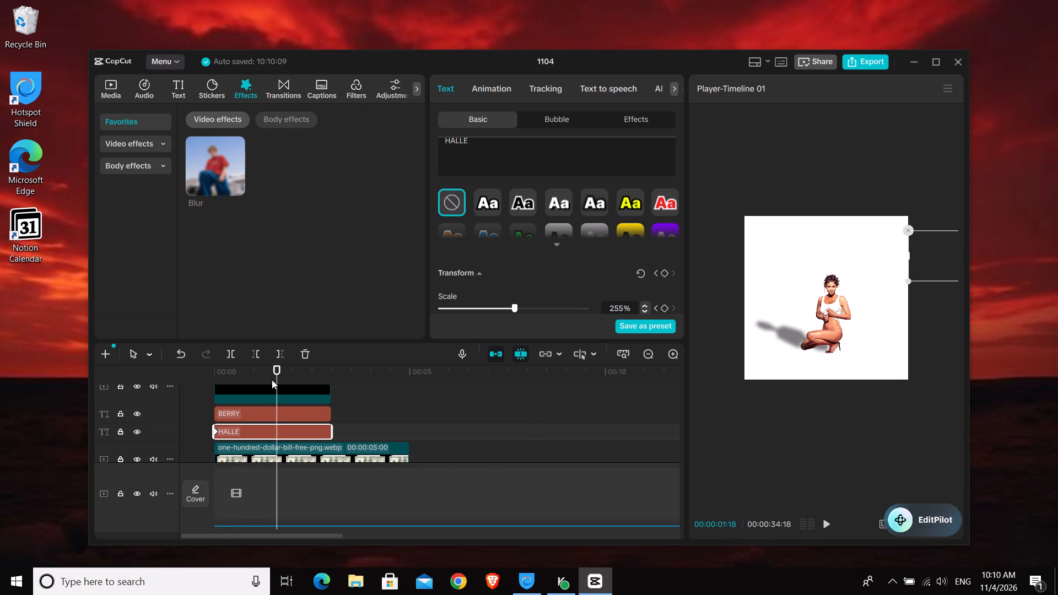
pyautogui.moveTo(277, 376); pyautogui.dragTo(214, 390)
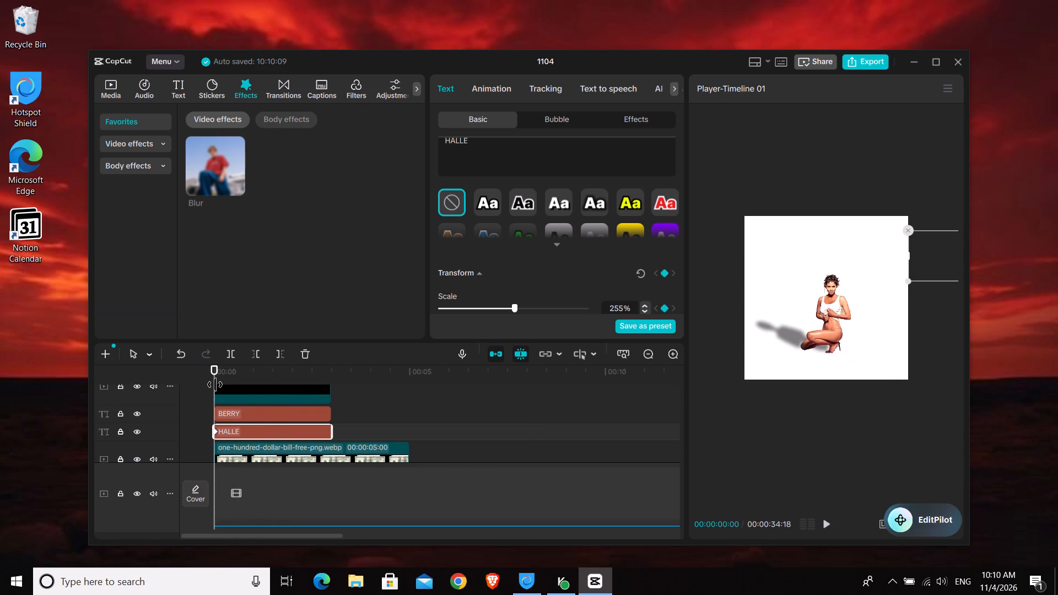
pyautogui.press('Right')
pyautogui.press('Right')
pyautogui.press('Right')
pyautogui.press('Right')
pyautogui.press('Right')
pyautogui.press('Right')
pyautogui.press('Right')
pyautogui.press('Right')
pyautogui.press('Right')
pyautogui.press('Right')
pyautogui.press('Right')
pyautogui.press('Right')
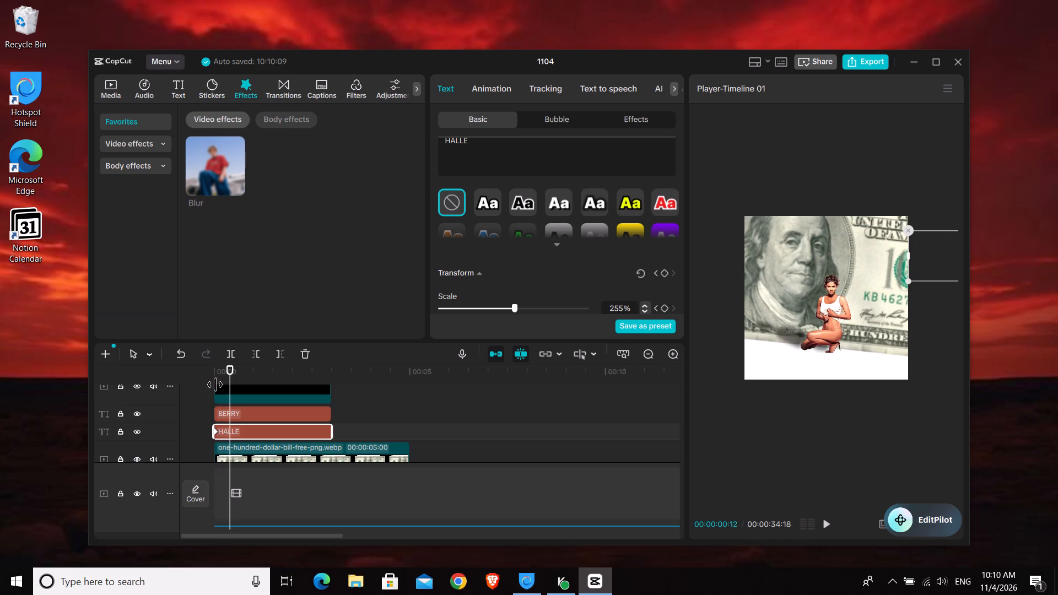
# Undo the off-canvas moves and the 00:00:00:00 Transform keyframes of the HALLE and BERRY titles.
pyautogui.hotkey('ctrl', 'z')
pyautogui.hotkey('ctrl', 'z')
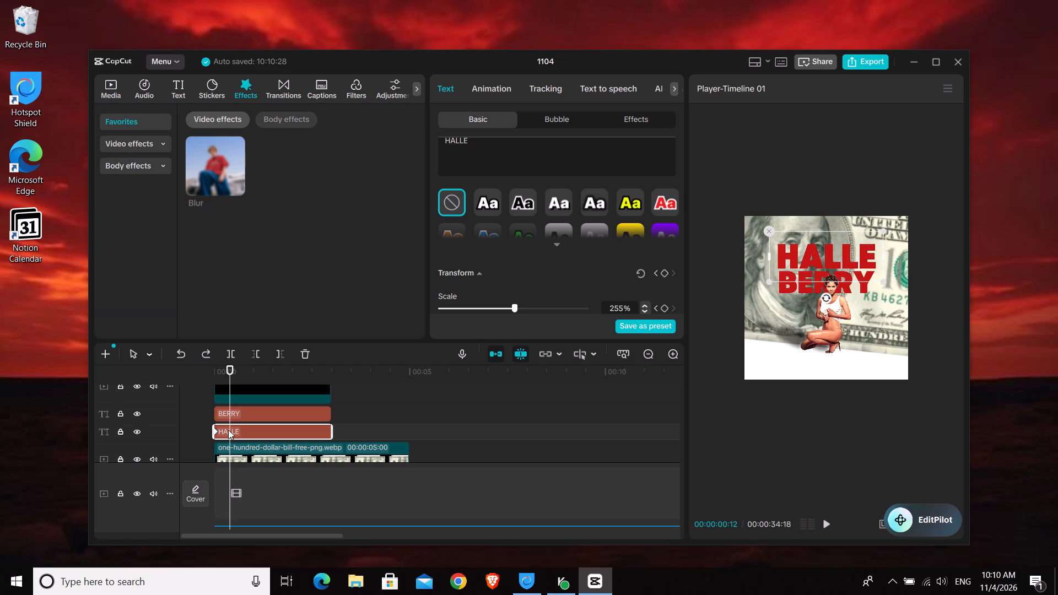
pyautogui.hotkey('ctrl', 'z')
pyautogui.click(217, 375)
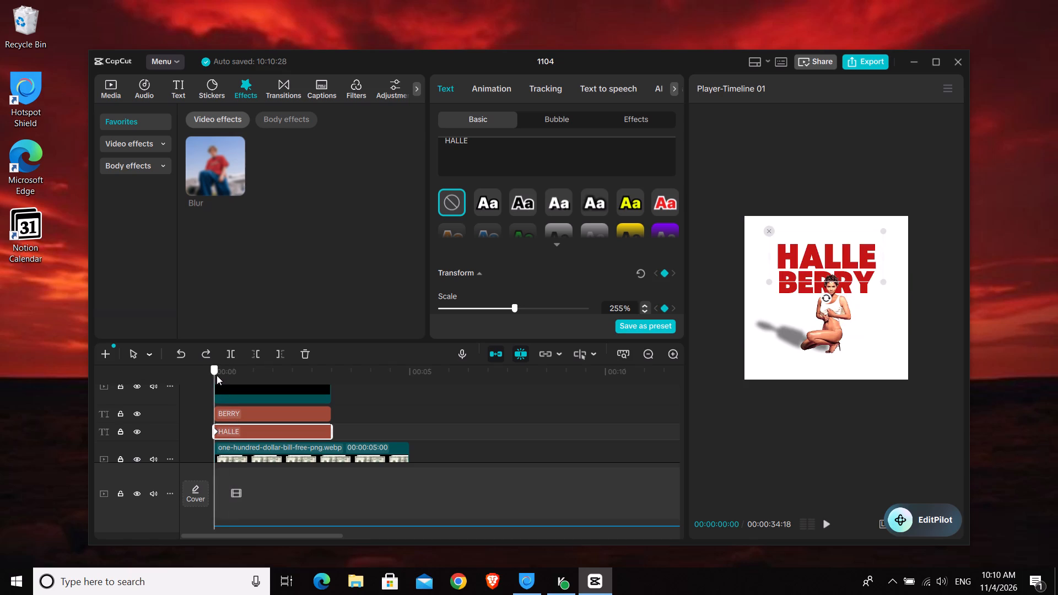
pyautogui.click(228, 416)
pyautogui.hotkey('ctrl', 'z')
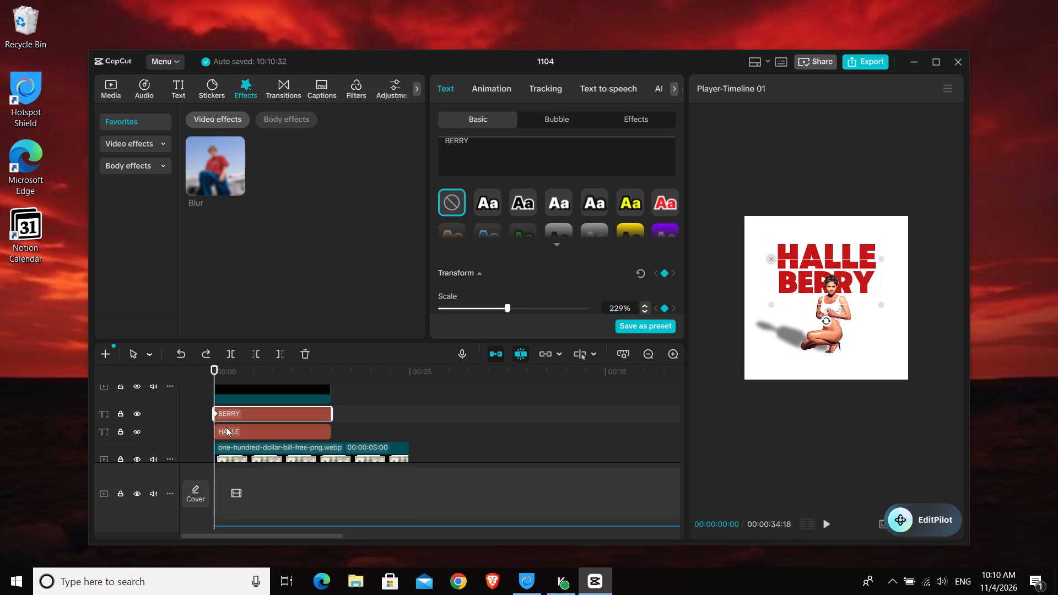
pyautogui.hotkey('ctrl', 'z')
pyautogui.click(226, 429)
pyautogui.hotkey('ctrl', 'z')
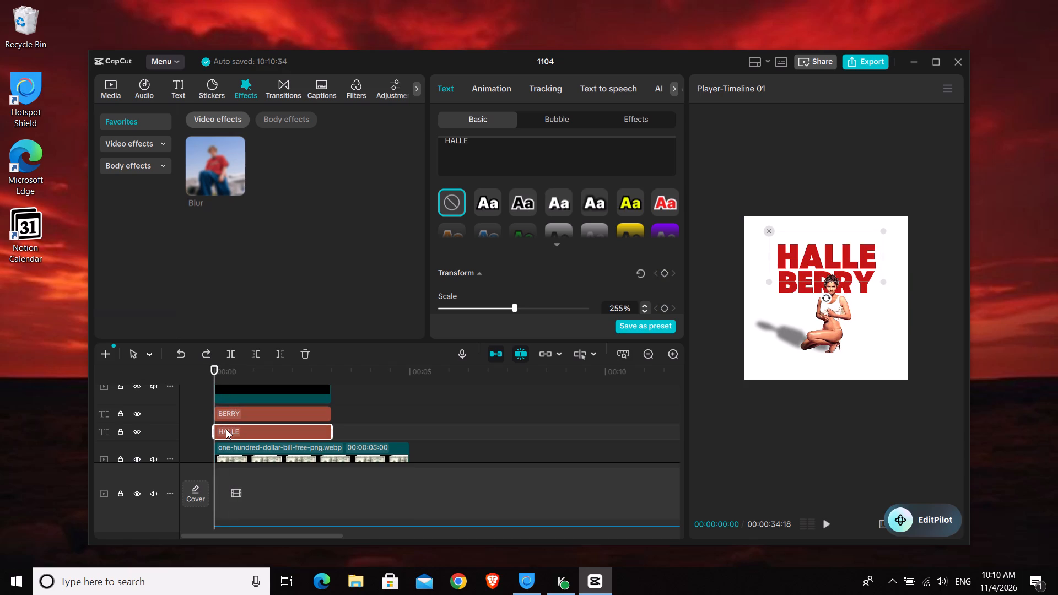
pyautogui.hotkey('ctrl', 'shift', 'z')
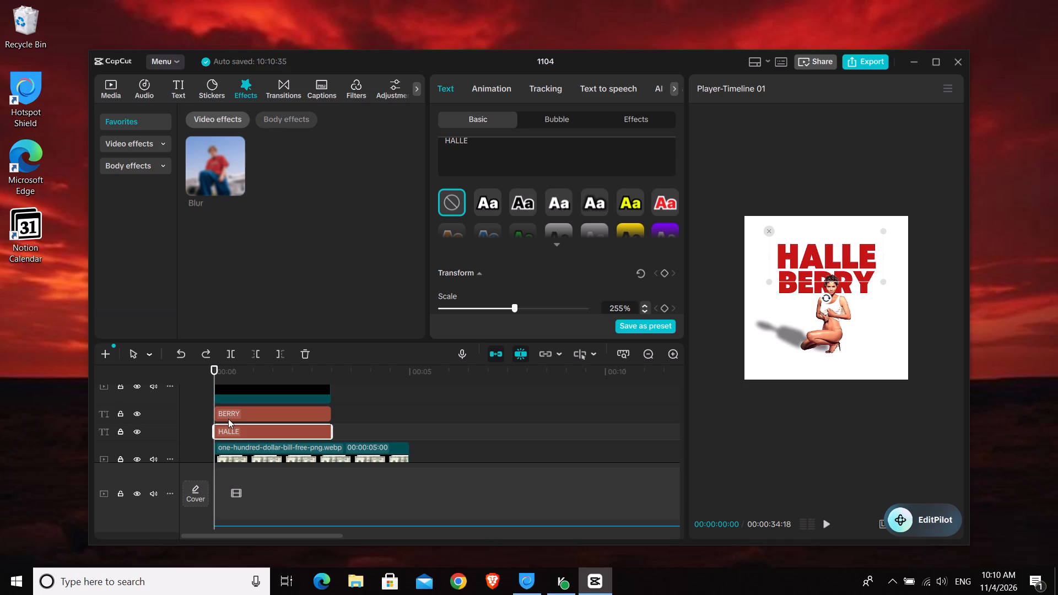
# Step frame by frame through the opening to 00:00:00:08 with the BERRY title selected.
pyautogui.click(228, 419)
pyautogui.press('Right')
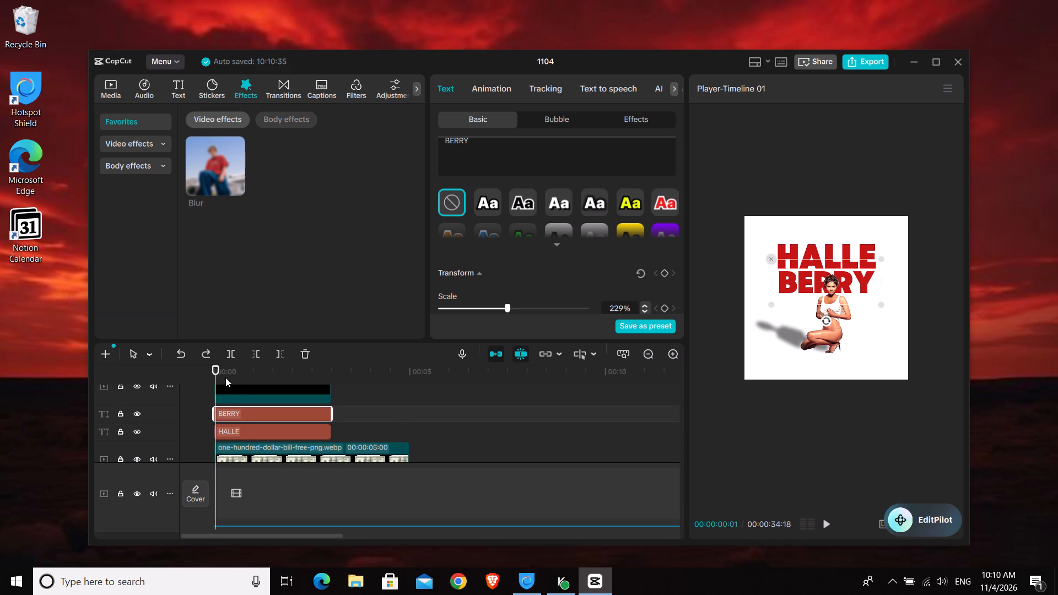
pyautogui.press('Right')
pyautogui.press('Right')
pyautogui.press('Right')
pyautogui.press('Right')
pyautogui.press('Right')
pyautogui.press('Right')
pyautogui.press('Right')
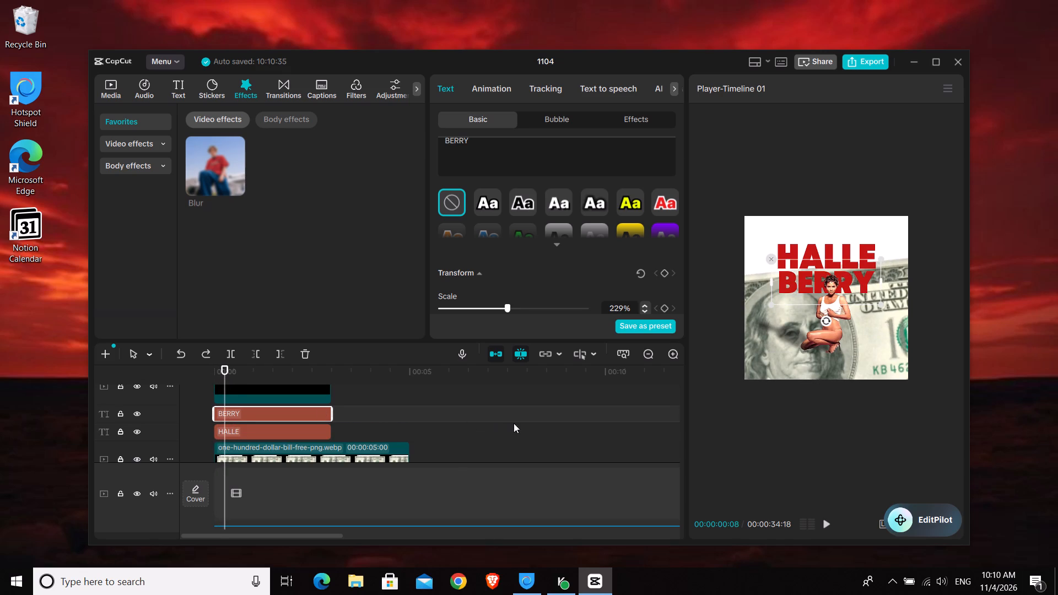
# Play the opening of the snapsave-app reference clip from 00:00:17:09 to study how the HALLE BERRY titles move.
pyautogui.moveTo(320, 534); pyautogui.dragTo(368, 531)
pyautogui.scroll(-7, 430, 451)
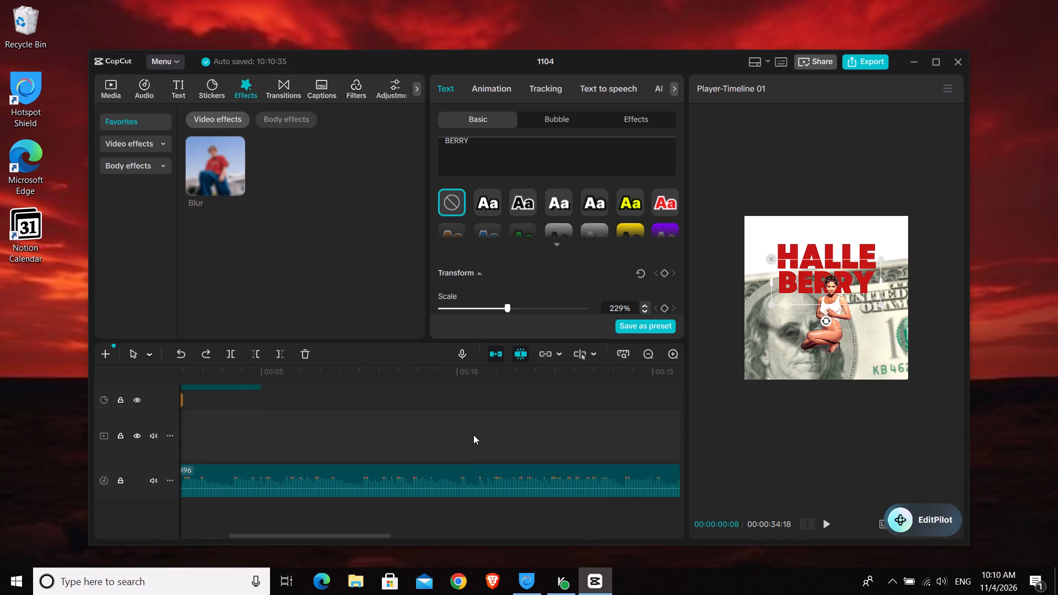
pyautogui.scroll(1, 473, 435)
pyautogui.scroll(1, 359, 539)
pyautogui.moveTo(360, 539); pyautogui.dragTo(439, 534)
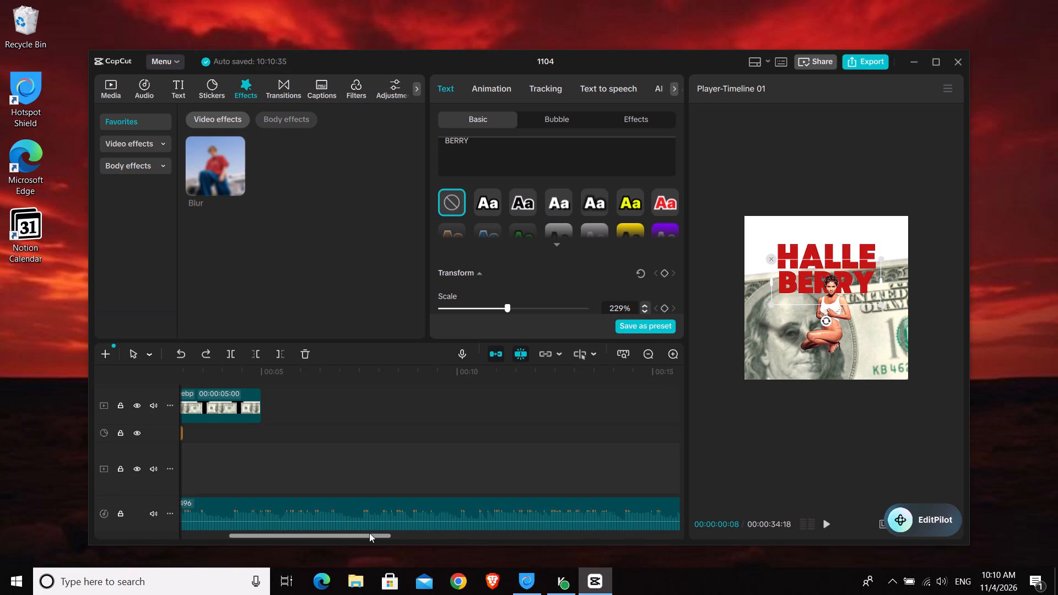
pyautogui.moveTo(369, 533); pyautogui.dragTo(456, 511)
pyautogui.click(474, 428)
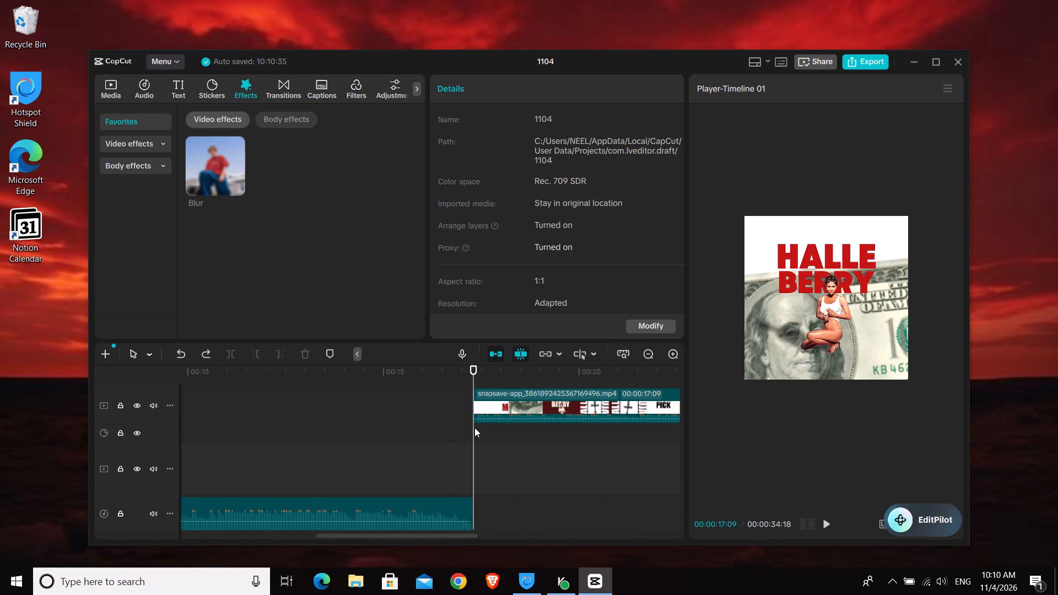
pyautogui.press('space')
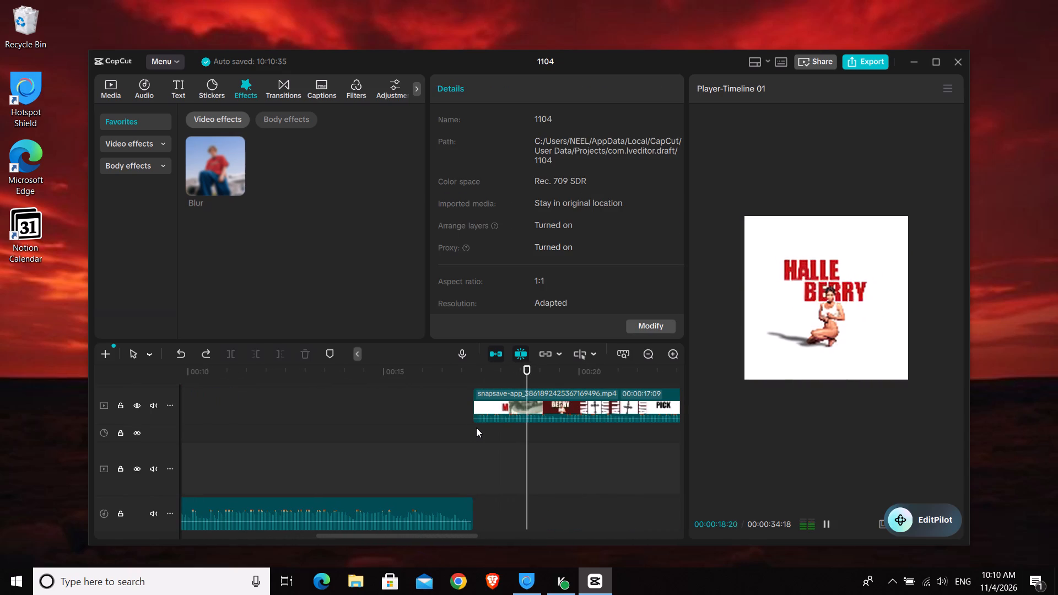
pyautogui.press('space')
# Add a Transform keyframe to the BERRY title at 00:00:00:27.
pyautogui.moveTo(445, 537); pyautogui.dragTo(268, 545)
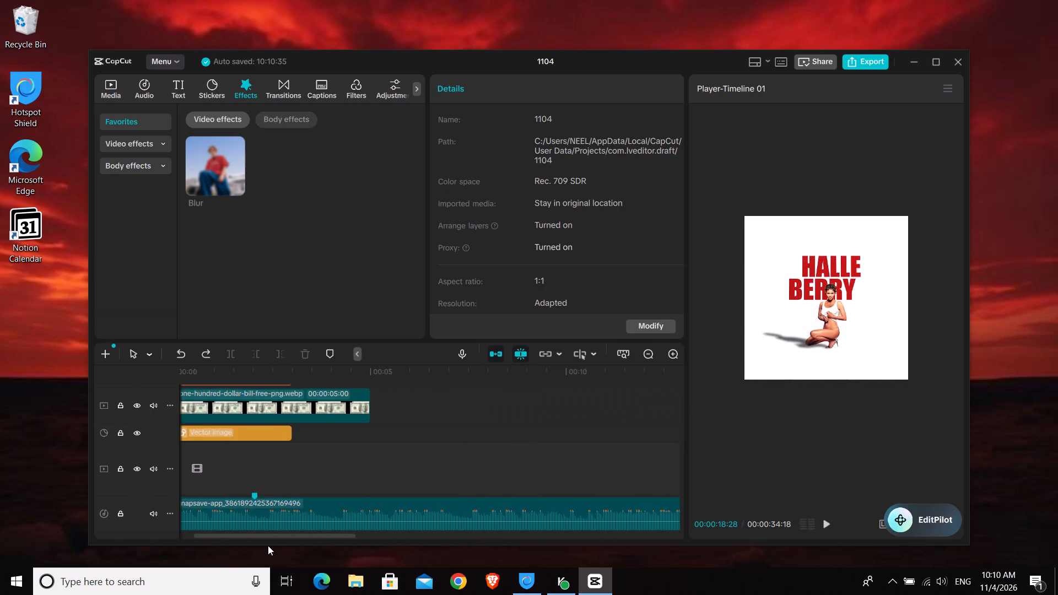
pyautogui.moveTo(268, 545); pyautogui.dragTo(238, 550)
pyautogui.scroll(3, 255, 453)
pyautogui.click(246, 380)
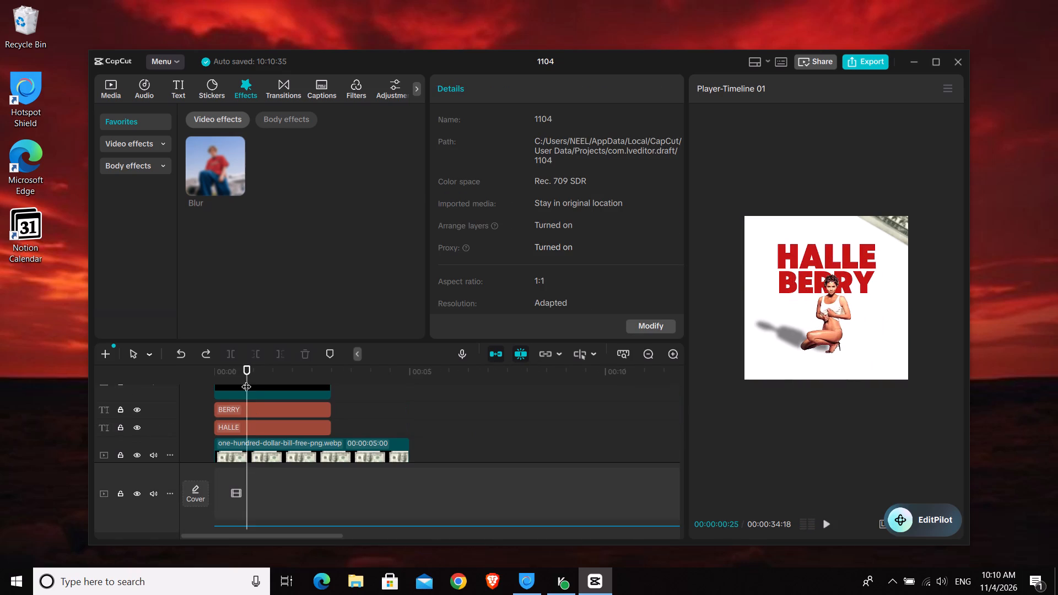
pyautogui.moveTo(243, 375); pyautogui.dragTo(243, 378)
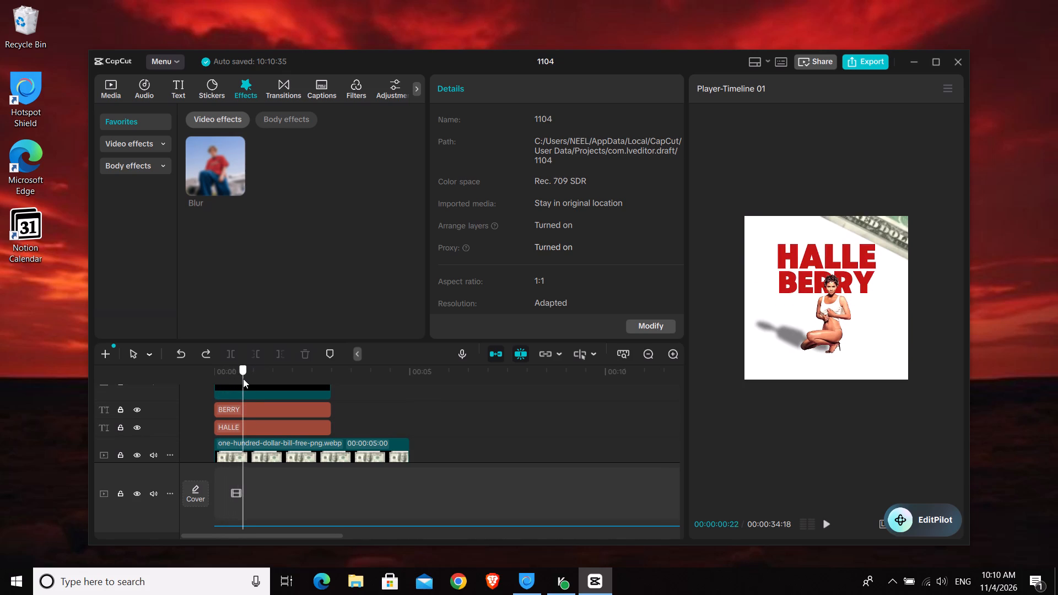
pyautogui.moveTo(243, 378); pyautogui.dragTo(249, 376)
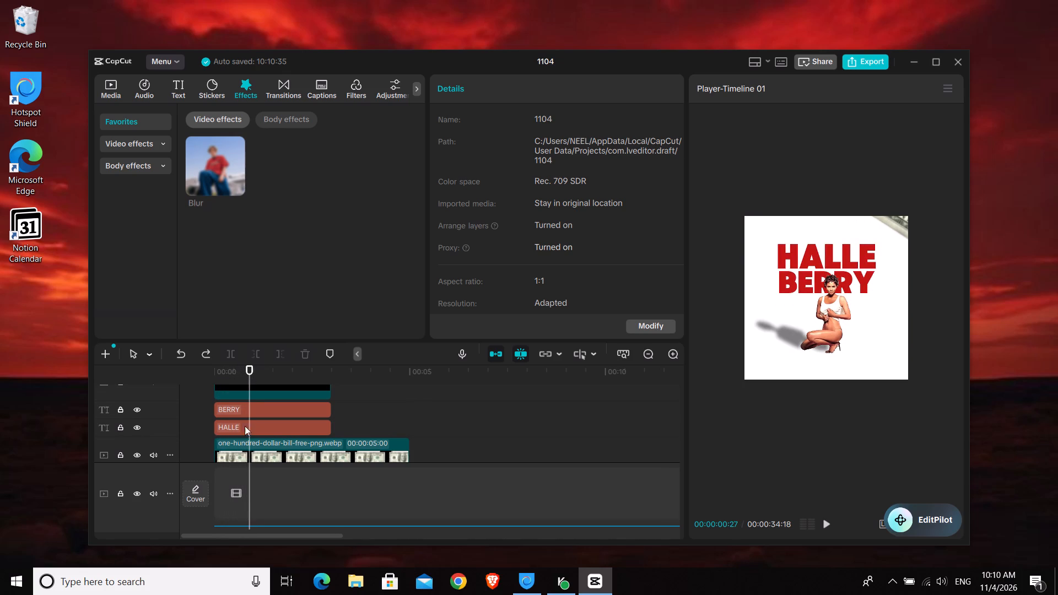
pyautogui.scroll(-2, 250, 438)
pyautogui.scroll(2, 255, 426)
pyautogui.click(255, 408)
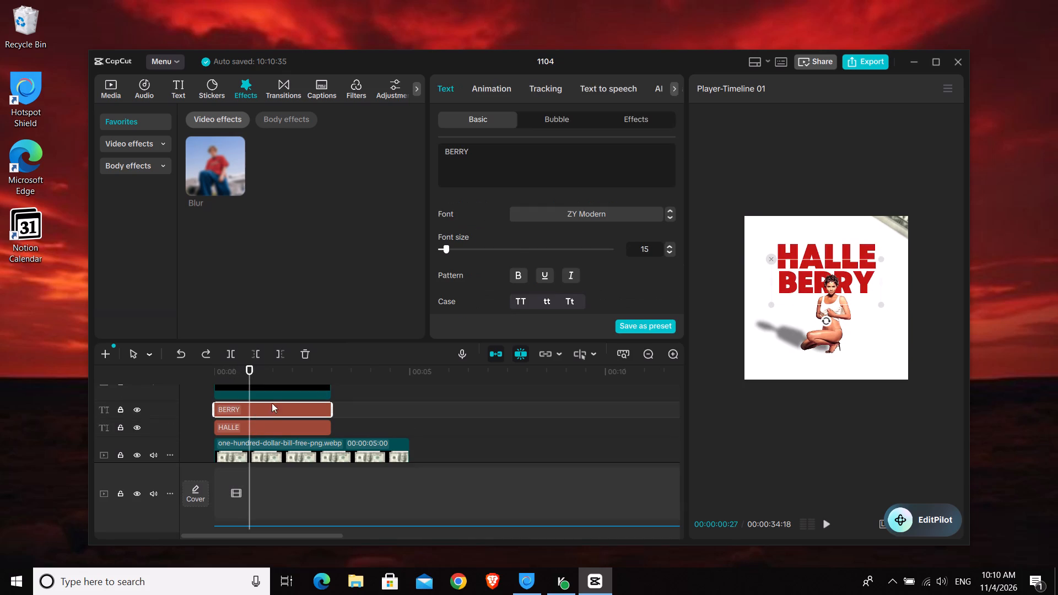
pyautogui.scroll(-6, 548, 197)
pyautogui.scroll(2, 643, 198)
pyautogui.scroll(-1, 654, 235)
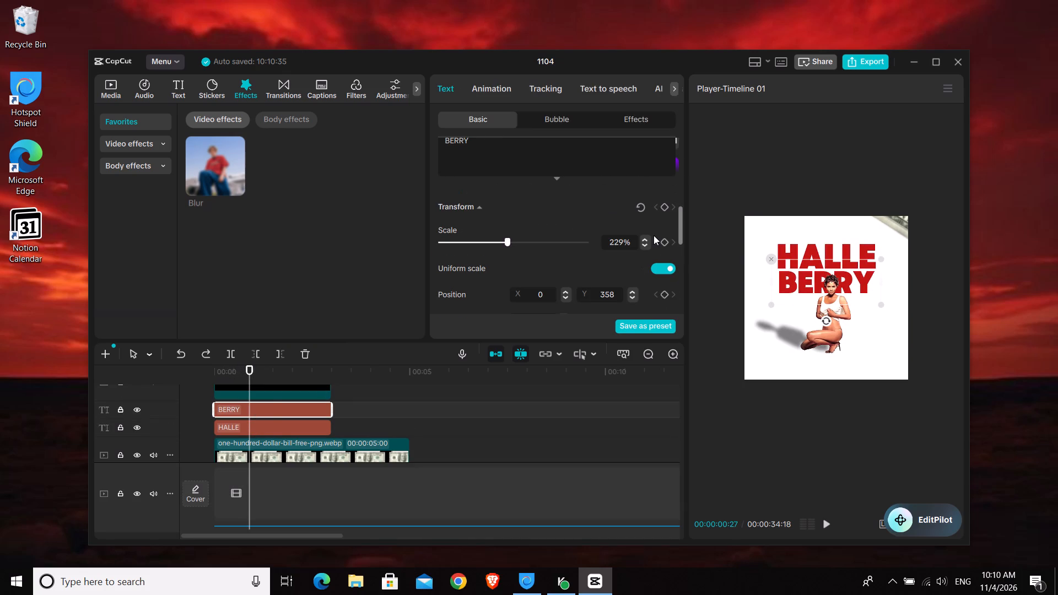
pyautogui.click(665, 211)
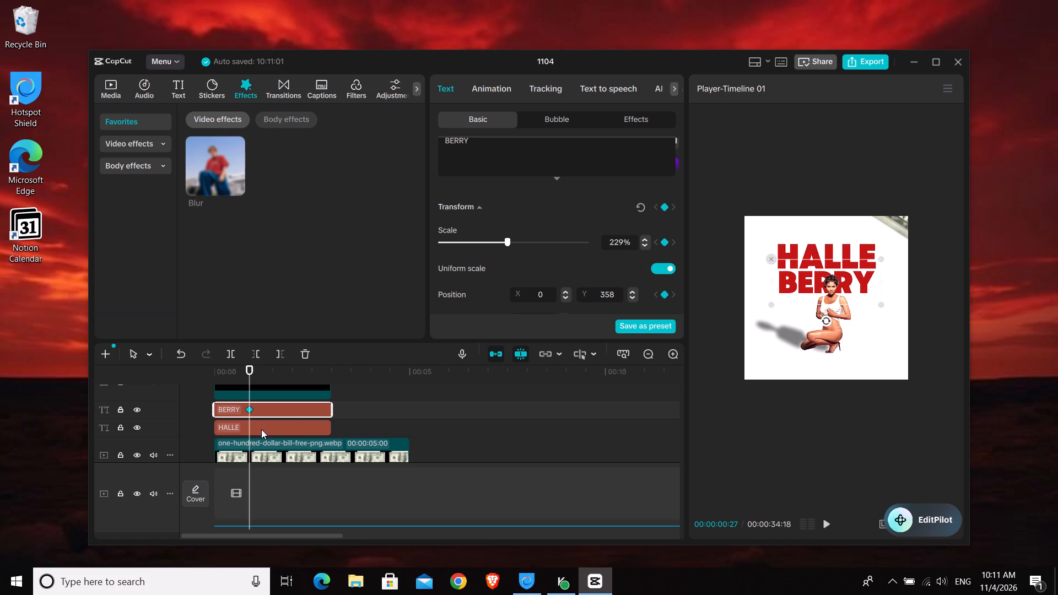
# Add a Transform keyframe to the HALLE title at 00:00:00:27.
pyautogui.click(261, 429)
pyautogui.click(665, 204)
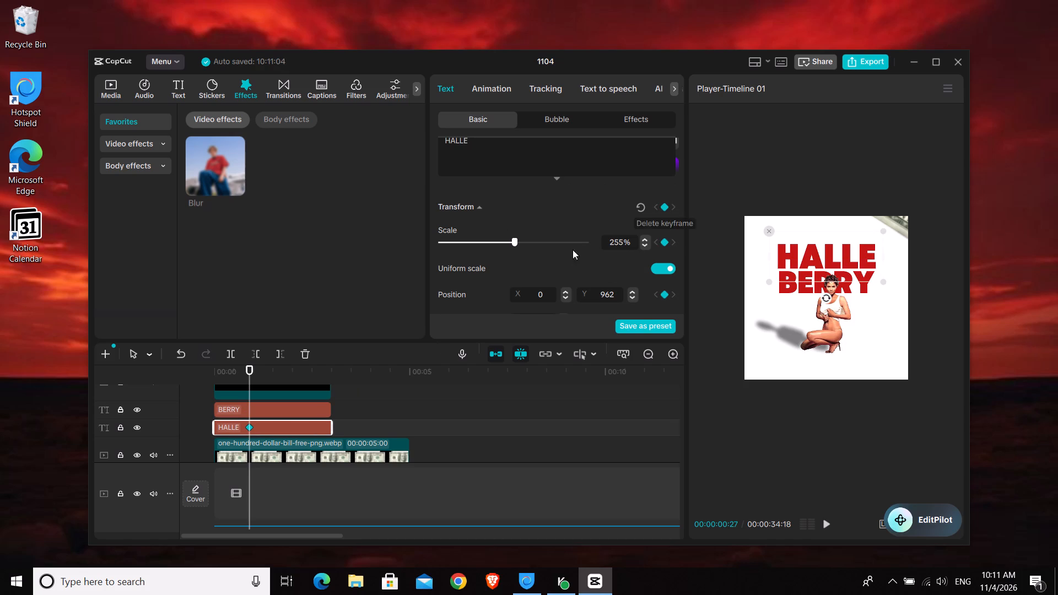
# Add Transform keyframes to both the HALLE and BERRY titles at 00:00:00:00.
pyautogui.moveTo(253, 374); pyautogui.dragTo(193, 405)
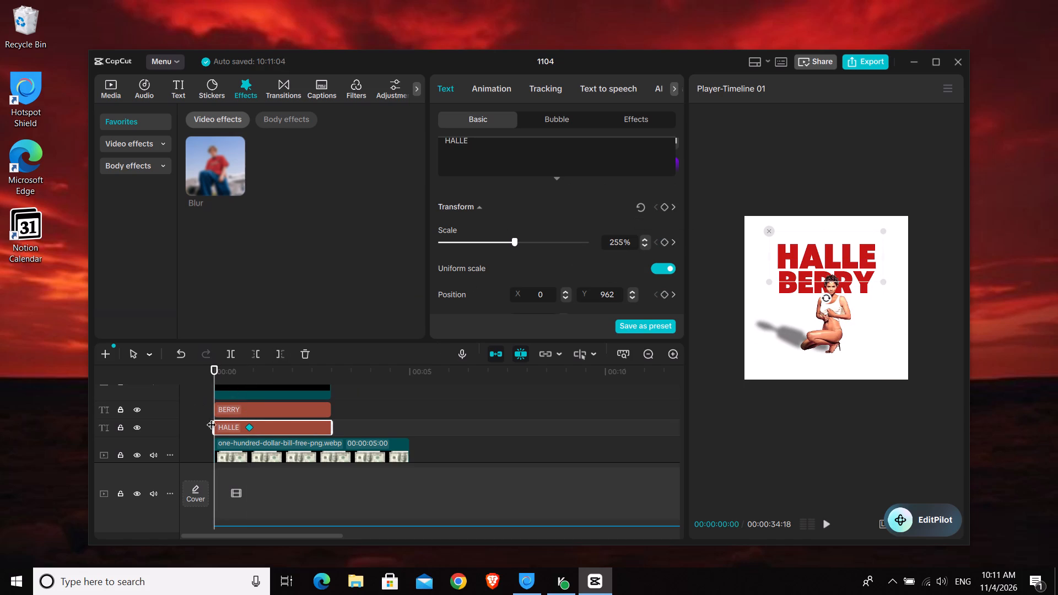
pyautogui.click(662, 204)
pyautogui.click(247, 409)
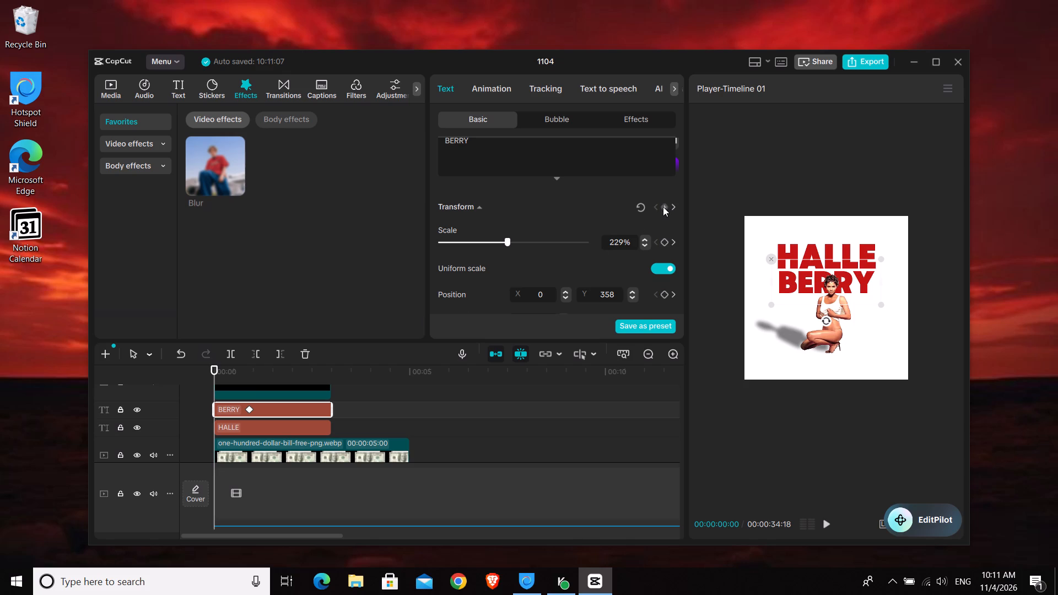
pyautogui.click(663, 207)
# Move the BERRY title horizontally past the left edge of the canvas at 00:00:00:00.
pyautogui.moveTo(864, 282); pyautogui.dragTo(843, 284)
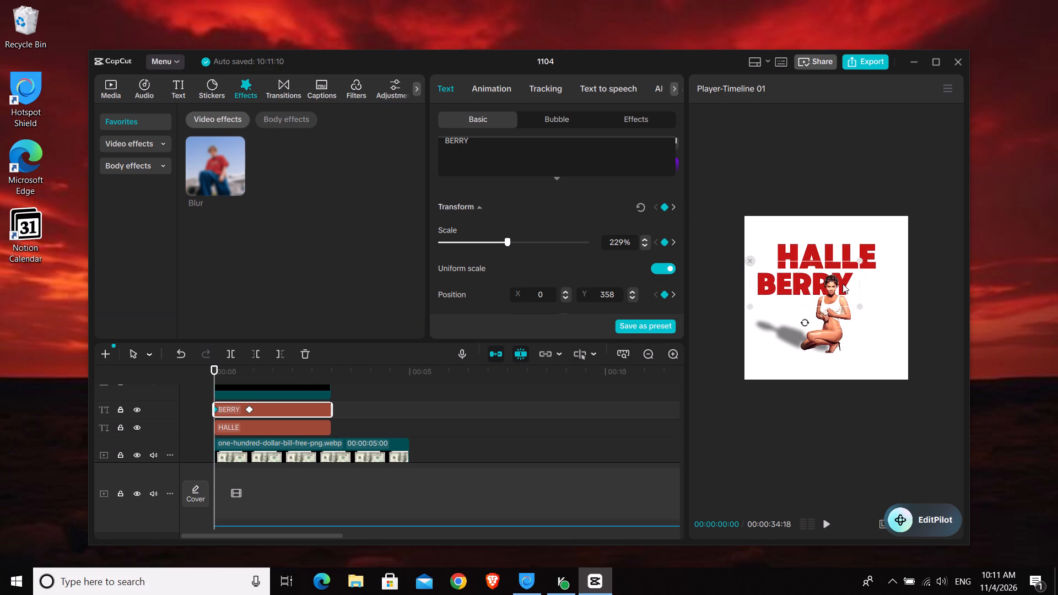
pyautogui.moveTo(843, 284); pyautogui.dragTo(735, 284)
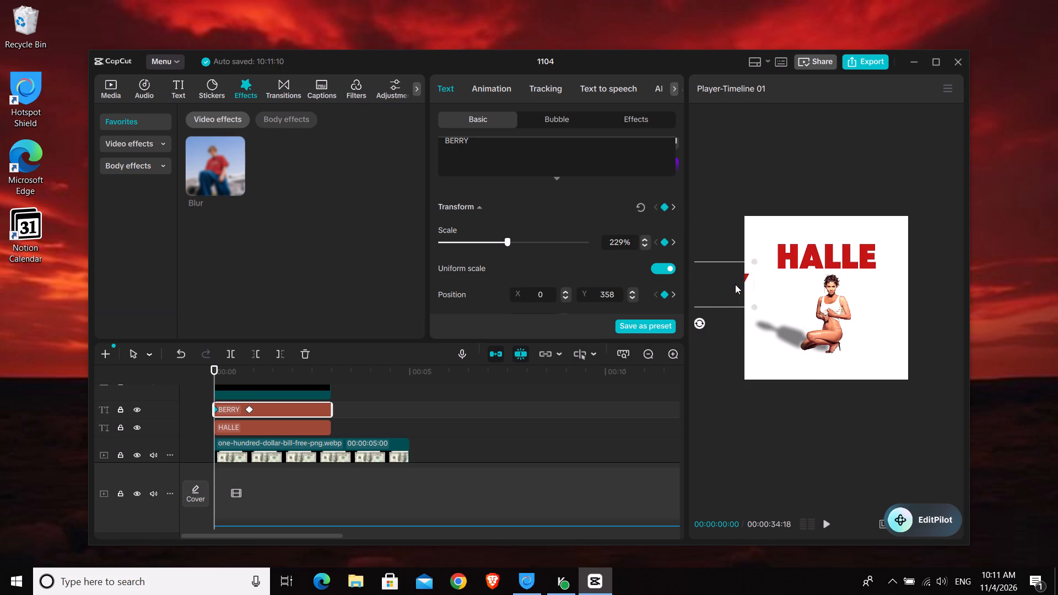
pyautogui.moveTo(735, 284); pyautogui.dragTo(730, 284)
# Move the HALLE title past the right edge of the canvas at 00:00:00:00 and preview both titles sliding in.
pyautogui.click(814, 258)
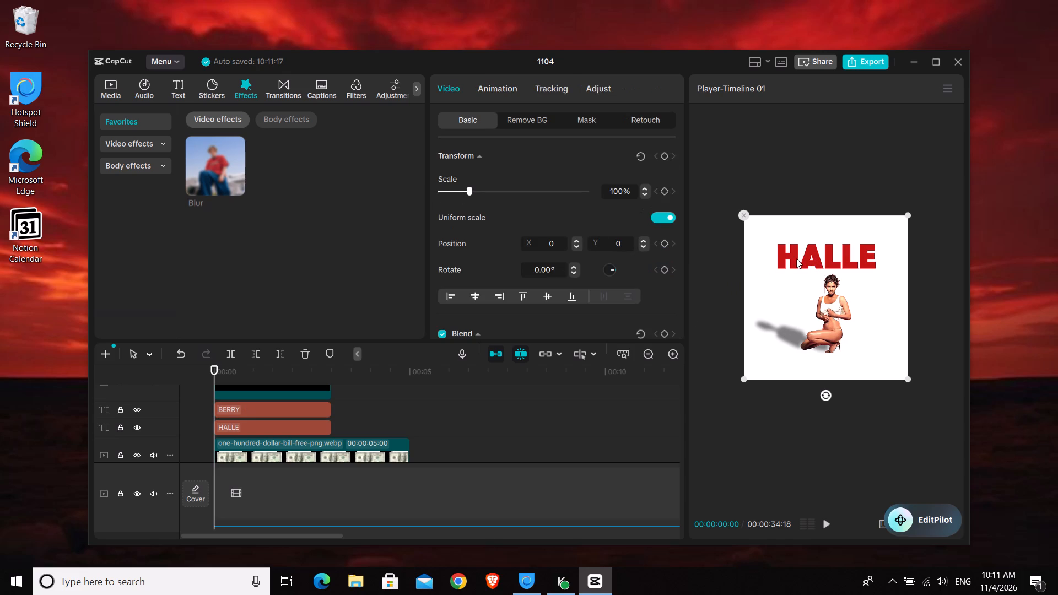
pyautogui.click(247, 409)
pyautogui.click(239, 423)
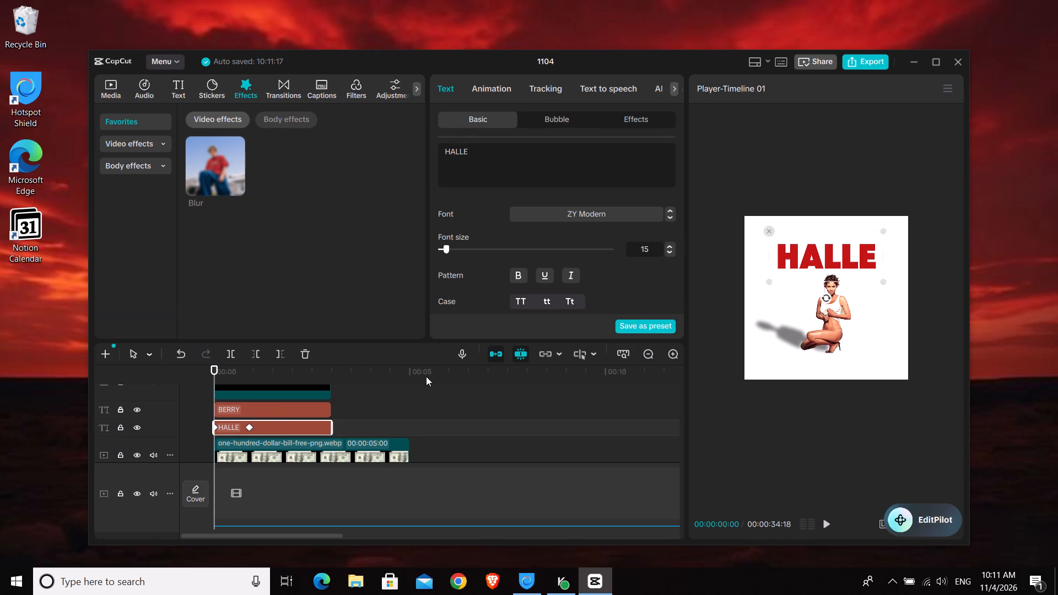
pyautogui.moveTo(795, 259); pyautogui.dragTo(827, 260)
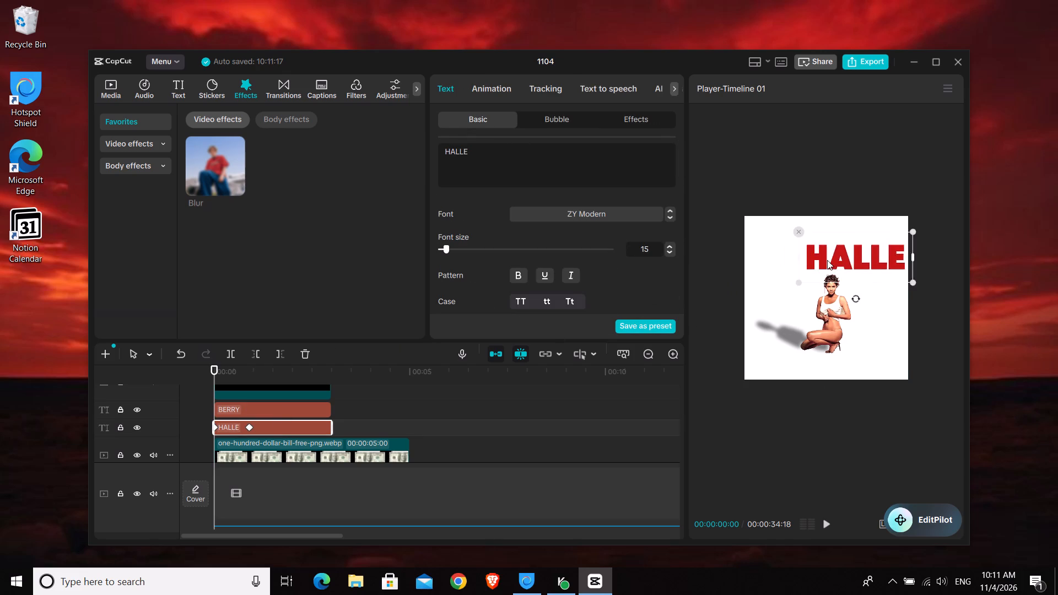
pyautogui.moveTo(827, 260); pyautogui.dragTo(906, 261)
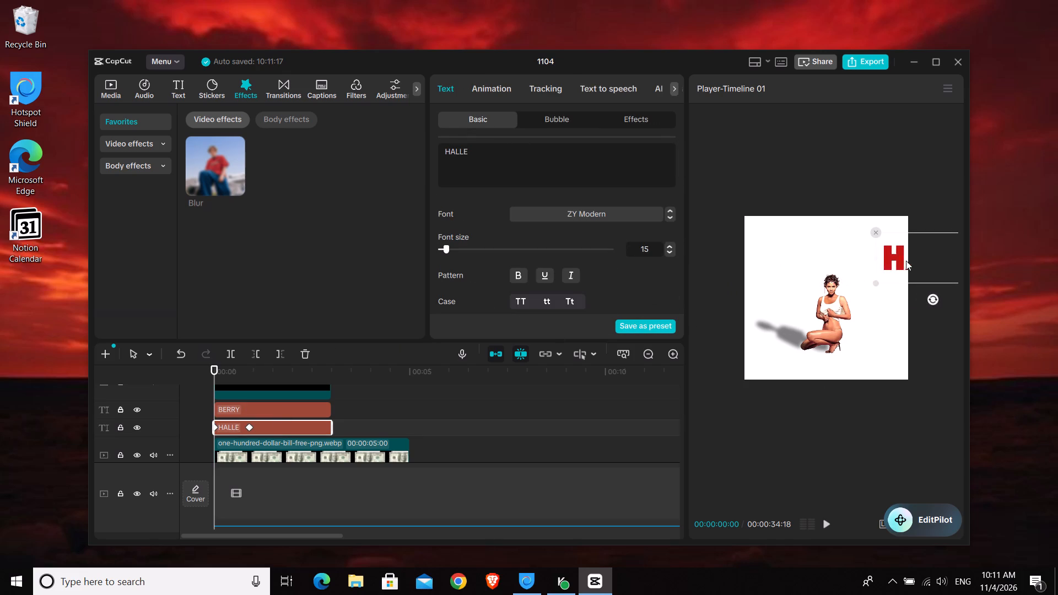
pyautogui.moveTo(906, 261); pyautogui.dragTo(934, 258)
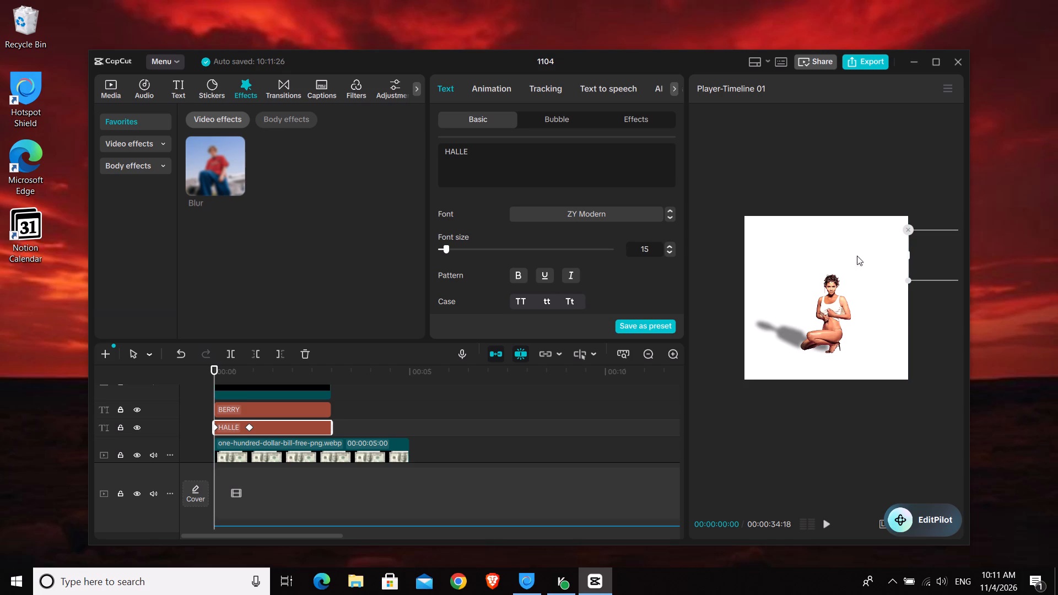
pyautogui.press('space')
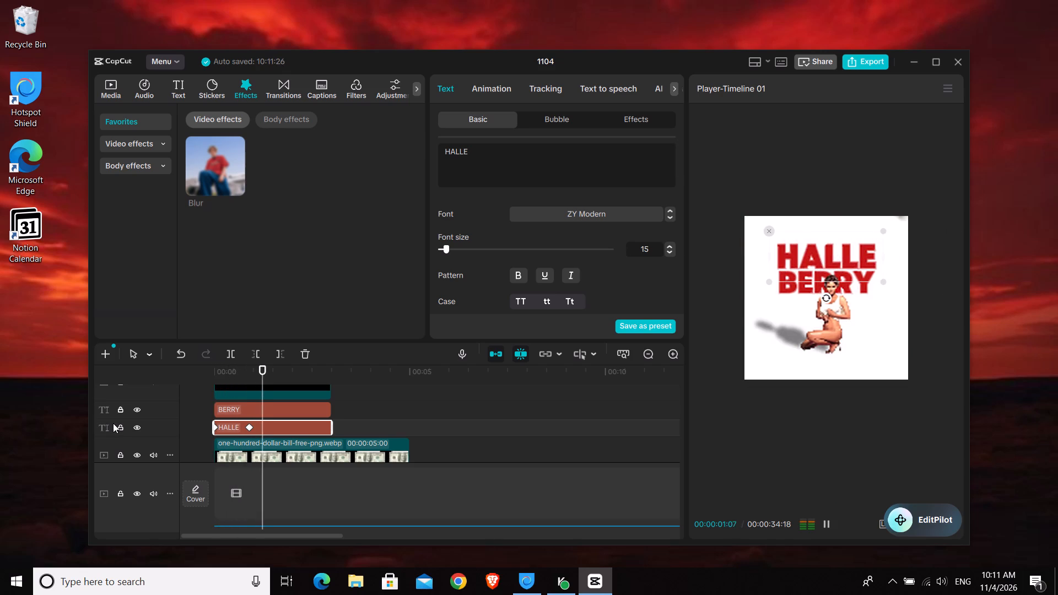
pyautogui.press('space')
pyautogui.click(222, 373)
pyautogui.moveTo(222, 373); pyautogui.dragTo(305, 379)
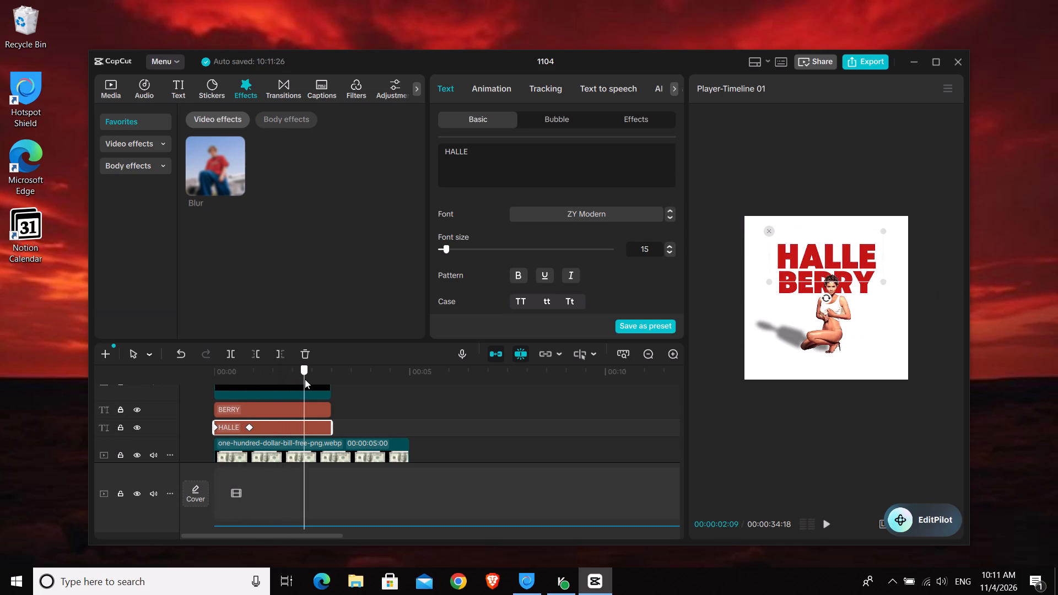
pyautogui.moveTo(305, 379); pyautogui.dragTo(147, 441)
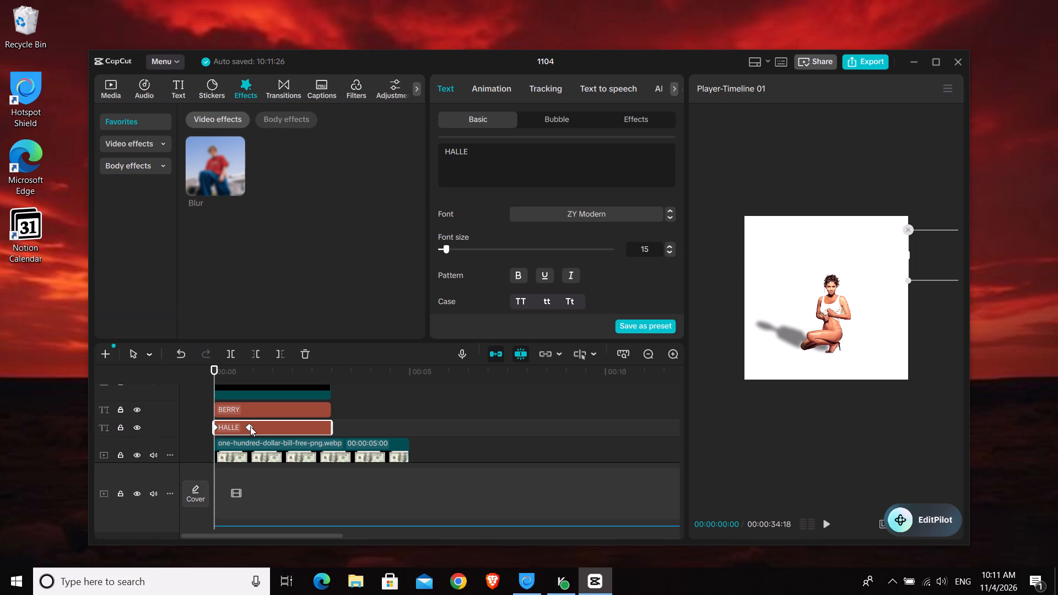
# Apply the Cubic Out preset curve to the HALLE title's x position between its two keyframes.
pyautogui.hotkey('alt', 'k')
pyautogui.scroll(6, 251, 426)
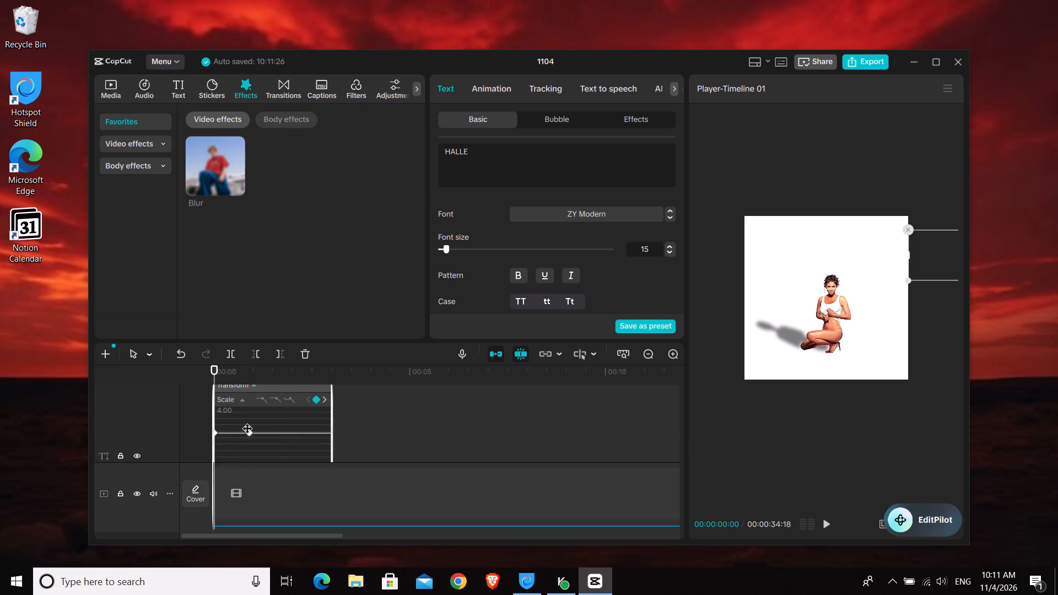
pyautogui.scroll(-6, 226, 435)
pyautogui.scroll(1, 225, 409)
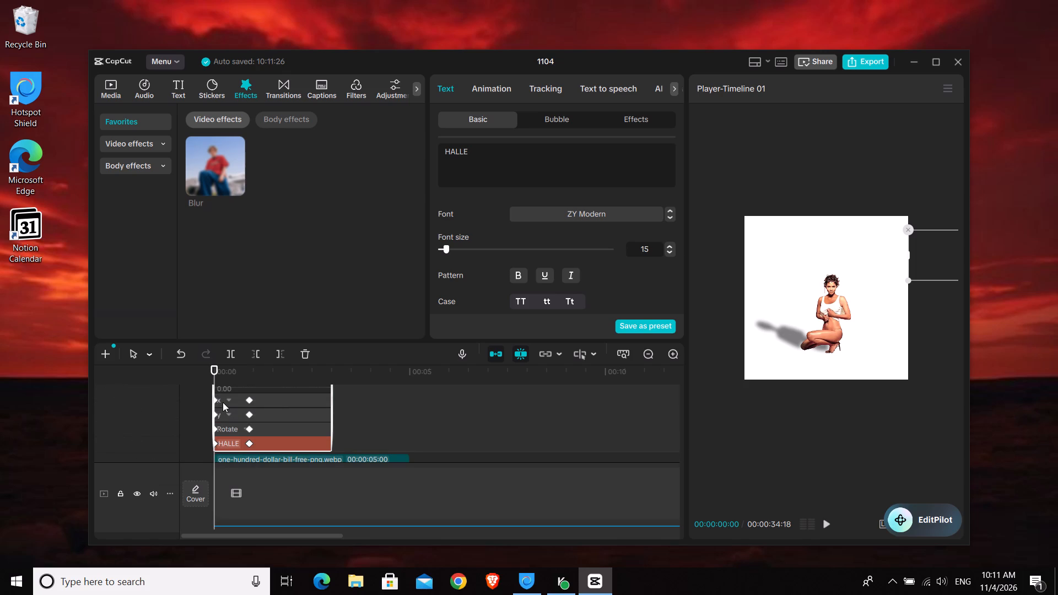
pyautogui.click(225, 415)
pyautogui.scroll(3, 226, 421)
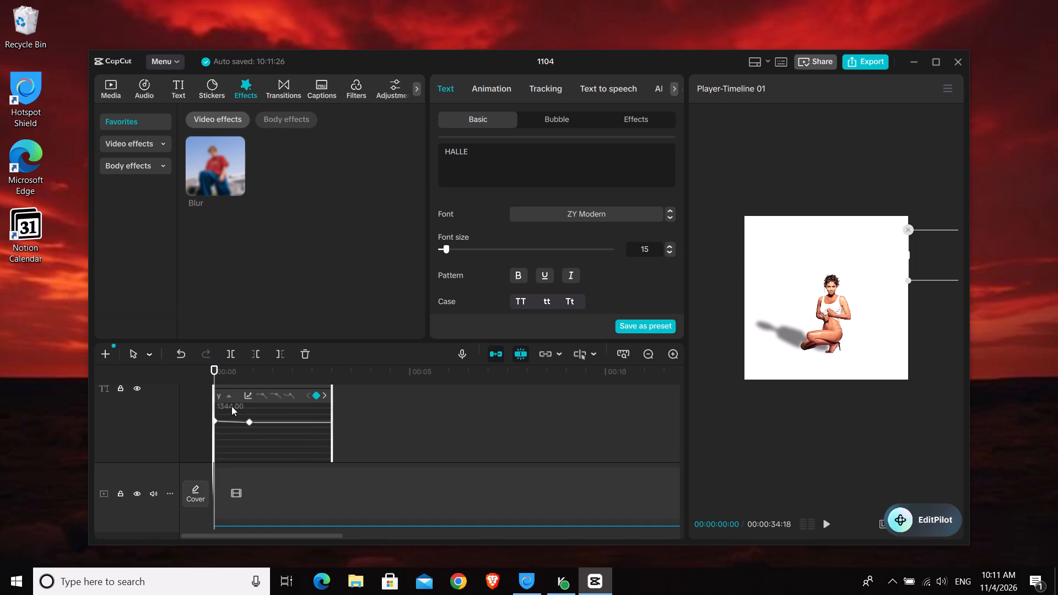
pyautogui.click(225, 394)
pyautogui.click(228, 446)
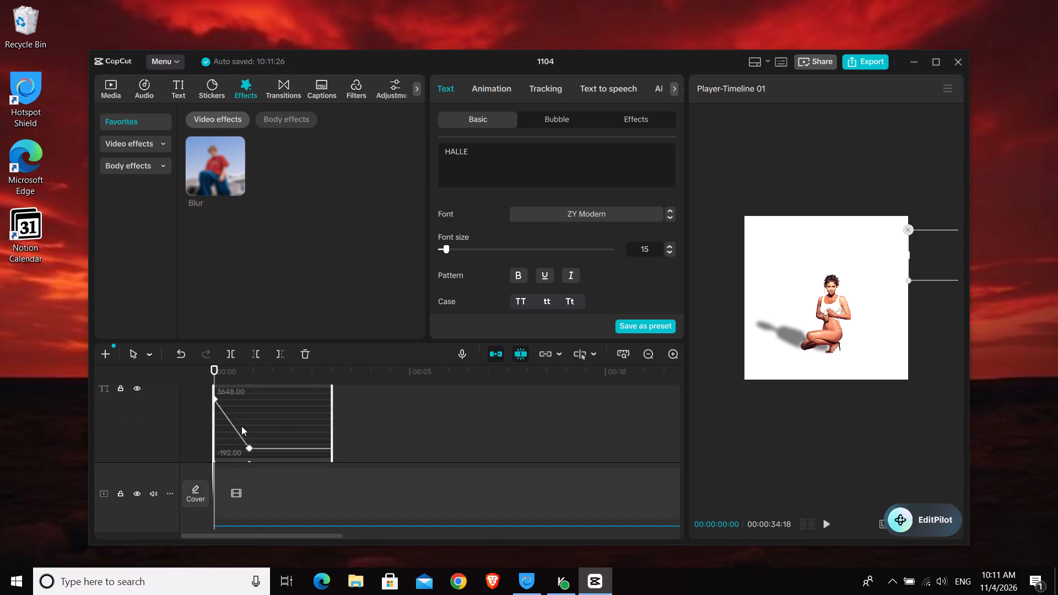
pyautogui.rightClick(234, 430)
pyautogui.click(297, 491)
pyautogui.click(424, 453)
pyautogui.click(574, 342)
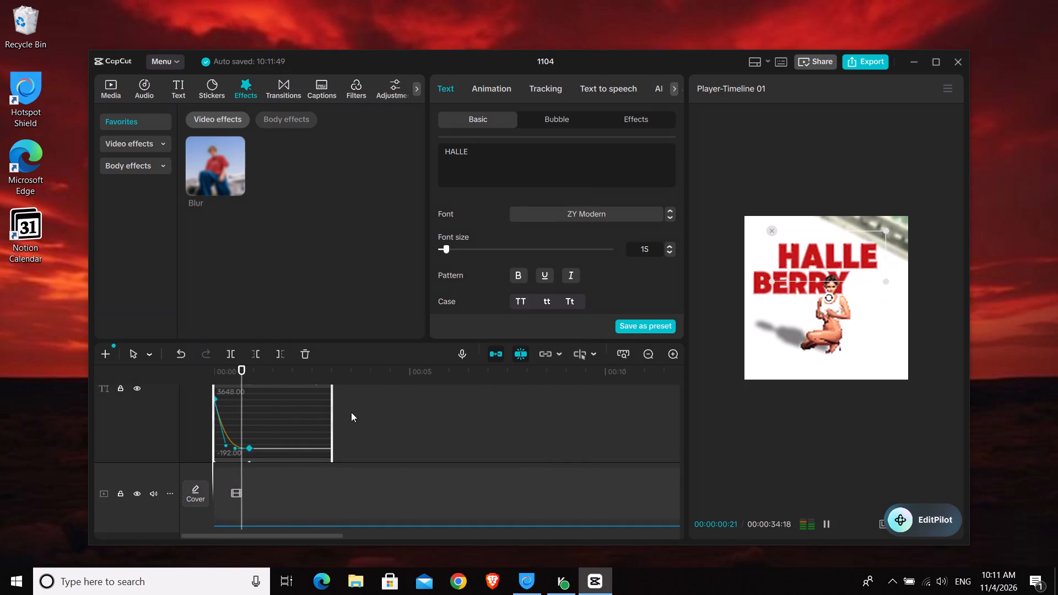
pyautogui.hotkey('alt', 'k')
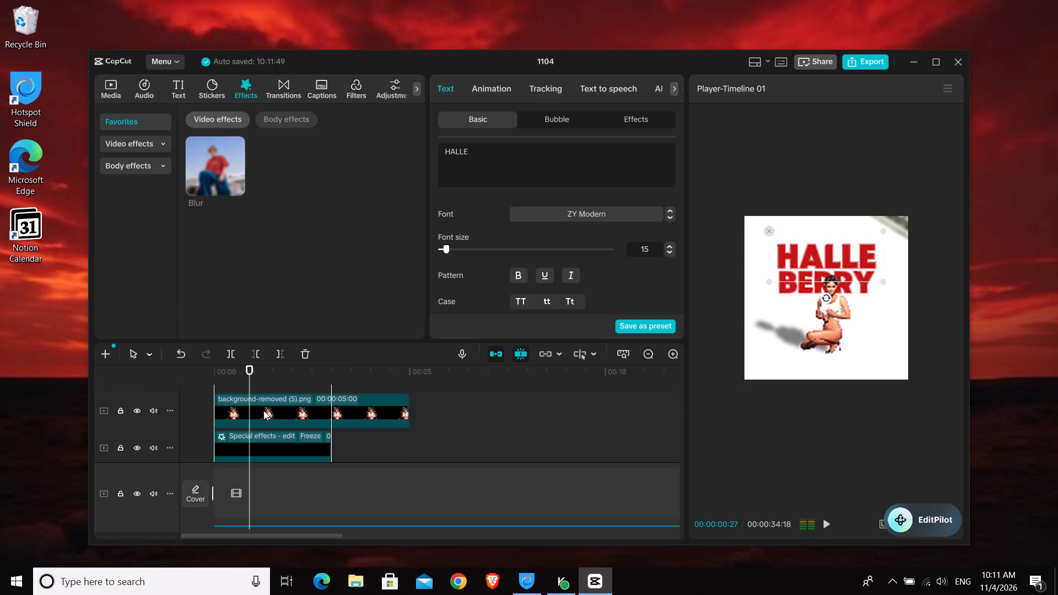
# Apply the Cubic Out preset curve to the BERRY title's x position between its two keyframes.
pyautogui.scroll(-5, 258, 424)
pyautogui.click(244, 396)
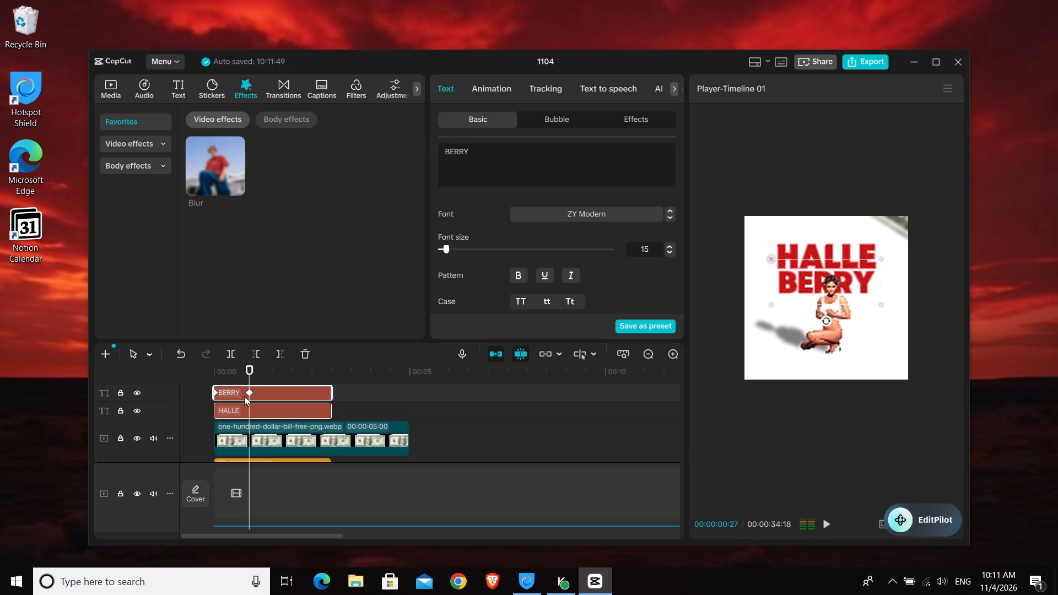
pyautogui.hotkey('alt', 'k')
pyautogui.scroll(5, 244, 396)
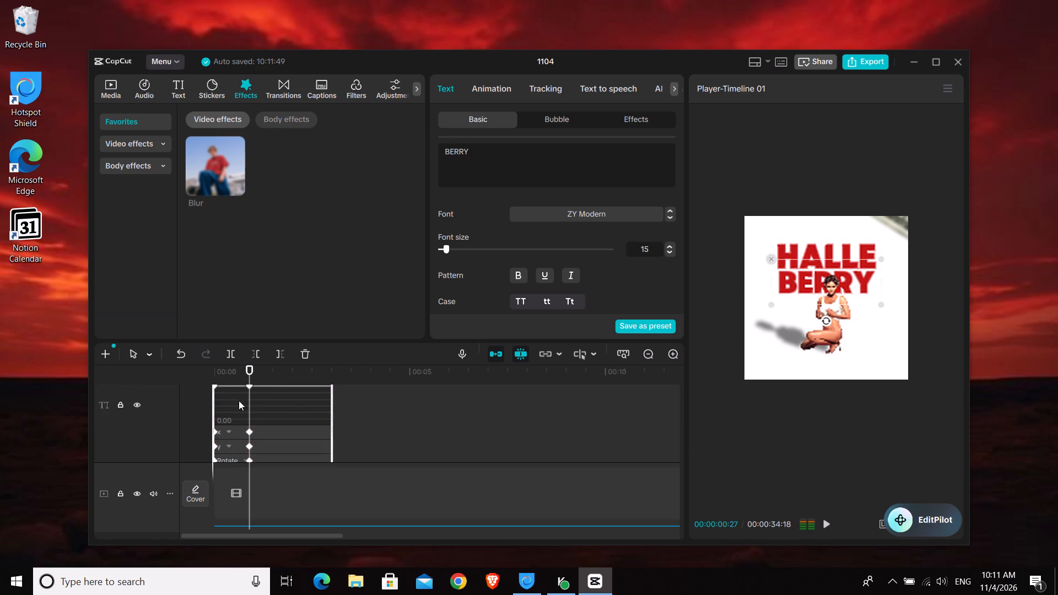
pyautogui.click(226, 431)
pyautogui.rightClick(232, 410)
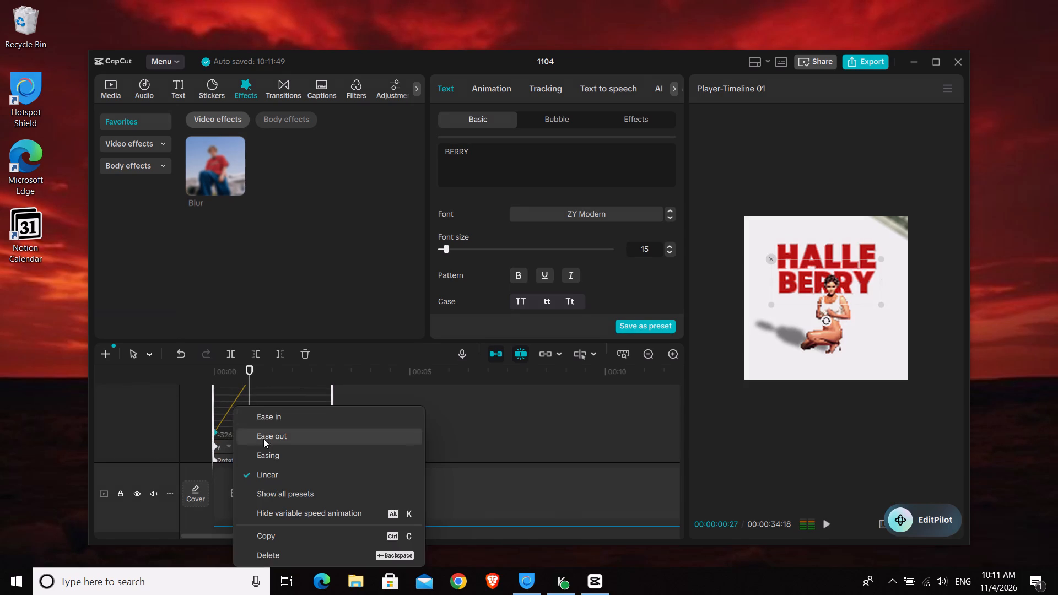
pyautogui.click(289, 492)
pyautogui.click(413, 452)
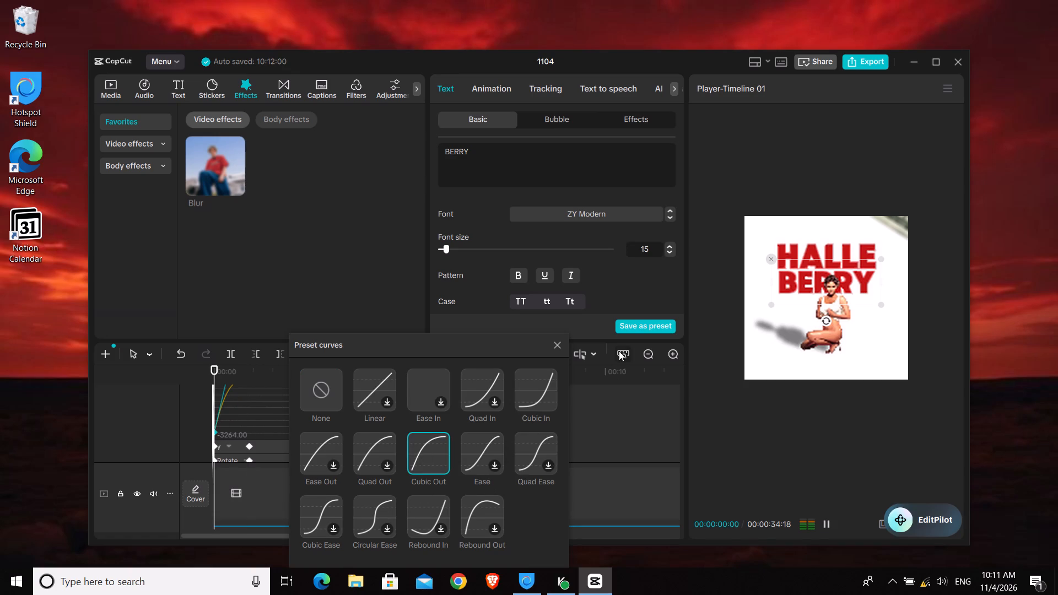
pyautogui.click(562, 339)
pyautogui.hotkey('alt', 'k')
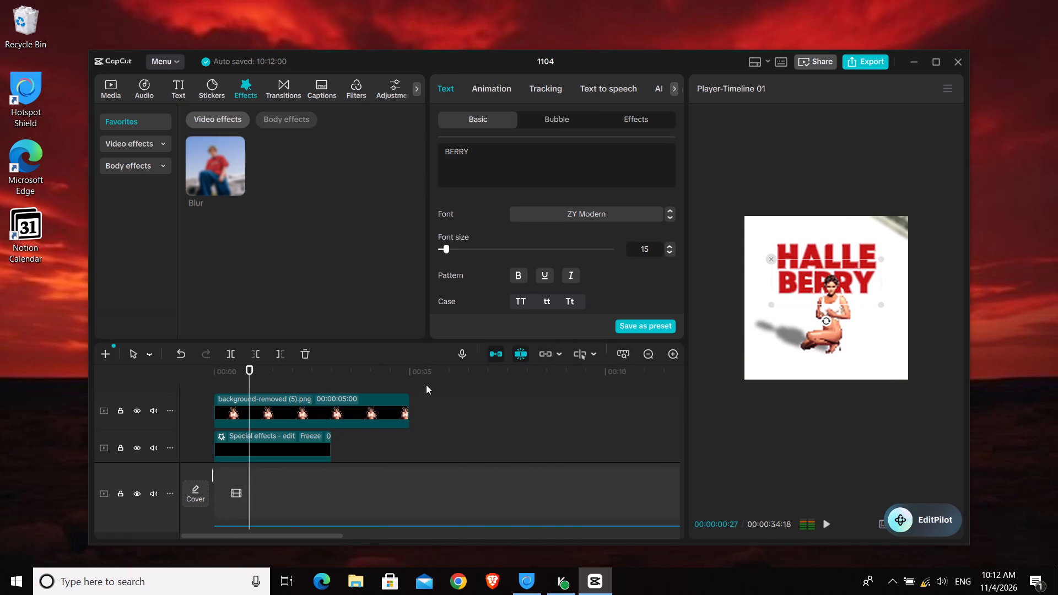
# Play back the opening second to check the timing of the eased HALLE and BERRY slide-ins.
pyautogui.moveTo(249, 377); pyautogui.dragTo(158, 390)
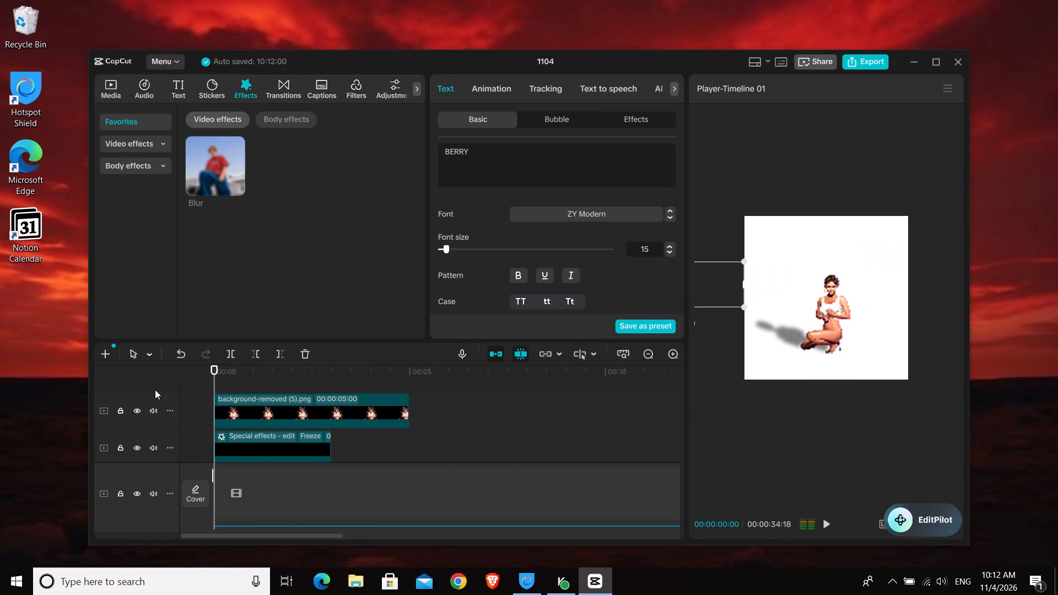
pyautogui.press('space')
pyautogui.press('space')
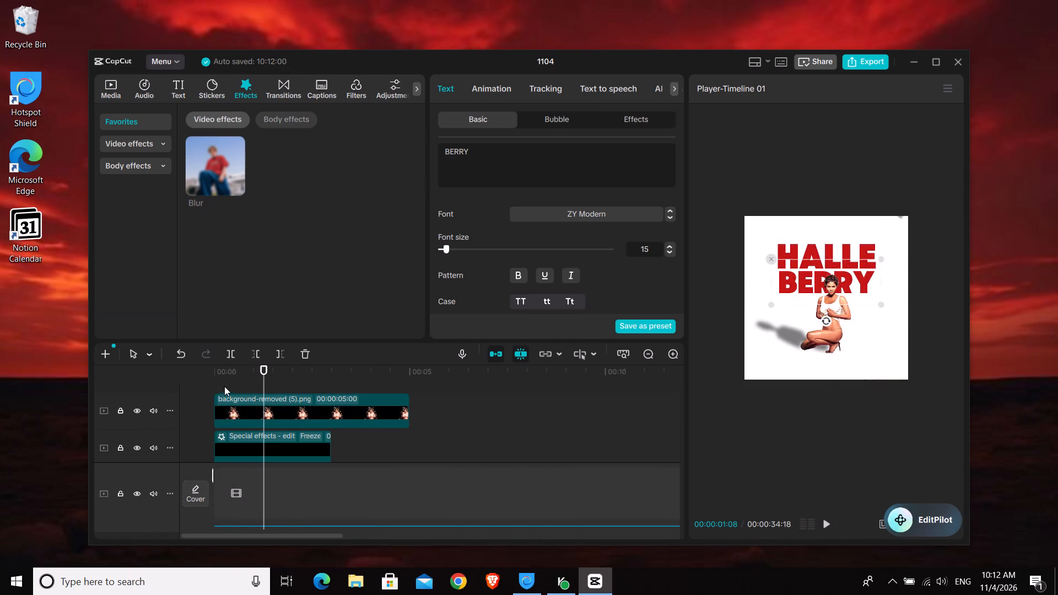
pyautogui.click(223, 385)
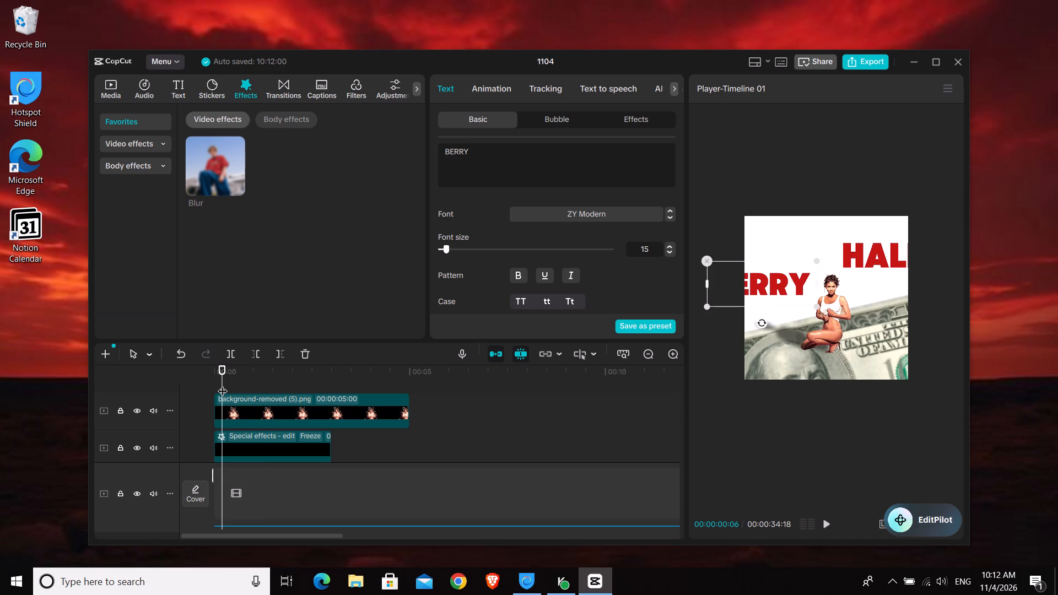
pyautogui.scroll(-4, 284, 417)
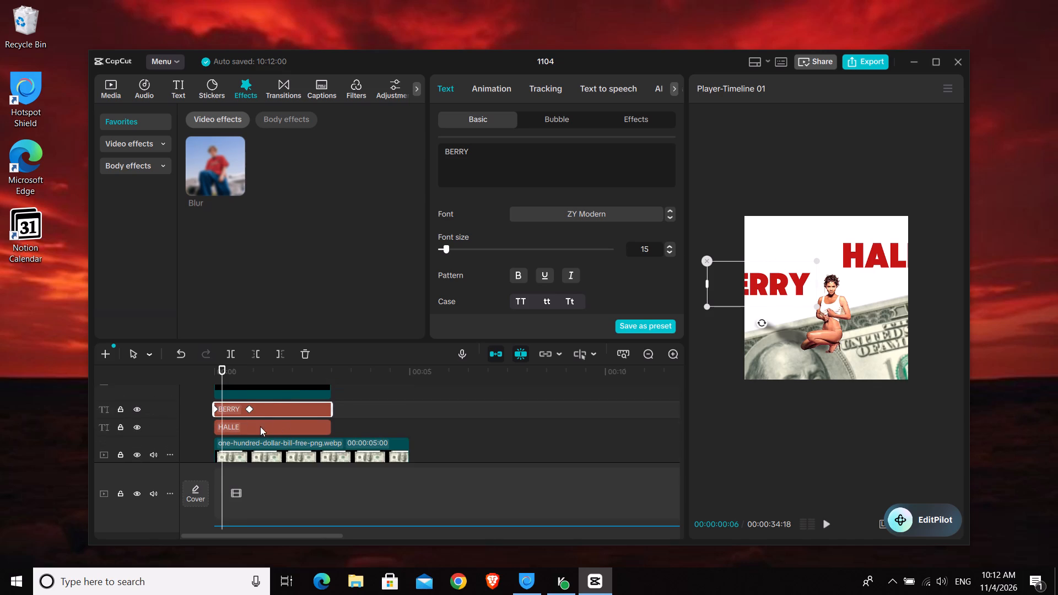
pyautogui.press('space')
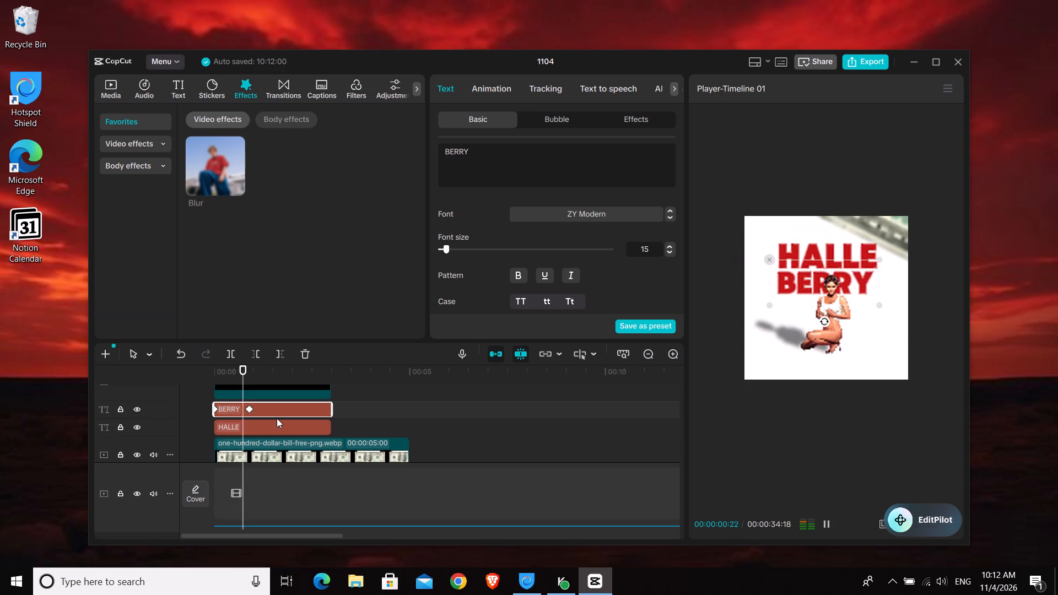
pyautogui.press('space')
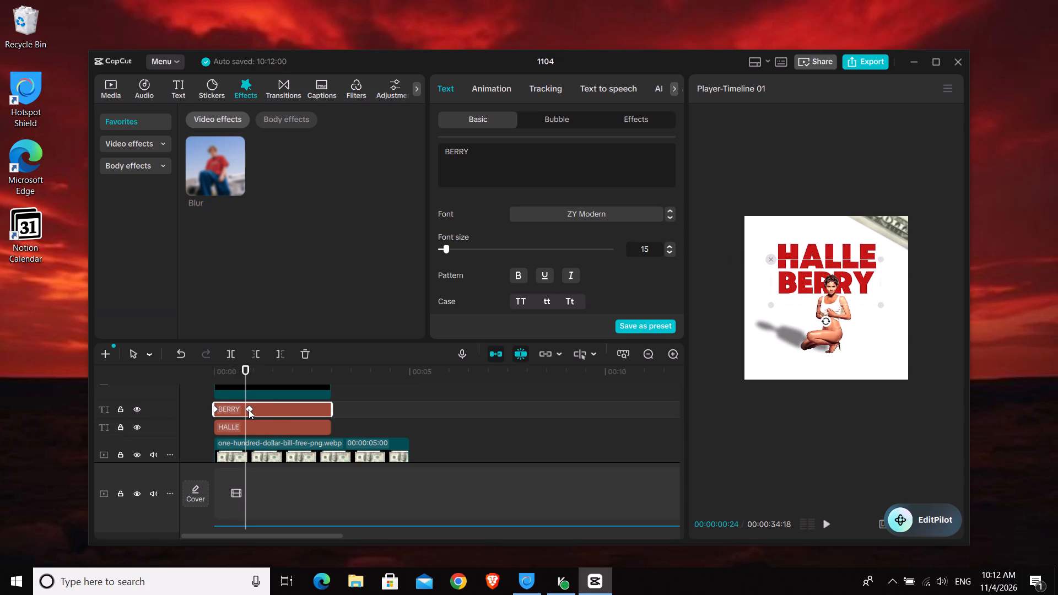
# Move the end keyframes earlier, BERRY's to 00:00:00:22 and HALLE's to 00:00:00:20, and check them against the playhead.
pyautogui.moveTo(249, 409); pyautogui.dragTo(242, 410)
pyautogui.click(251, 430)
pyautogui.moveTo(249, 428); pyautogui.dragTo(241, 428)
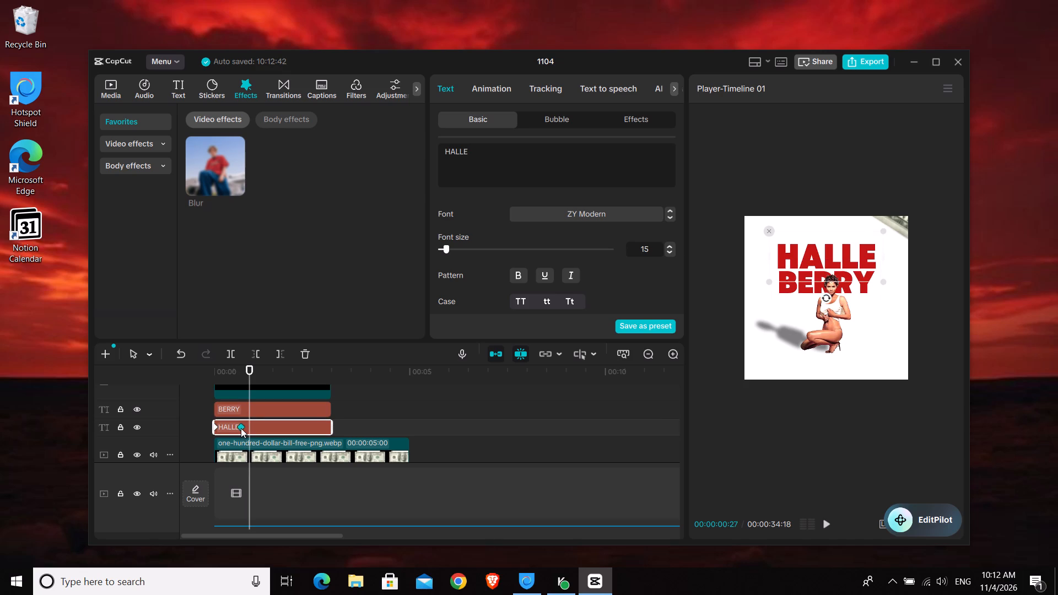
pyautogui.moveTo(241, 428); pyautogui.dragTo(240, 428)
pyautogui.click(242, 382)
pyautogui.click(251, 411)
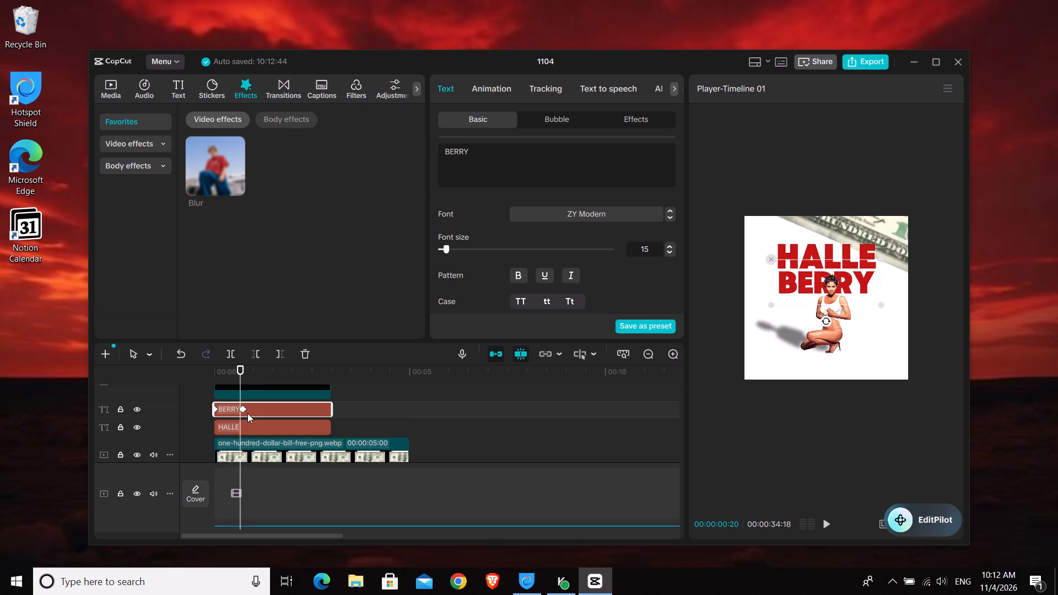
pyautogui.click(241, 375)
pyautogui.click(246, 428)
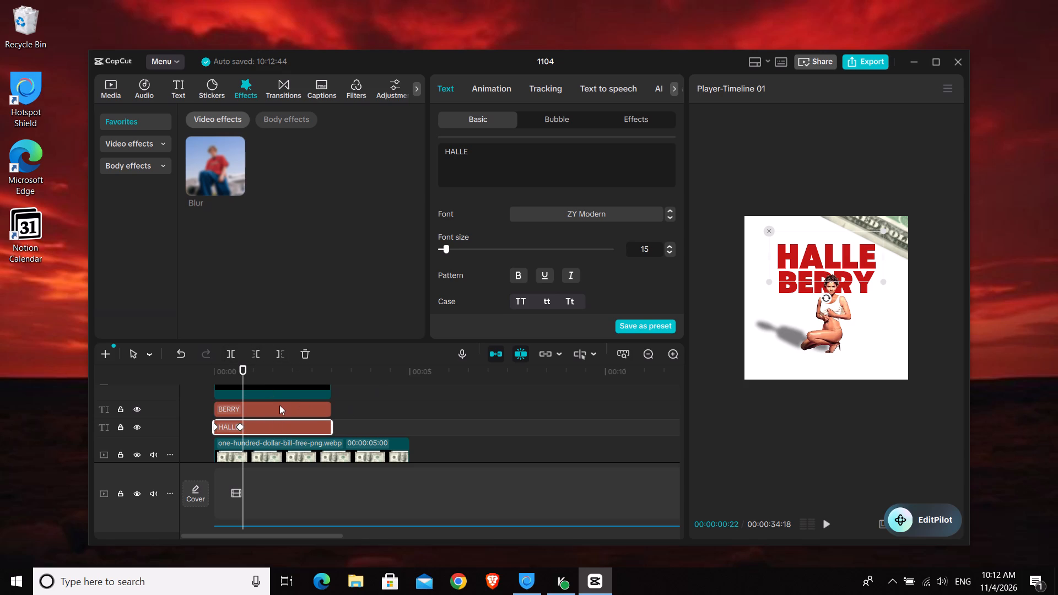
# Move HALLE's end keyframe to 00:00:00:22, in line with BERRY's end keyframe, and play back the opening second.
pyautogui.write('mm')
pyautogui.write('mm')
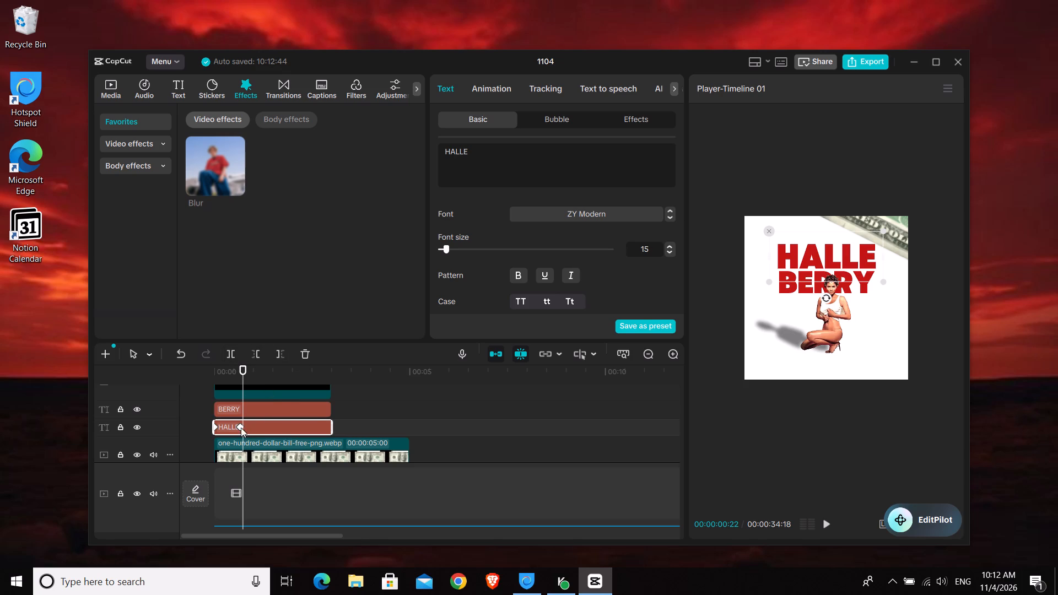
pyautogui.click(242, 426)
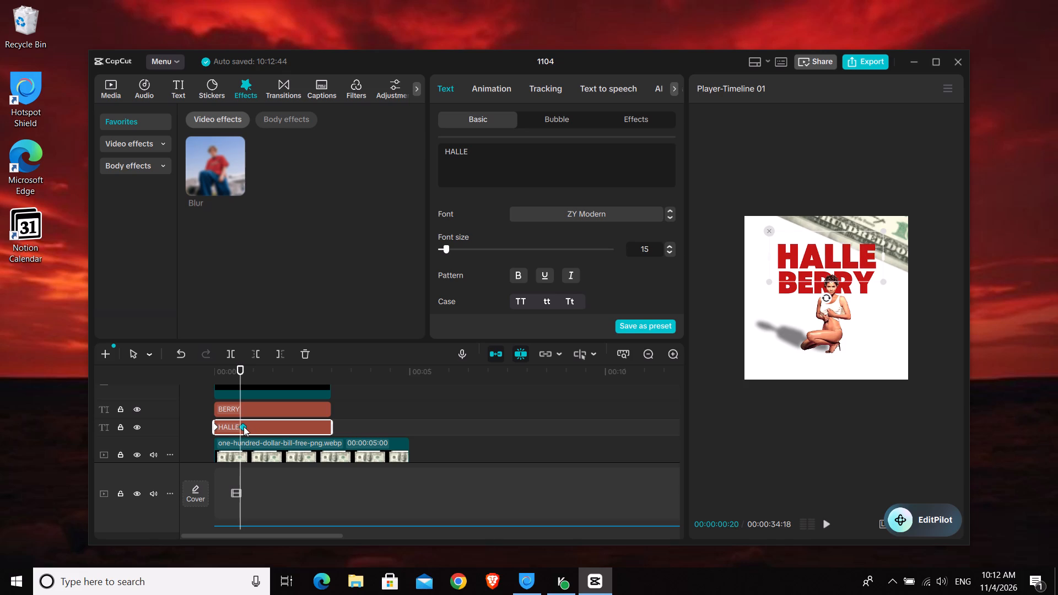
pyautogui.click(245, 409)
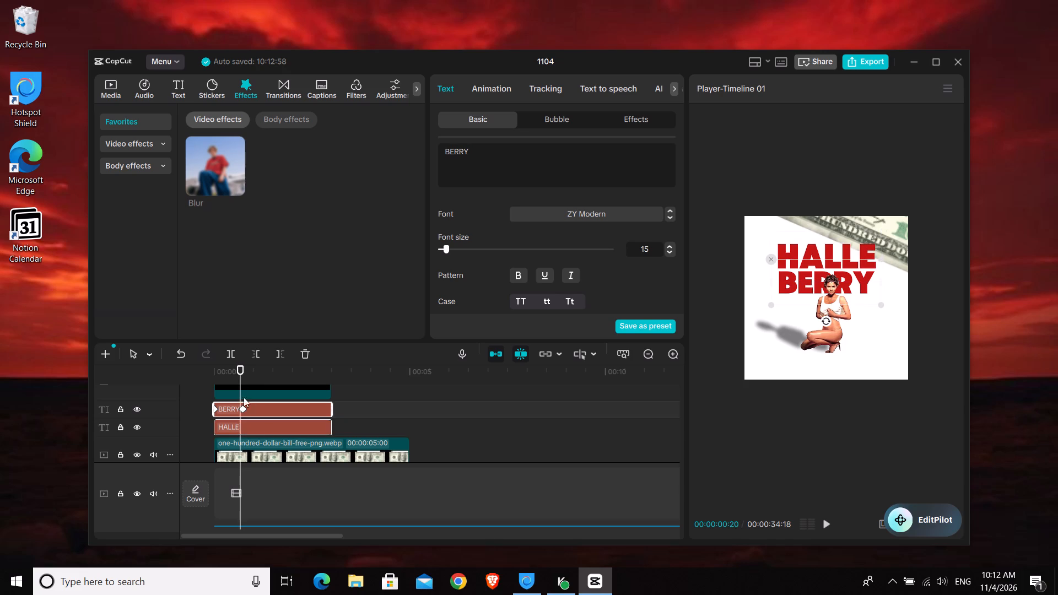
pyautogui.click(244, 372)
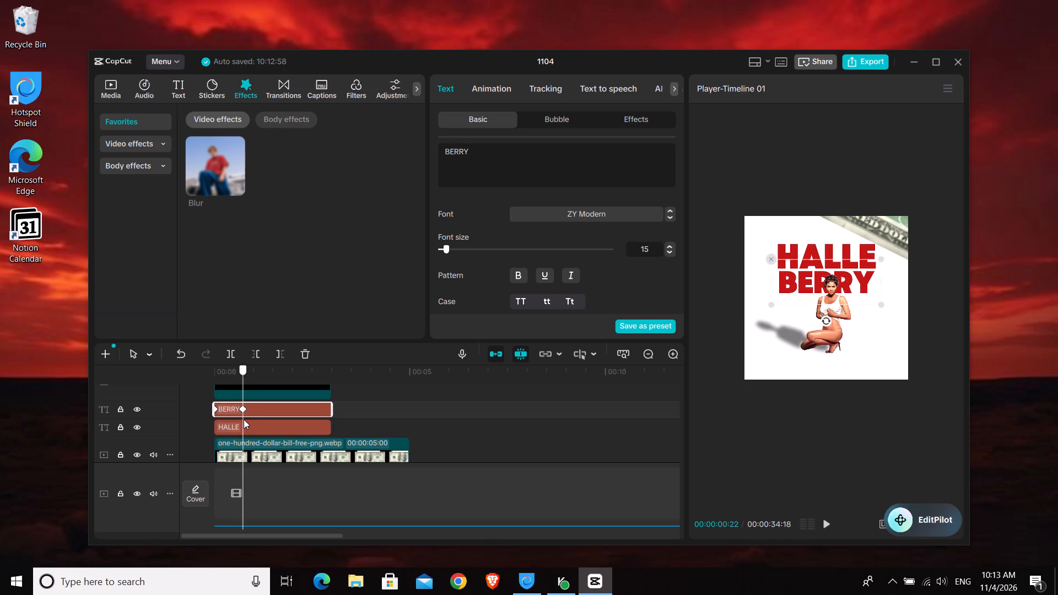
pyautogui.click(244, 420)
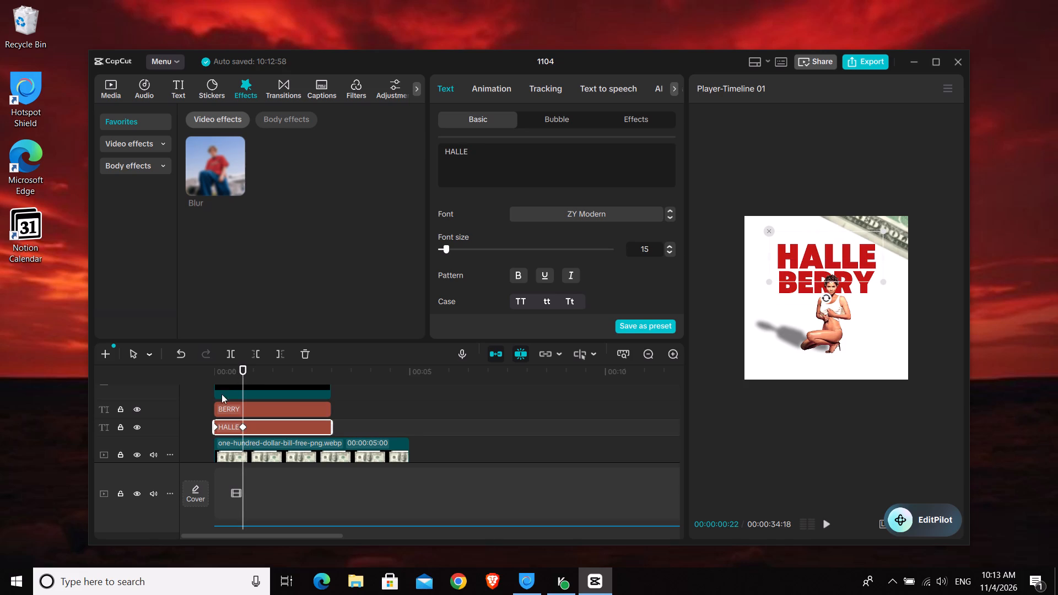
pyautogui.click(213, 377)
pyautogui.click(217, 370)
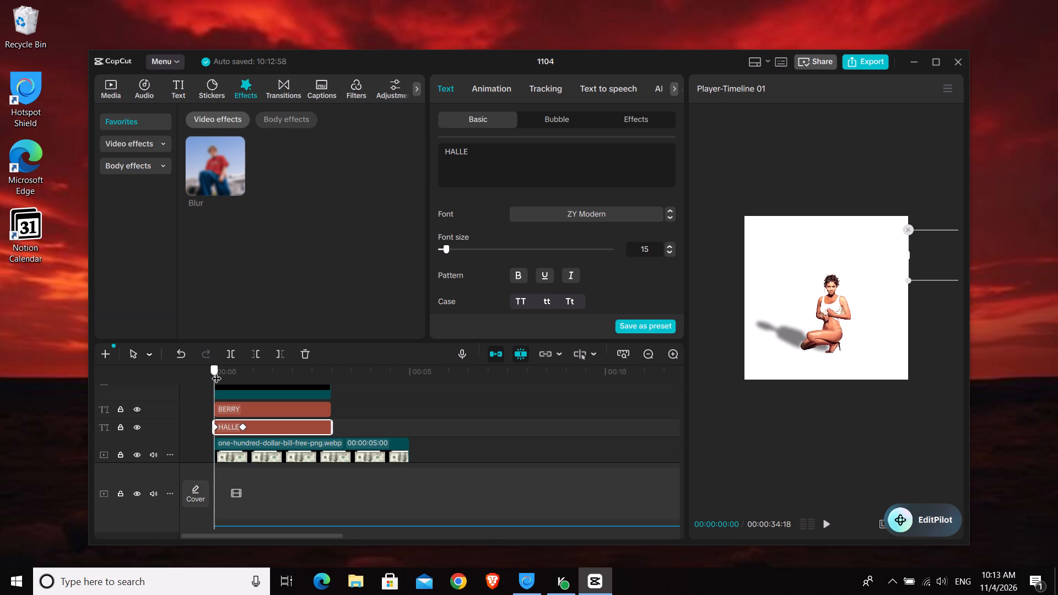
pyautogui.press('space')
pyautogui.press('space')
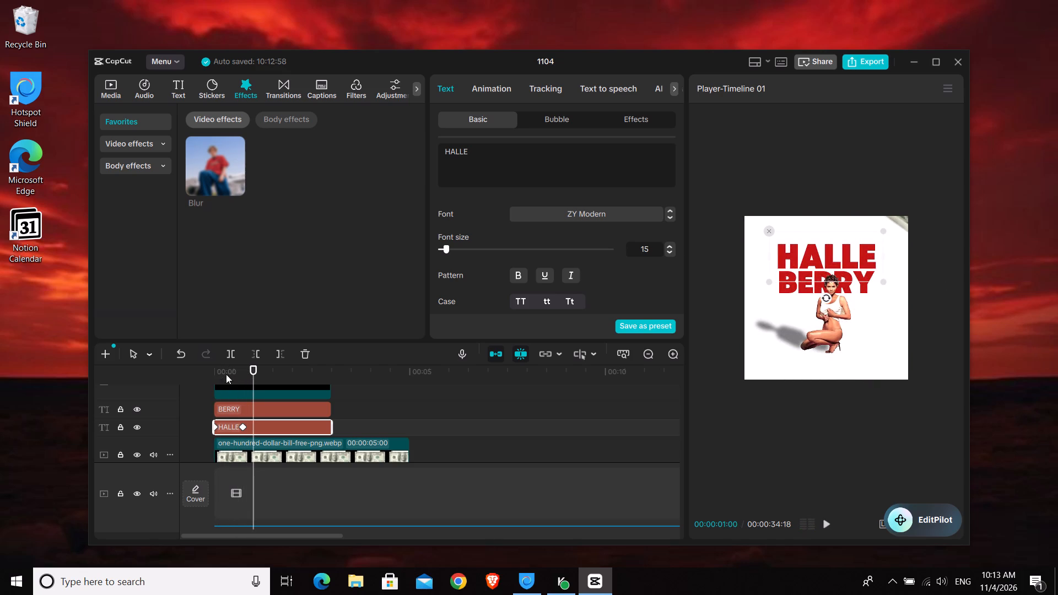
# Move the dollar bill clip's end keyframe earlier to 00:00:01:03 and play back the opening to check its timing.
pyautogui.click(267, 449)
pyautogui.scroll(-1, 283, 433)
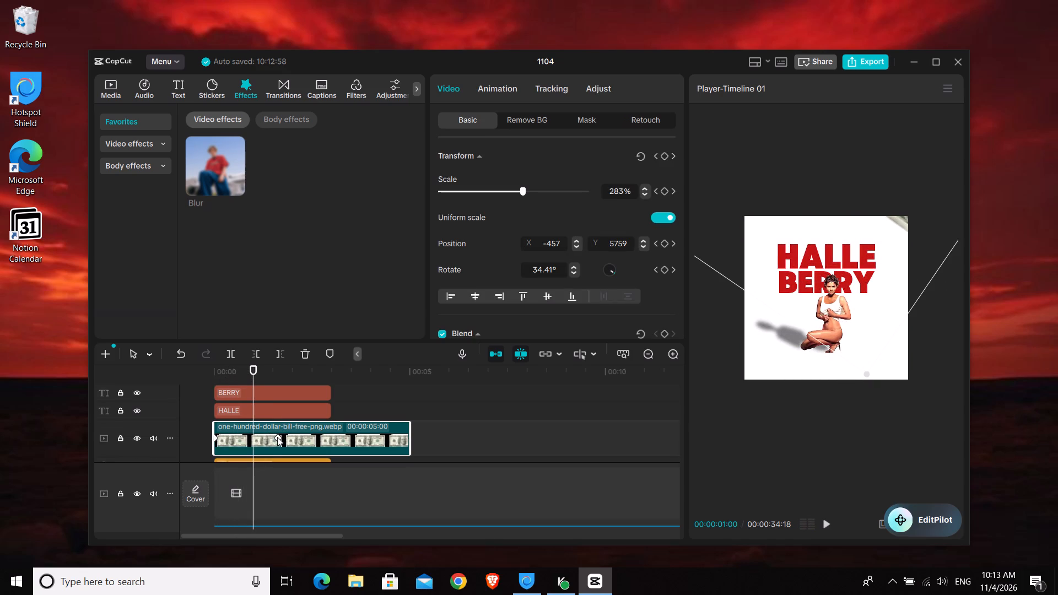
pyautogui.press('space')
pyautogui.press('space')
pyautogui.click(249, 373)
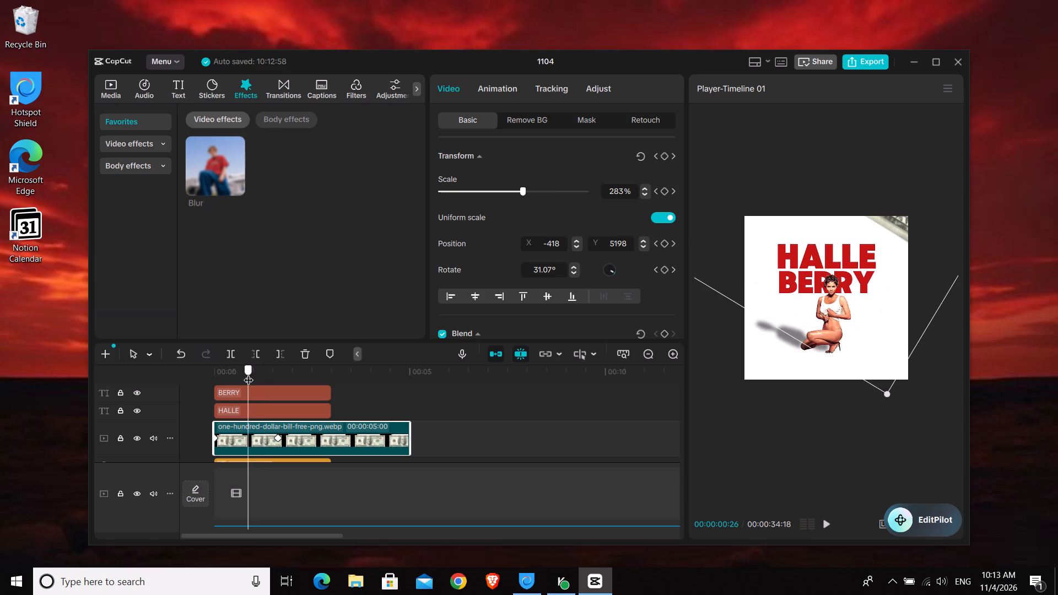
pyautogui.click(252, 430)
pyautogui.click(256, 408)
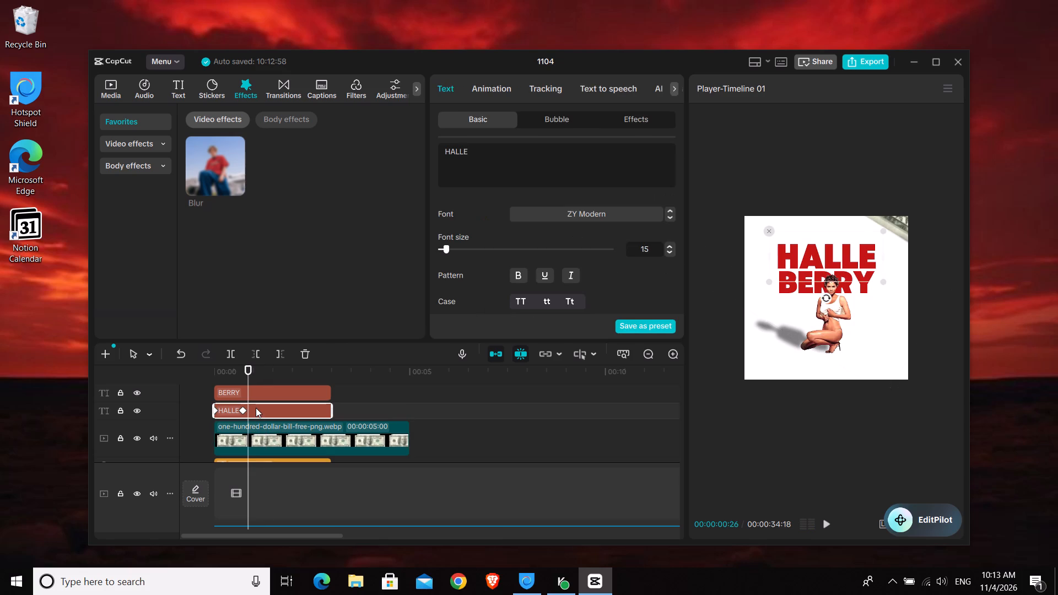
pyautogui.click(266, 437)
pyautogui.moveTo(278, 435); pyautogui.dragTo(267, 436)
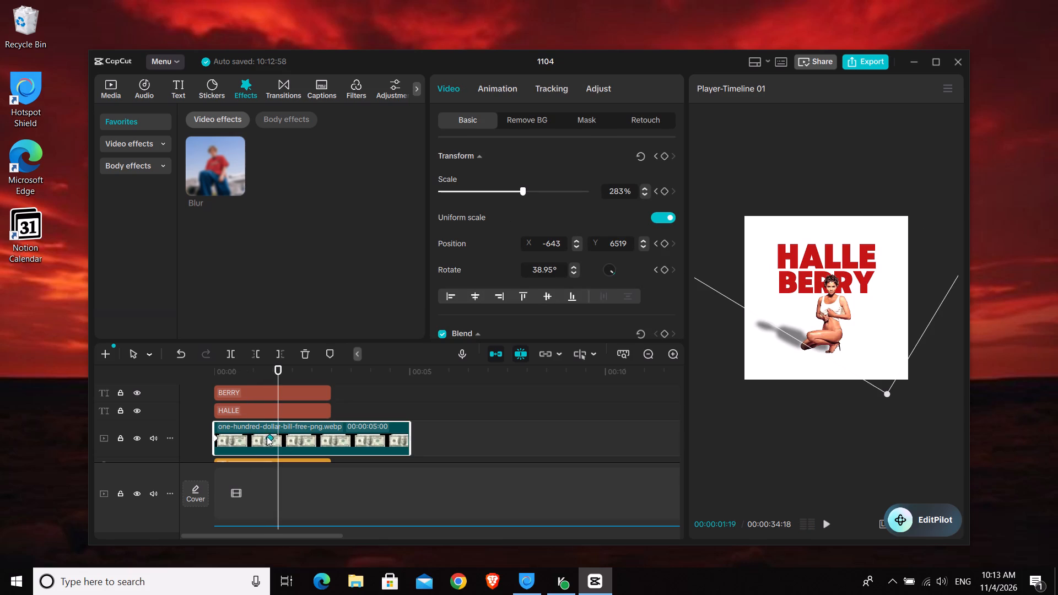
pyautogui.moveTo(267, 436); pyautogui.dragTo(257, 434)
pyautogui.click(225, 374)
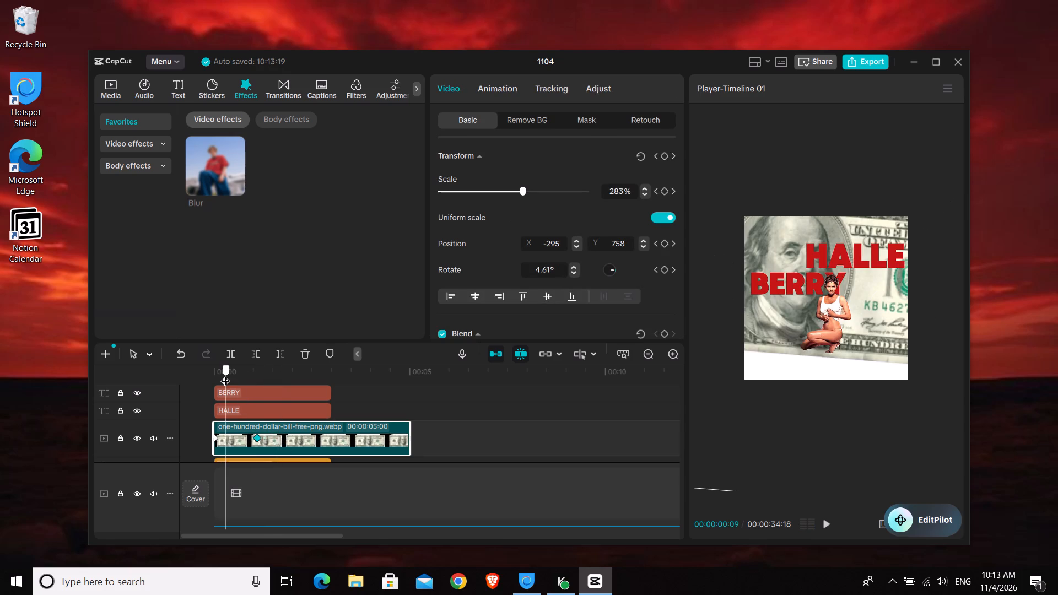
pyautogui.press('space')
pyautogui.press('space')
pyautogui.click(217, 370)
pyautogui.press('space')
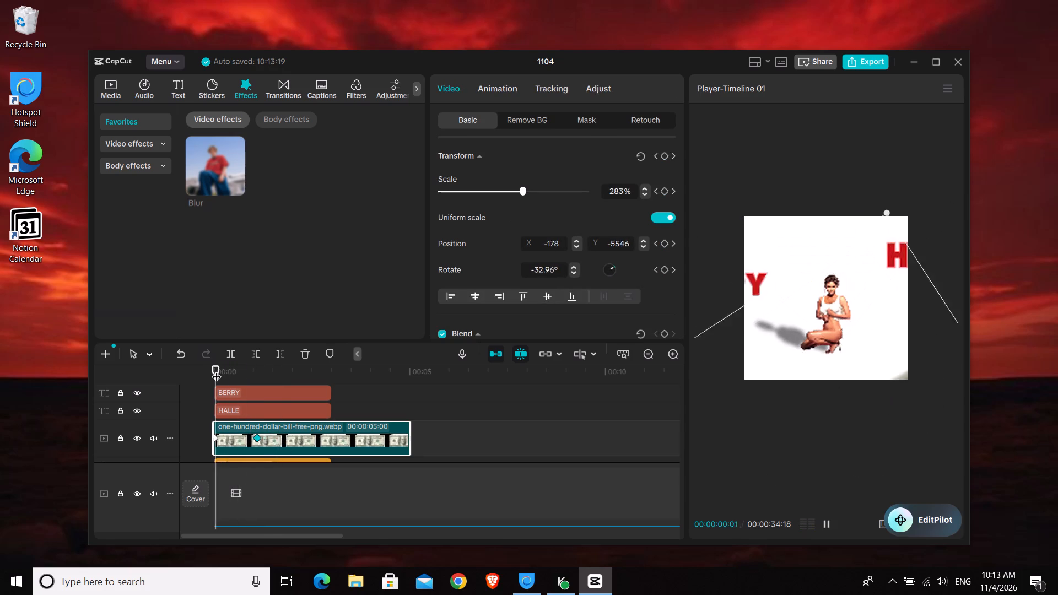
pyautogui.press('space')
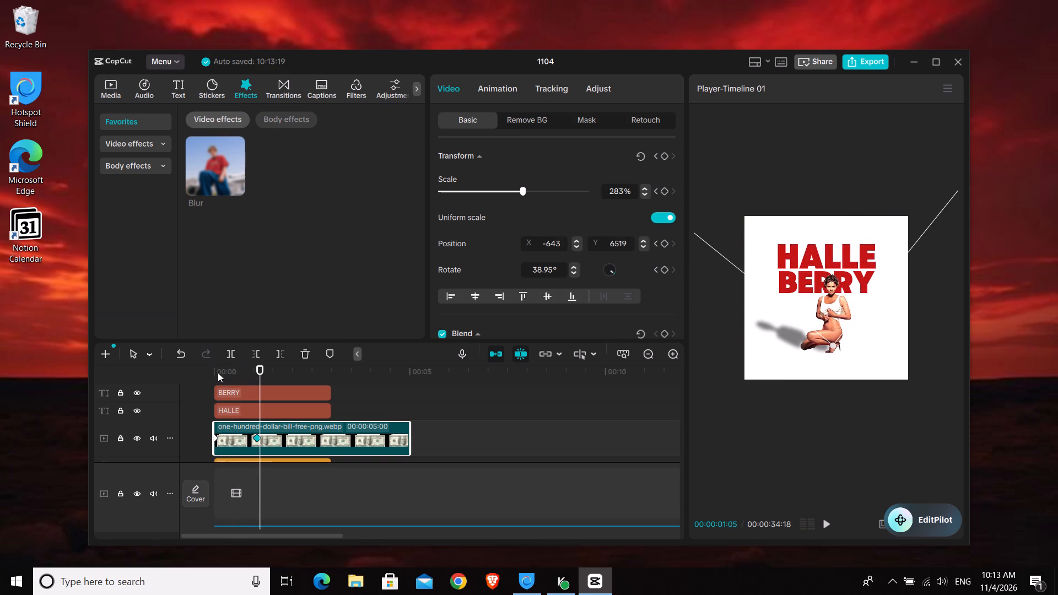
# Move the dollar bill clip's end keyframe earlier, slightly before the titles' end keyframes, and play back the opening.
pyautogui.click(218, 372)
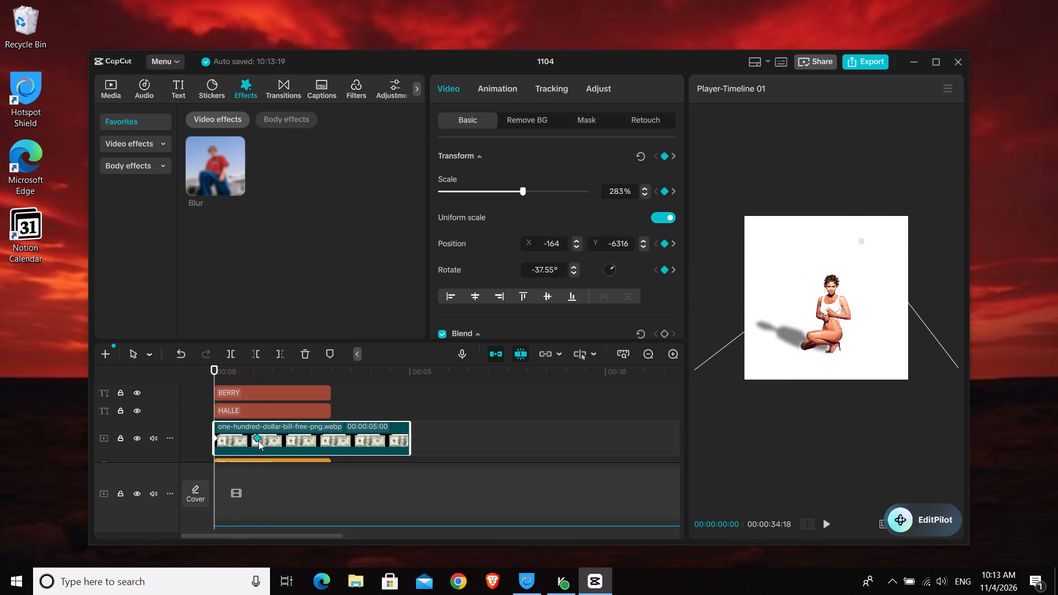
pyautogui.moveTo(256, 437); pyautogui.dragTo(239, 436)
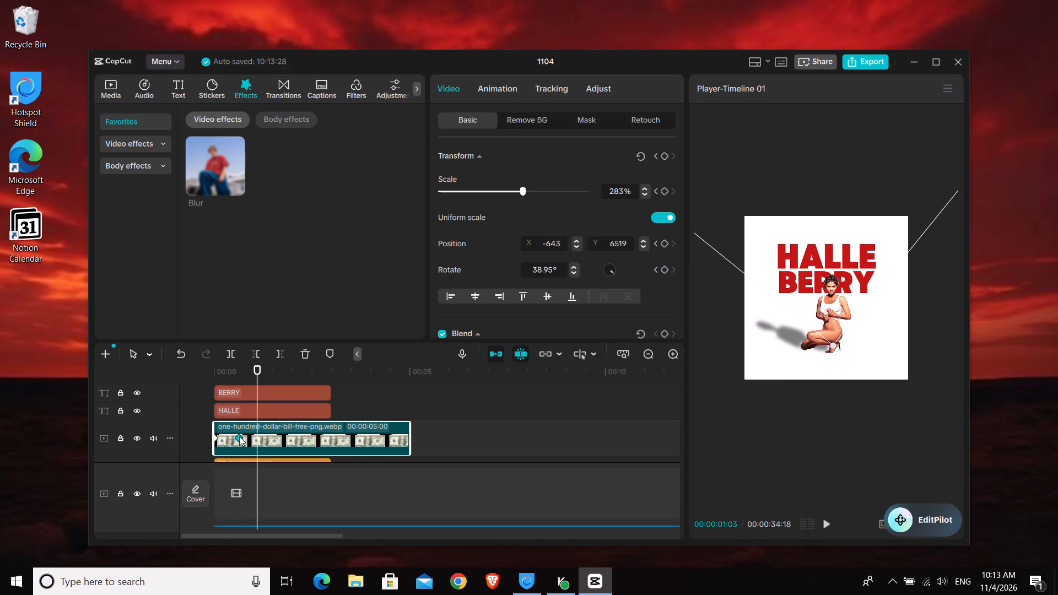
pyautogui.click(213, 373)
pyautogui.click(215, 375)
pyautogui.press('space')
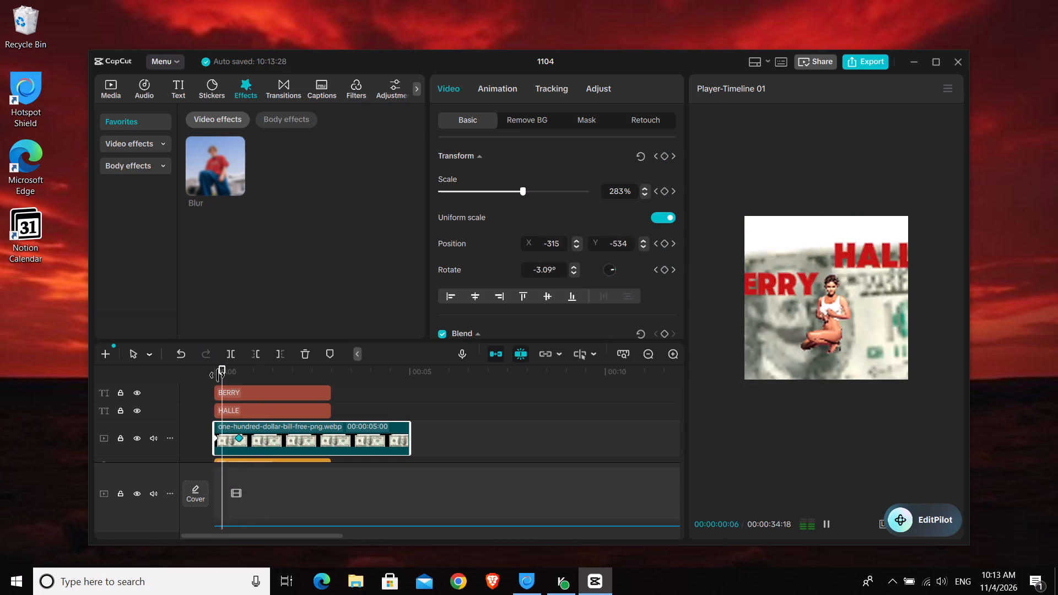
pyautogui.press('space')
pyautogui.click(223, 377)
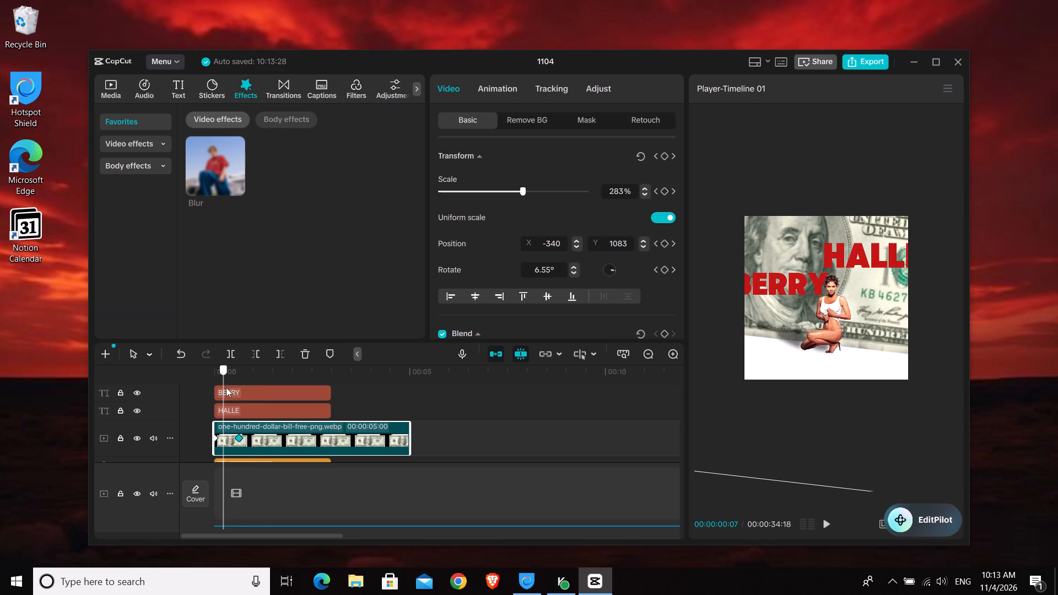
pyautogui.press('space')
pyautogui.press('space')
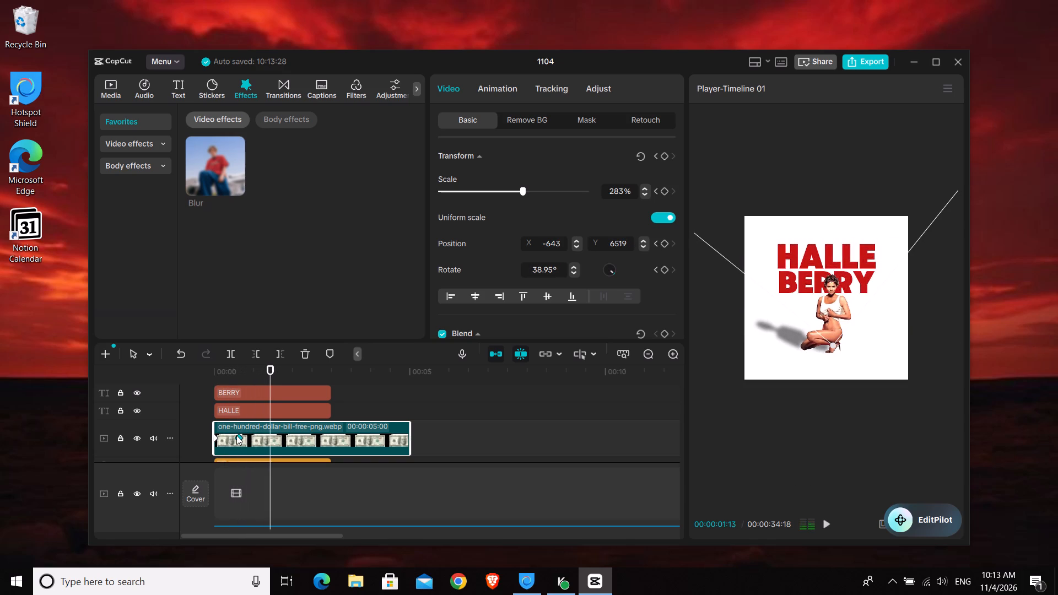
# Move the dollar bill clip's end keyframe to 00:00:00:27 and play back the opening from the start.
pyautogui.moveTo(240, 438); pyautogui.dragTo(250, 439)
pyautogui.click(218, 377)
pyautogui.press('space')
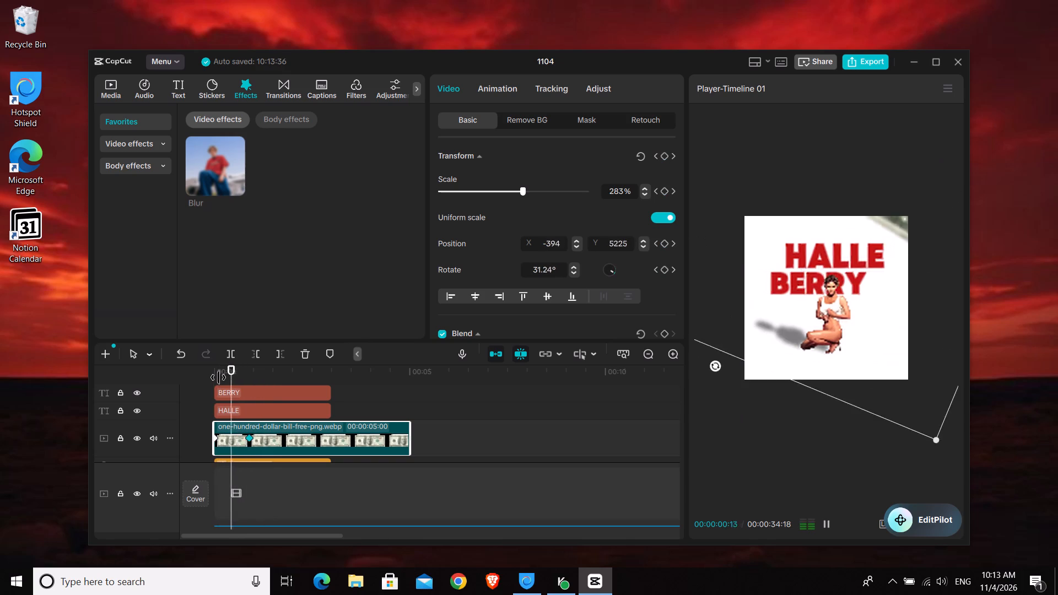
pyautogui.press('space')
pyautogui.click(219, 372)
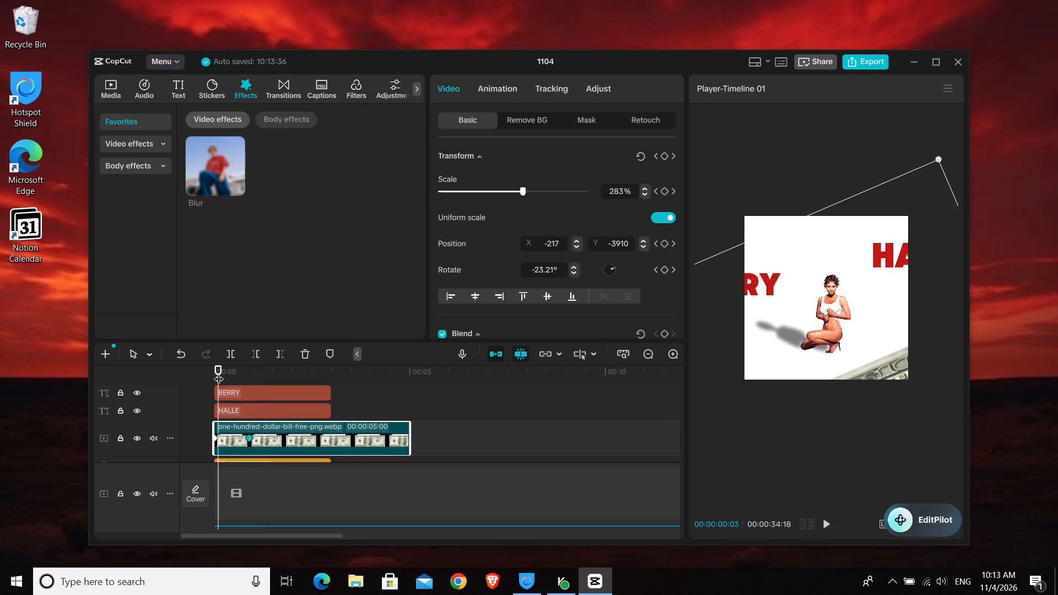
pyautogui.moveTo(219, 372); pyautogui.dragTo(210, 371)
pyautogui.press('space')
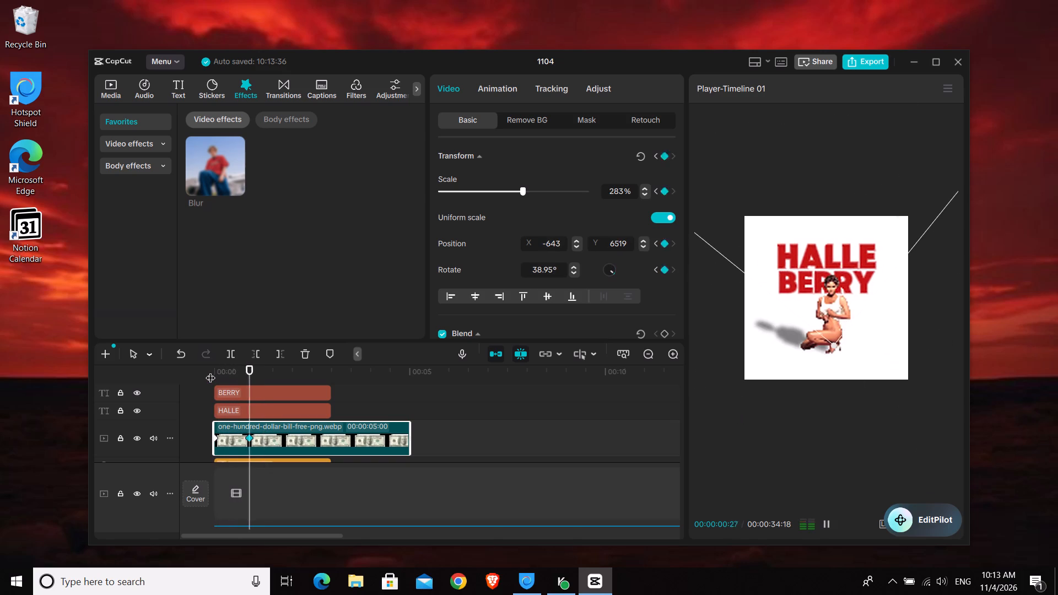
pyautogui.press('space')
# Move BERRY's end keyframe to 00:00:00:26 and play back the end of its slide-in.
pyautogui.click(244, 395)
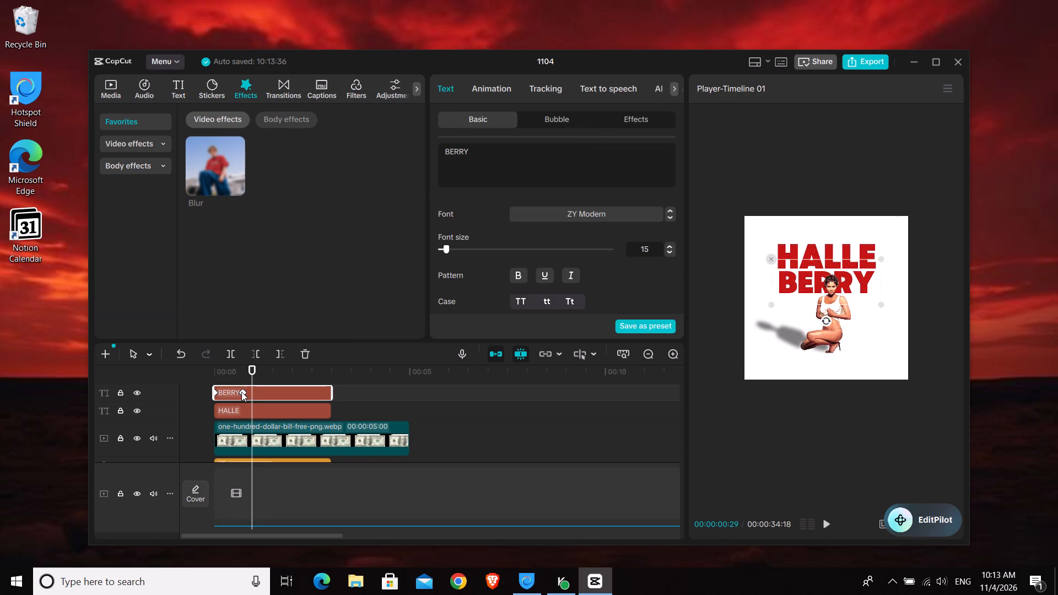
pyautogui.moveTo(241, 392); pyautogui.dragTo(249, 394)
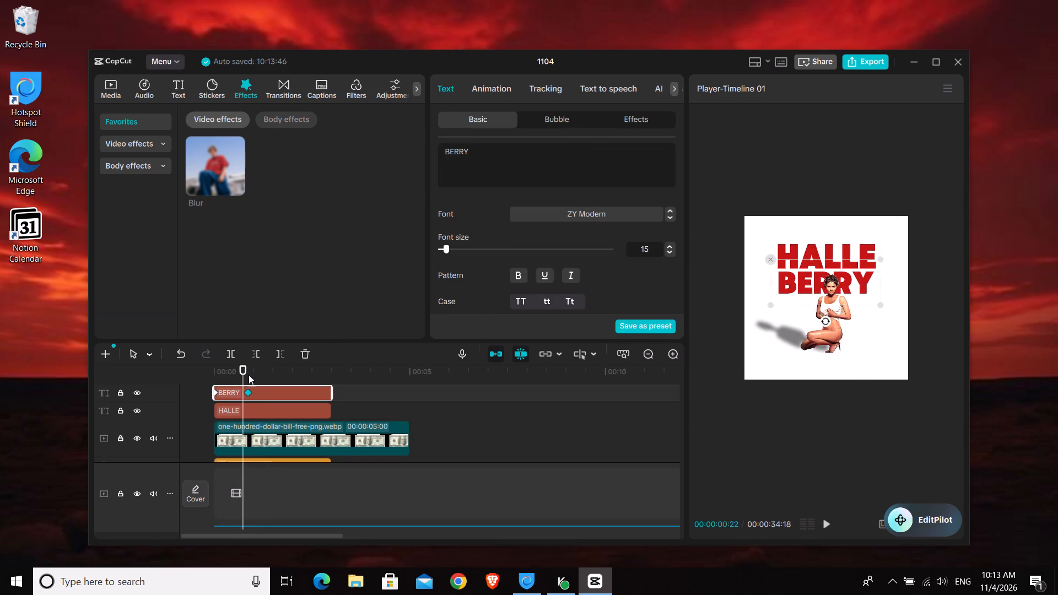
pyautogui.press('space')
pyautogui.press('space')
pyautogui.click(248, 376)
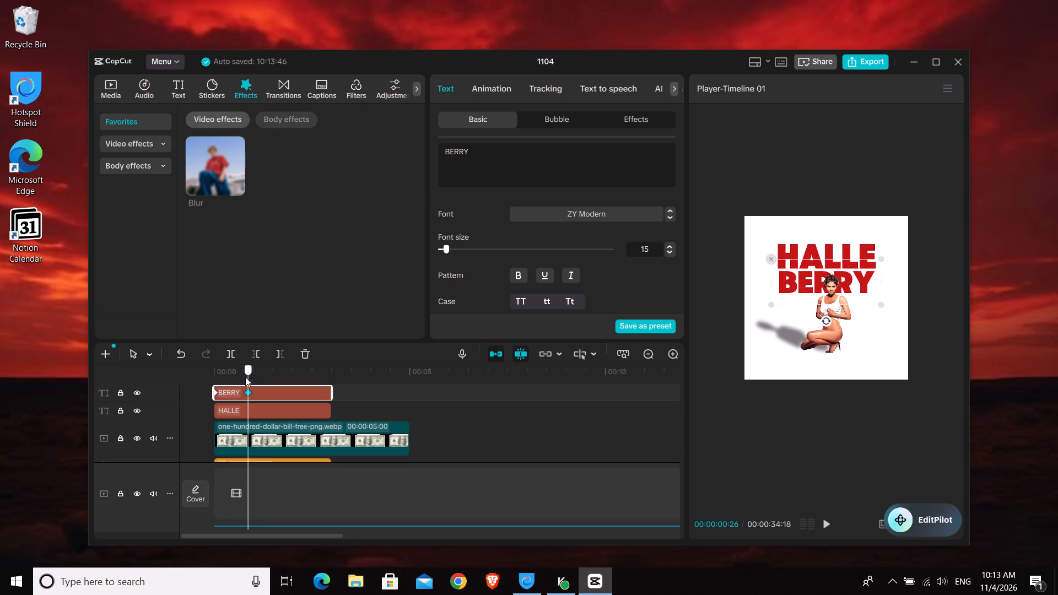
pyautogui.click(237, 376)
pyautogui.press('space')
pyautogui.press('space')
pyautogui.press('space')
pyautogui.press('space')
# Add a marker to the dollar bill clip at 00:00:00:28.
pyautogui.click(246, 426)
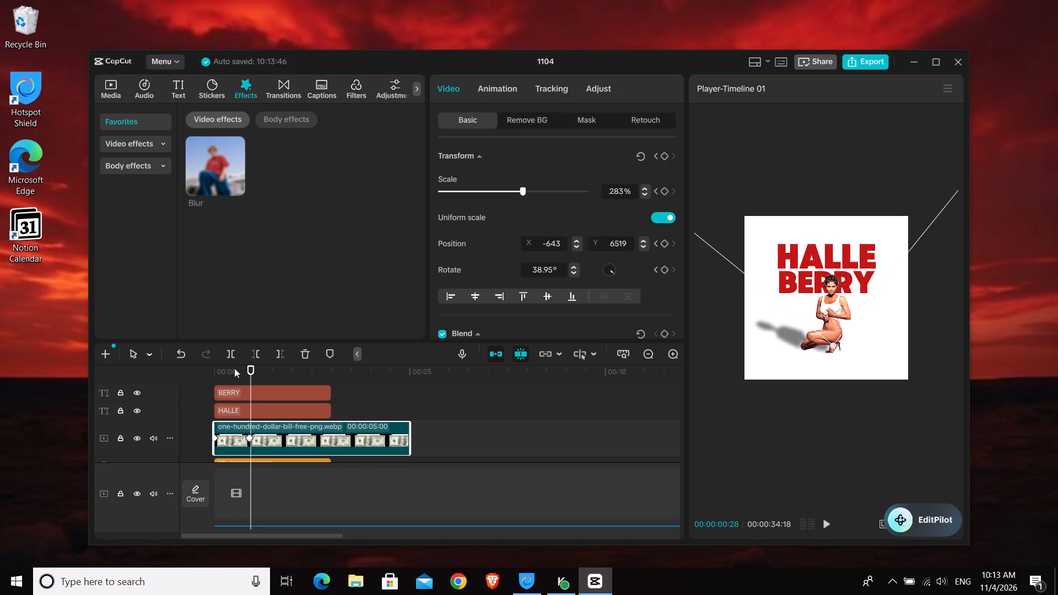
pyautogui.click(330, 358)
# Move the end keyframes of the BERRY and HALLE titles to 00:00:00:28, in line with the dollar bill clip's marker.
pyautogui.click(266, 391)
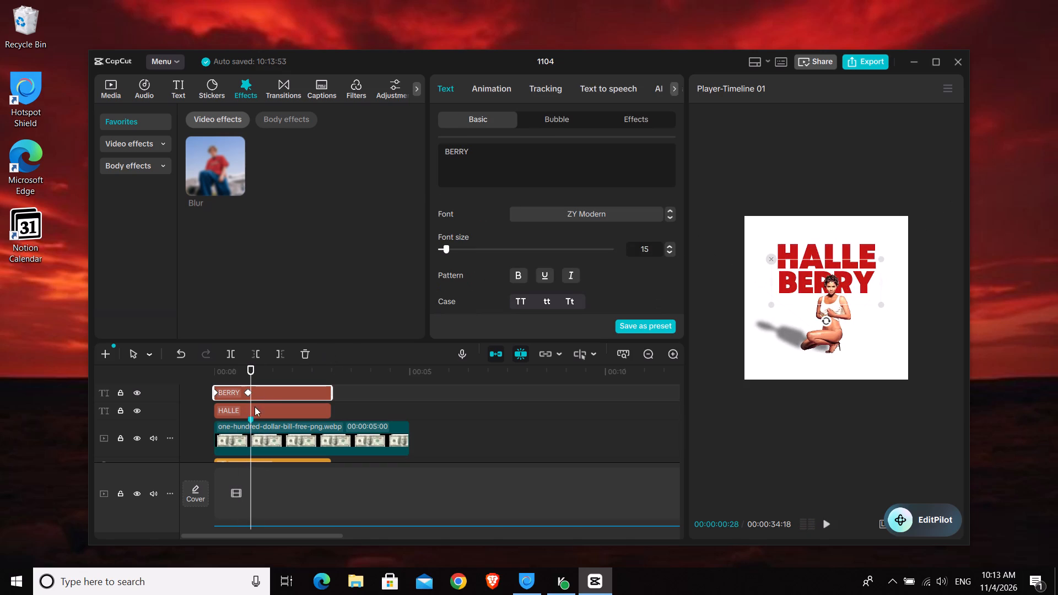
pyautogui.moveTo(246, 391); pyautogui.dragTo(252, 392)
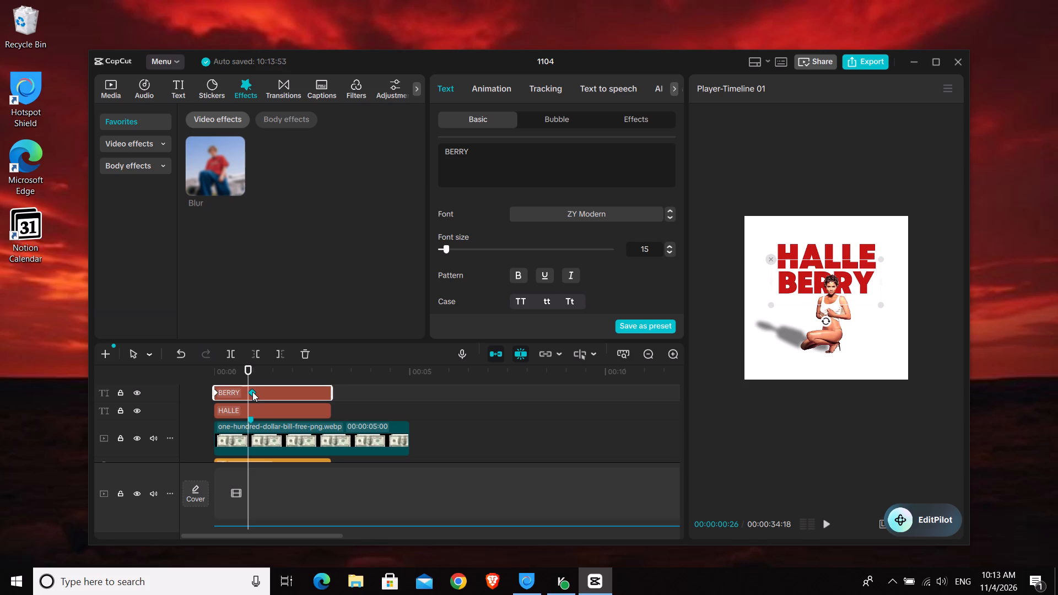
pyautogui.moveTo(252, 392); pyautogui.dragTo(251, 392)
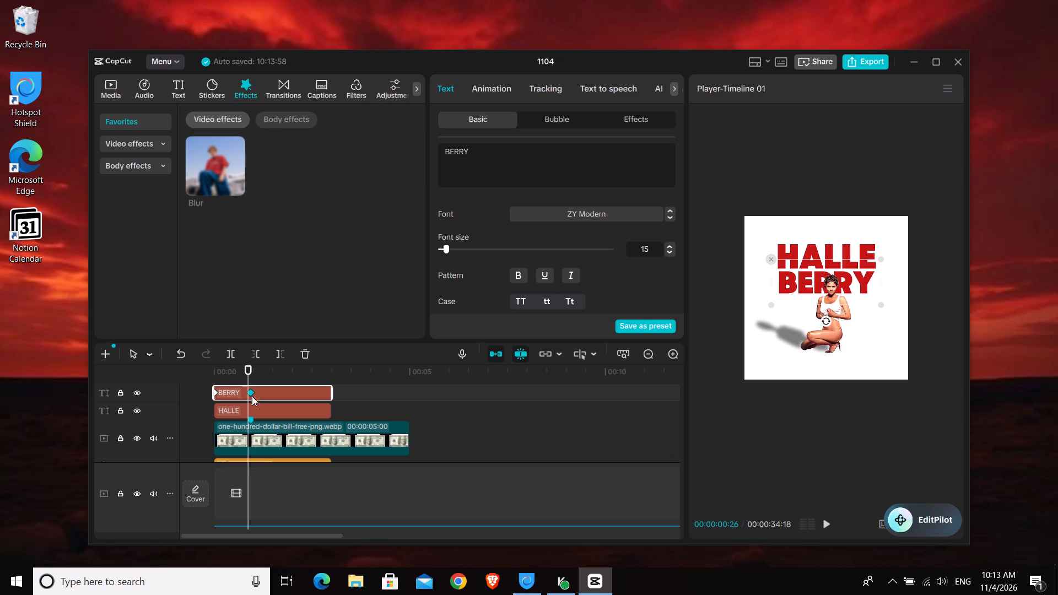
pyautogui.click(257, 405)
pyautogui.moveTo(242, 409); pyautogui.dragTo(250, 411)
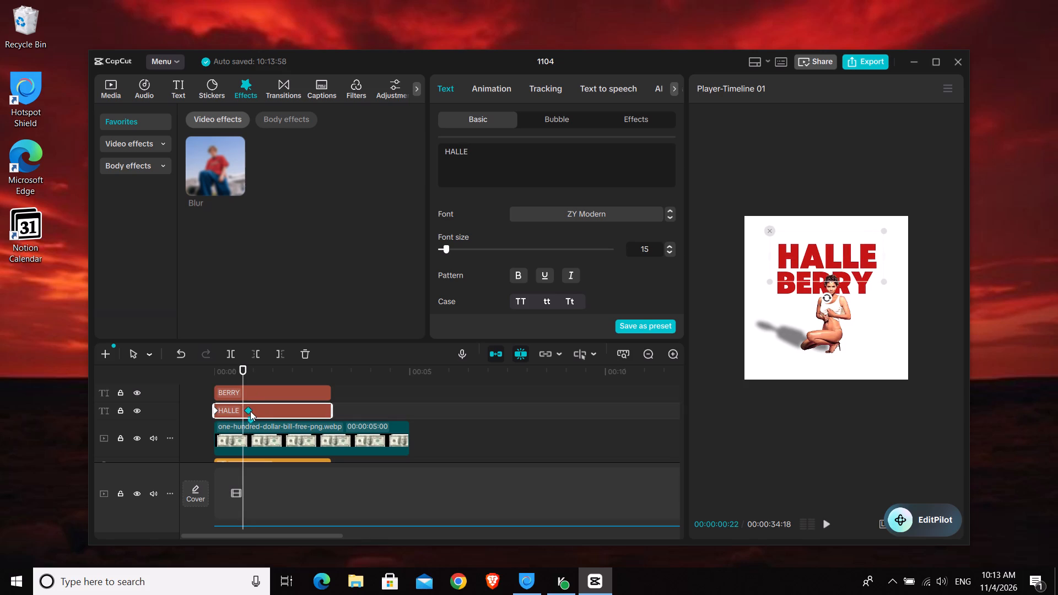
pyautogui.moveTo(250, 411); pyautogui.dragTo(251, 411)
pyautogui.click(249, 372)
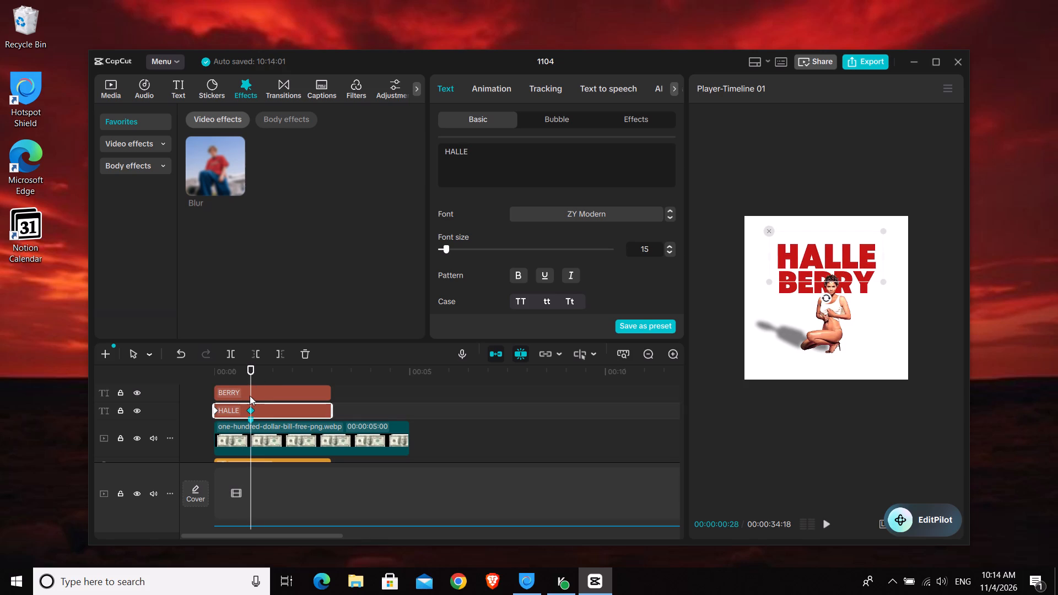
pyautogui.click(250, 396)
# Play back the opening from the start to check the titles and dollar bill finishing together.
pyautogui.click(220, 378)
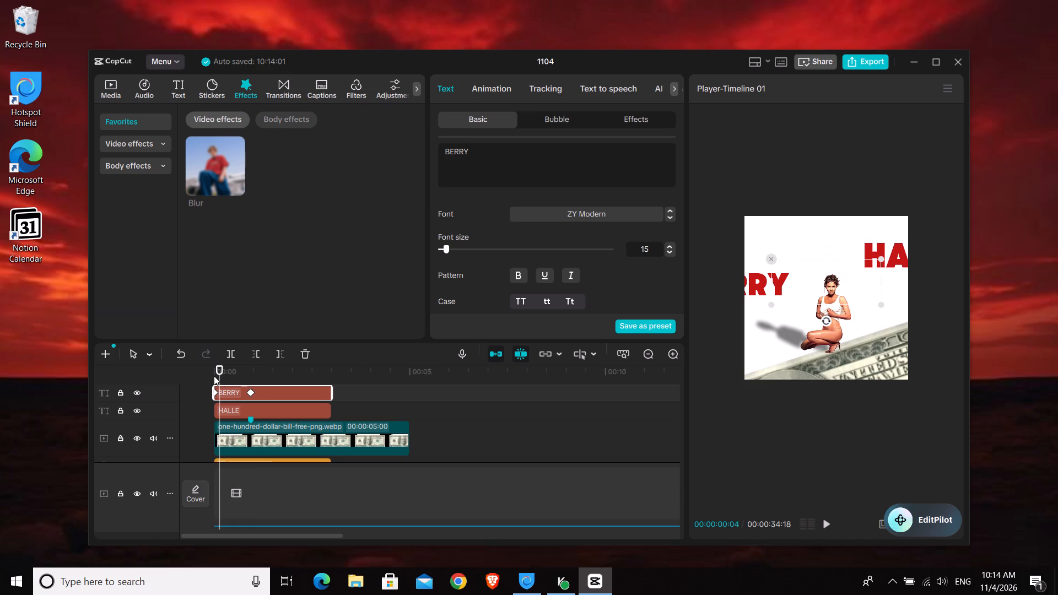
pyautogui.click(214, 376)
pyautogui.click(212, 375)
pyautogui.moveTo(214, 374); pyautogui.dragTo(212, 373)
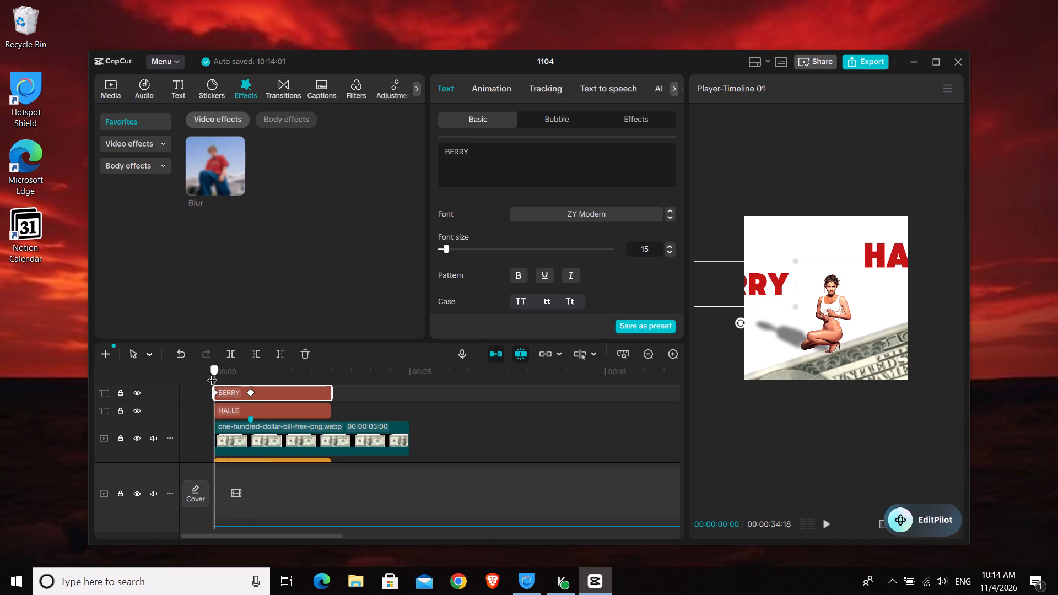
pyautogui.moveTo(212, 373); pyautogui.dragTo(183, 378)
pyautogui.press('space')
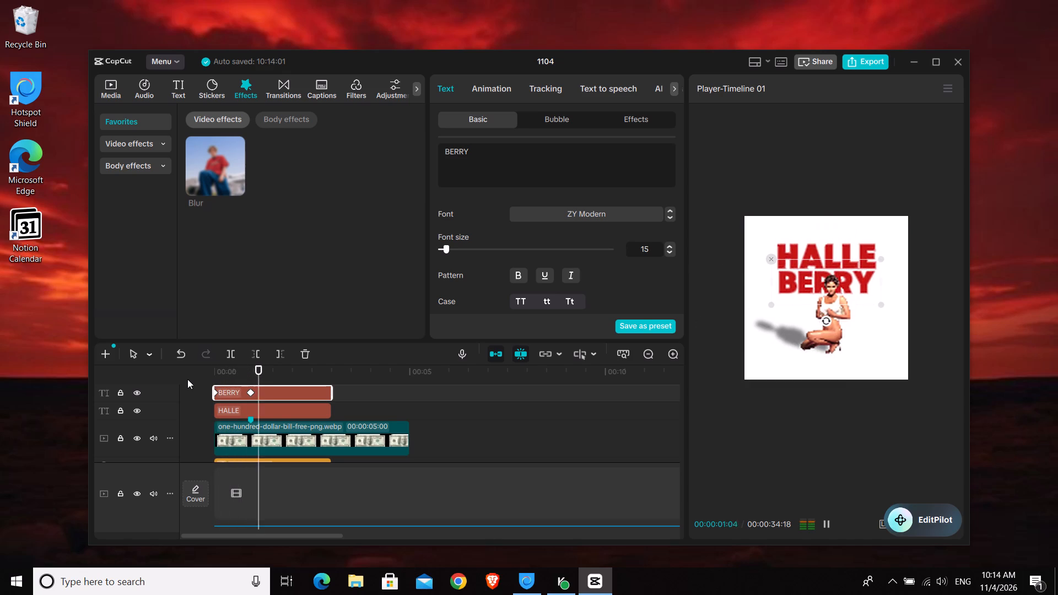
pyautogui.press('space')
pyautogui.click(216, 373)
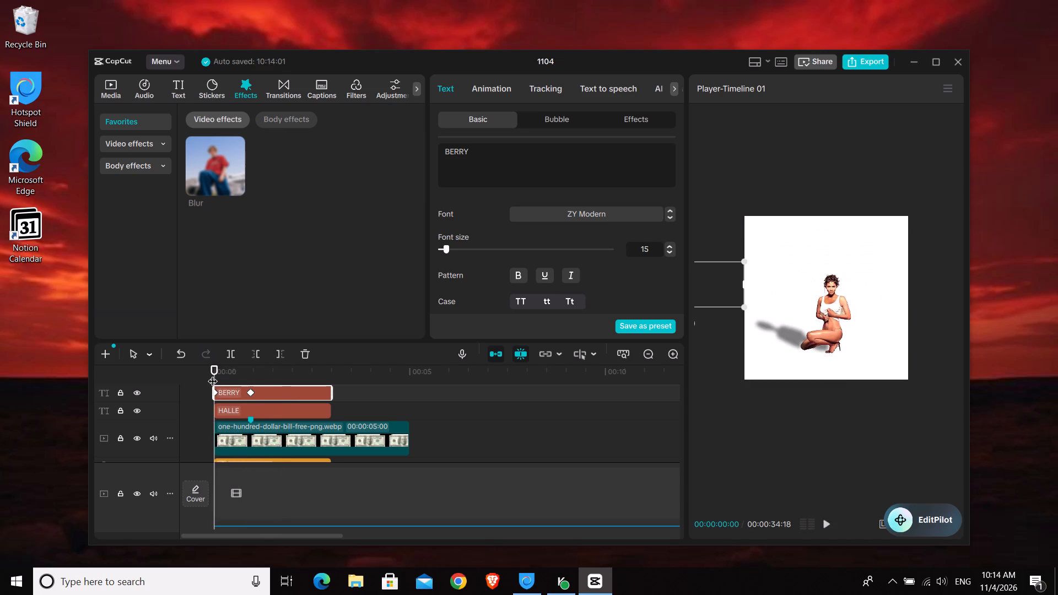
# Delete the marker at 00:00:00:28 from the dollar bill clip.
pyautogui.click(250, 417)
pyautogui.rightClick(250, 417)
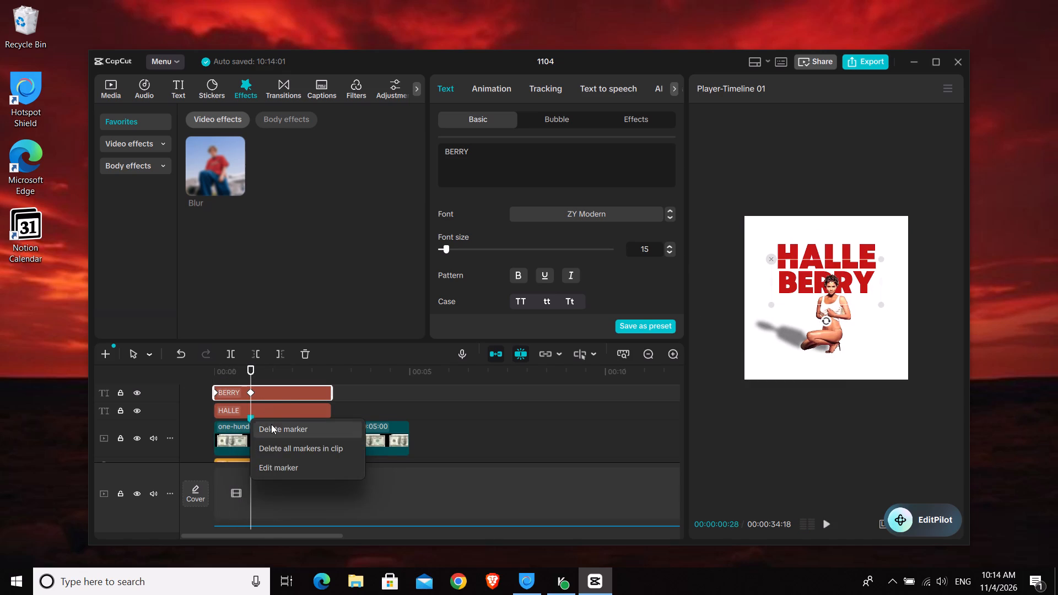
pyautogui.click(271, 424)
# Replay the opening from the start to review the slide-in timing of the HALLE and BERRY titles.
pyautogui.click(219, 377)
pyautogui.moveTo(217, 377); pyautogui.dragTo(199, 375)
pyautogui.press('space')
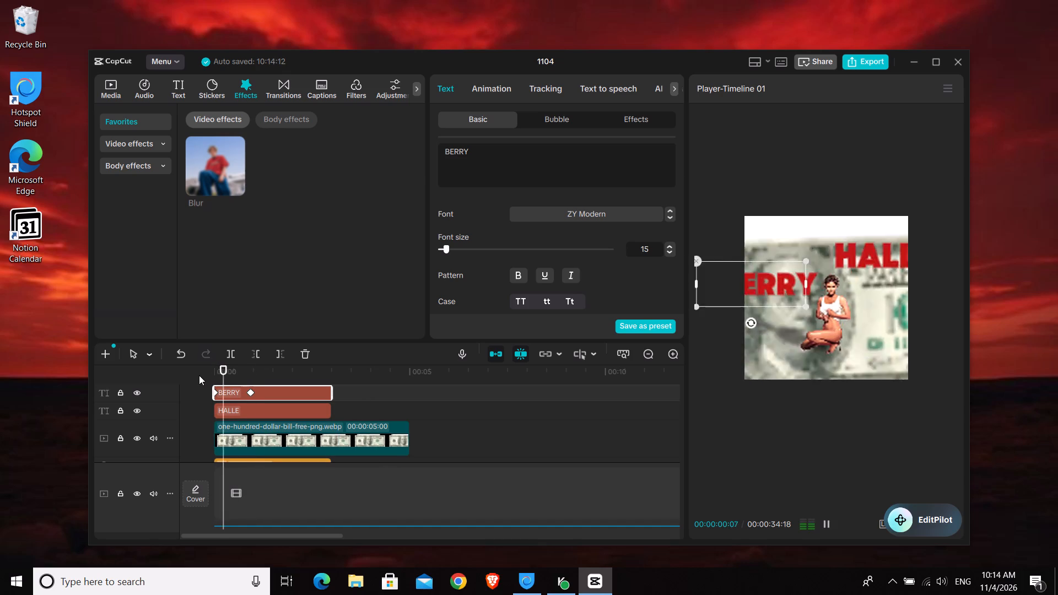
pyautogui.press('space')
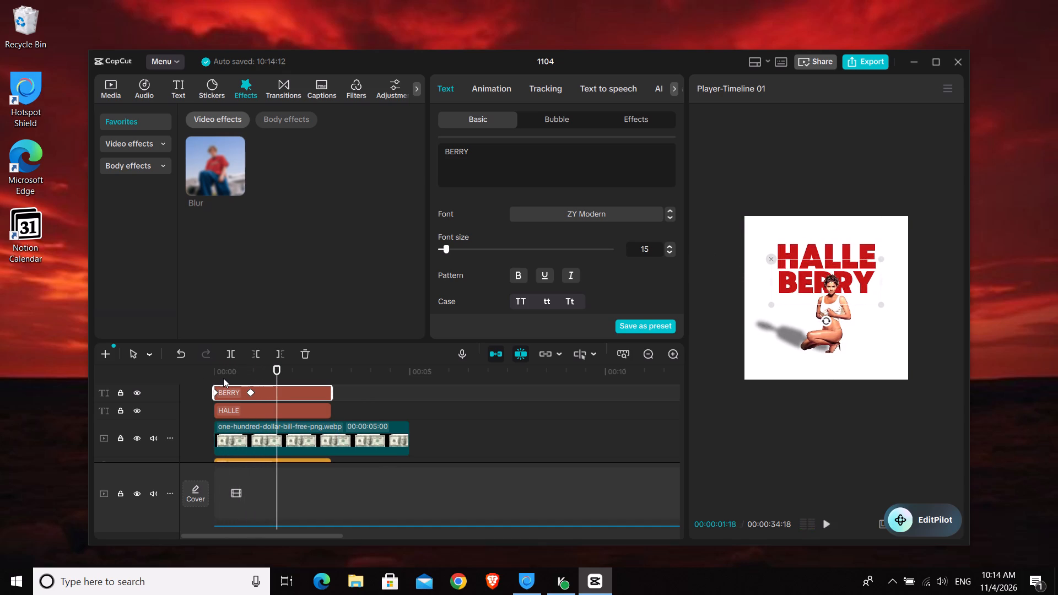
pyautogui.click(213, 378)
pyautogui.click(220, 380)
pyautogui.moveTo(220, 380); pyautogui.dragTo(206, 382)
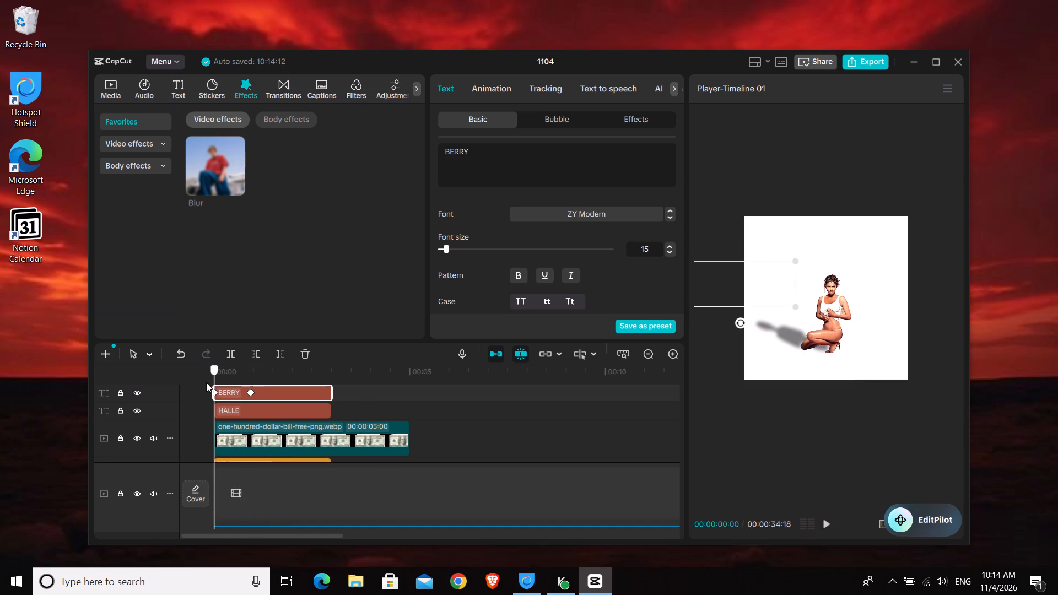
pyautogui.moveTo(206, 382); pyautogui.dragTo(200, 383)
pyautogui.press('space')
pyautogui.press('space')
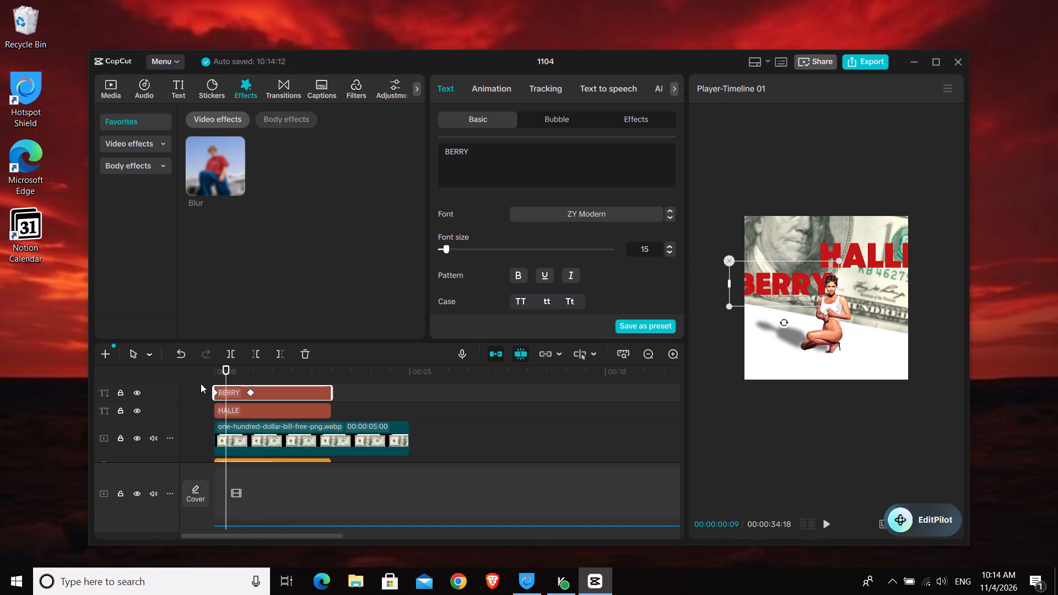
pyautogui.press('space')
pyautogui.press('space')
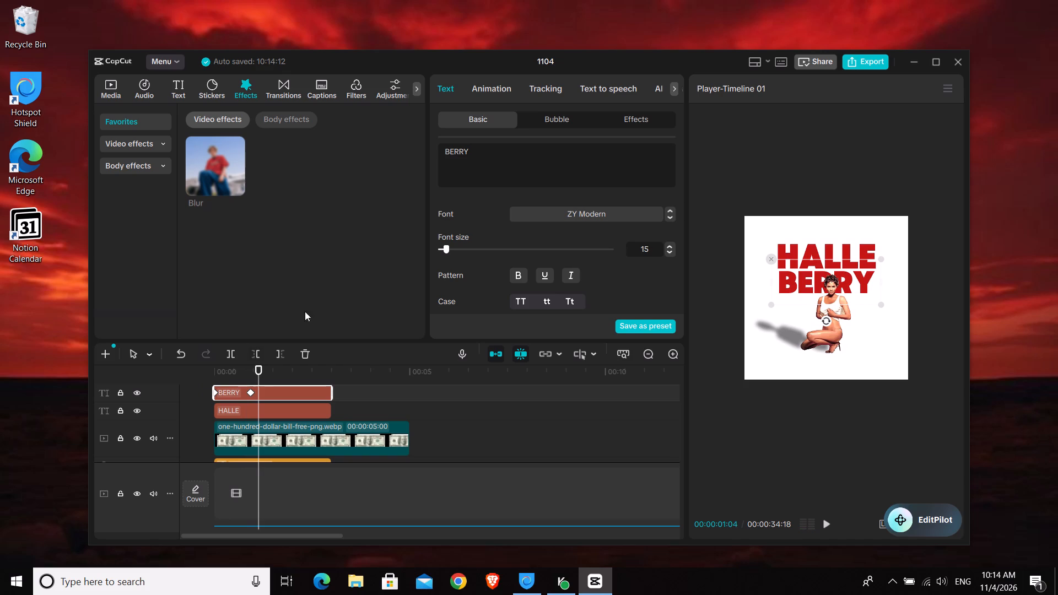
# Search the In text animations for "wave in" and apply Wave in to the BERRY title.
pyautogui.click(483, 79)
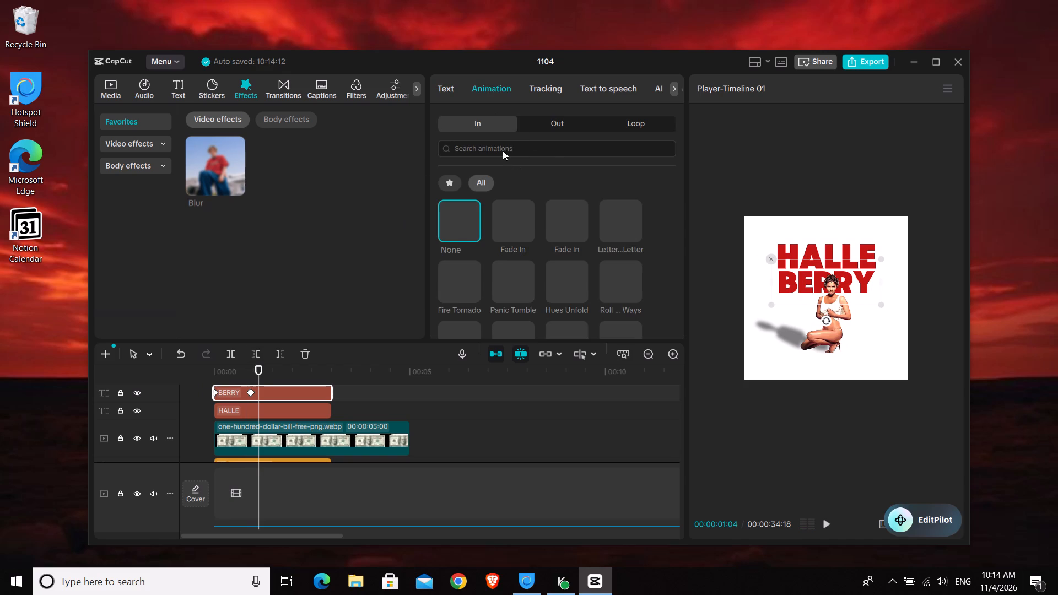
pyautogui.click(503, 150)
pyautogui.write('wave in')
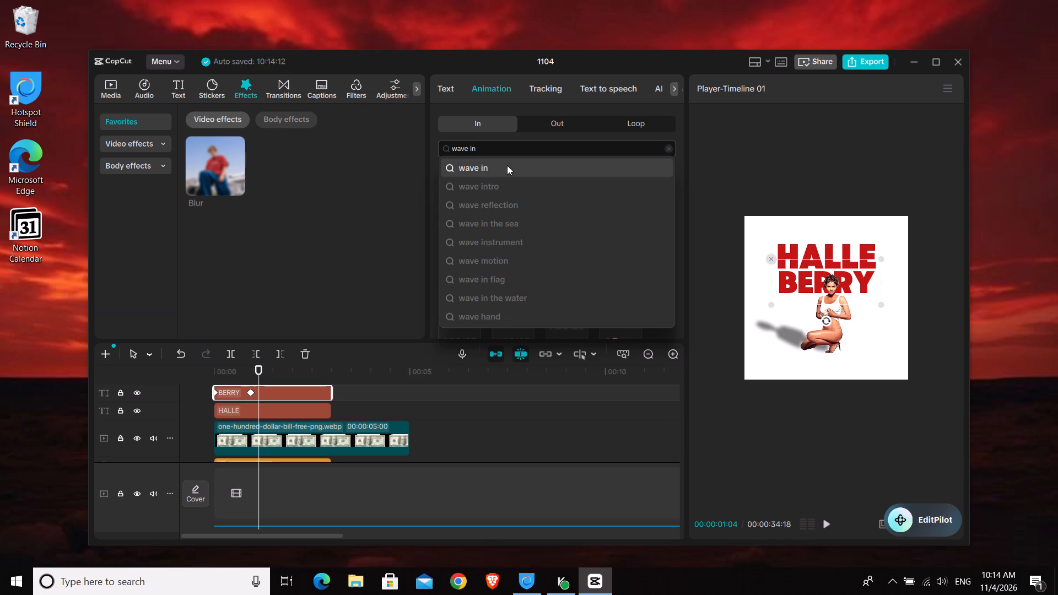
pyautogui.click(507, 165)
pyautogui.click(292, 407)
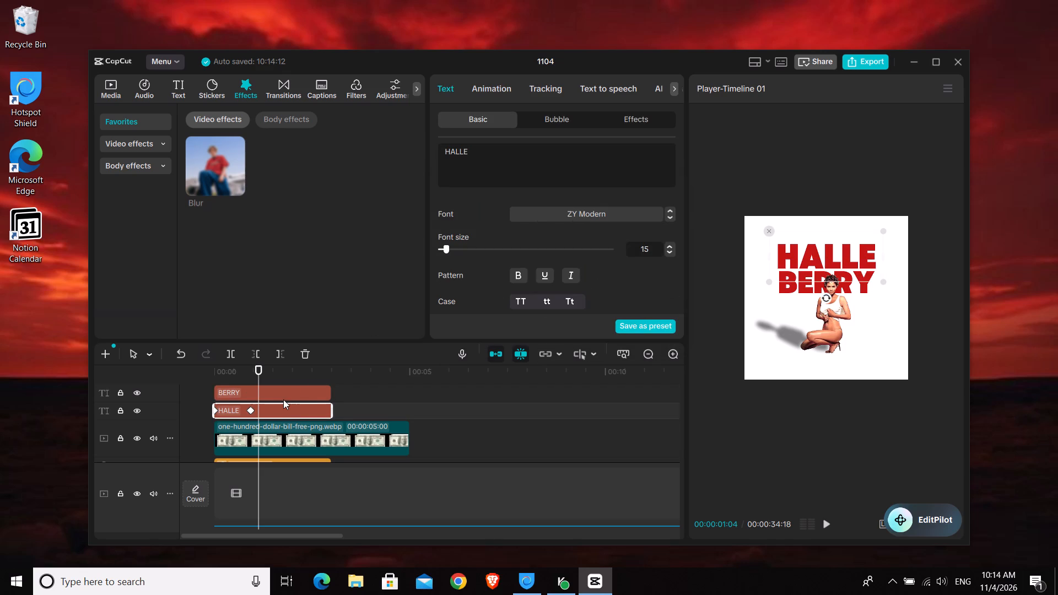
pyautogui.click(283, 397)
pyautogui.click(483, 85)
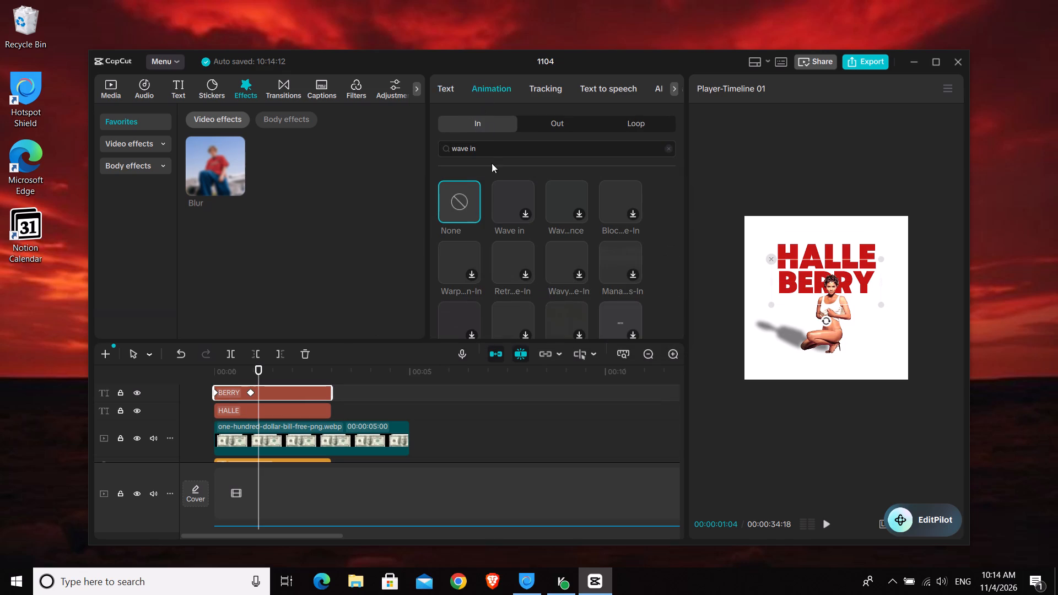
pyautogui.click(613, 146)
pyautogui.press('Return')
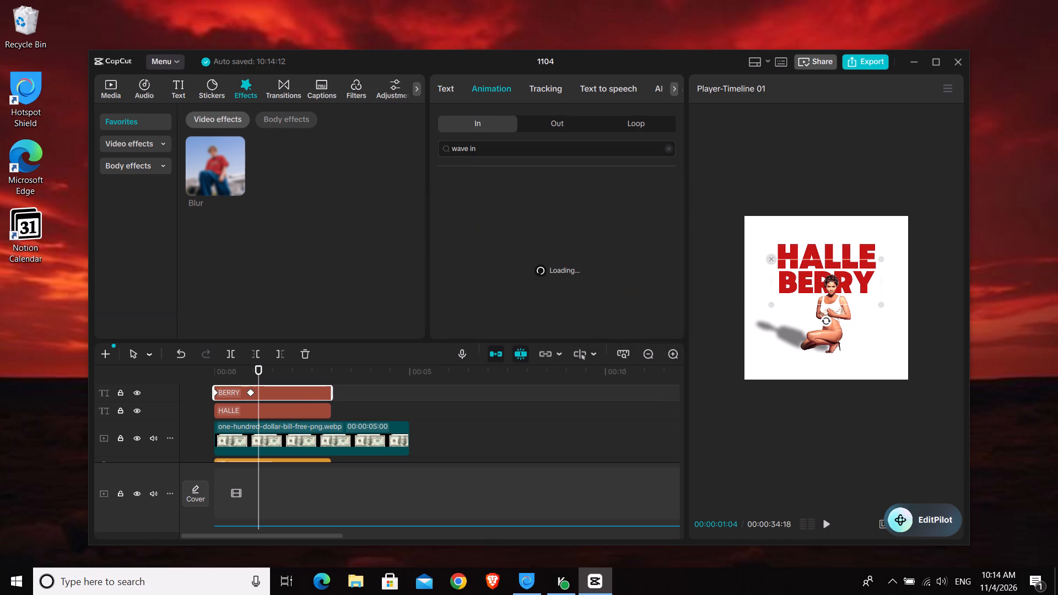
pyautogui.click(514, 200)
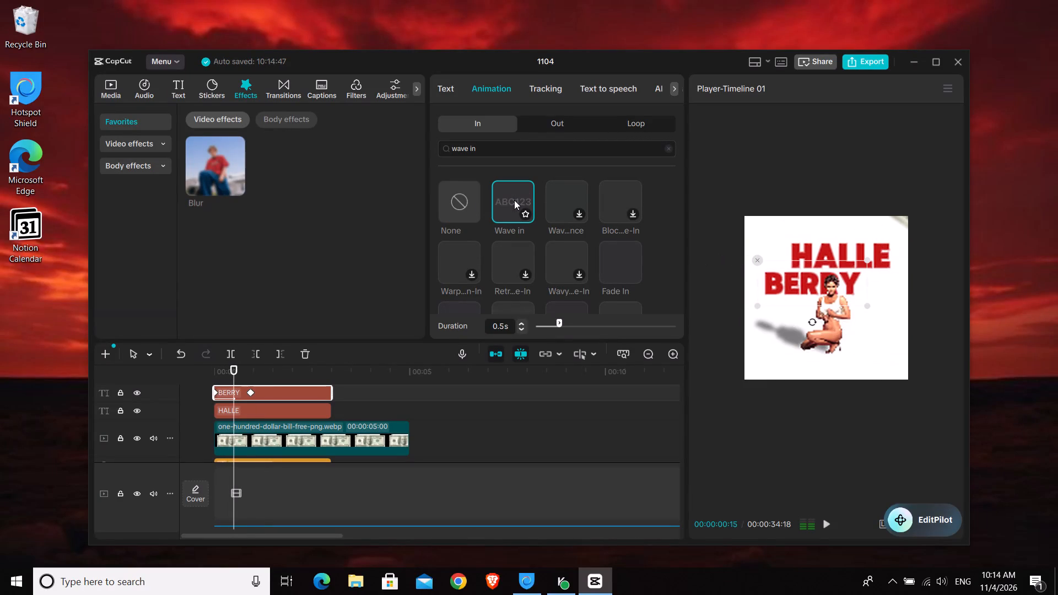
# Apply the Wave in animation to the HALLE title as well.
pyautogui.click(290, 418)
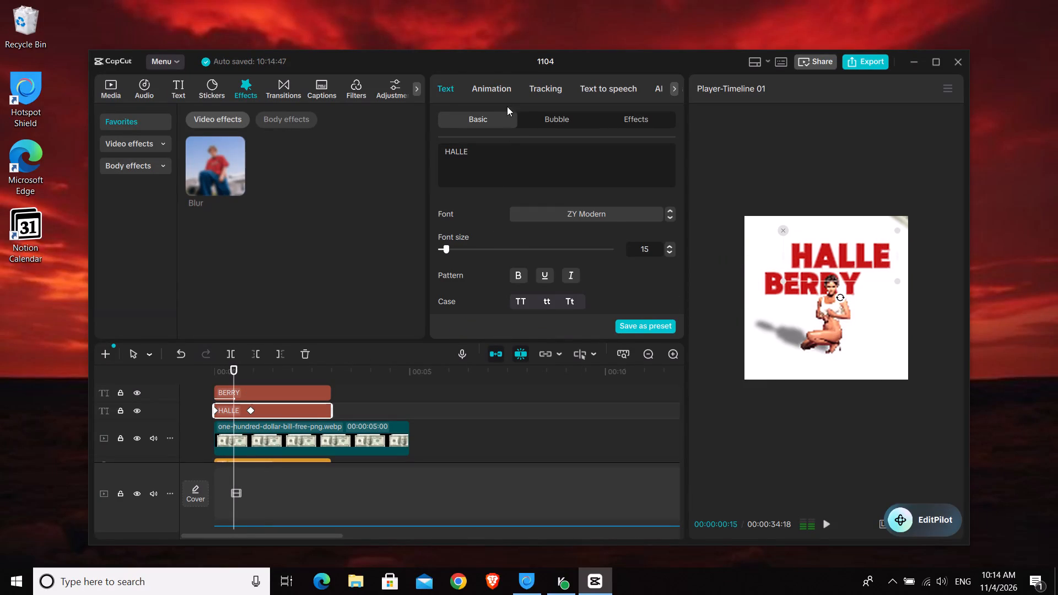
pyautogui.click(503, 89)
pyautogui.click(507, 199)
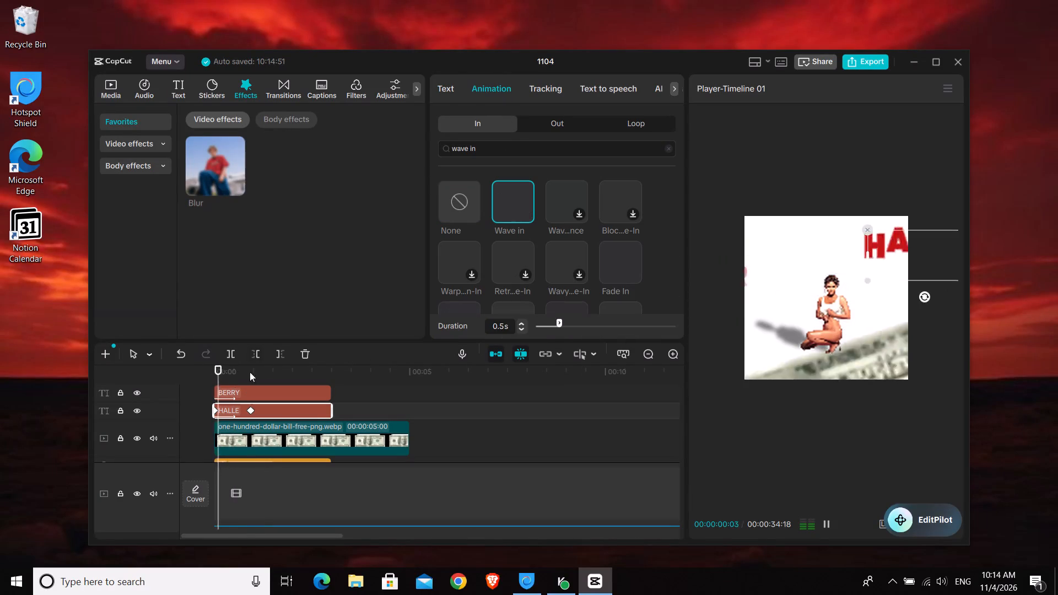
# Play back the opening repeatedly to examine the Wave in animation on both titles against the dollar bill's motion.
pyautogui.click(214, 377)
pyautogui.press('space')
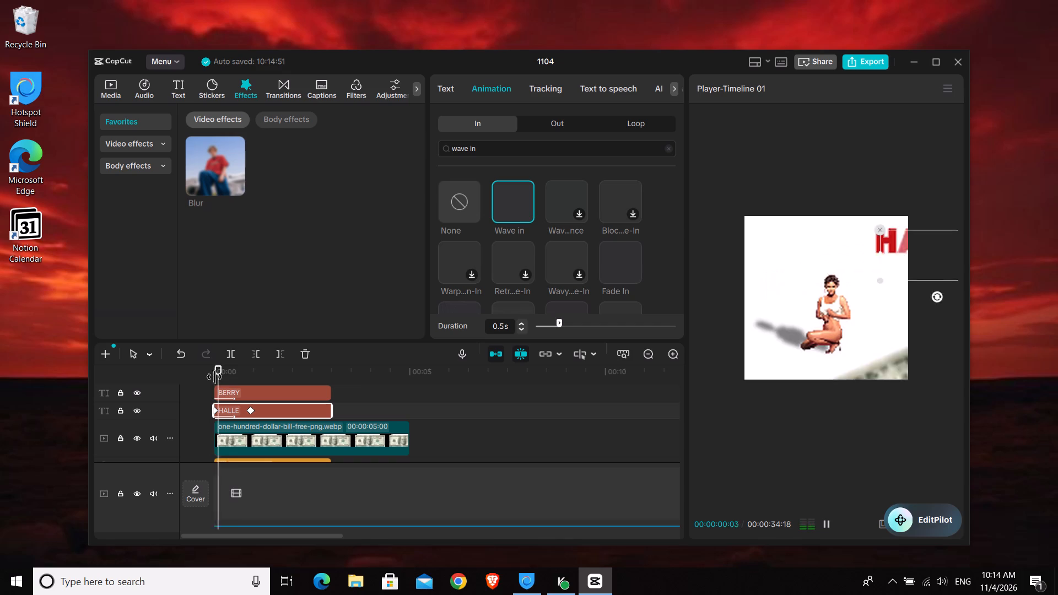
pyautogui.press('space')
pyautogui.press('space')
pyautogui.press('space')
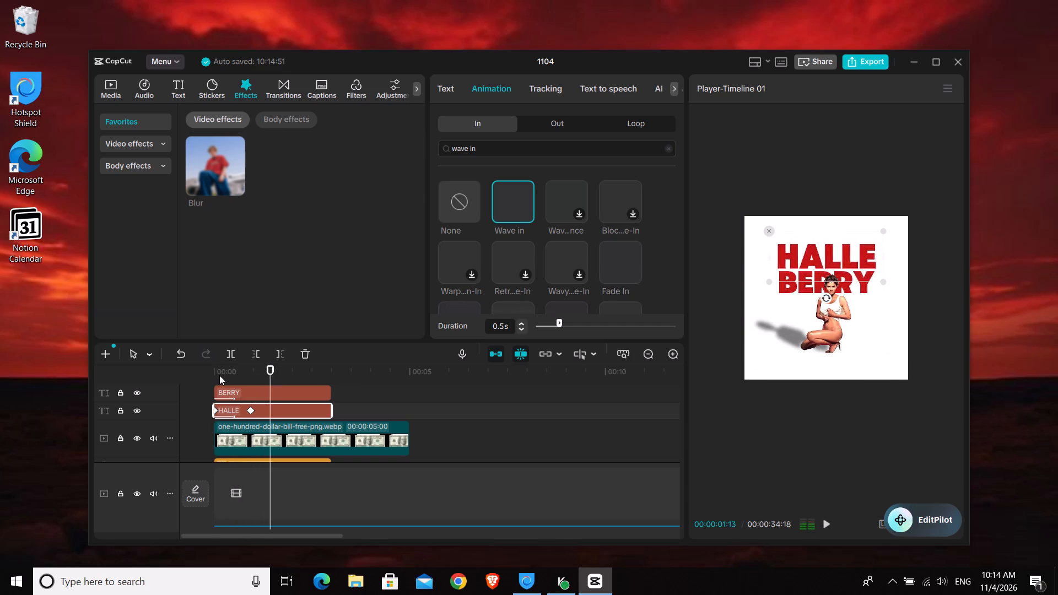
pyautogui.click(219, 375)
pyautogui.moveTo(219, 375); pyautogui.dragTo(203, 377)
pyautogui.press('space')
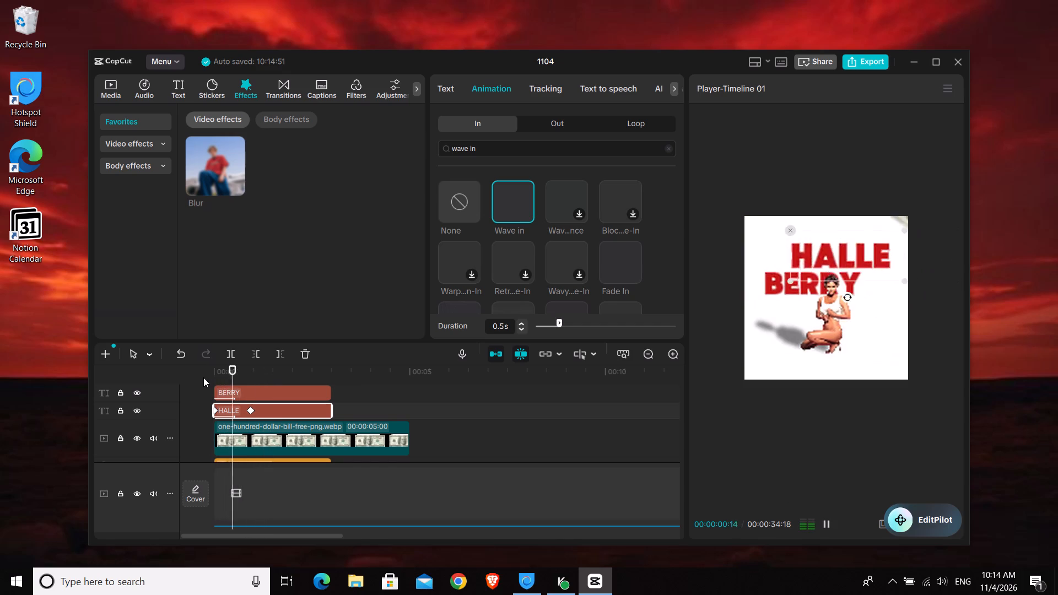
pyautogui.press('space')
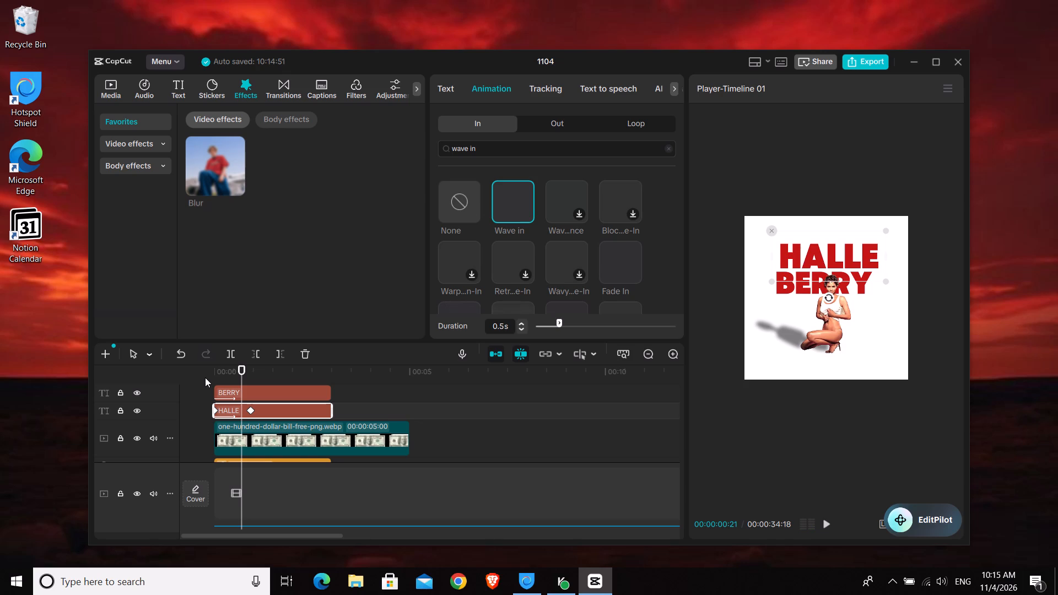
pyautogui.press('space')
pyautogui.press('space')
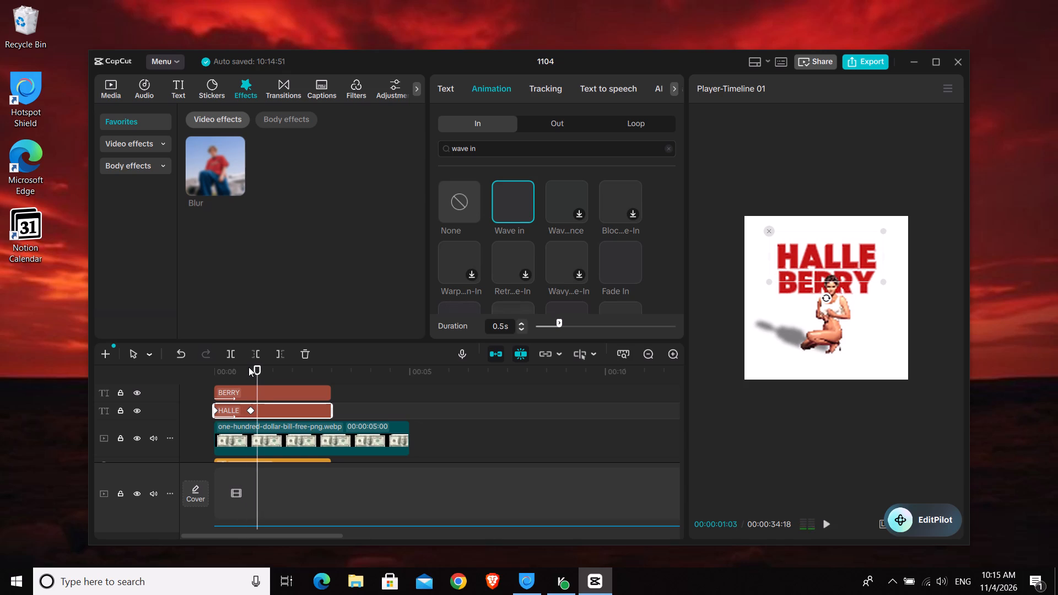
pyautogui.press('space')
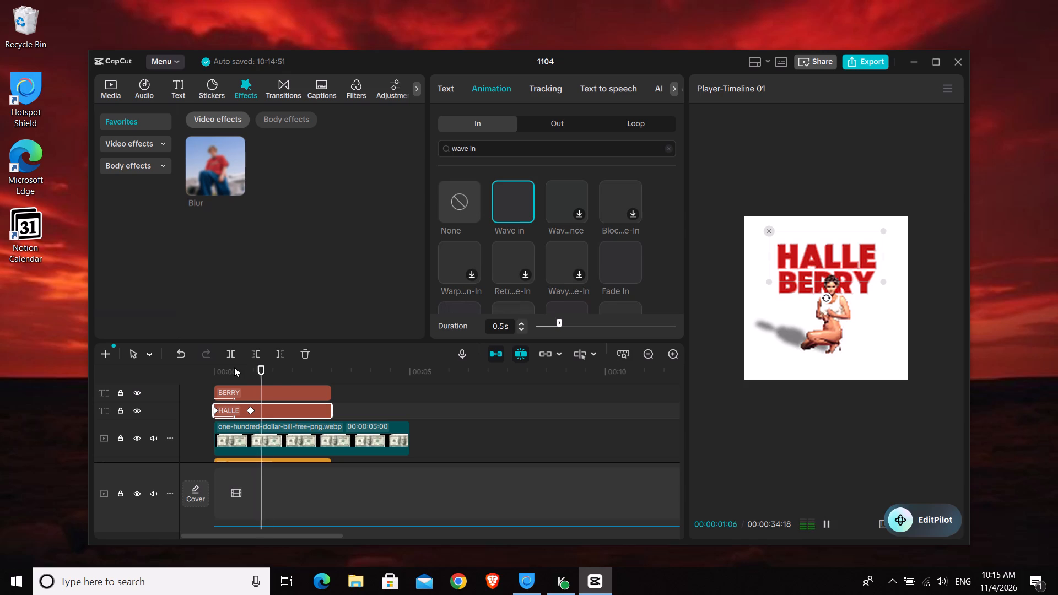
pyautogui.press('space')
pyautogui.click(228, 371)
pyautogui.moveTo(228, 371); pyautogui.dragTo(185, 380)
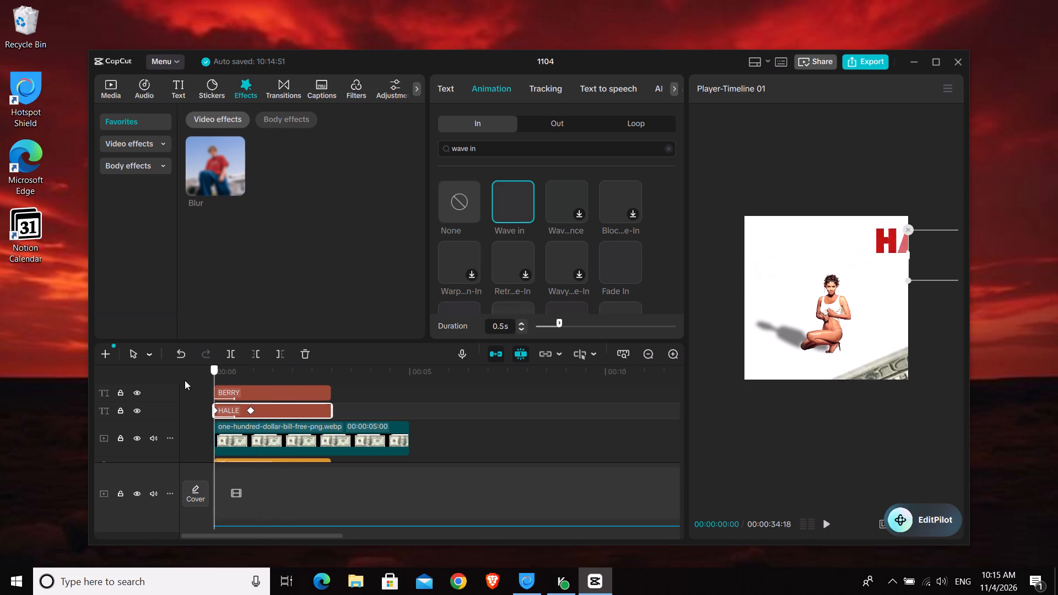
pyautogui.moveTo(185, 380); pyautogui.dragTo(183, 380)
pyautogui.press('space')
pyautogui.press('space')
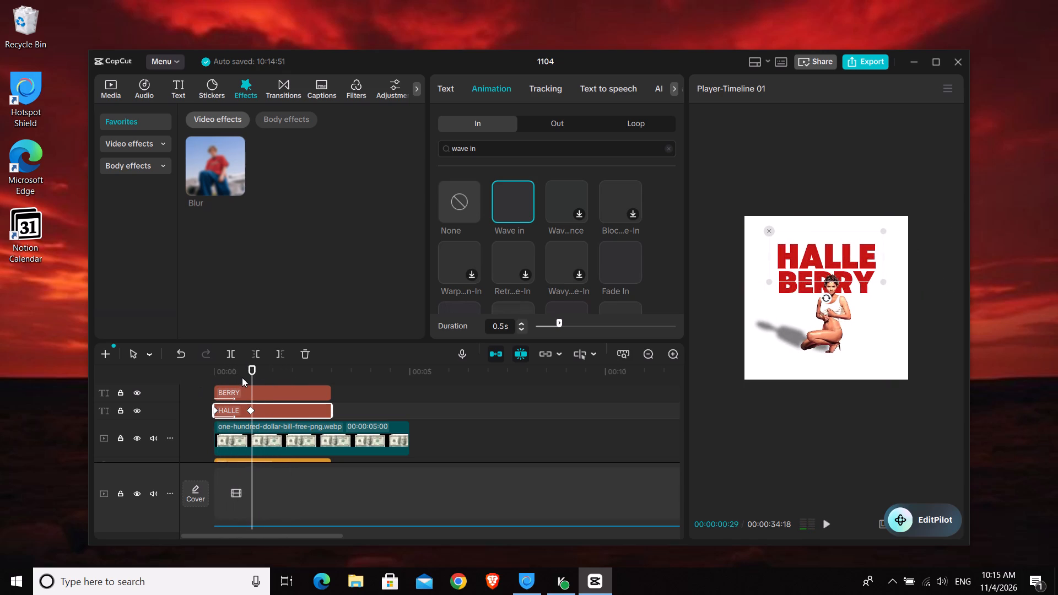
pyautogui.press('space')
pyautogui.press('space')
pyautogui.click(249, 377)
pyautogui.press('space')
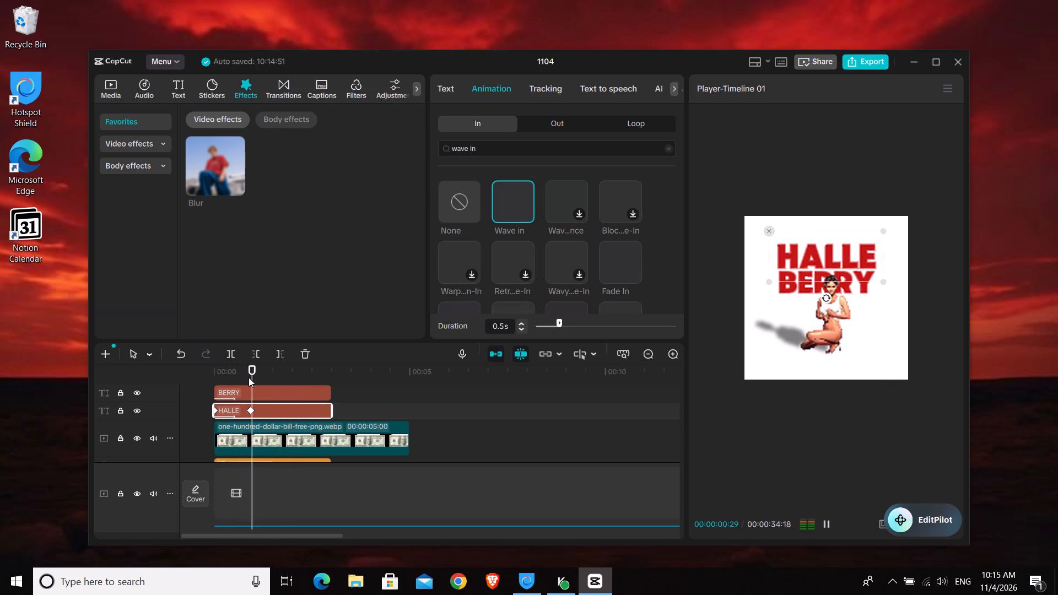
pyautogui.press('space')
# Move the dollar bill clip's end keyframe a few frames past the titles' end keyframes at 00:00:00:28.
pyautogui.click(249, 377)
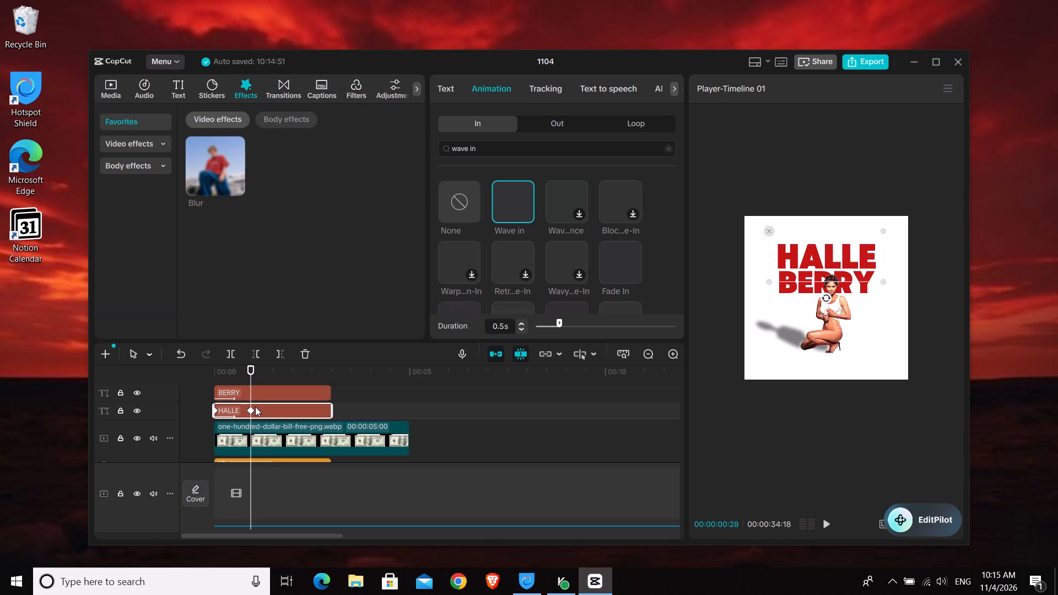
pyautogui.click(253, 393)
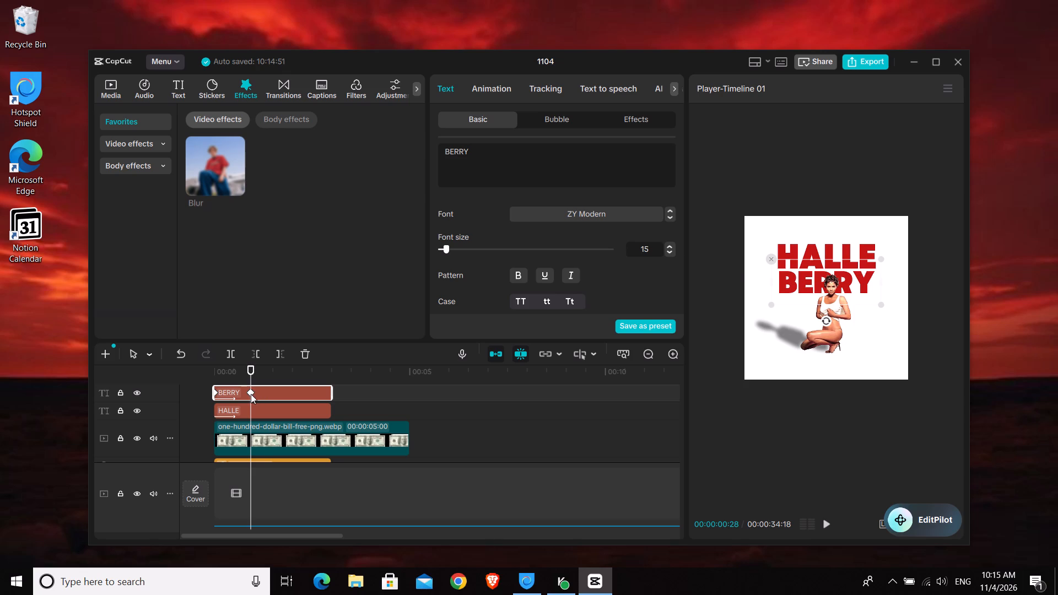
pyautogui.click(260, 441)
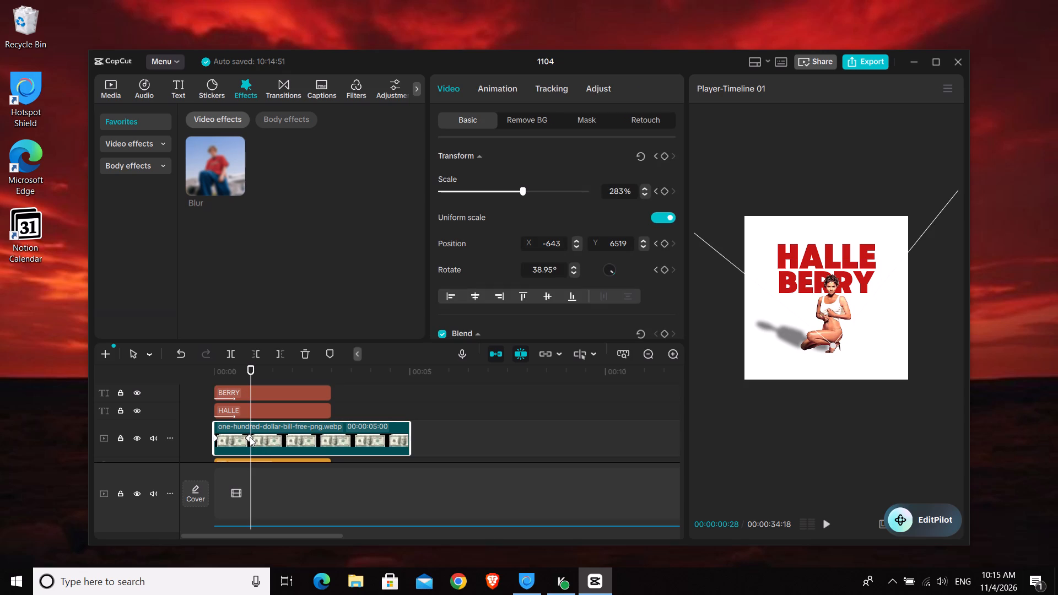
pyautogui.moveTo(250, 437); pyautogui.dragTo(257, 437)
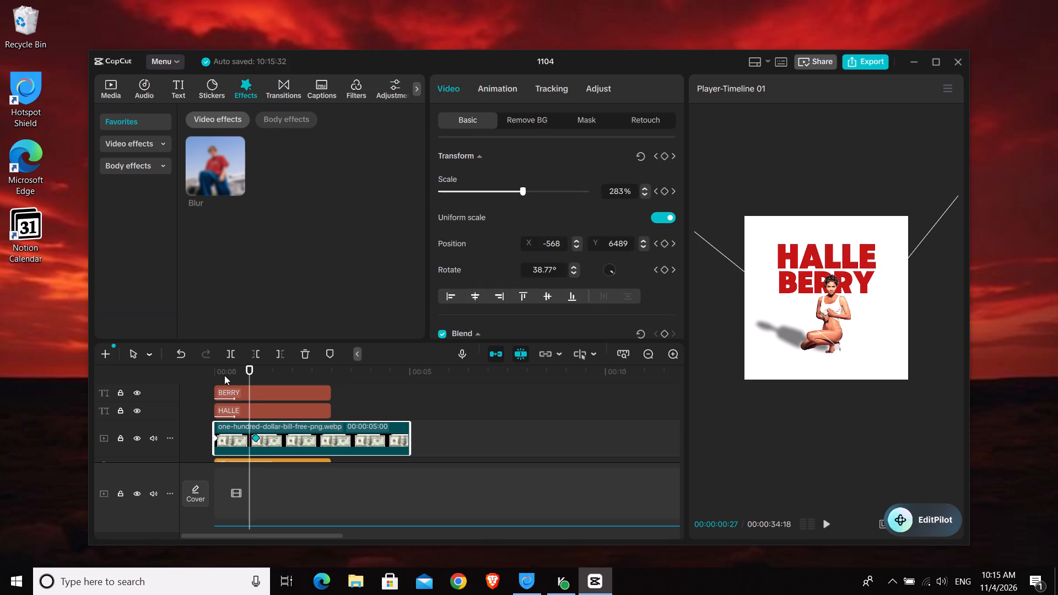
# Play back the opening several times from the start to check the dollar bill's adjusted timing.
pyautogui.click(212, 369)
pyautogui.click(216, 372)
pyautogui.press('space')
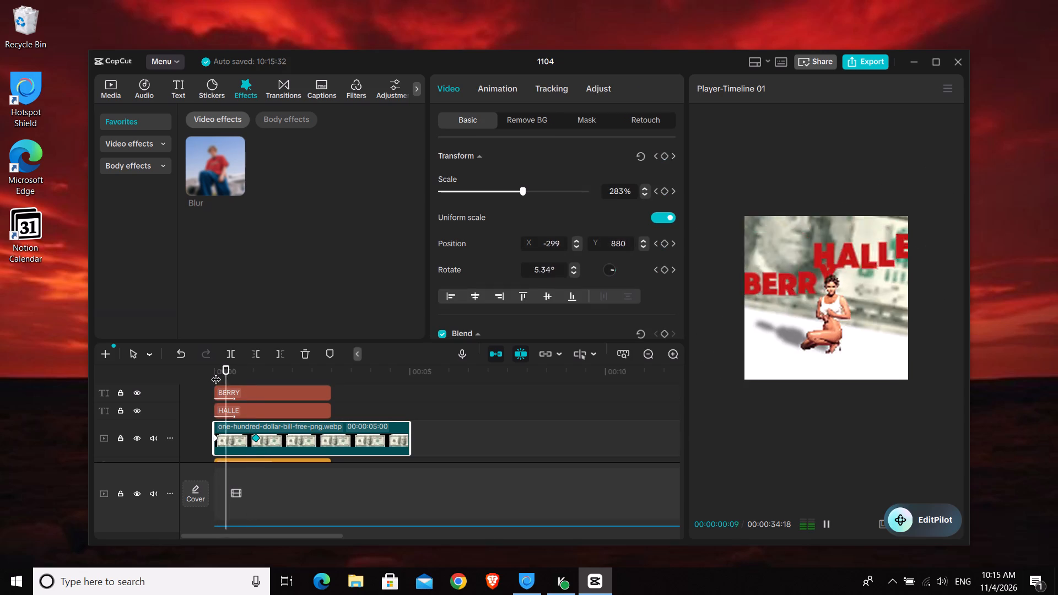
pyautogui.press('space')
pyautogui.click(216, 372)
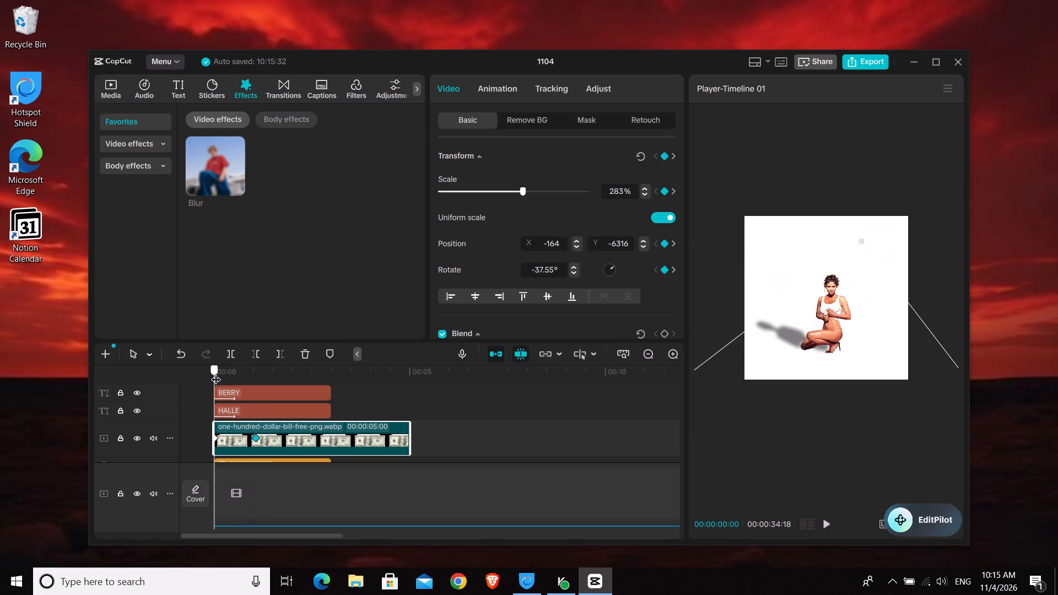
pyautogui.press('space')
pyautogui.press('space')
pyautogui.click(216, 372)
pyautogui.press('space')
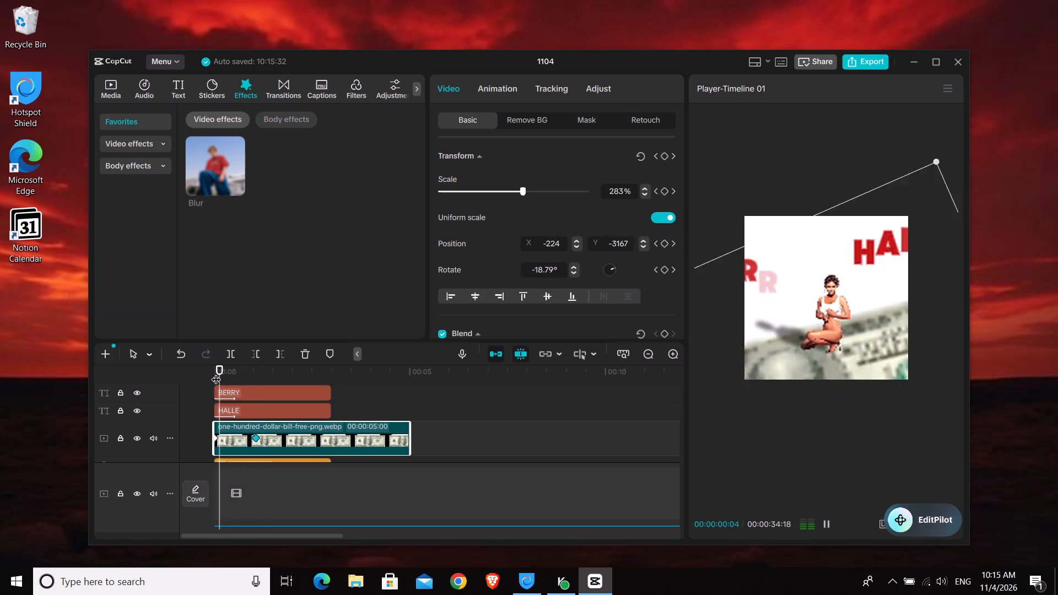
pyautogui.press('space')
pyautogui.click(216, 372)
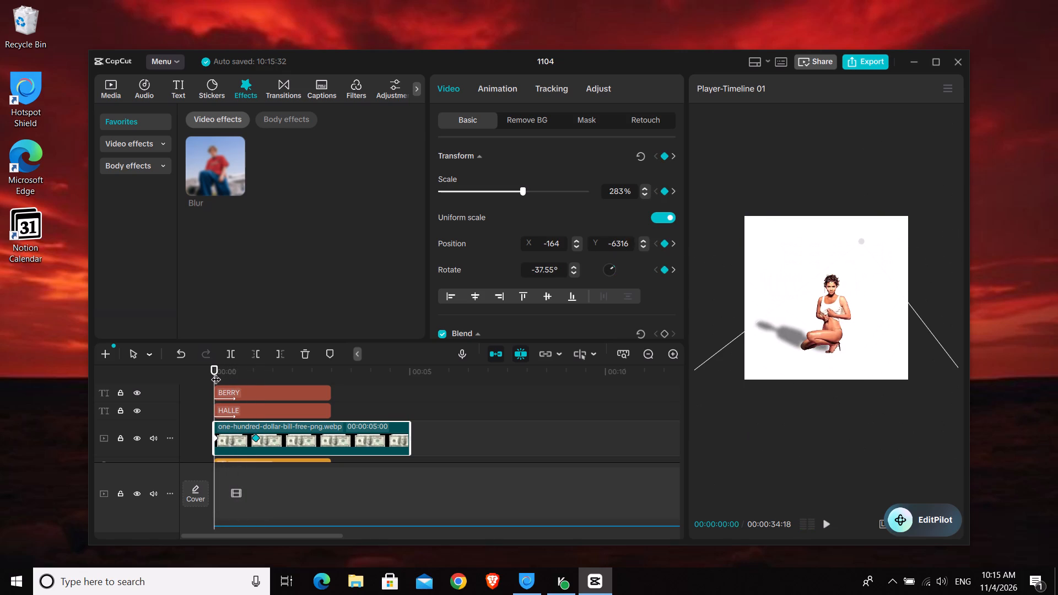
# Play back the opening in short bursts from the start to compare the dollar bill's pass with the titles' slide-in.
pyautogui.press('space')
pyautogui.press('space')
pyautogui.press('space')
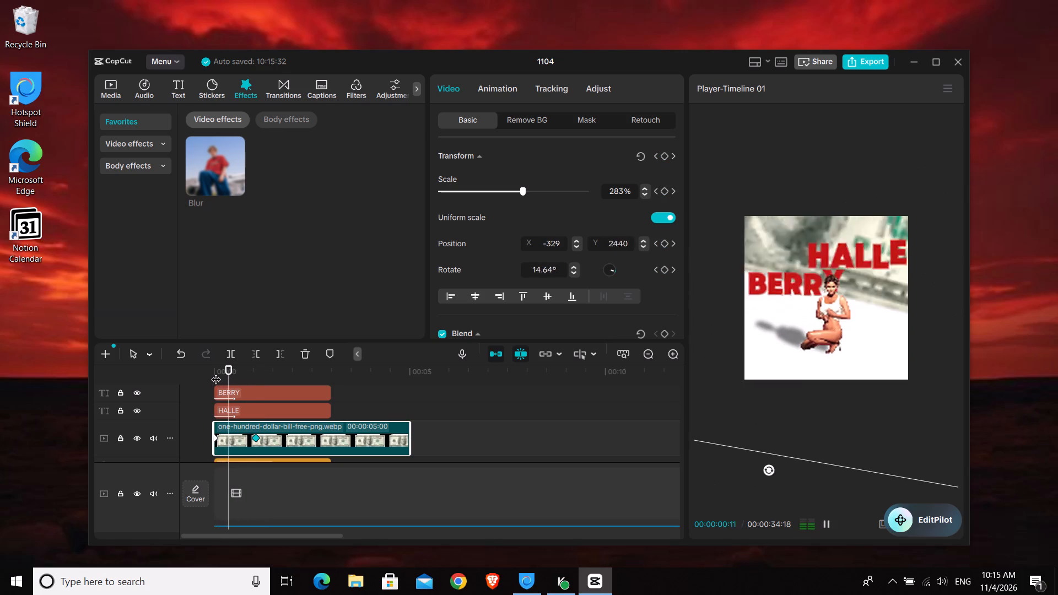
pyautogui.press('space')
pyautogui.click(216, 372)
pyautogui.press('space')
pyautogui.press('space')
pyautogui.click(216, 372)
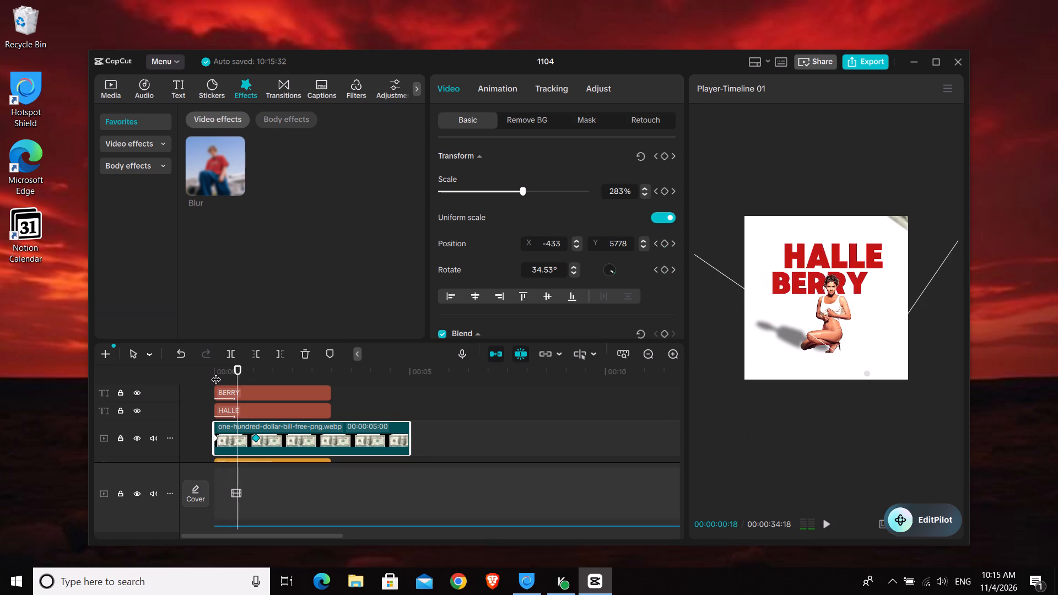
pyautogui.press('space')
pyautogui.press('space')
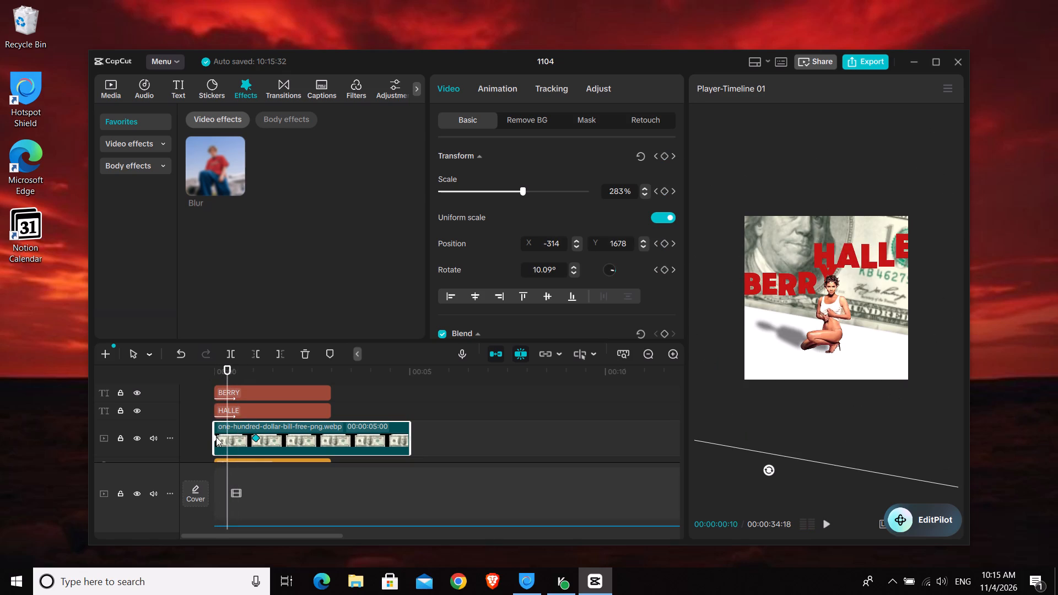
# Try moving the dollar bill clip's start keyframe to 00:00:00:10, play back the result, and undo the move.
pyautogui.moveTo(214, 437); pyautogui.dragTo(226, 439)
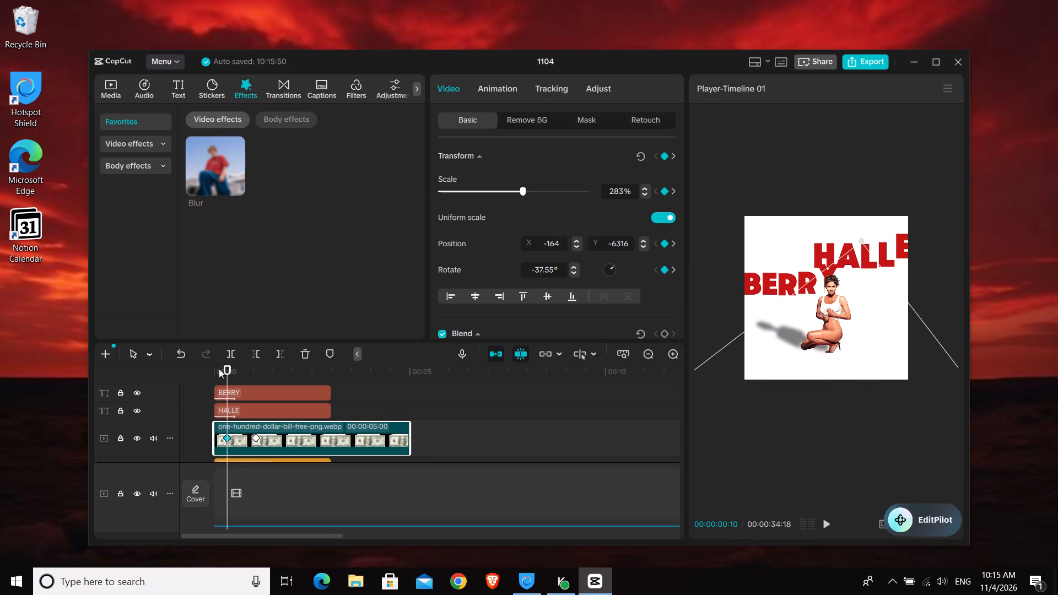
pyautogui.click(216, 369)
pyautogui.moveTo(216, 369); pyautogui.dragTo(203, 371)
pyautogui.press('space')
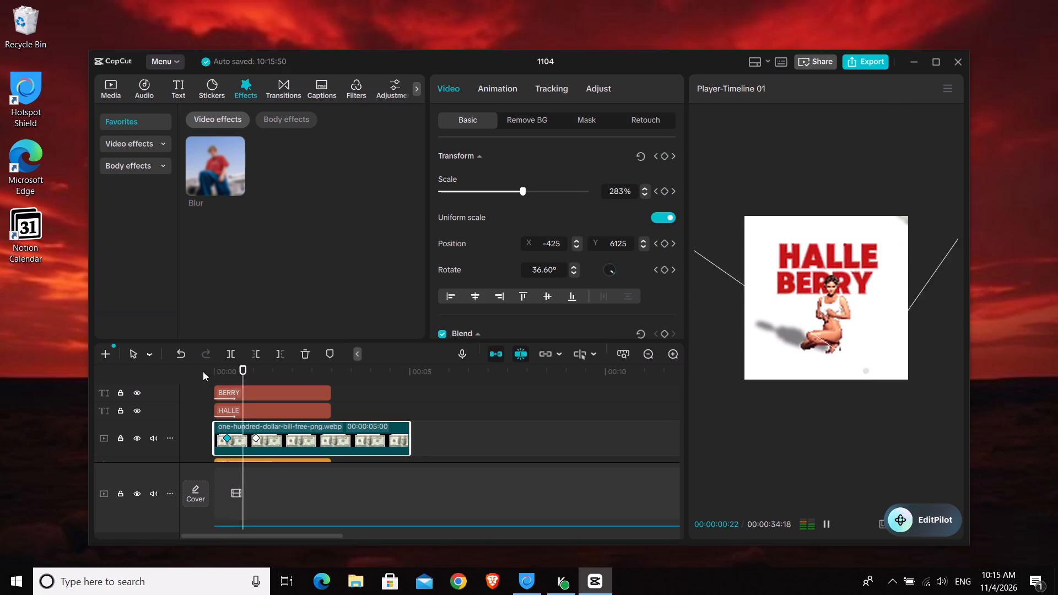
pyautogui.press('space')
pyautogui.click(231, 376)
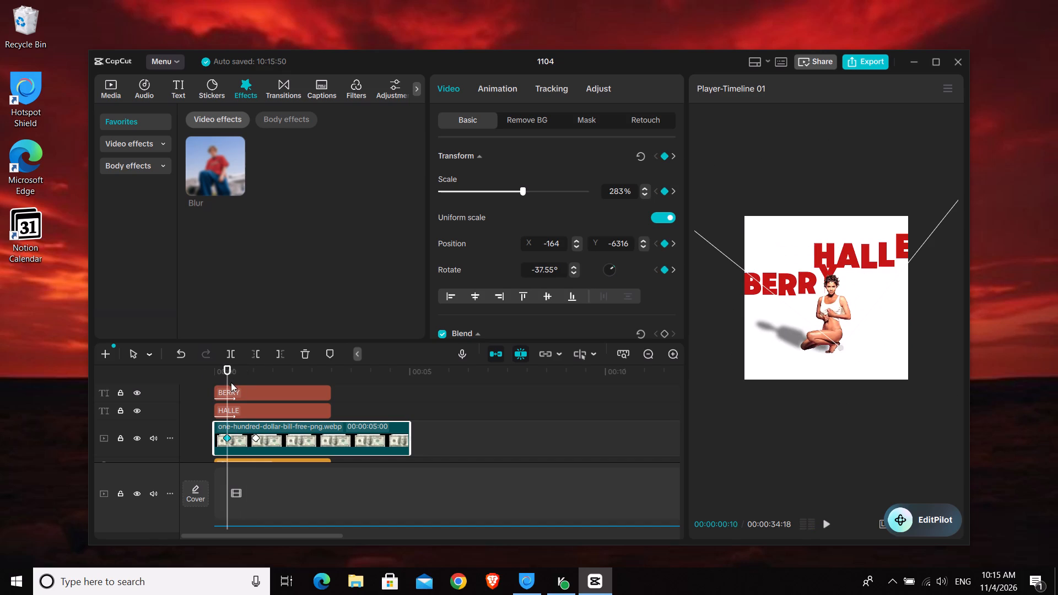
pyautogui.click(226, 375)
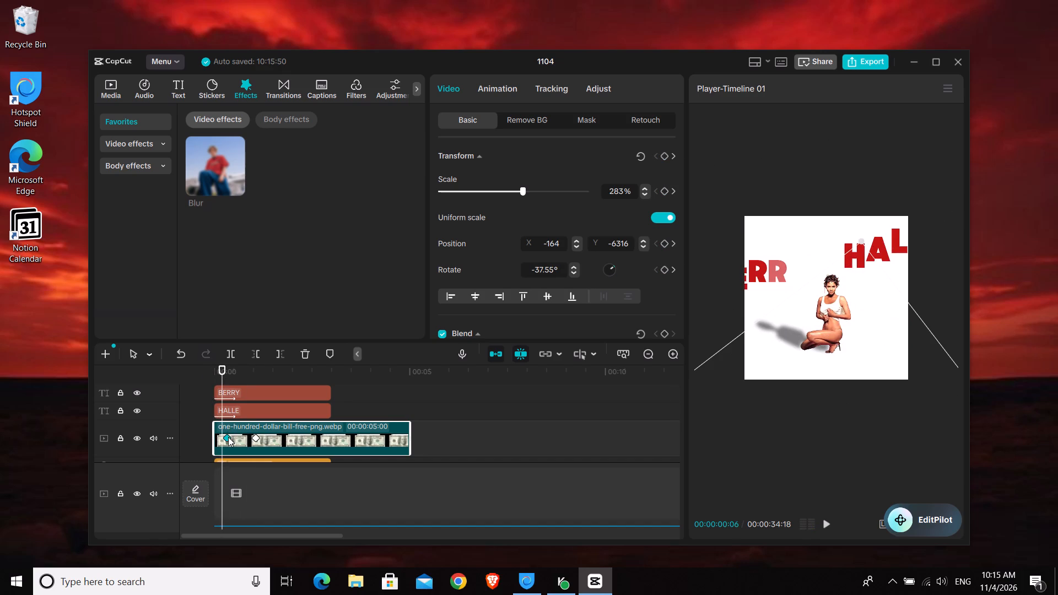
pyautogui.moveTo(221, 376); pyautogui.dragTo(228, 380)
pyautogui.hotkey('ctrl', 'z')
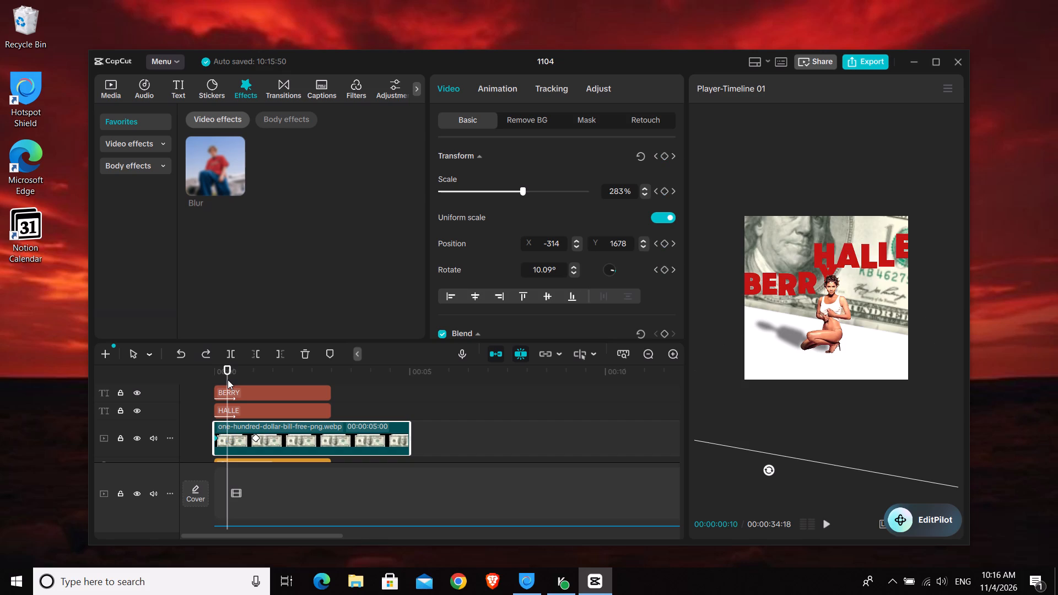
# Move the start keyframes of both the BERRY and HALLE titles to the playhead at 00:00:00:10.
pyautogui.click(231, 394)
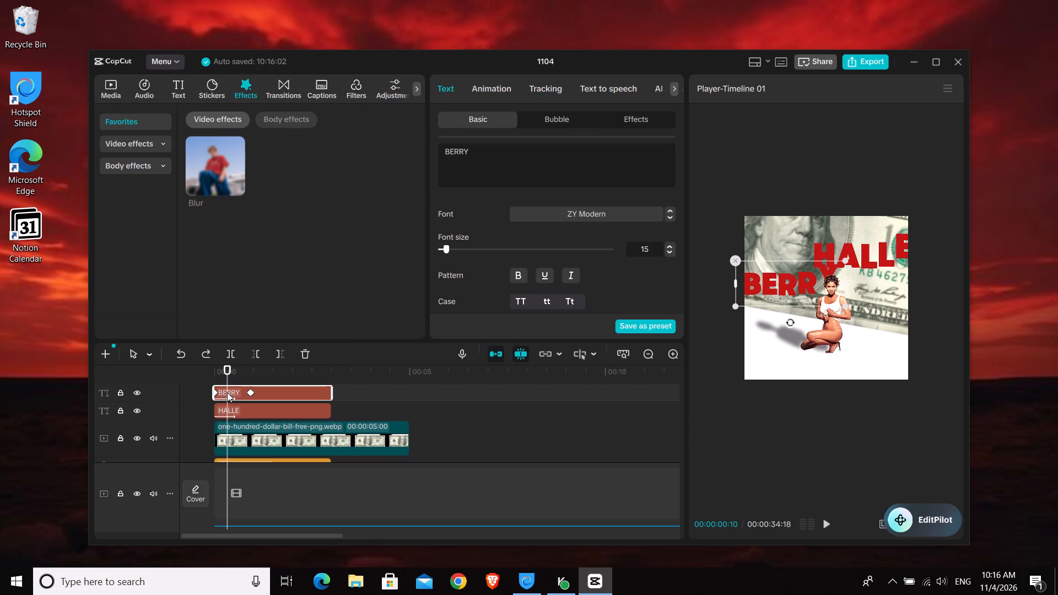
pyautogui.moveTo(215, 392); pyautogui.dragTo(225, 396)
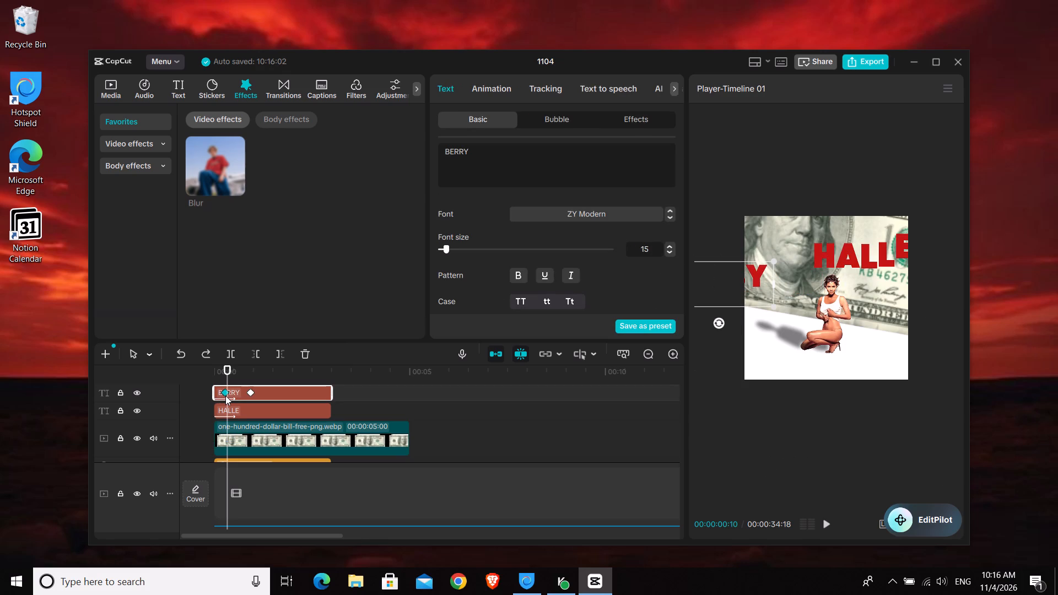
pyautogui.moveTo(225, 396); pyautogui.dragTo(228, 396)
pyautogui.click(230, 408)
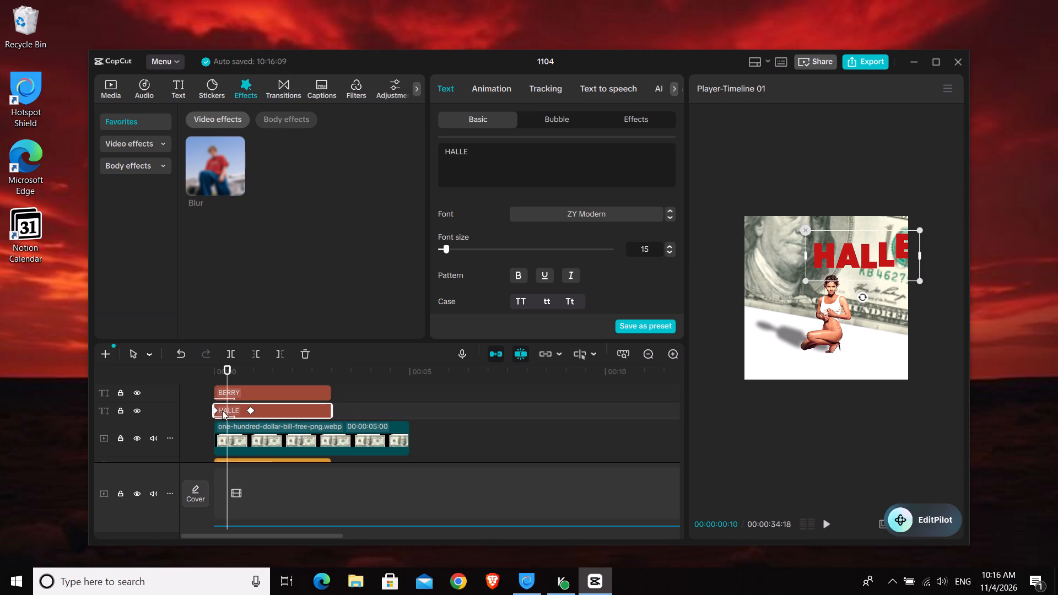
pyautogui.moveTo(216, 409); pyautogui.dragTo(227, 413)
# Play back the opening several times from the start to check the delayed title slide-ins against the dollar bill.
pyautogui.click(213, 375)
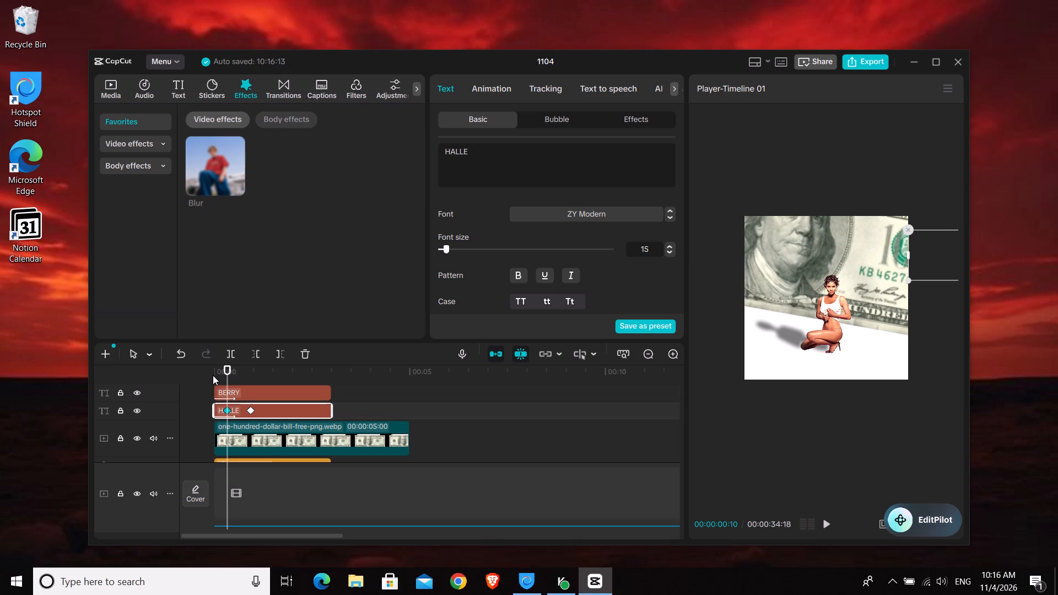
pyautogui.click(217, 376)
pyautogui.press('space')
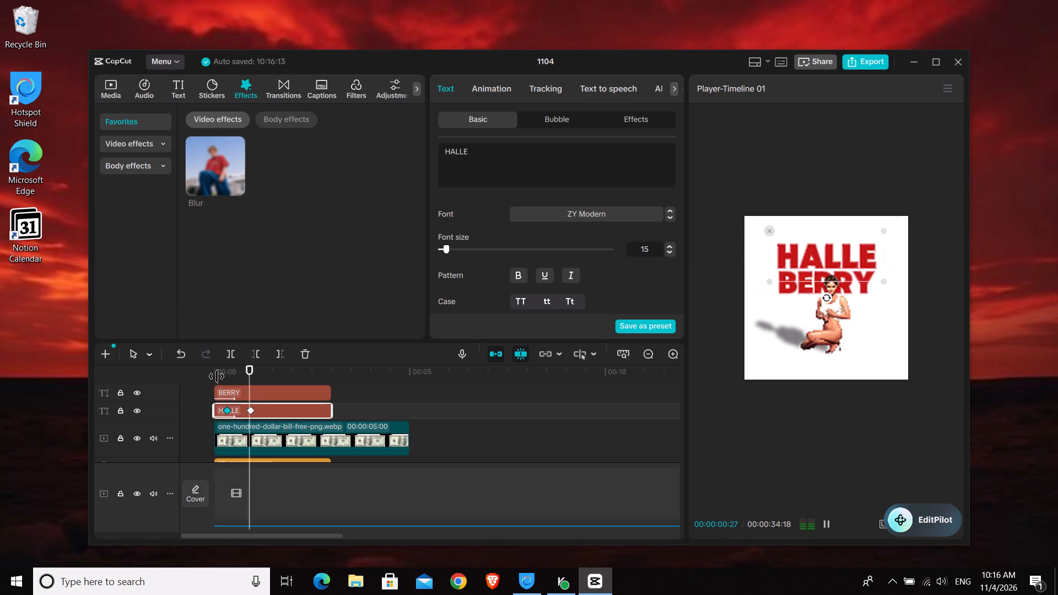
pyautogui.press('space')
pyautogui.click(218, 375)
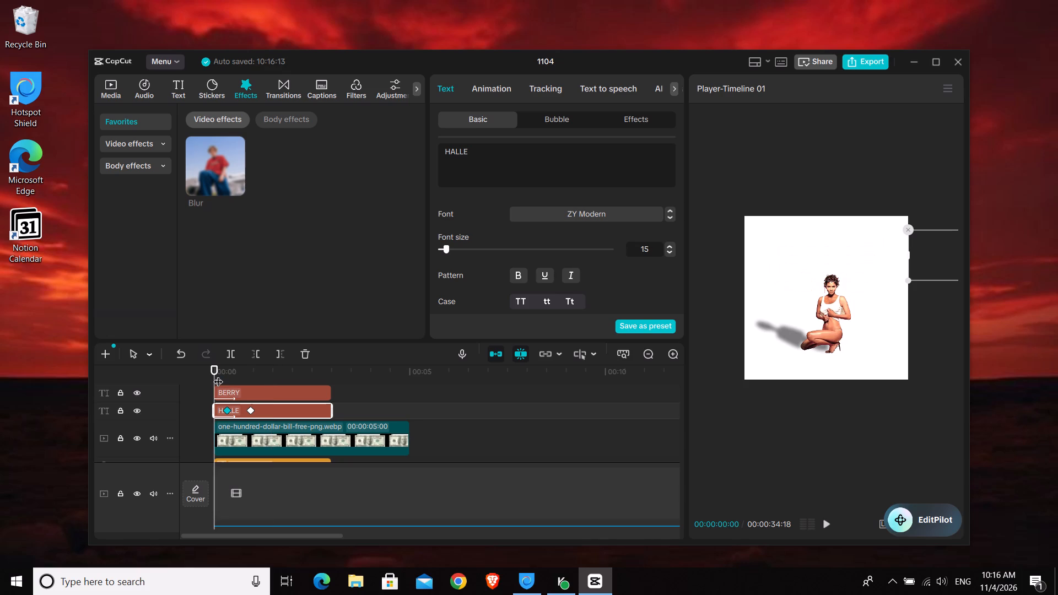
pyautogui.press('space')
pyautogui.press('space')
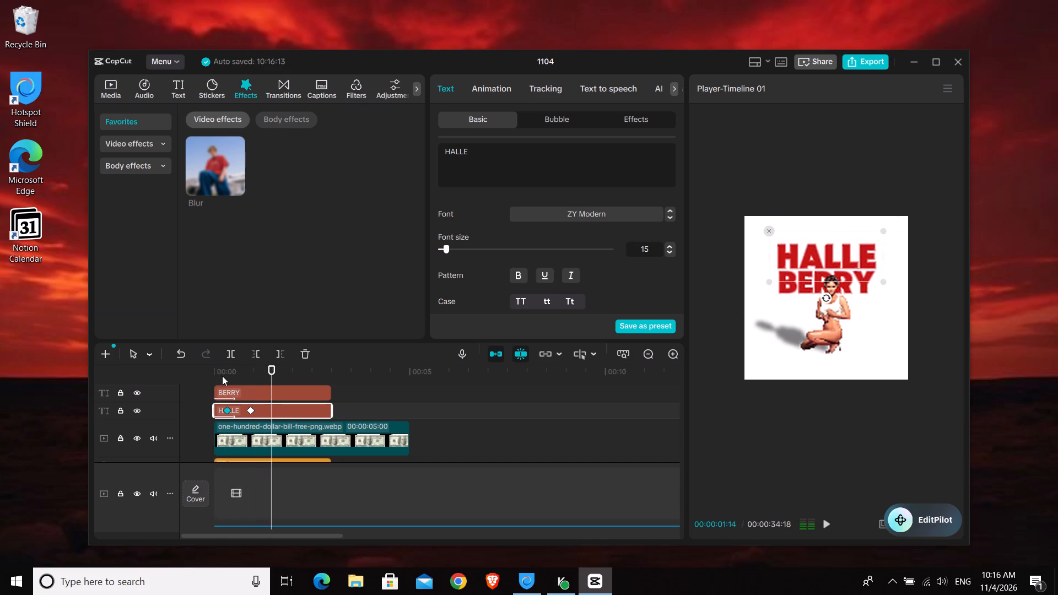
pyautogui.click(217, 375)
pyautogui.press('space')
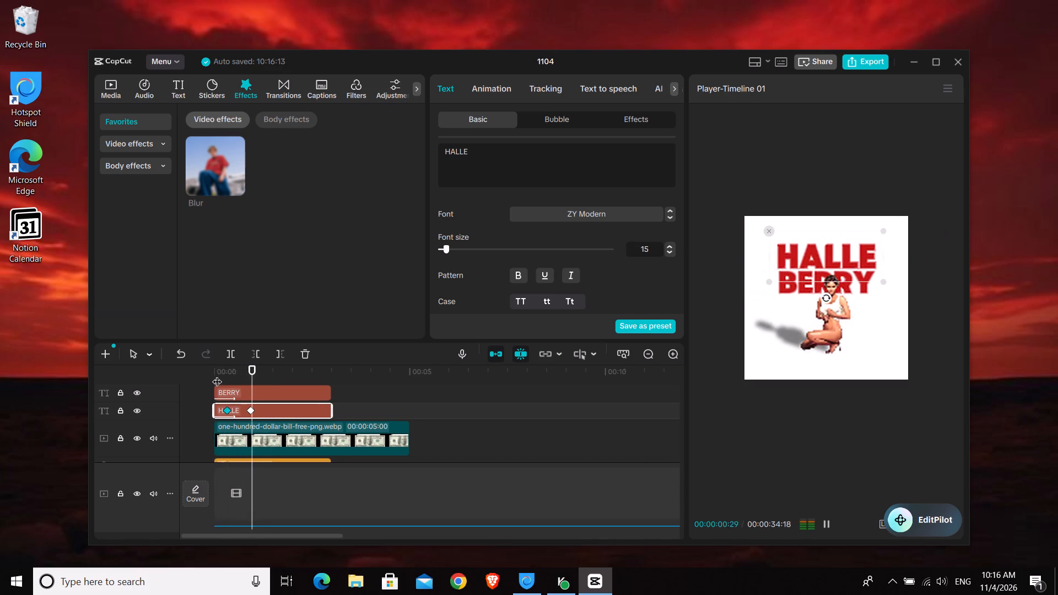
pyautogui.press('space')
pyautogui.click(218, 375)
# Set the duration of the BERRY title's Wave in animation to 1.0s.
pyautogui.click(240, 390)
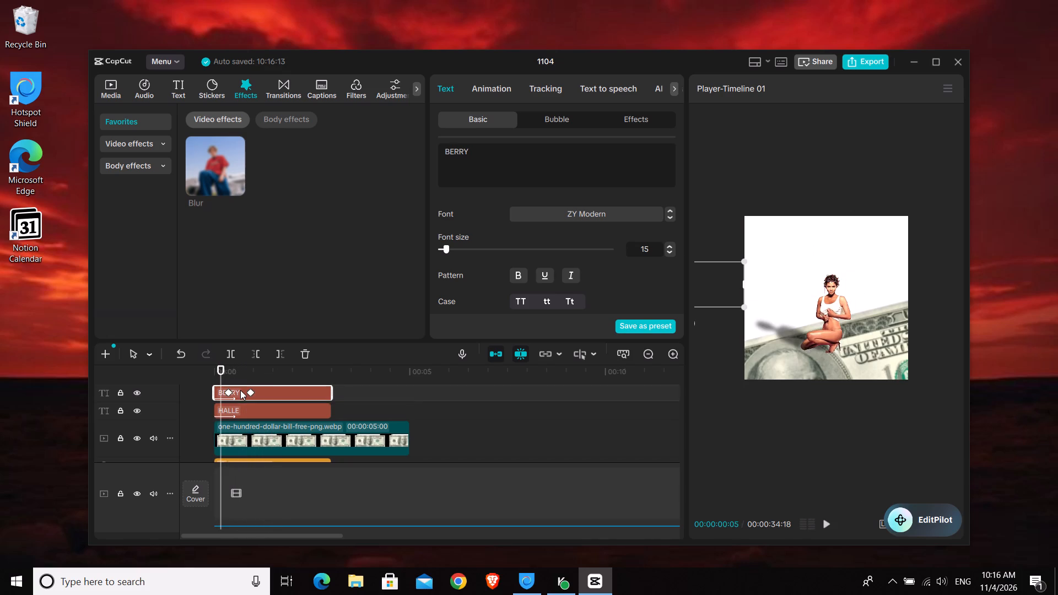
pyautogui.click(489, 85)
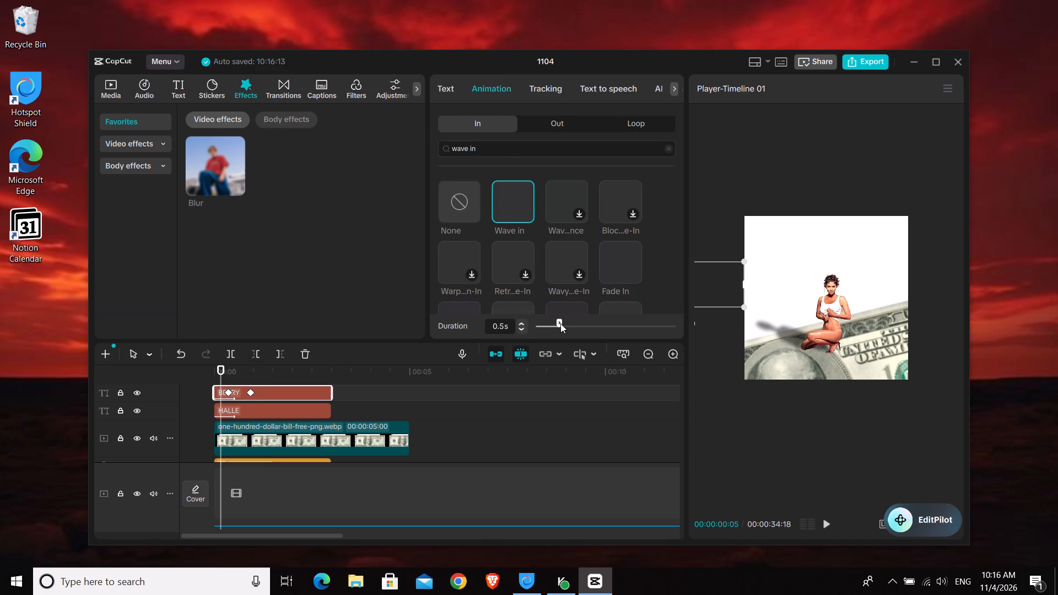
pyautogui.moveTo(560, 323); pyautogui.dragTo(581, 328)
# Lengthen the HALLE title's Wave in animation to about 1 second and compare it with BERRY's duration.
pyautogui.click(314, 409)
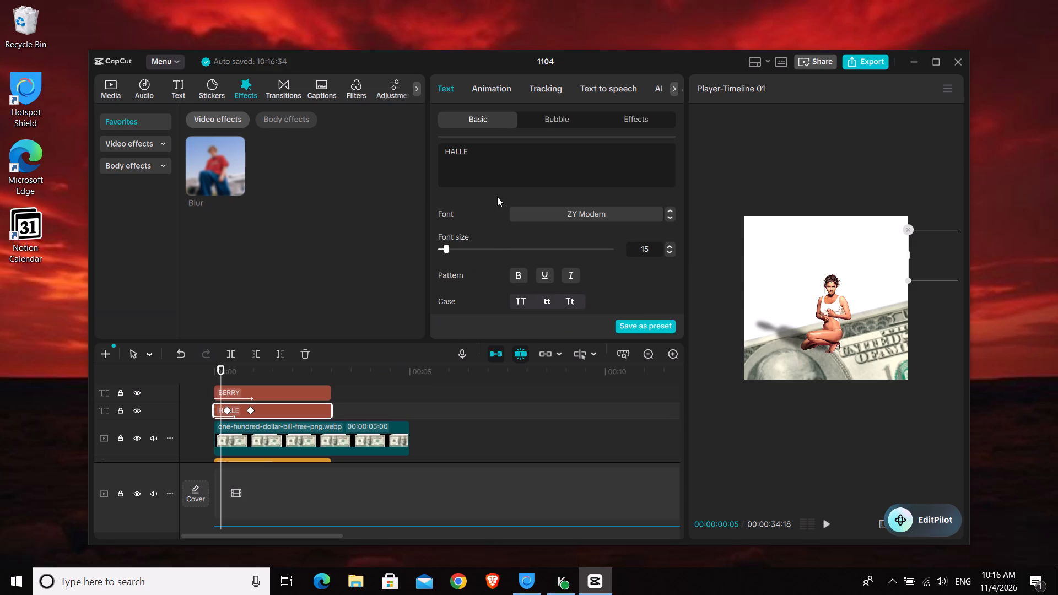
pyautogui.click(485, 93)
pyautogui.moveTo(559, 322); pyautogui.dragTo(577, 328)
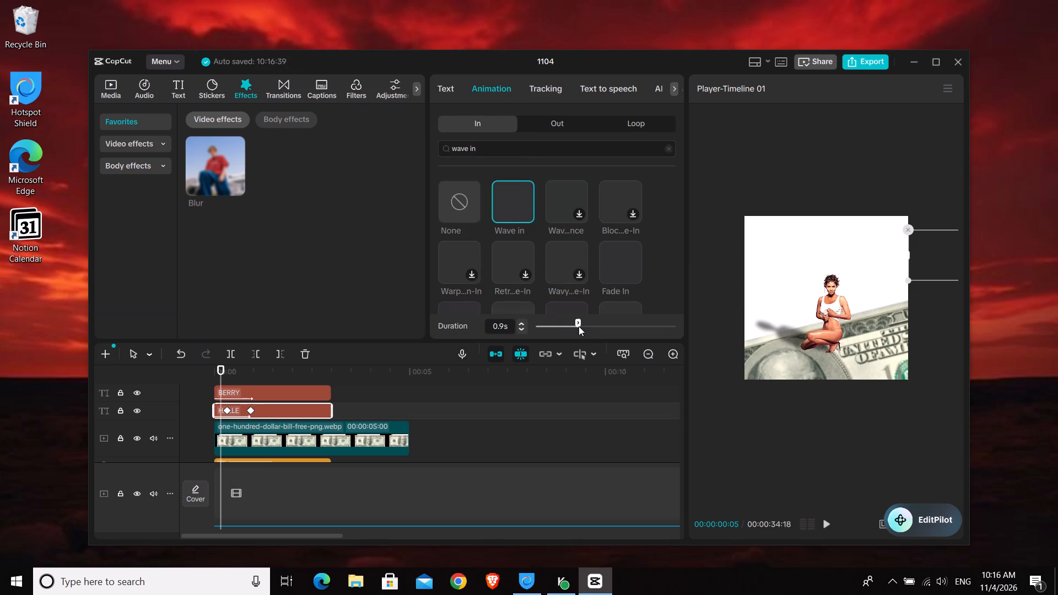
pyautogui.click(579, 323)
pyautogui.click(309, 396)
pyautogui.click(499, 82)
pyautogui.click(496, 91)
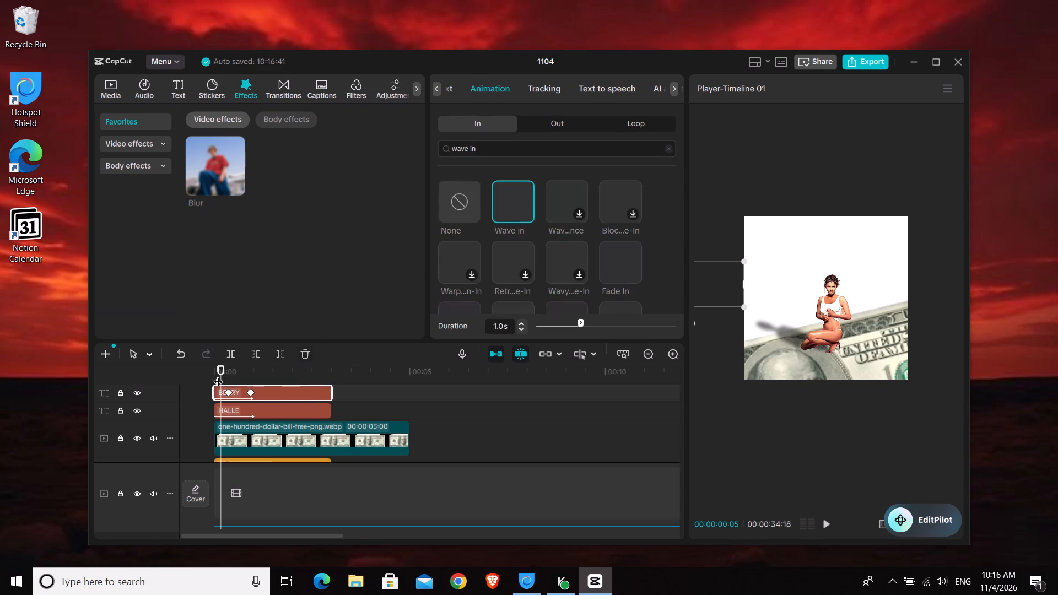
# Play back the opening repeatedly to examine the lengthened Wave in animations as both titles slide in behind the woman.
pyautogui.moveTo(218, 375); pyautogui.dragTo(194, 371)
pyautogui.press('space')
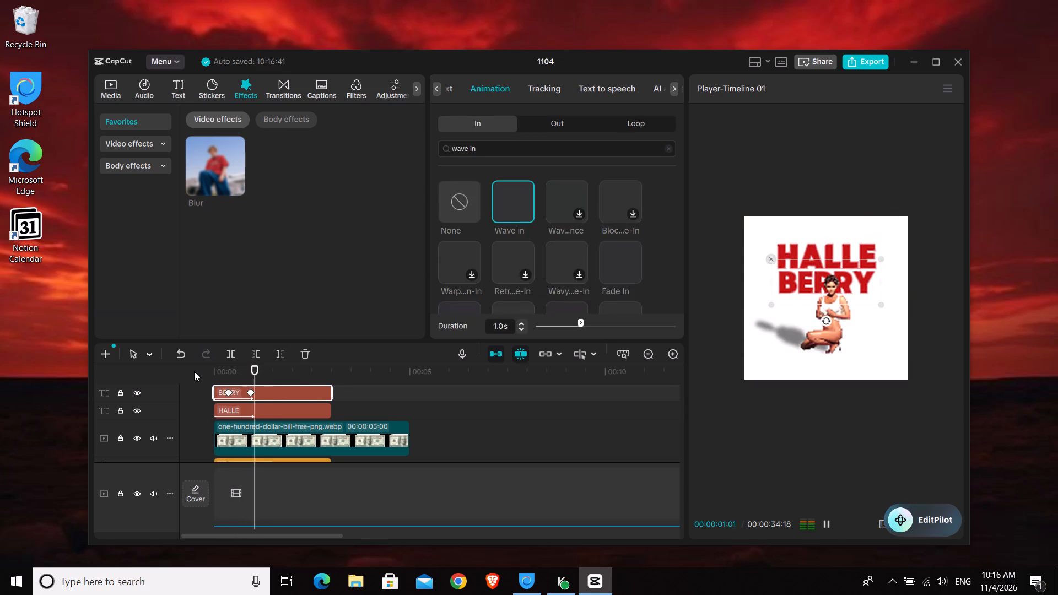
pyautogui.press('space')
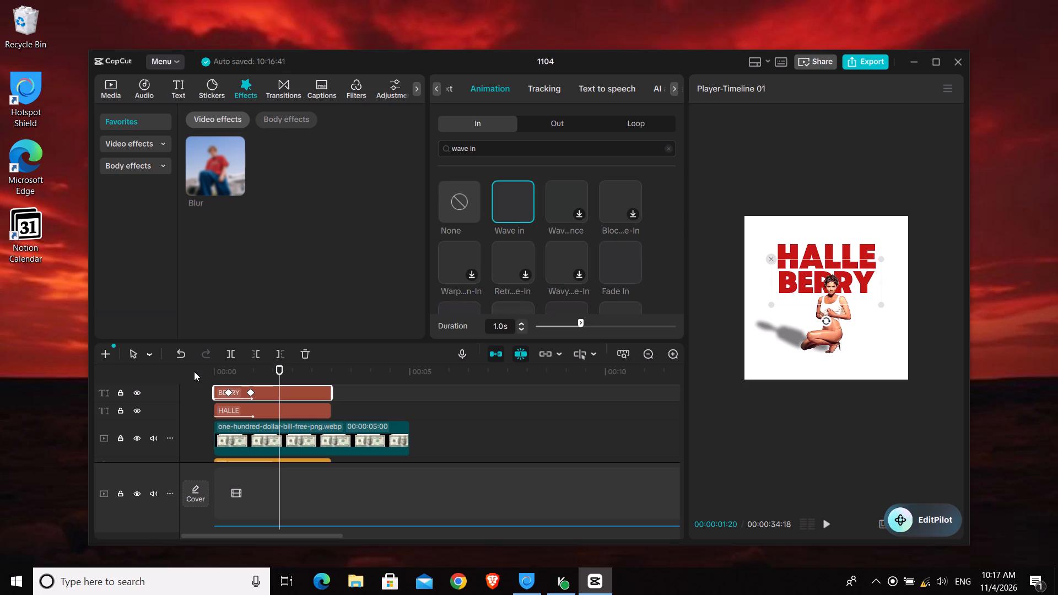
pyautogui.click(223, 370)
pyautogui.press('space')
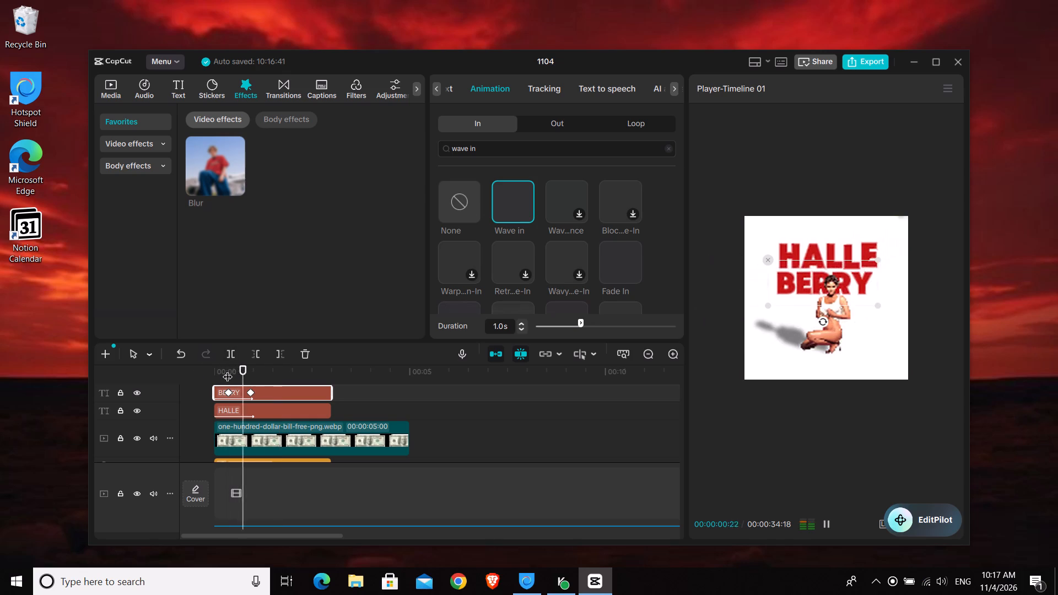
pyautogui.press('space')
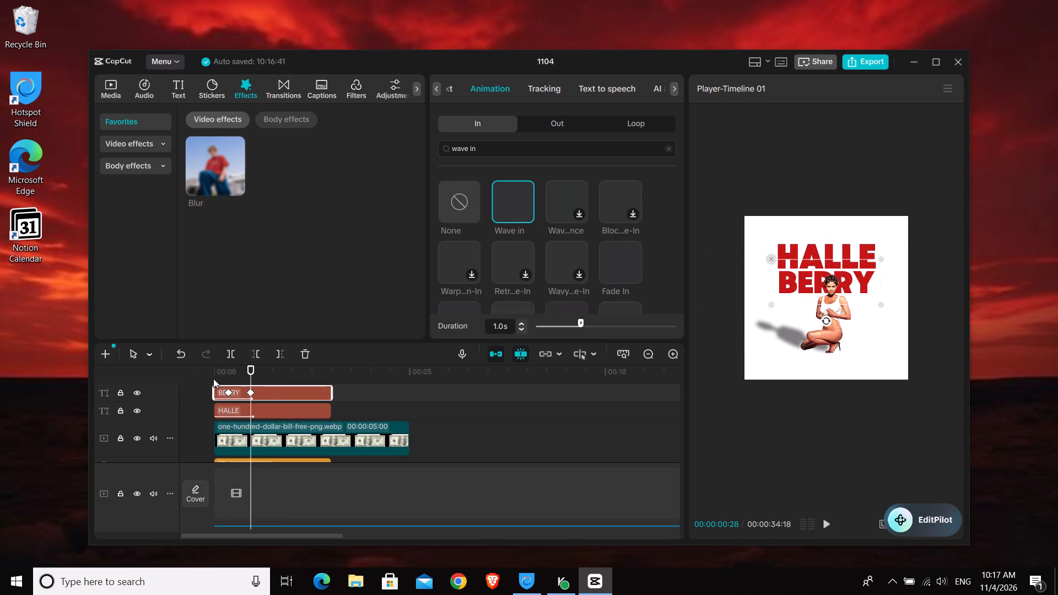
pyautogui.click(214, 375)
pyautogui.click(214, 375)
pyautogui.click(214, 370)
pyautogui.click(216, 372)
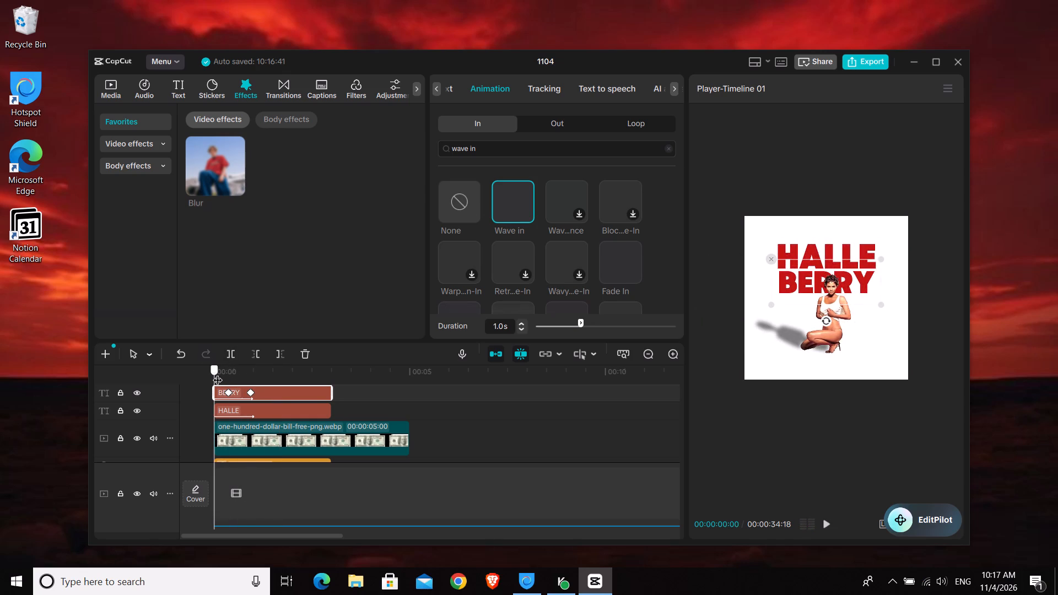
pyautogui.press('space')
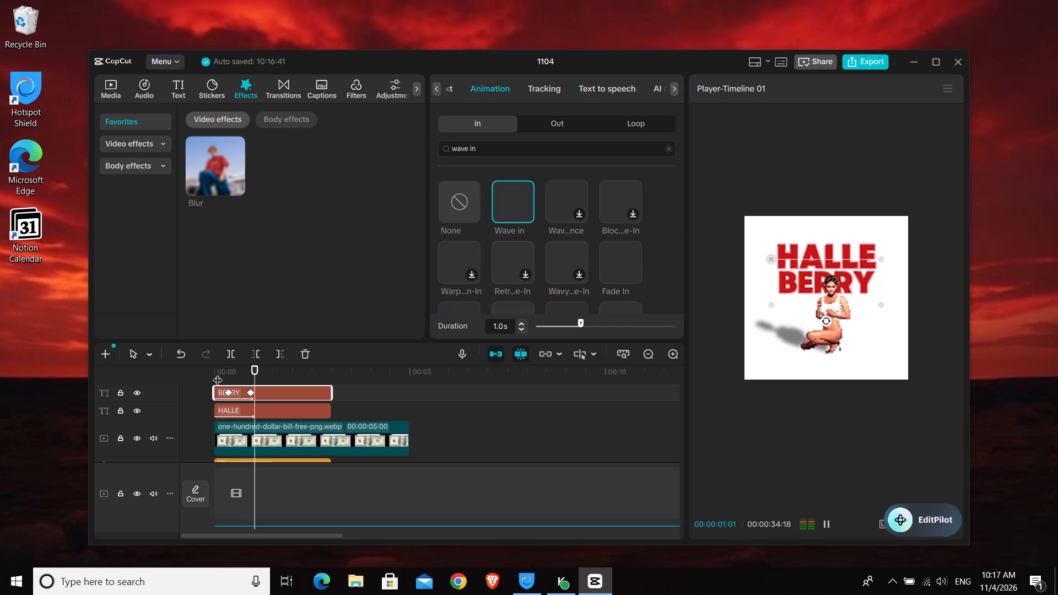
pyautogui.press('space')
pyautogui.click(235, 373)
pyautogui.click(222, 371)
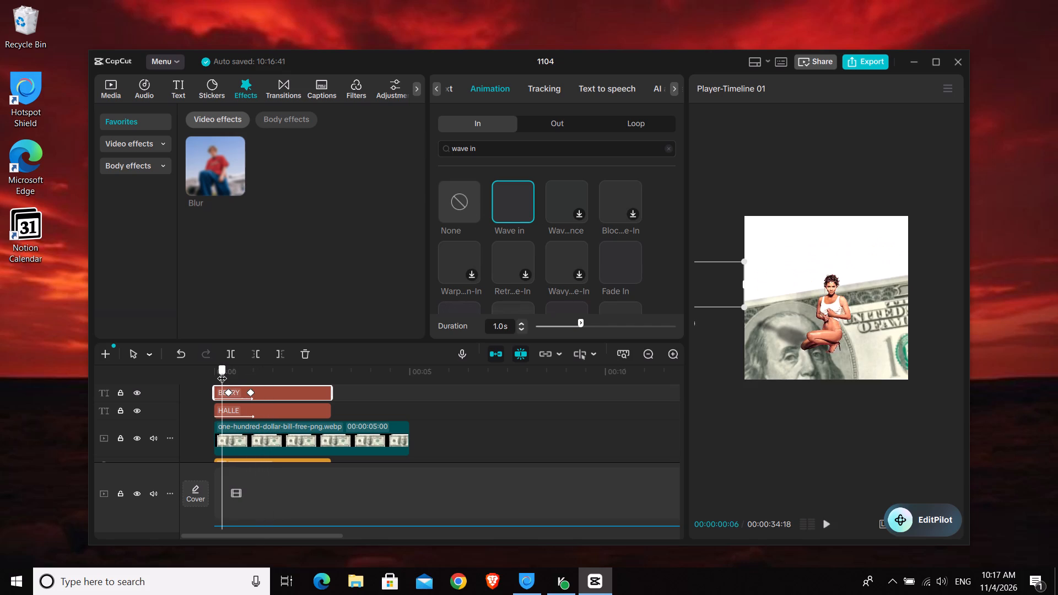
pyautogui.press('space')
pyautogui.press('space')
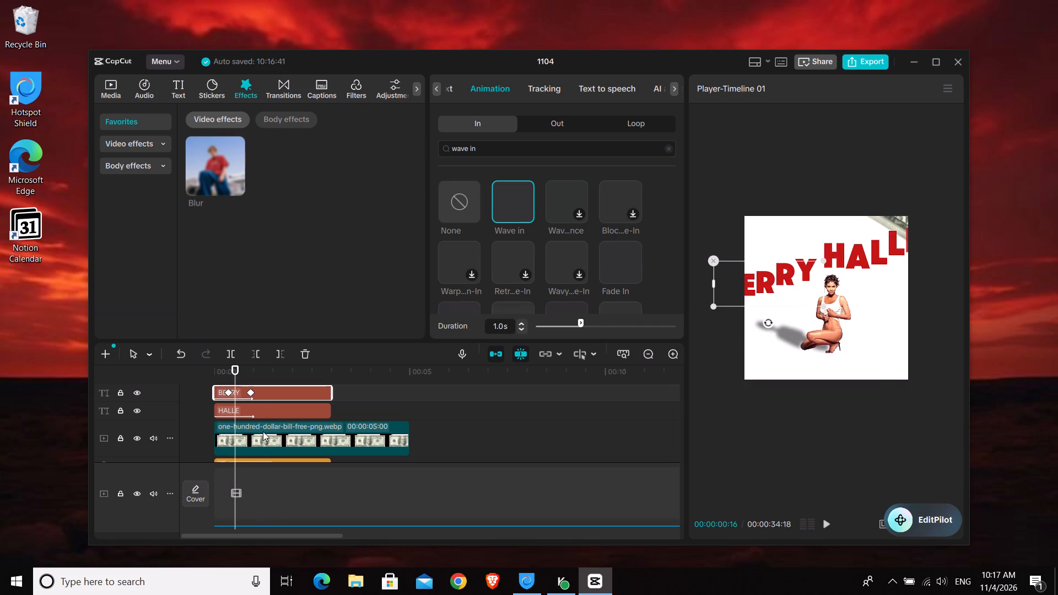
pyautogui.press('space')
pyautogui.press('space')
# Play back the settled title section in short bursts to check it against the audio track's "first scene" marker at 00:00:02:01.
pyautogui.scroll(-3, 283, 425)
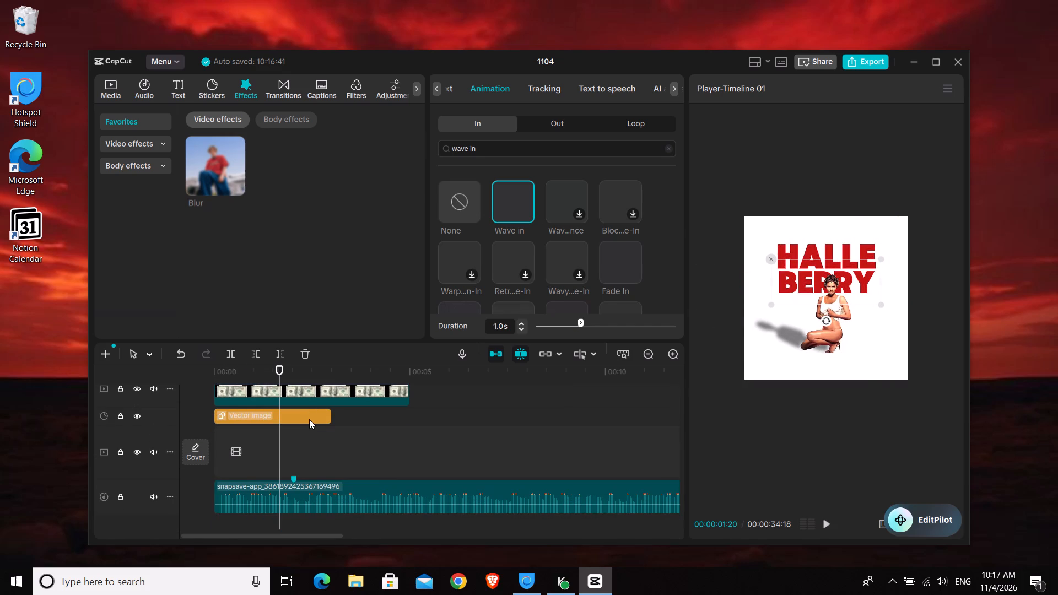
pyautogui.press('space')
pyautogui.press('space')
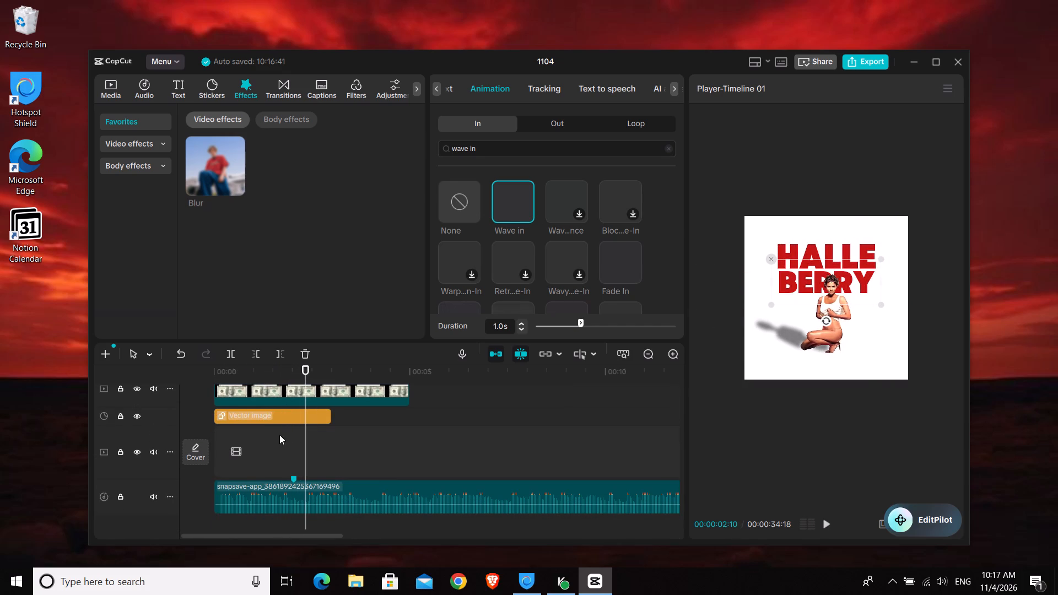
pyautogui.click(279, 435)
pyautogui.press('space')
pyautogui.press('space')
pyautogui.press('space')
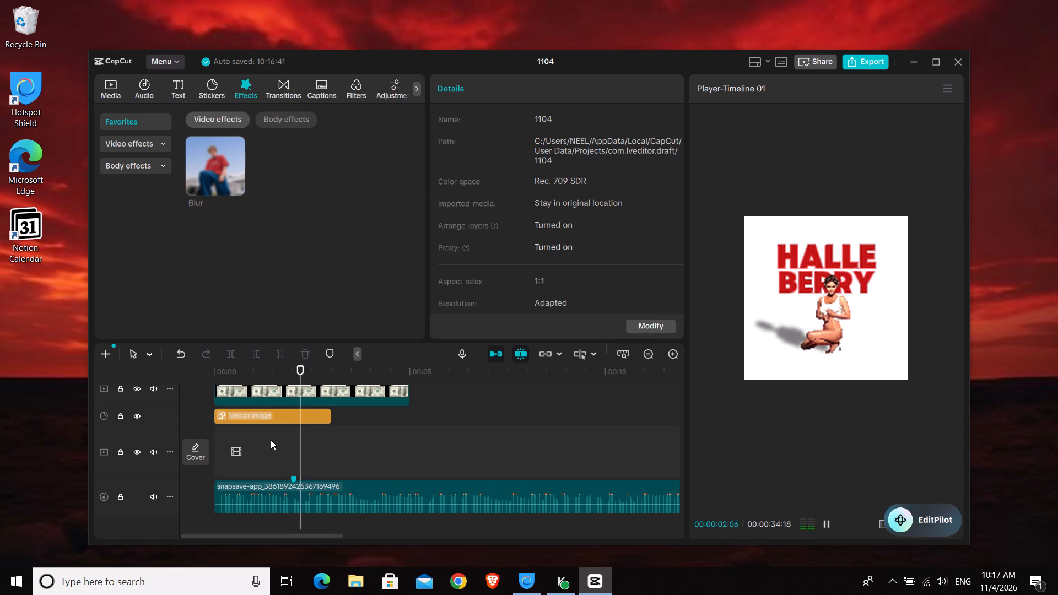
pyautogui.click(267, 441)
pyautogui.press('space')
pyautogui.press('space')
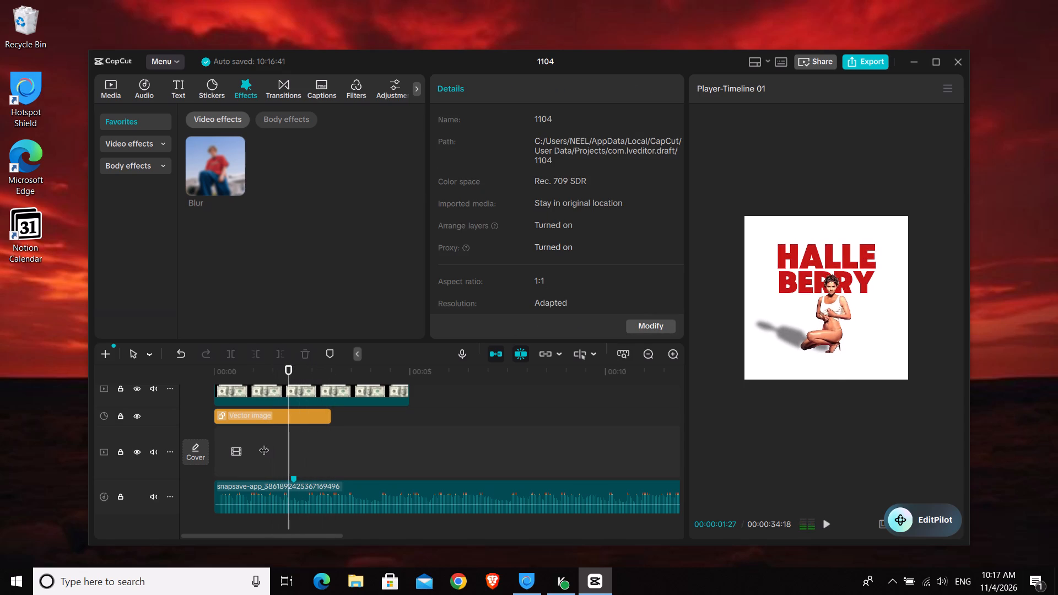
# Delete the "first scene" marker at 00:00:02:01 from the audio track.
pyautogui.click(295, 477)
pyautogui.rightClick(295, 477)
pyautogui.click(312, 485)
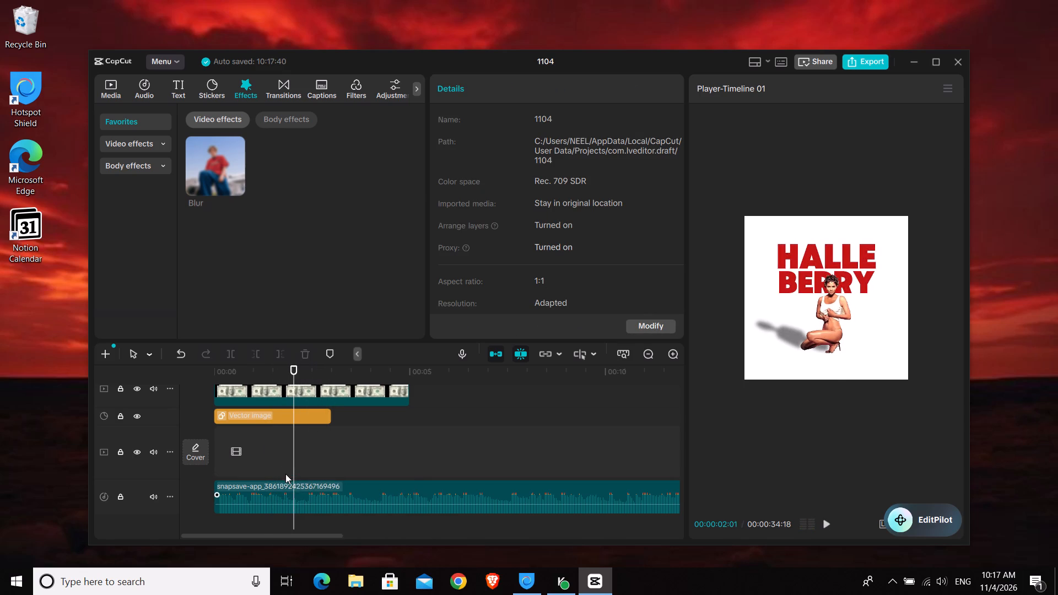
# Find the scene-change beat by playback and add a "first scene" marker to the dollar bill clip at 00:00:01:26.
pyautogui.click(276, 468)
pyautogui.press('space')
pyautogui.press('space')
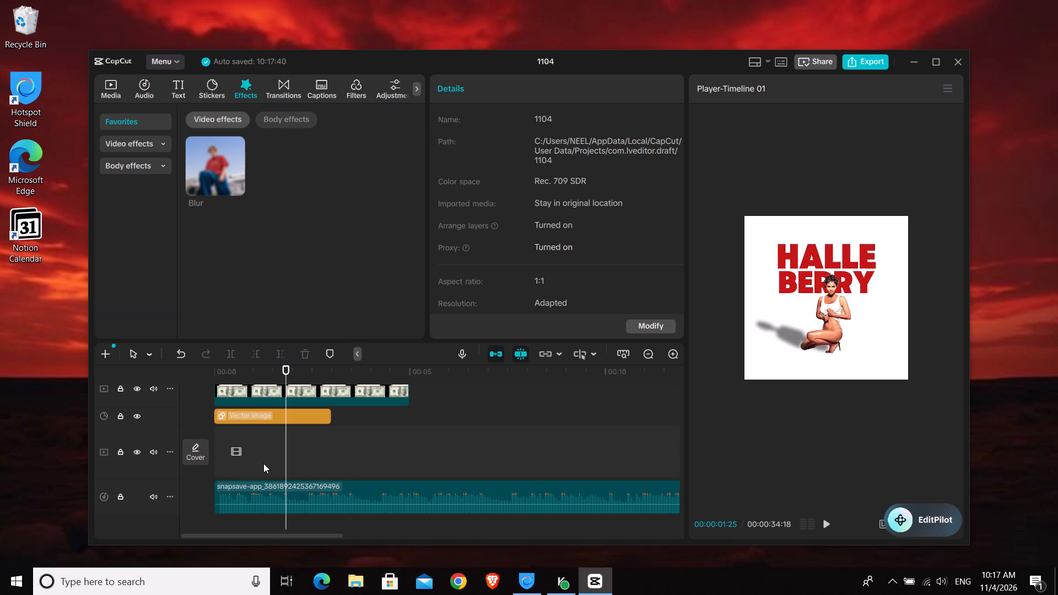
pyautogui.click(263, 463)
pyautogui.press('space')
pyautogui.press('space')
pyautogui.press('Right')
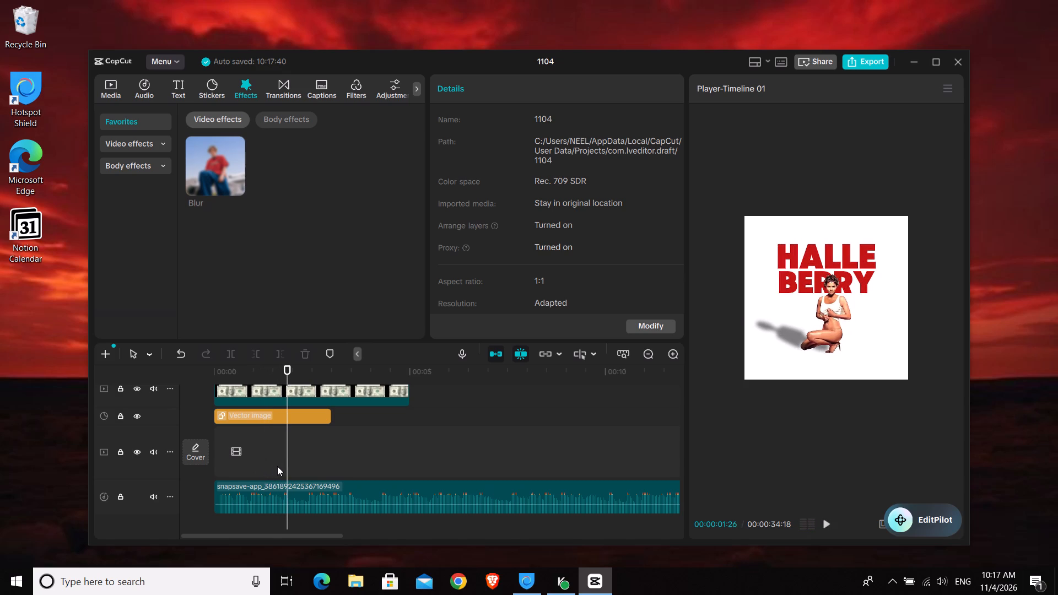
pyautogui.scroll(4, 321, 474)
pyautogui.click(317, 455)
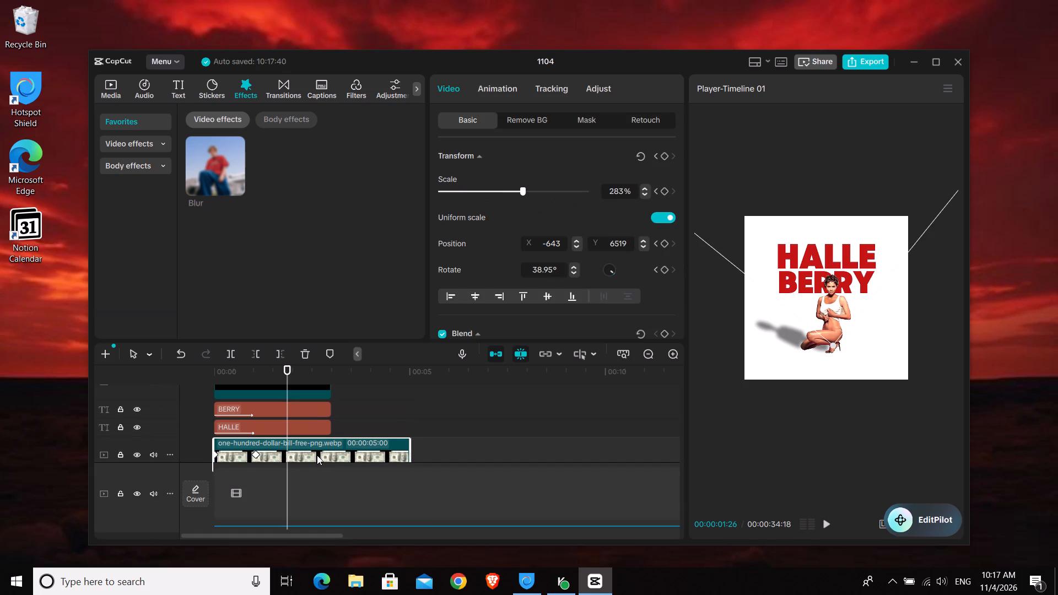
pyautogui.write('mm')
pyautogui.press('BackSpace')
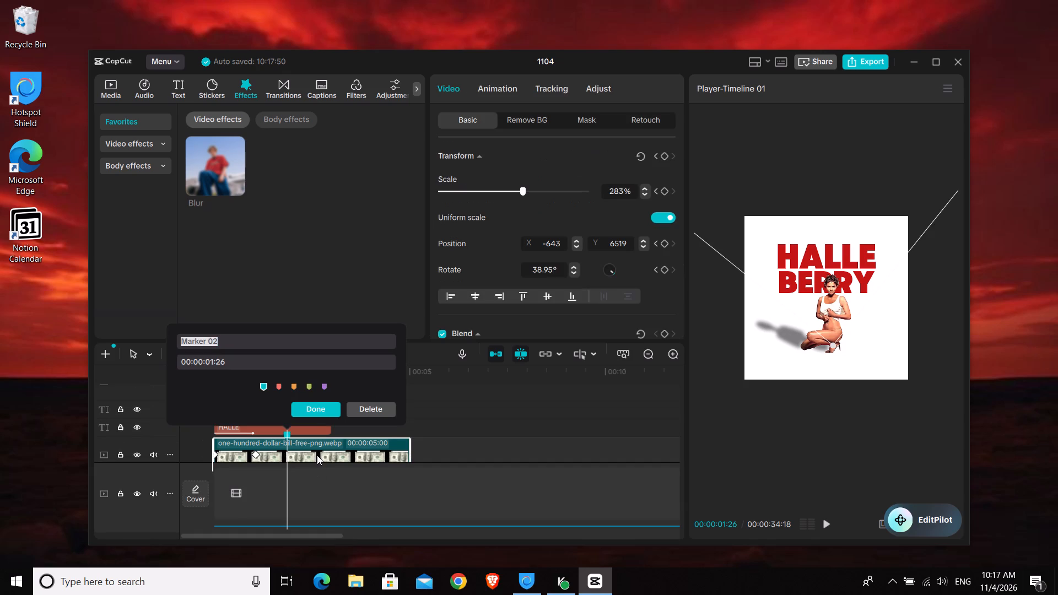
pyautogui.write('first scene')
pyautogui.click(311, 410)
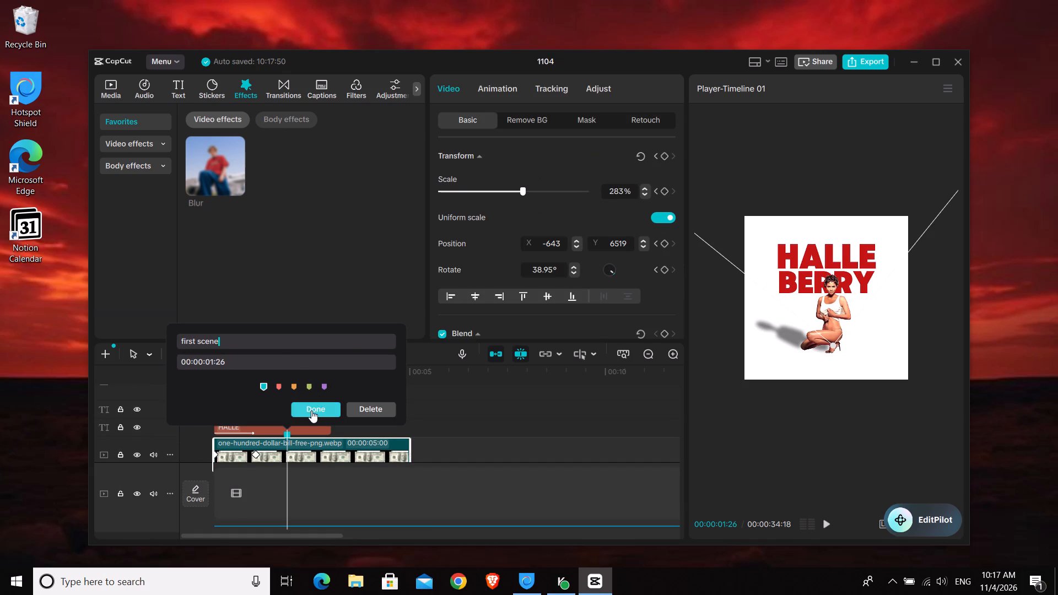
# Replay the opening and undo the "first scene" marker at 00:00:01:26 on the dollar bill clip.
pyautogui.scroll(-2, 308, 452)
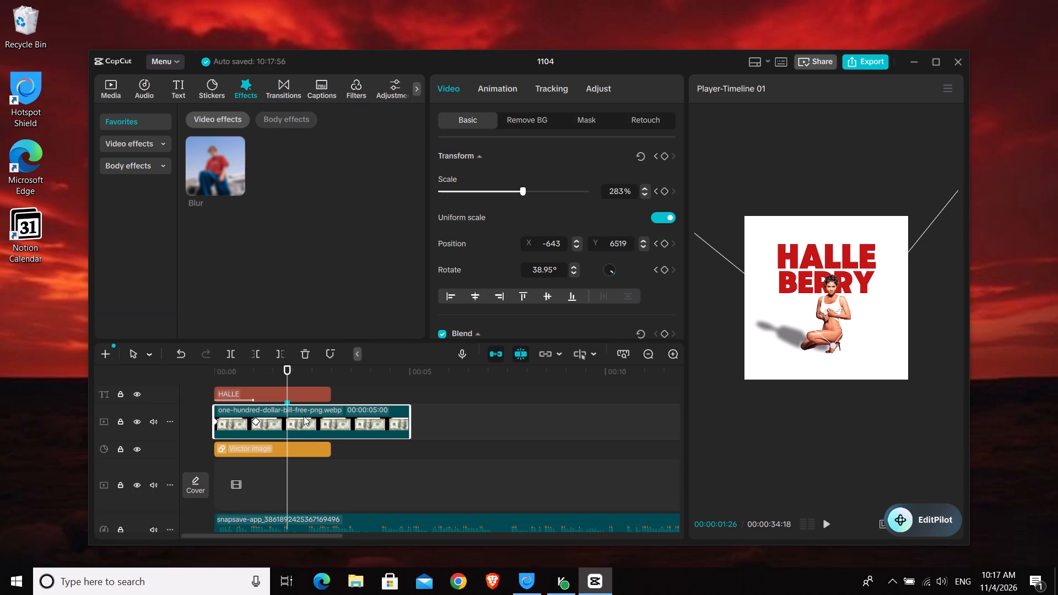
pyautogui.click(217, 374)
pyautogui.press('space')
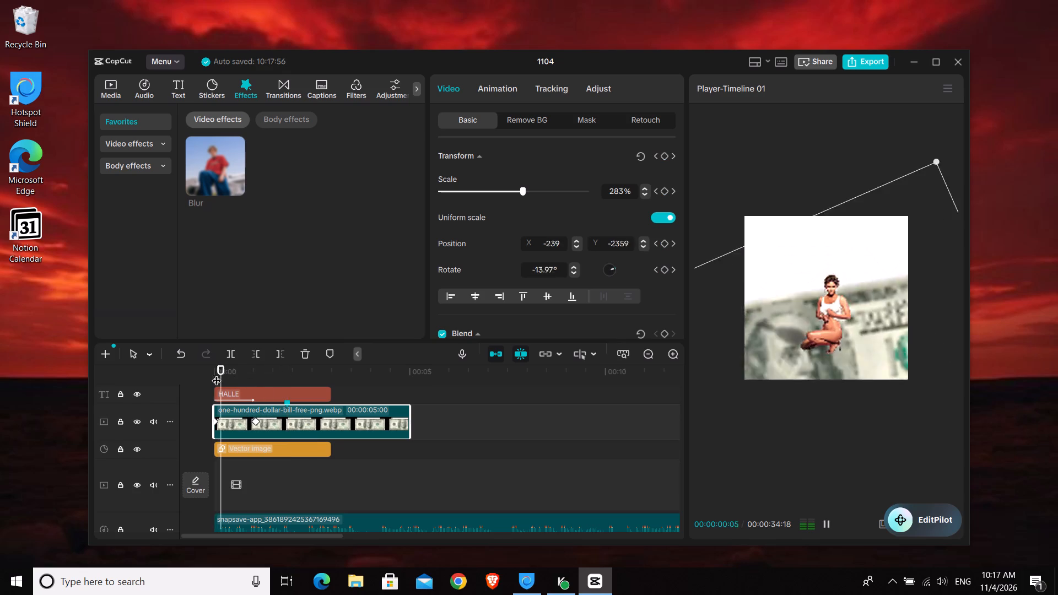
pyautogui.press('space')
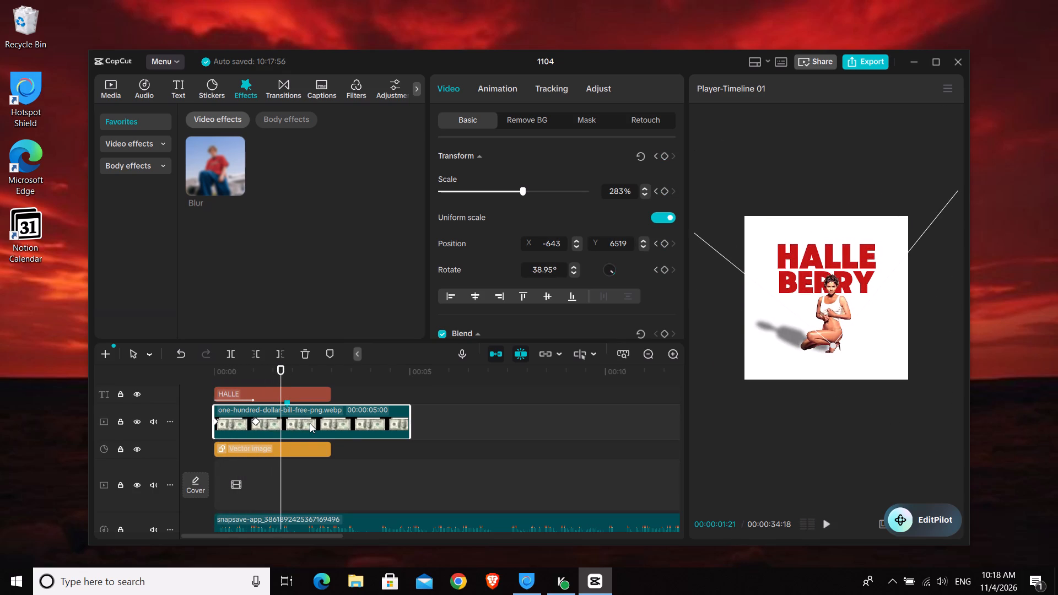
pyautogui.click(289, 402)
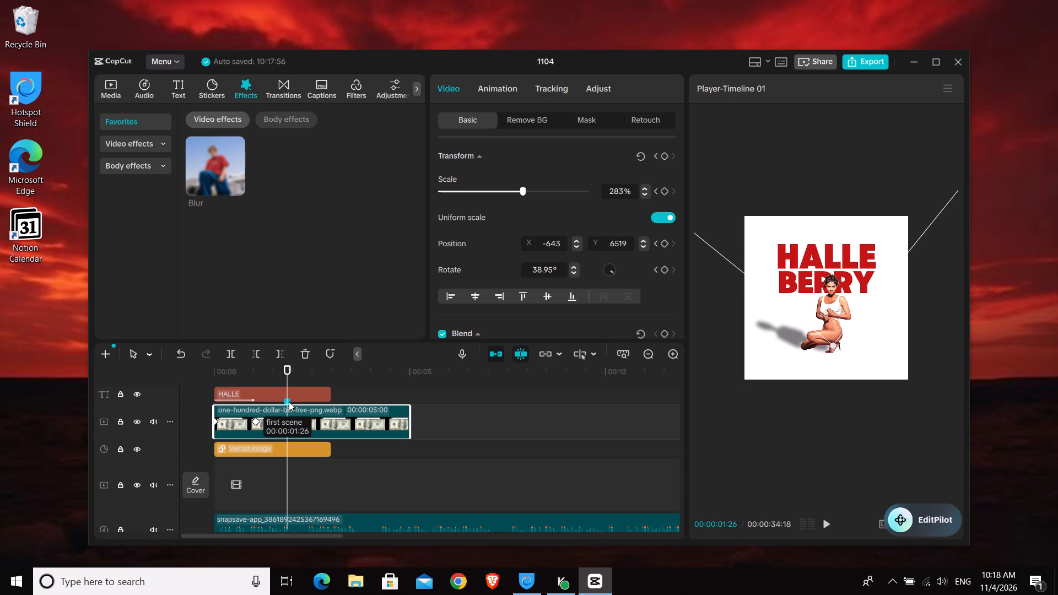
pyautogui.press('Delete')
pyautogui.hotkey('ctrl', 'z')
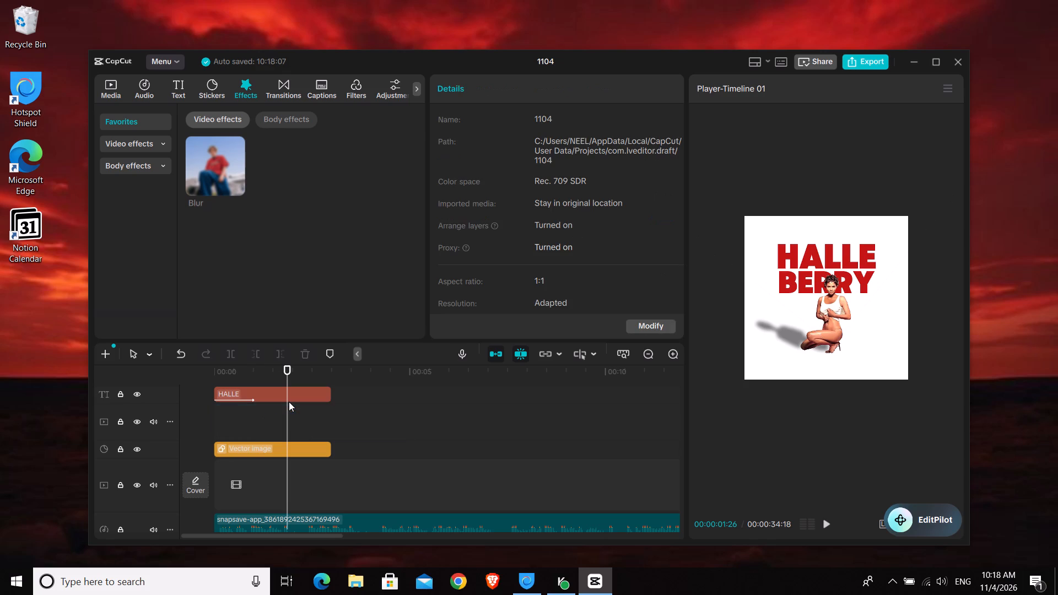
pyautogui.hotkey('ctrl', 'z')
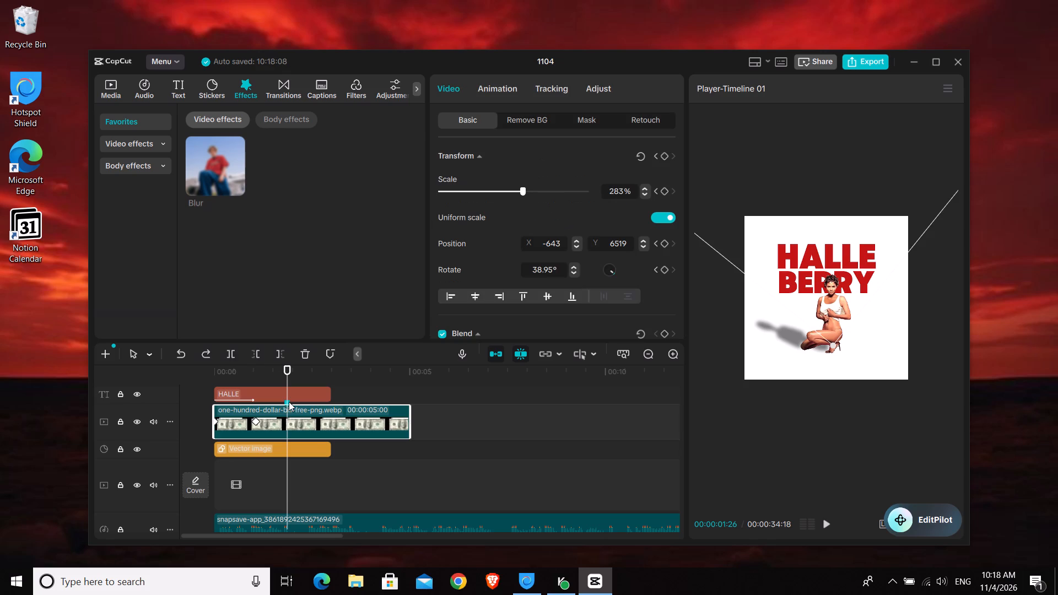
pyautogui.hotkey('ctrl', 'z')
# Add a marker named "first scene" to the dollar bill clip at 00:00:01:23 and check its timing by playback.
pyautogui.click(239, 369)
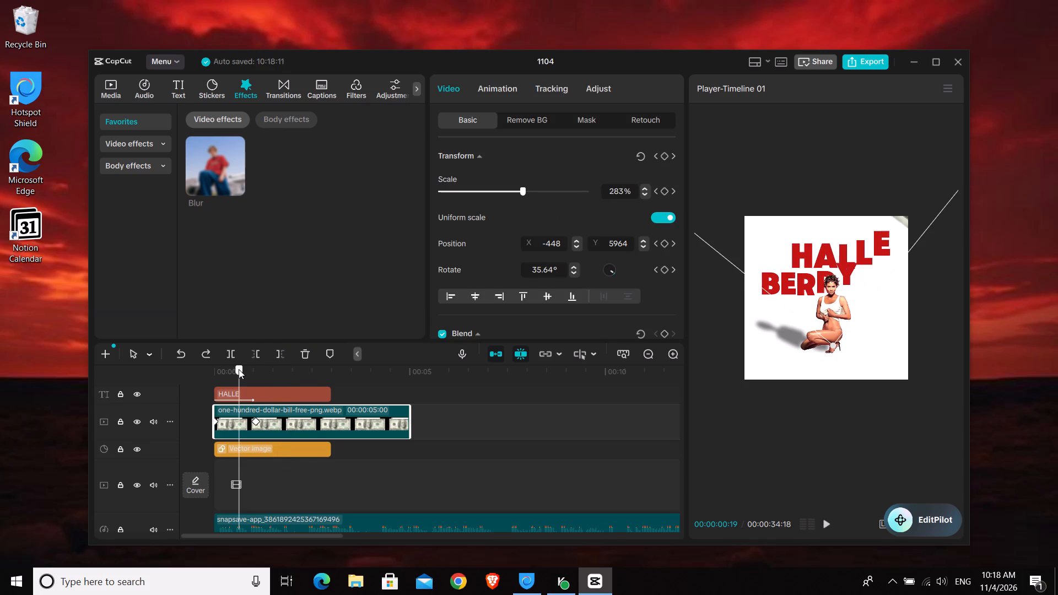
pyautogui.press('space')
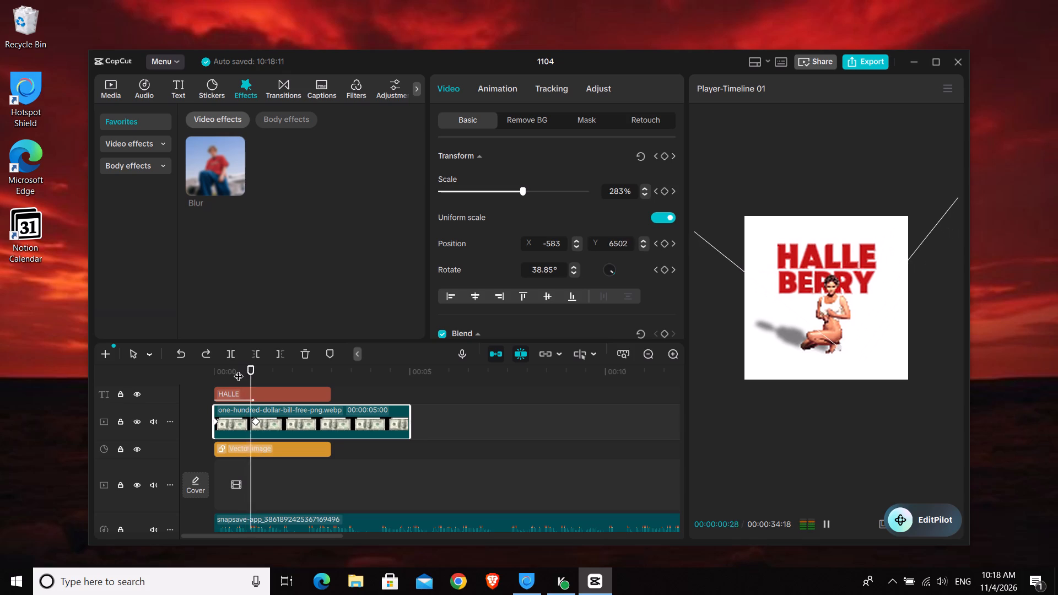
pyautogui.press('space')
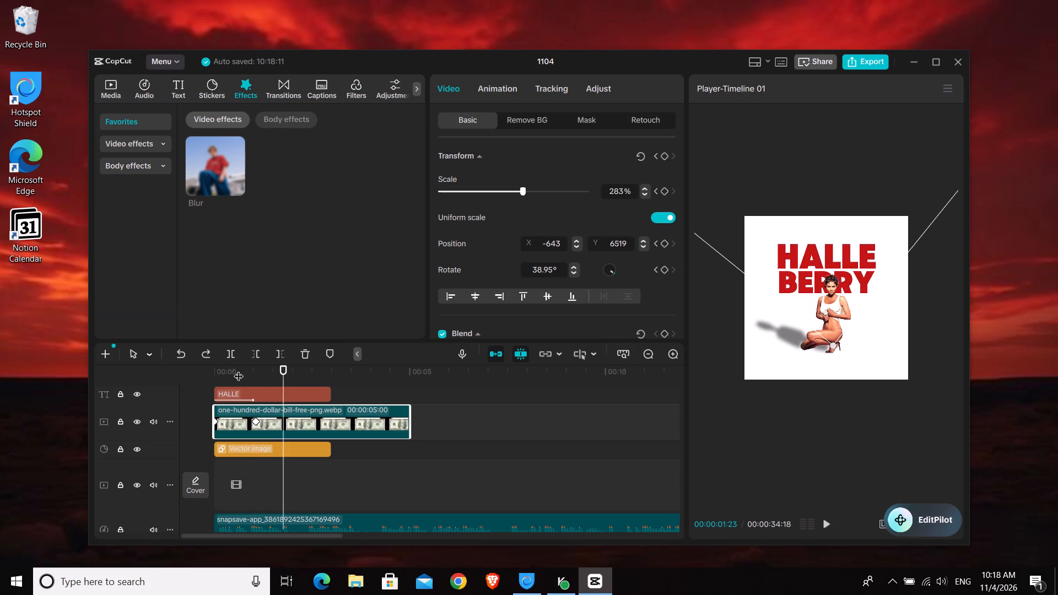
pyautogui.write('mm')
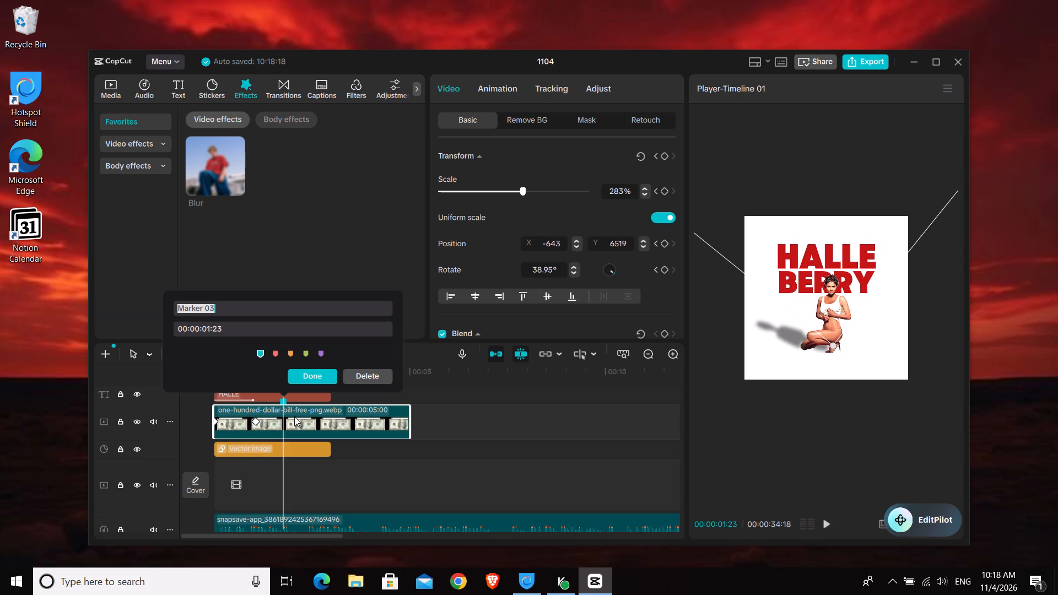
pyautogui.press('BackSpace')
pyautogui.write('first scene')
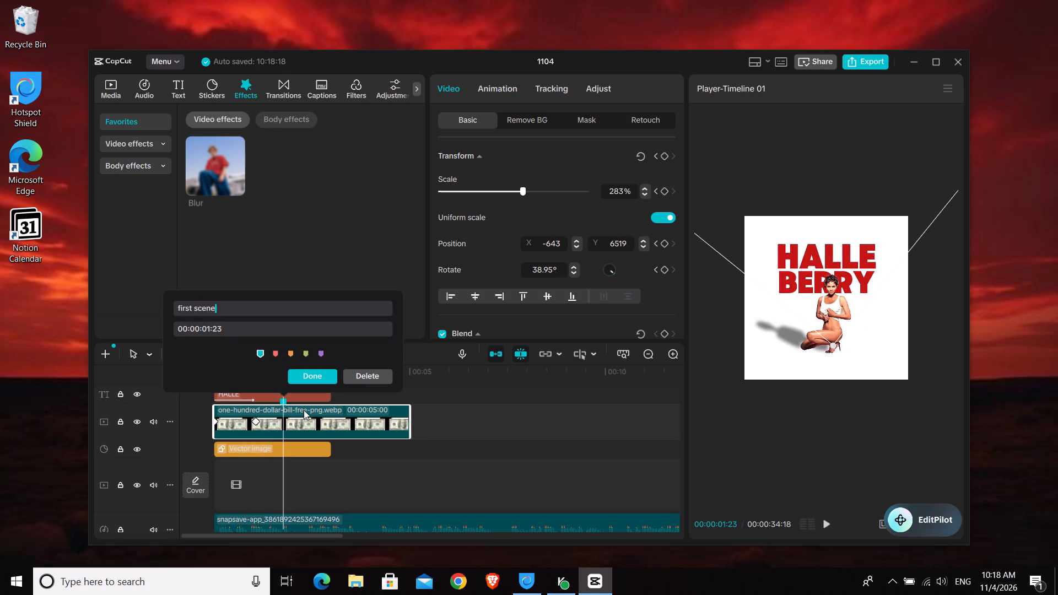
pyautogui.press('Return')
pyautogui.press('space')
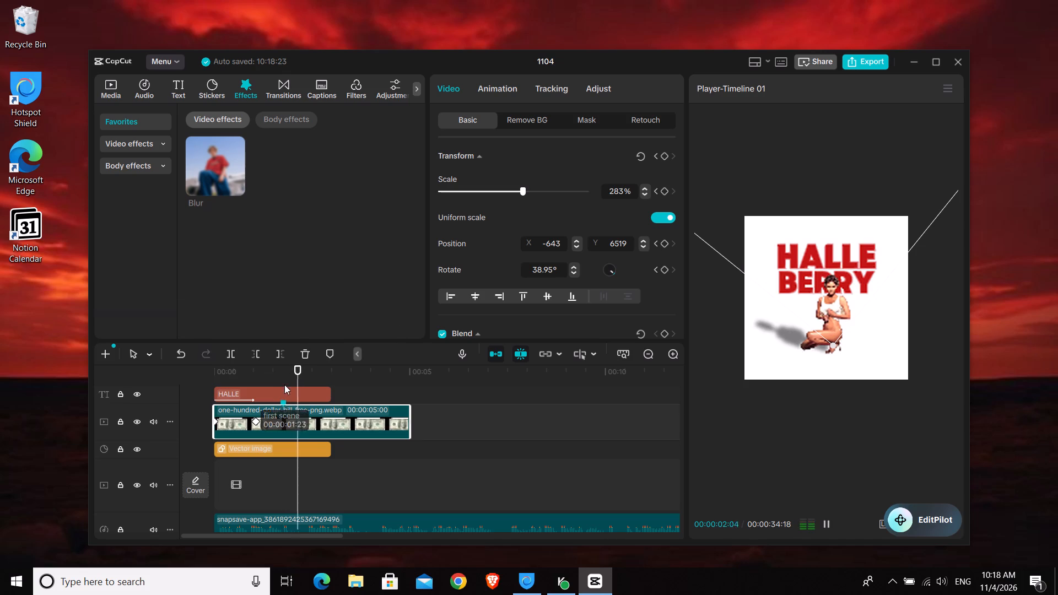
pyautogui.press('space')
pyautogui.click(285, 372)
pyautogui.click(257, 367)
pyautogui.press('space')
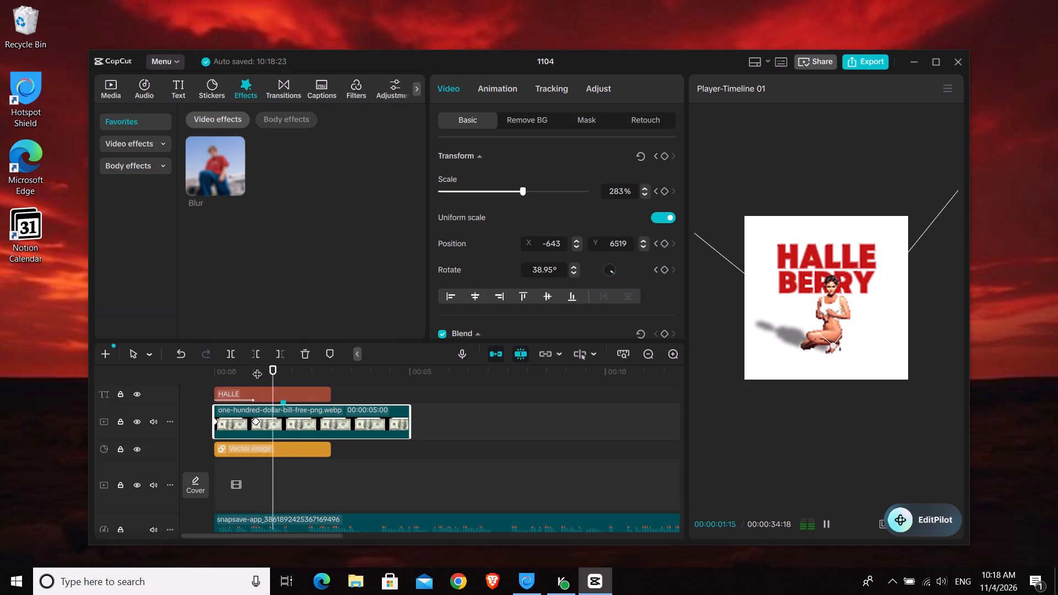
pyautogui.press('space')
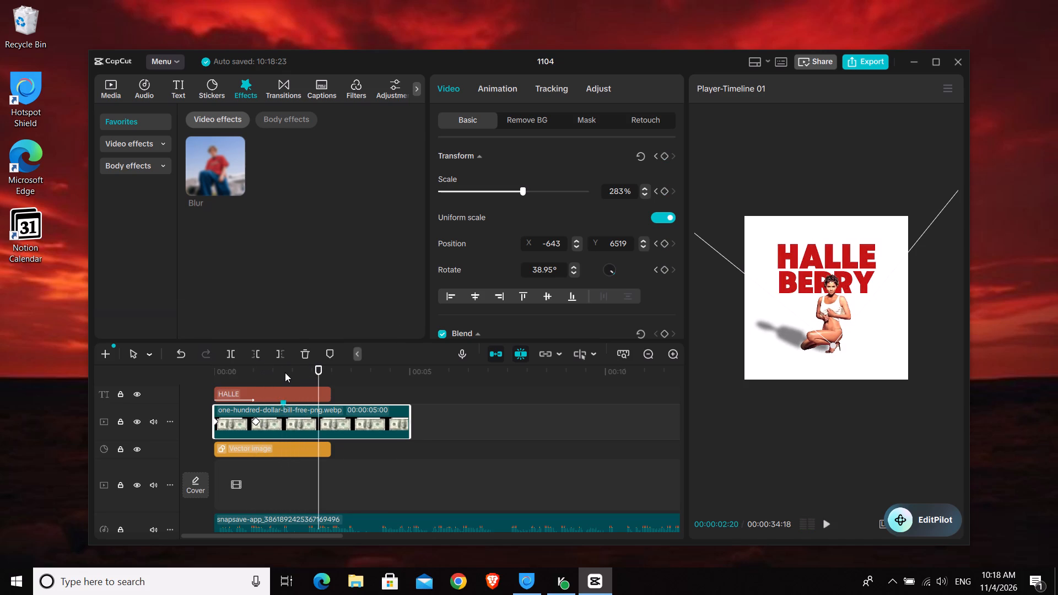
# Split the BERRY and HALLE titles at the "first scene" marker, 00:00:01:23.
pyautogui.click(285, 372)
pyautogui.scroll(3, 283, 423)
pyautogui.click(300, 428)
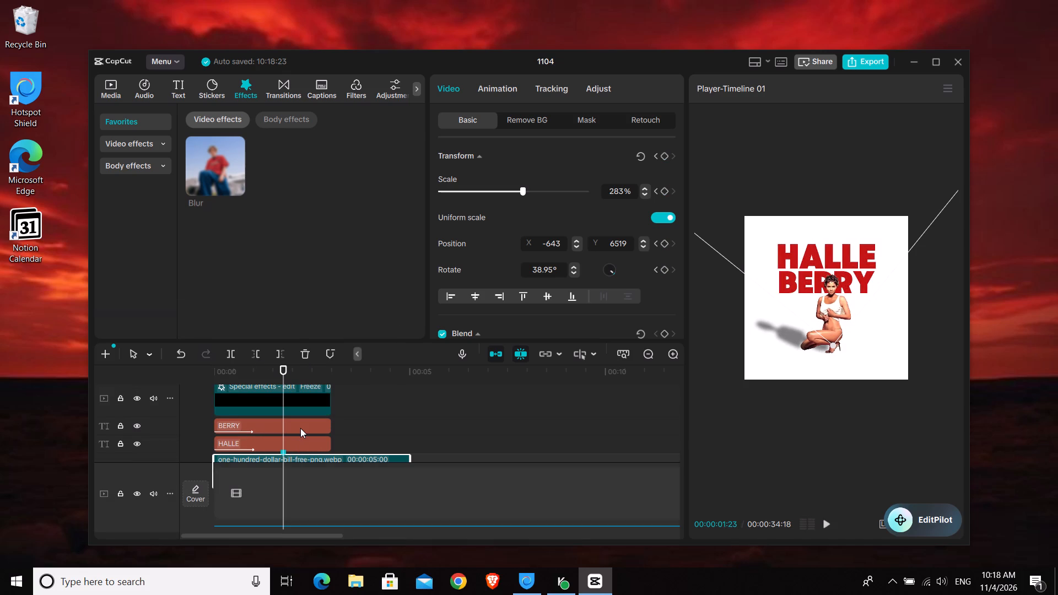
pyautogui.press('f')
pyautogui.click(296, 446)
pyautogui.press('f')
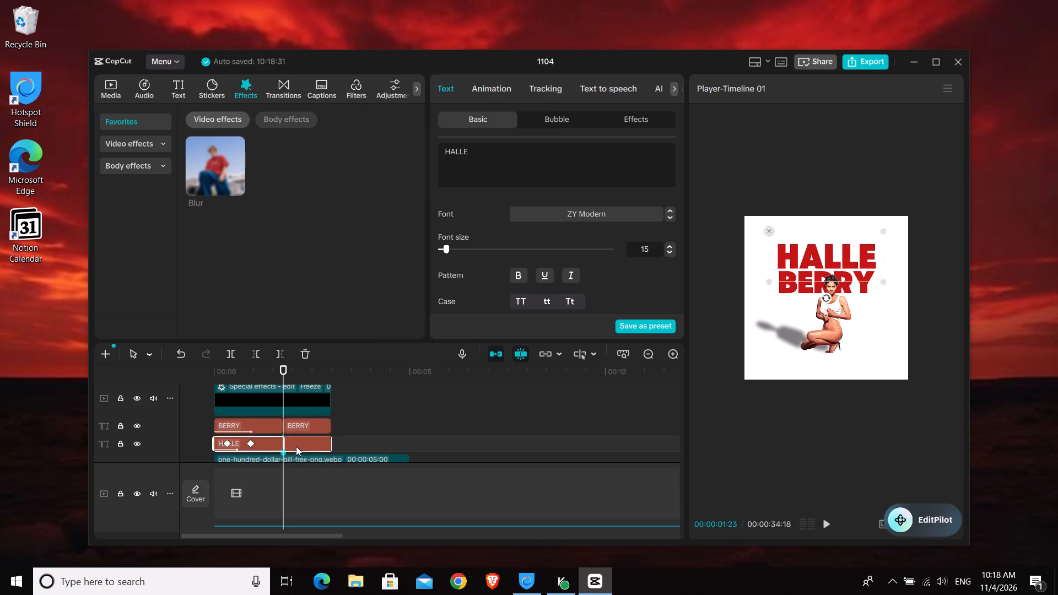
# Split the white Vector image background at 00:00:01:23 and end its second part level with the titles' end.
pyautogui.scroll(-3, 296, 446)
pyautogui.click(296, 444)
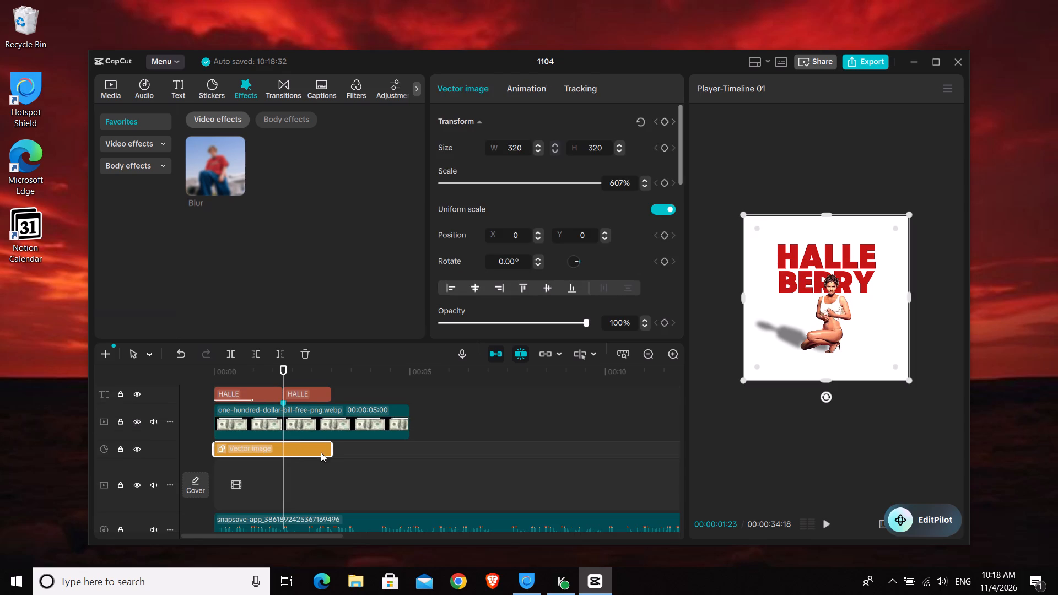
pyautogui.moveTo(334, 453); pyautogui.dragTo(370, 459)
pyautogui.press('f')
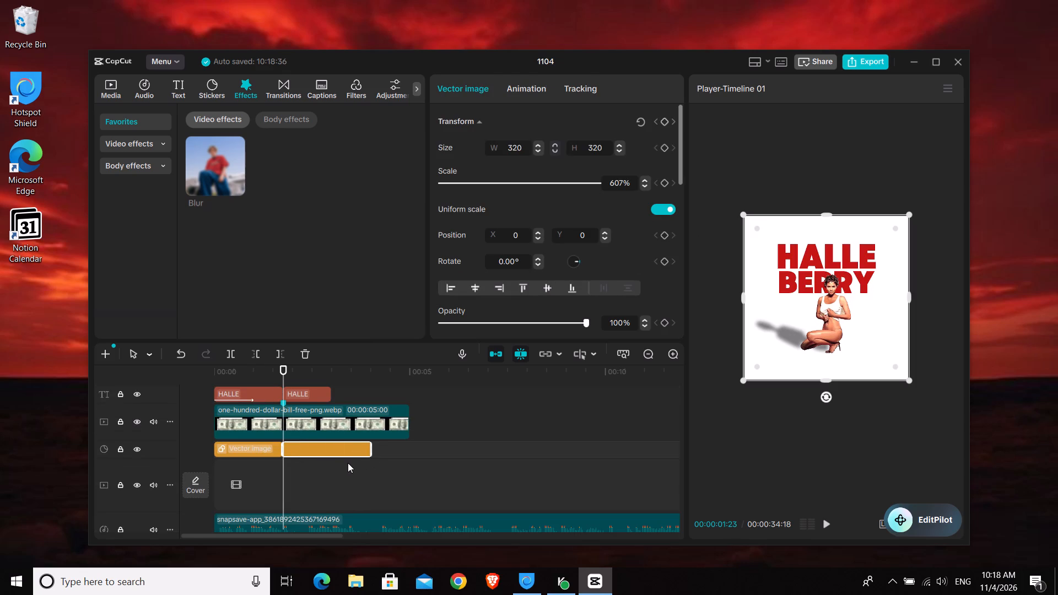
pyautogui.scroll(2, 337, 428)
pyautogui.scroll(-2, 356, 443)
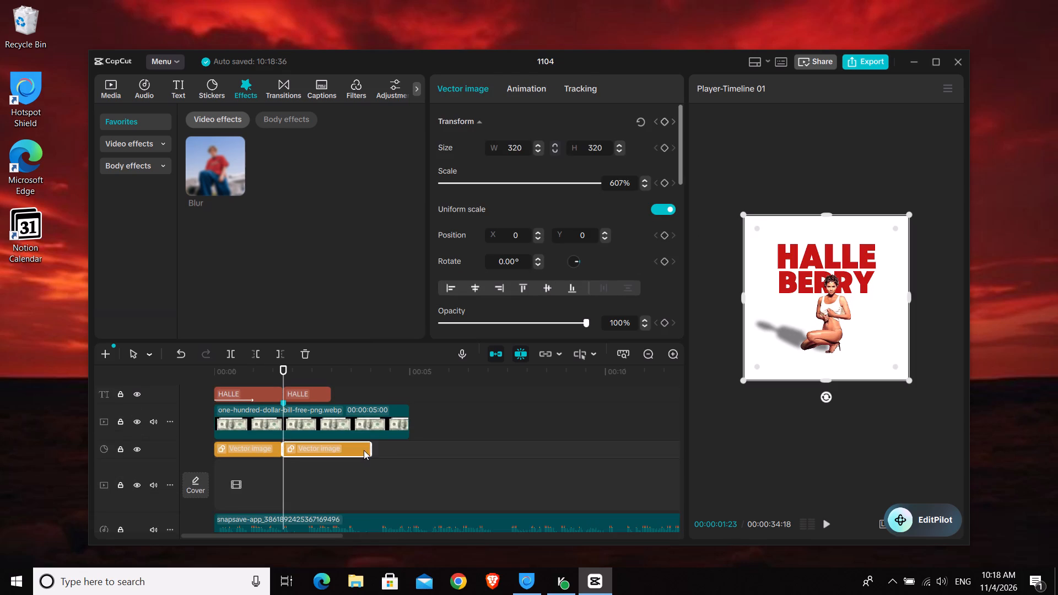
pyautogui.moveTo(372, 450); pyautogui.dragTo(331, 453)
# Recolor the second part of the BERRY title, after the "first scene" marker, to light orange FFA880.
pyautogui.scroll(2, 319, 434)
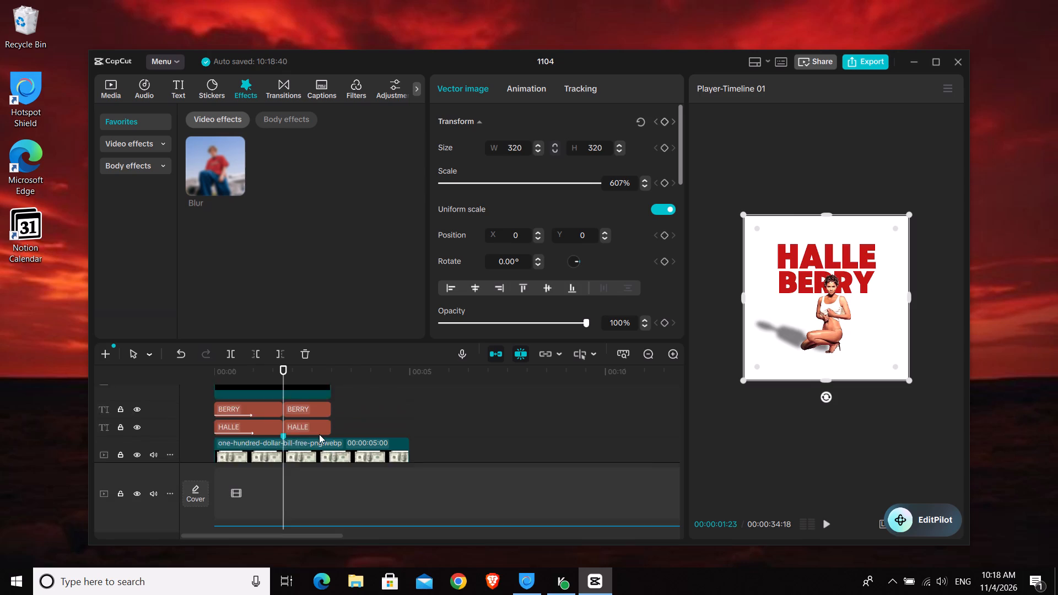
pyautogui.scroll(2, 319, 434)
pyautogui.scroll(-4, 324, 439)
pyautogui.scroll(2, 324, 439)
pyautogui.click(295, 410)
pyautogui.scroll(-3, 595, 252)
pyautogui.scroll(1, 578, 212)
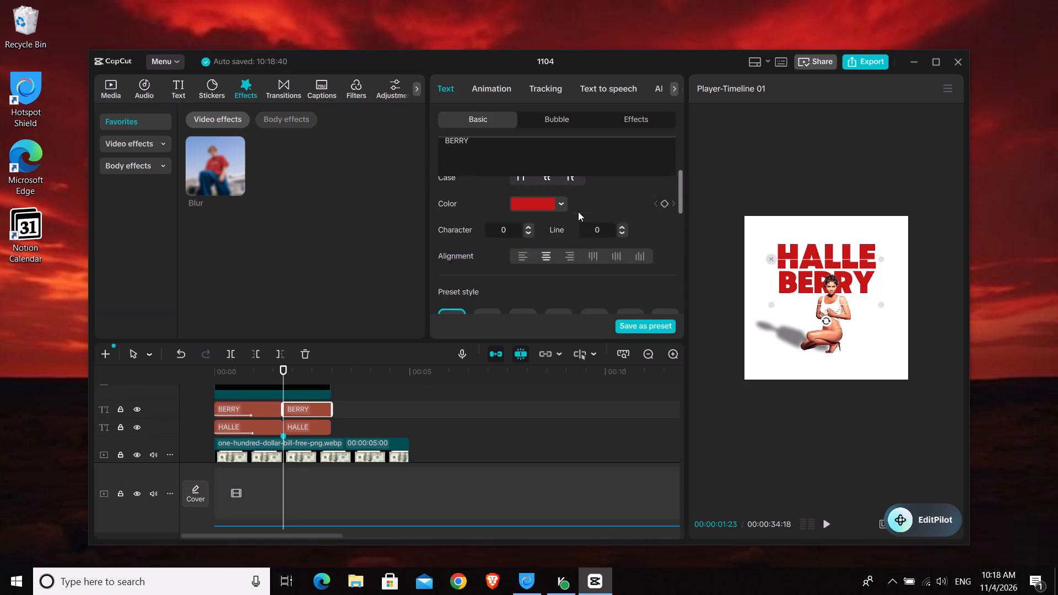
pyautogui.scroll(1, 578, 212)
pyautogui.click(548, 272)
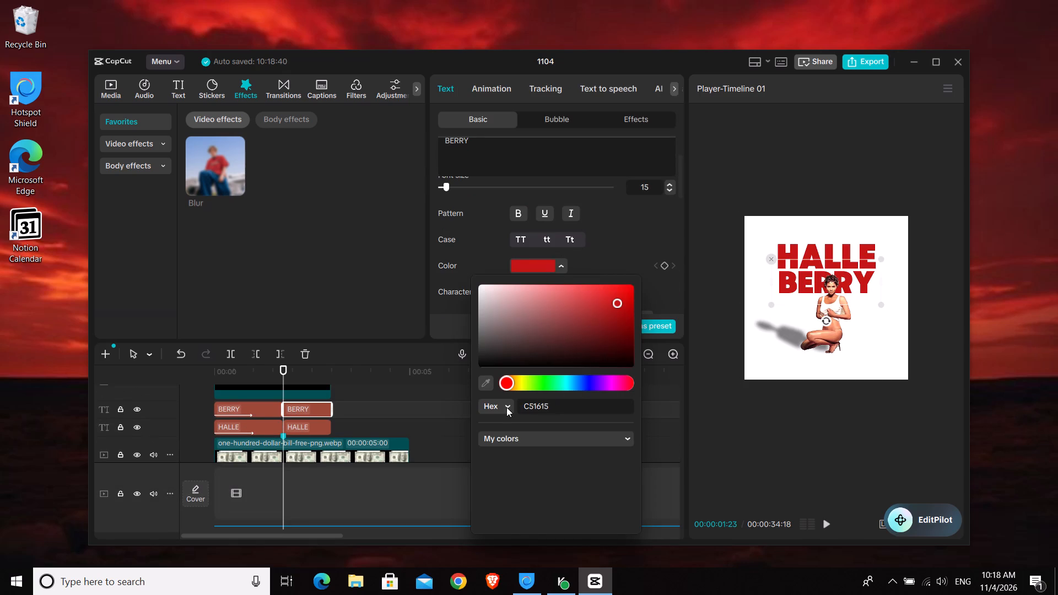
pyautogui.click(538, 445)
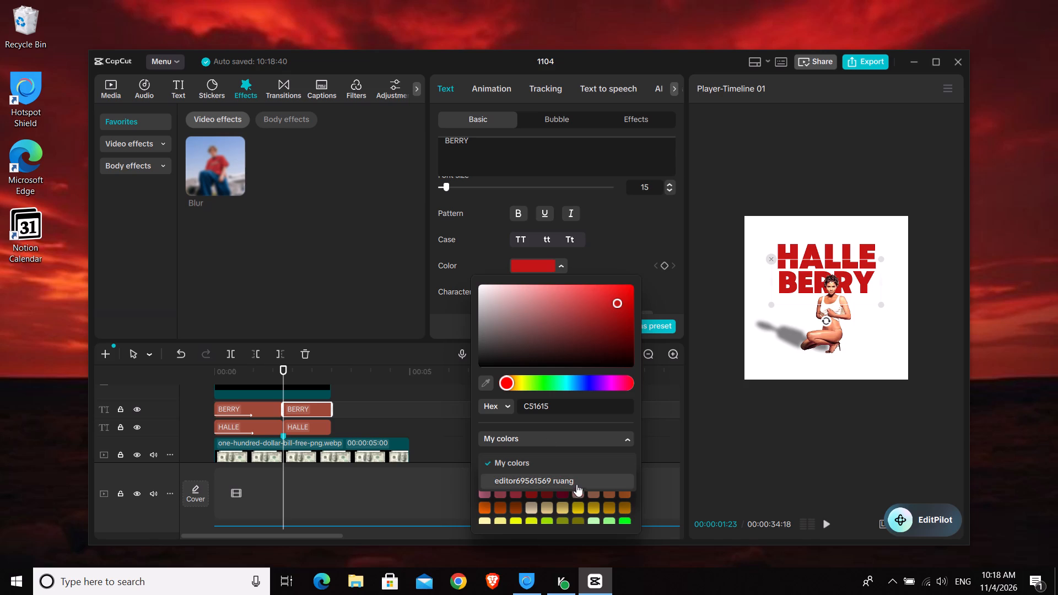
pyautogui.scroll(-1, 616, 497)
pyautogui.click(609, 446)
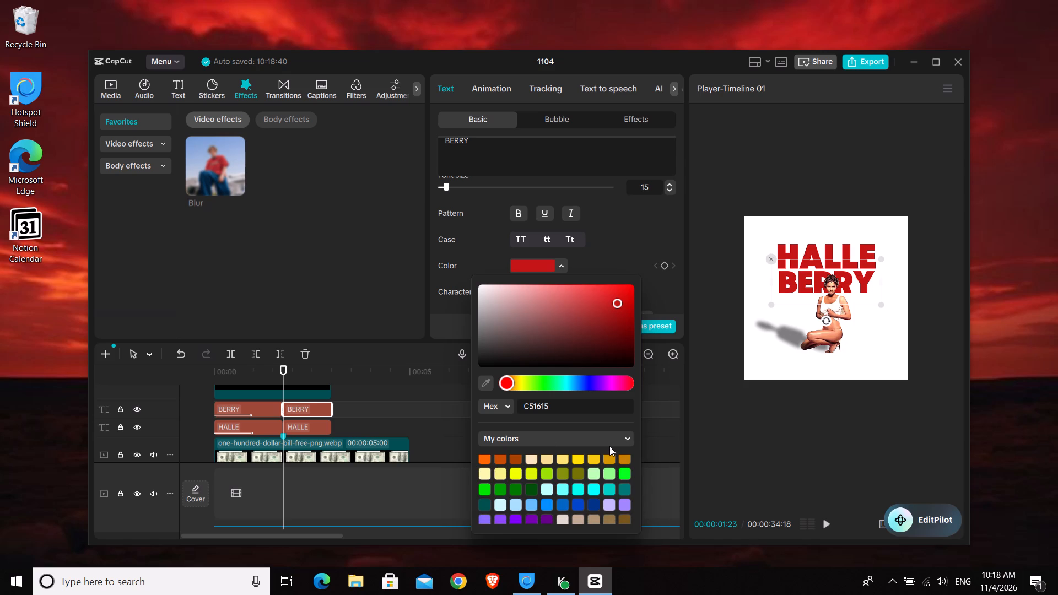
pyautogui.scroll(6, 603, 477)
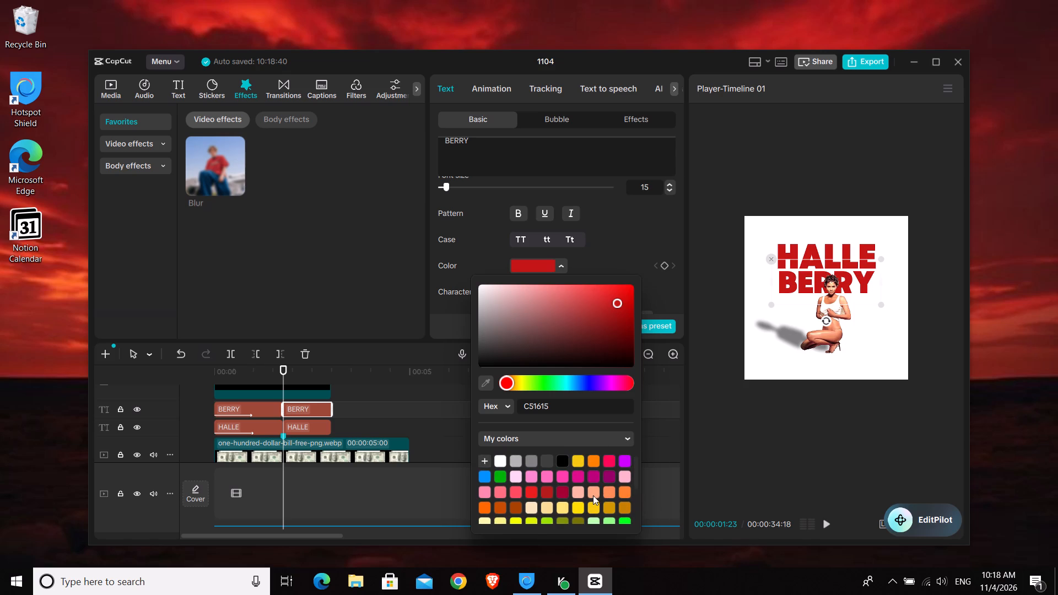
pyautogui.click(595, 494)
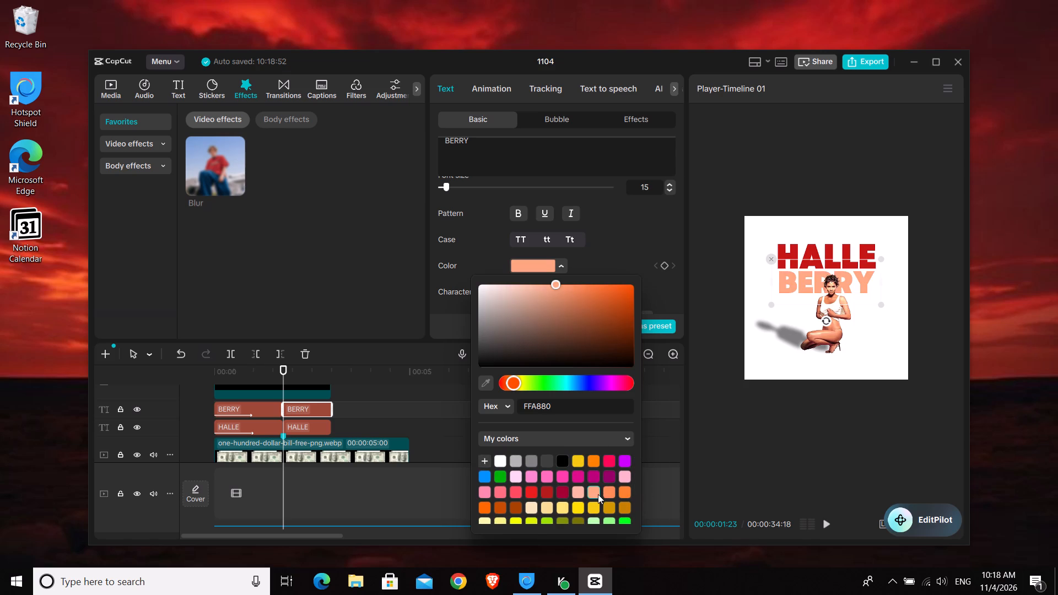
pyautogui.click(607, 497)
pyautogui.click(596, 494)
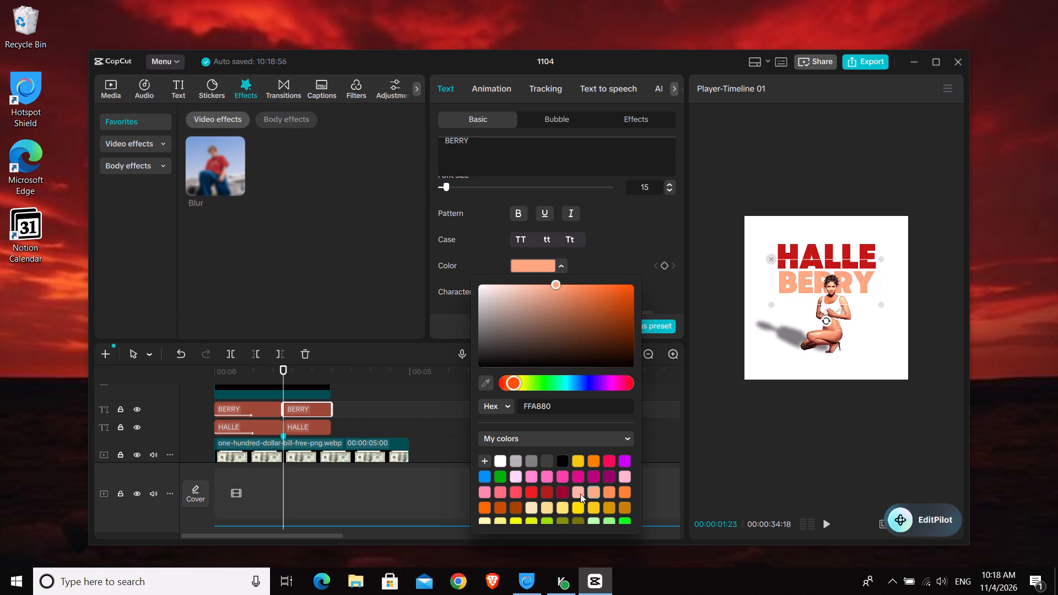
pyautogui.click(576, 493)
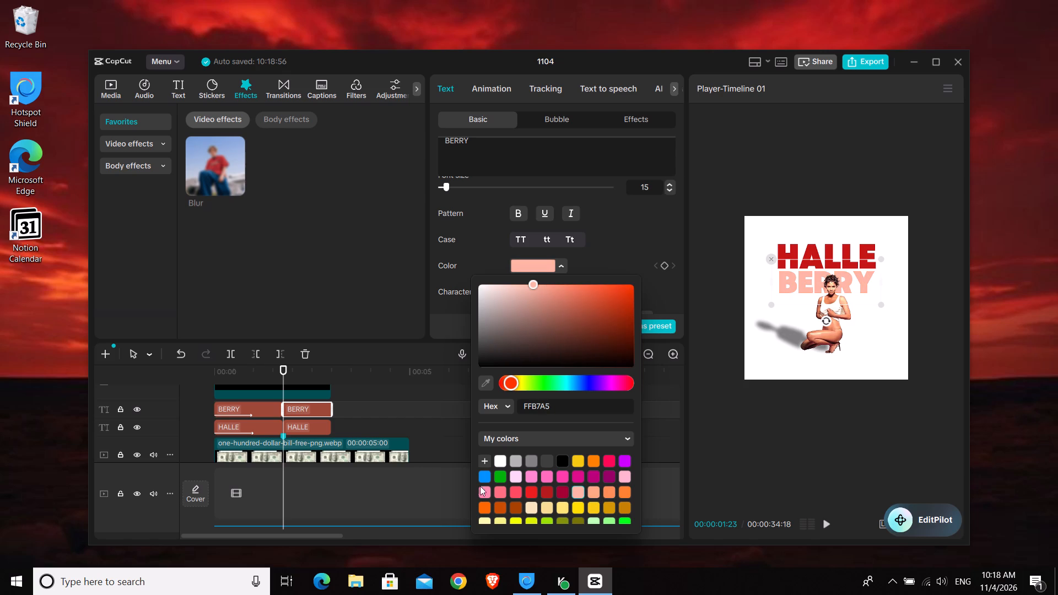
pyautogui.click(589, 490)
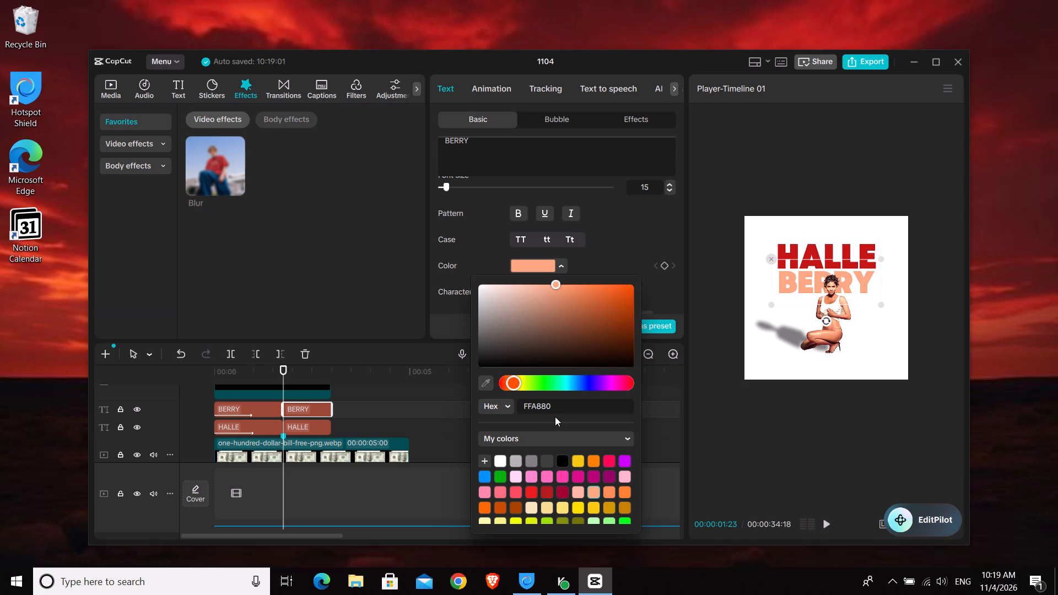
# Apply BERRY's color code FFA880 to the second part of the HALLE title.
pyautogui.doubleClick(530, 405)
pyautogui.hotkey('ctrl', 'c')
pyautogui.click(311, 428)
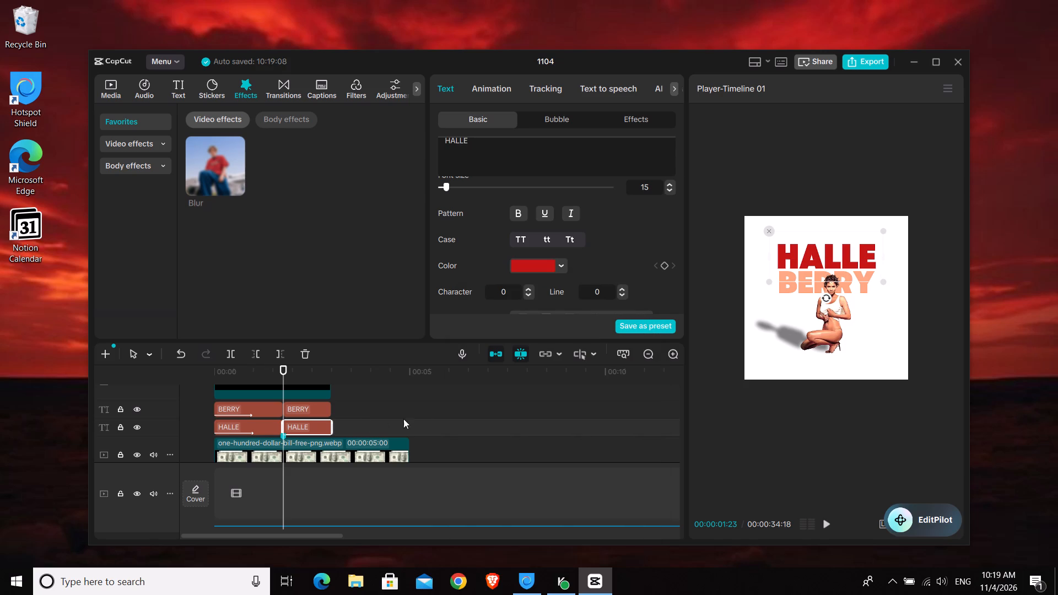
pyautogui.click(543, 266)
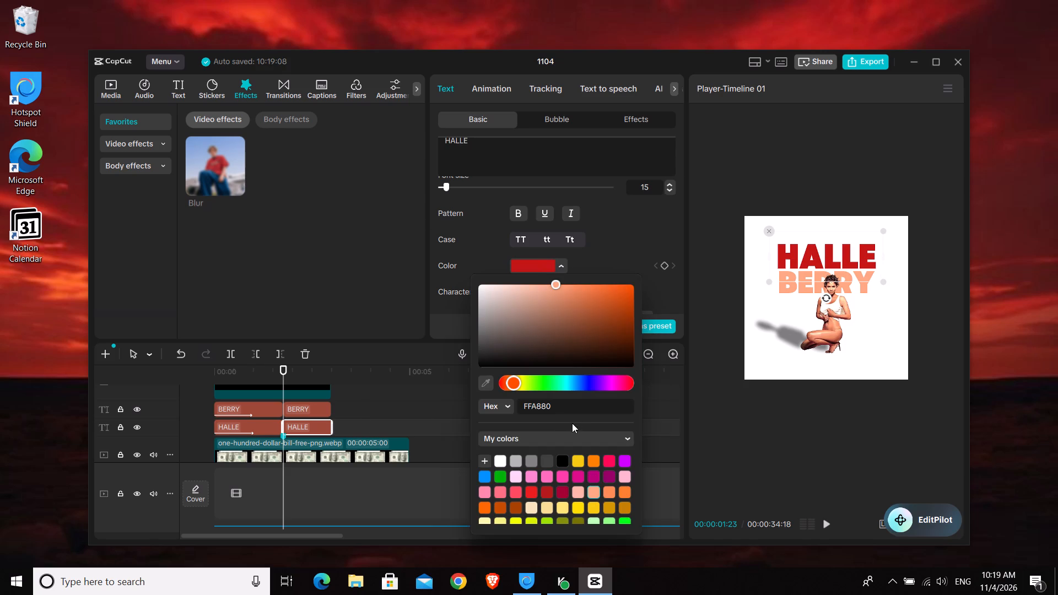
pyautogui.doubleClick(554, 407)
pyautogui.hotkey('ctrl', 'v')
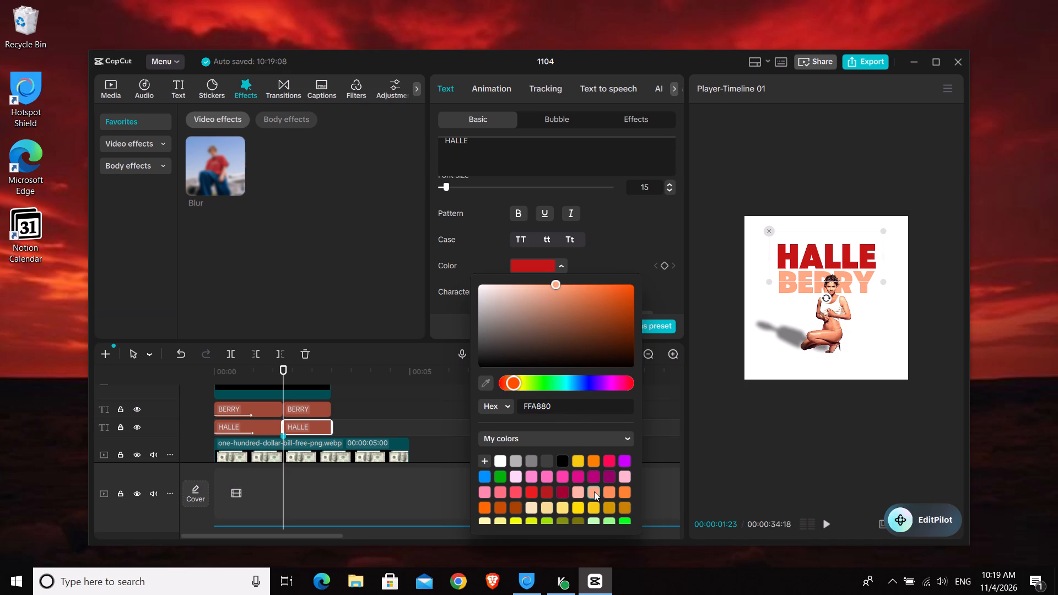
pyautogui.click(594, 491)
pyautogui.press('Return')
pyautogui.click(305, 410)
pyautogui.click(300, 427)
pyautogui.click(538, 261)
pyautogui.click(555, 284)
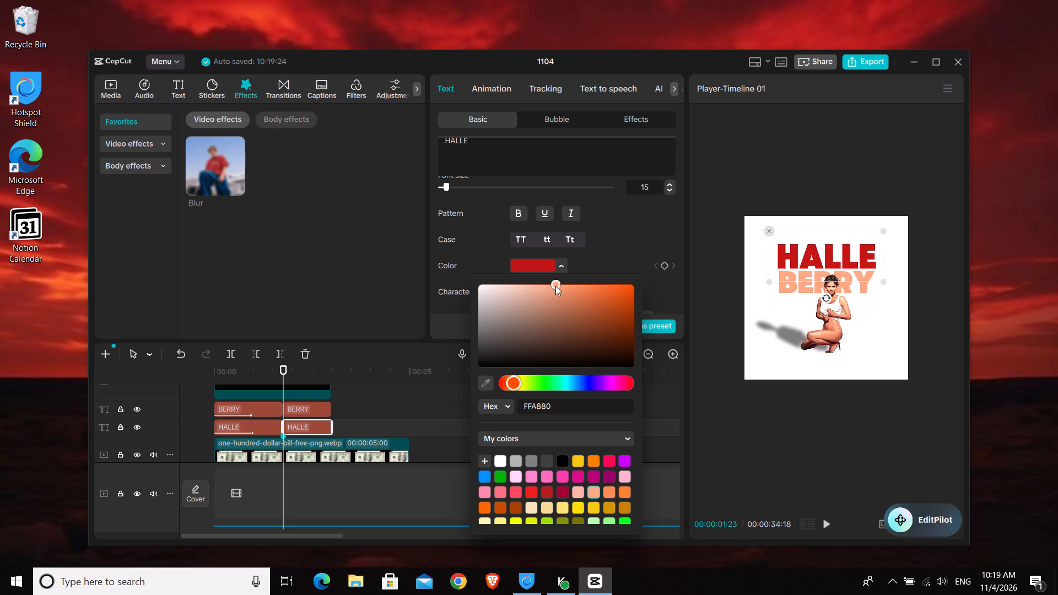
pyautogui.click(555, 286)
pyautogui.doubleClick(538, 403)
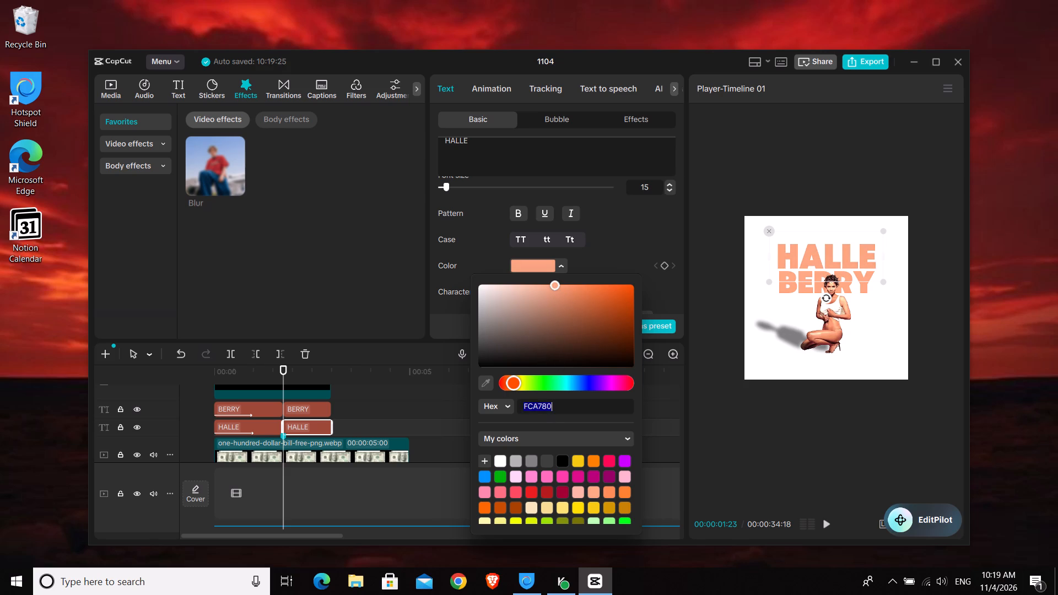
pyautogui.hotkey('ctrl', 'v')
pyautogui.press('Return')
# Replay the opening several times to check the HALLE BERRY title animation before the color change.
pyautogui.click(289, 372)
pyautogui.moveTo(289, 372); pyautogui.dragTo(272, 373)
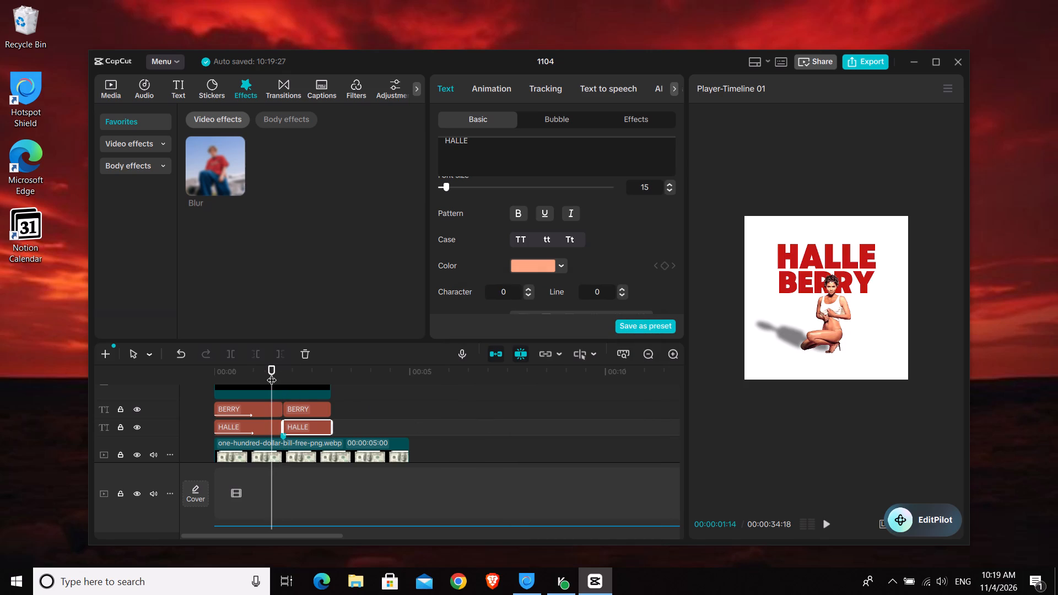
pyautogui.press('space')
pyautogui.press('space')
pyautogui.click(235, 366)
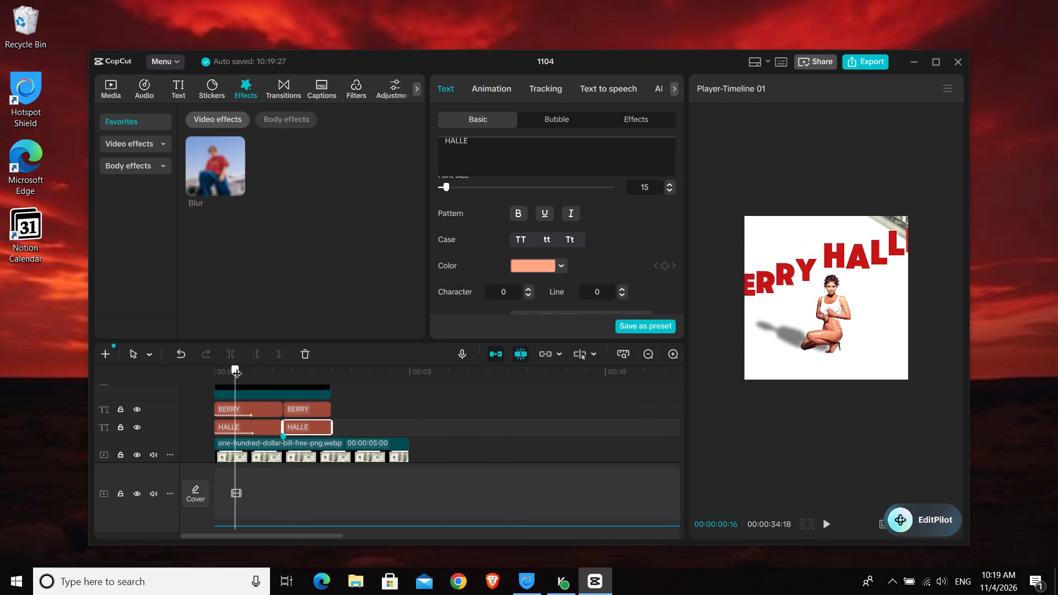
pyautogui.press('space')
pyautogui.press('space')
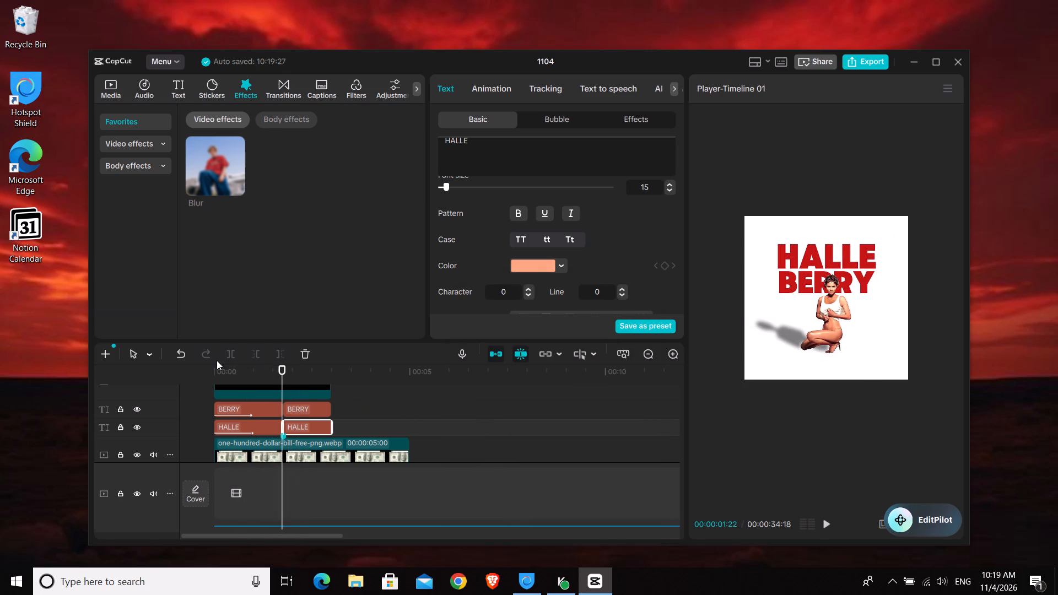
pyautogui.click(217, 360)
pyautogui.click(218, 370)
pyautogui.press('space')
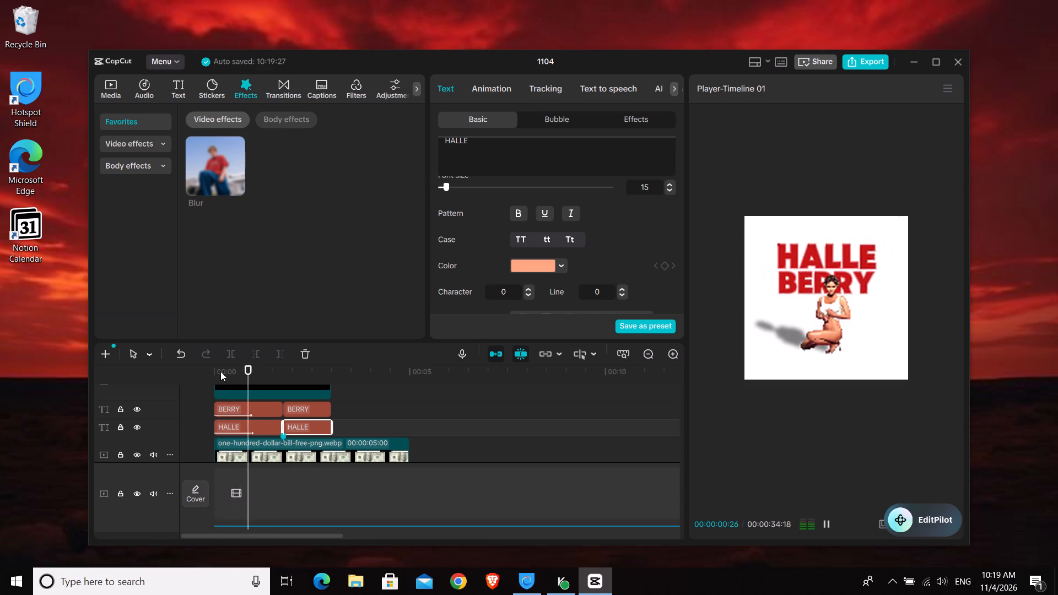
pyautogui.press('space')
pyautogui.click(219, 375)
pyautogui.press('space')
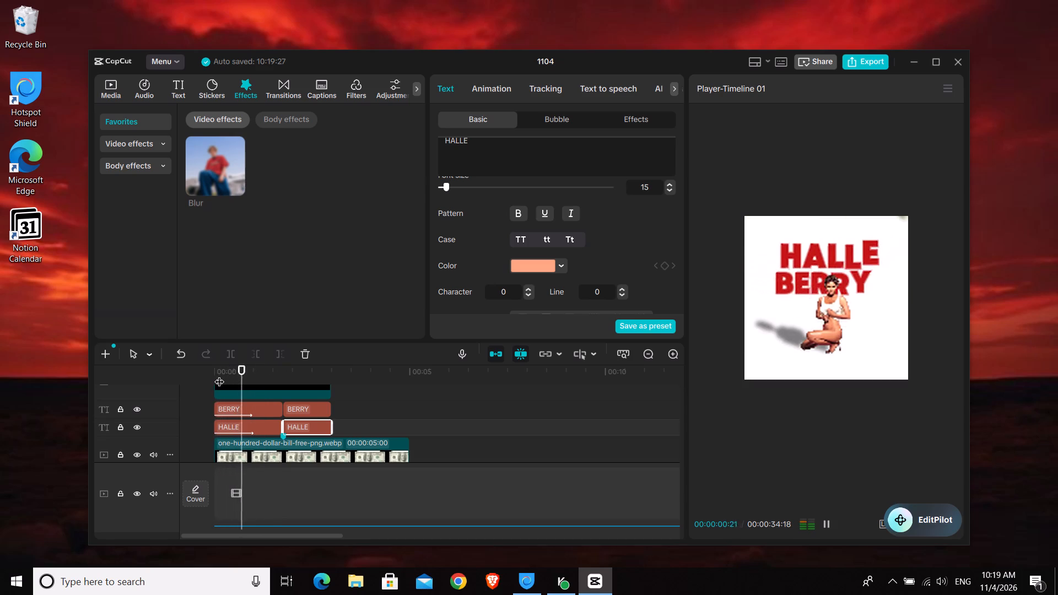
pyautogui.press('space')
# Move the ending keyframes of the first BERRY and HALLE title parts to about 00:00:01:00.
pyautogui.click(262, 413)
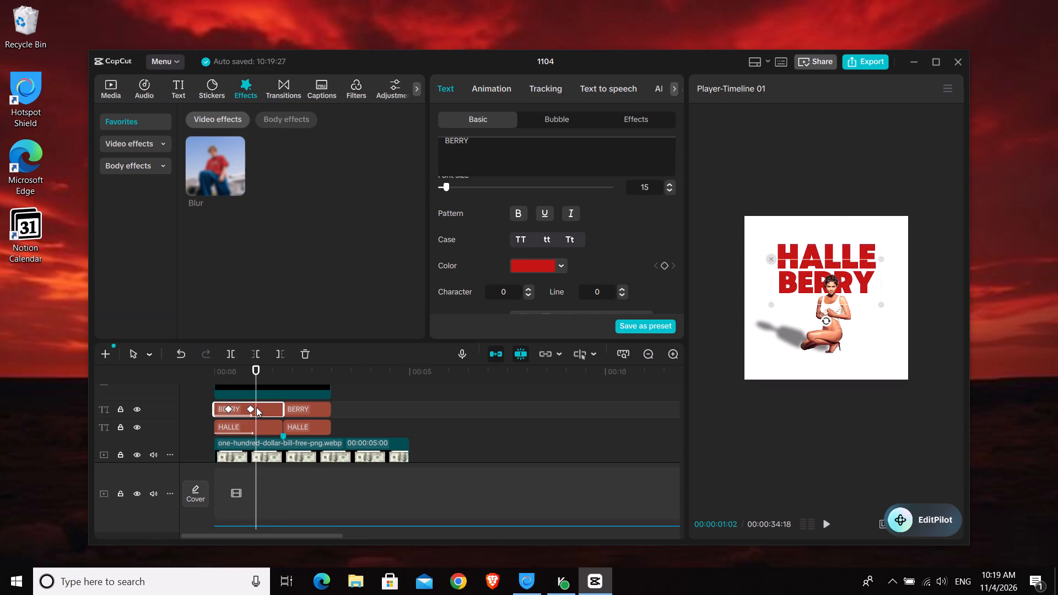
pyautogui.click(250, 407)
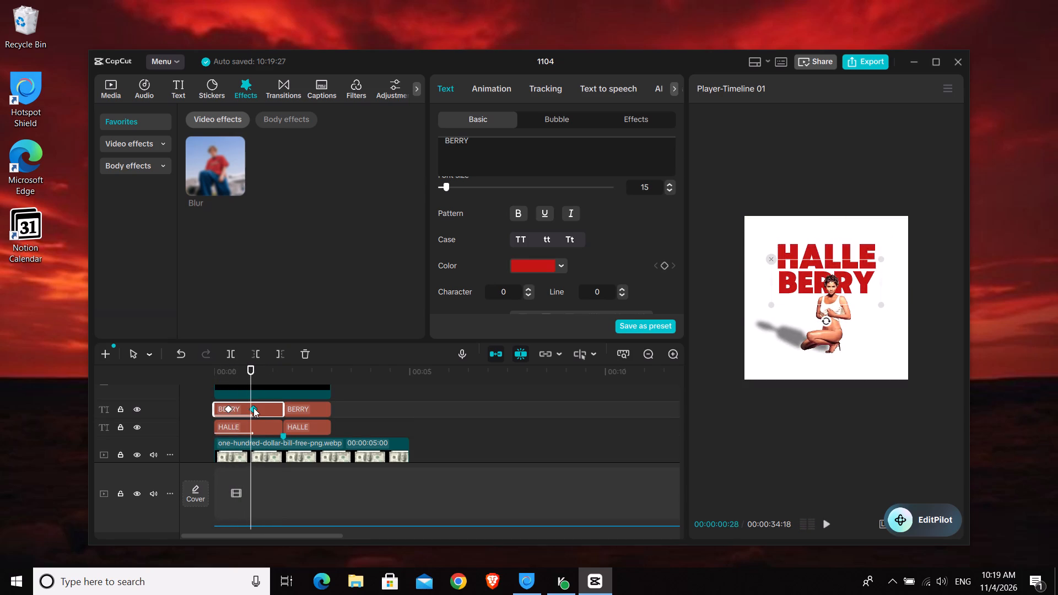
pyautogui.click(254, 424)
pyautogui.click(251, 426)
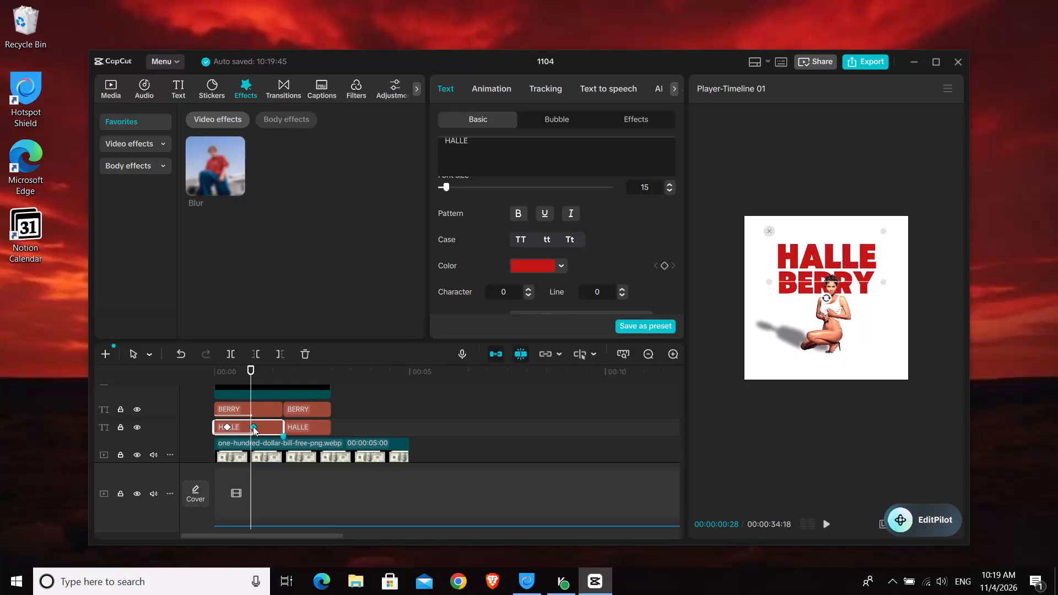
pyautogui.click(257, 404)
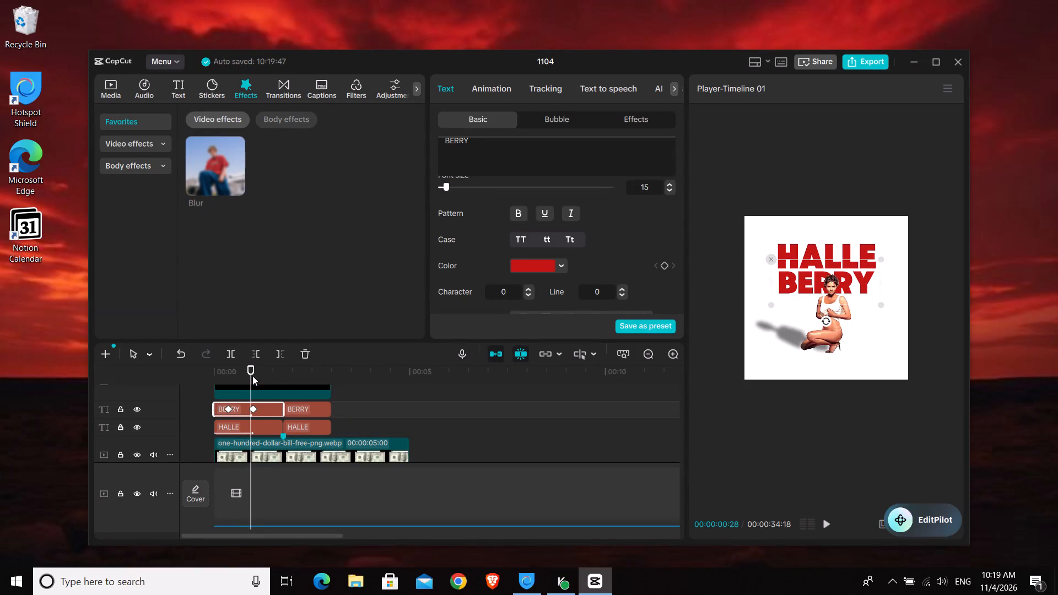
pyautogui.click(252, 376)
pyautogui.click(256, 434)
# Play the opening from the start past the "first scene" marker to check the title motion and color change.
pyautogui.click(229, 385)
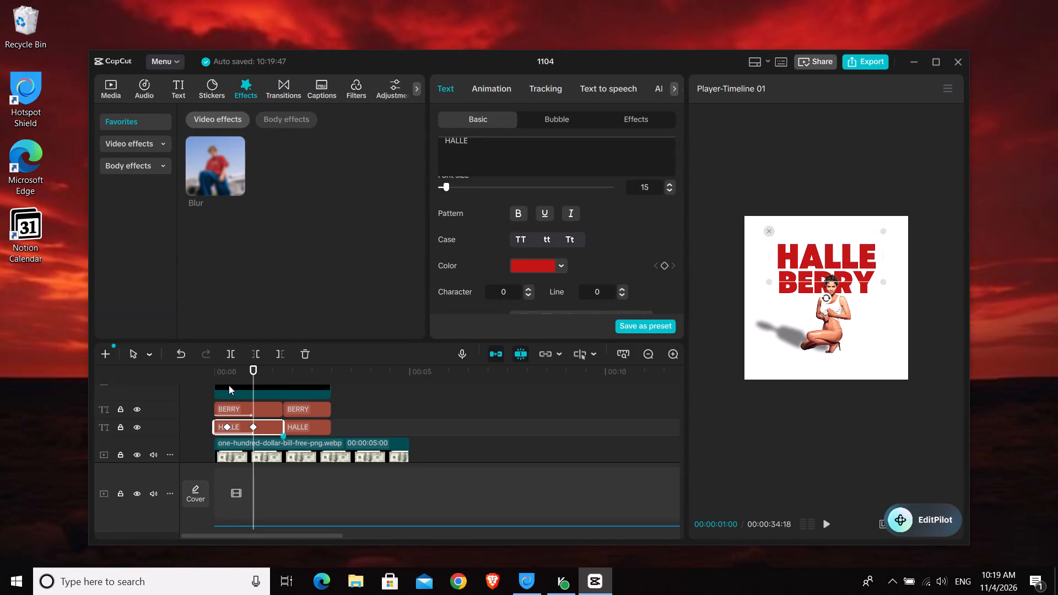
pyautogui.click(225, 376)
pyautogui.press('space')
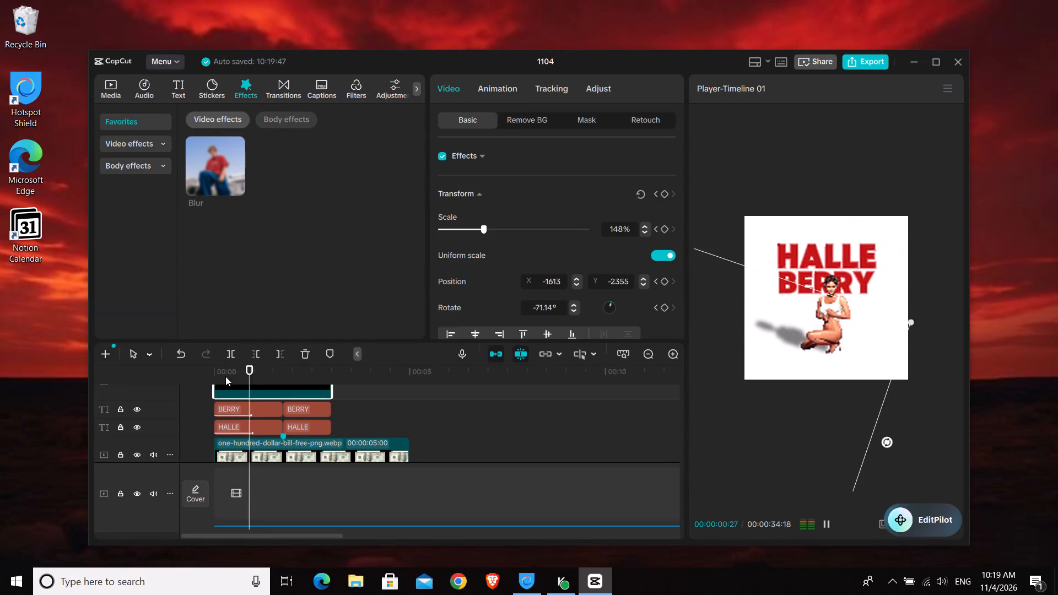
pyautogui.press('space')
pyautogui.click(217, 372)
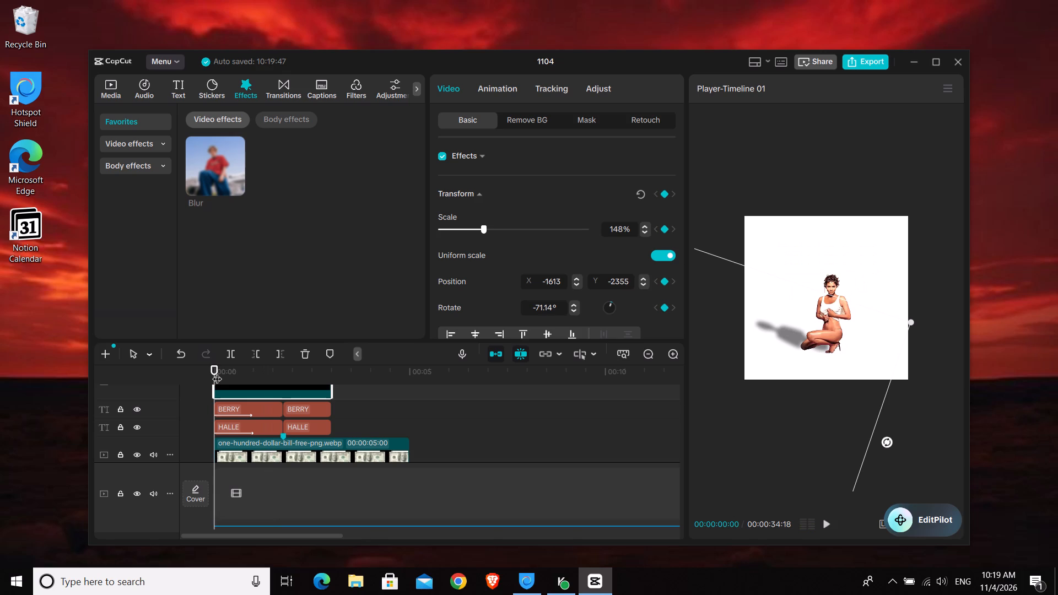
pyautogui.press('space')
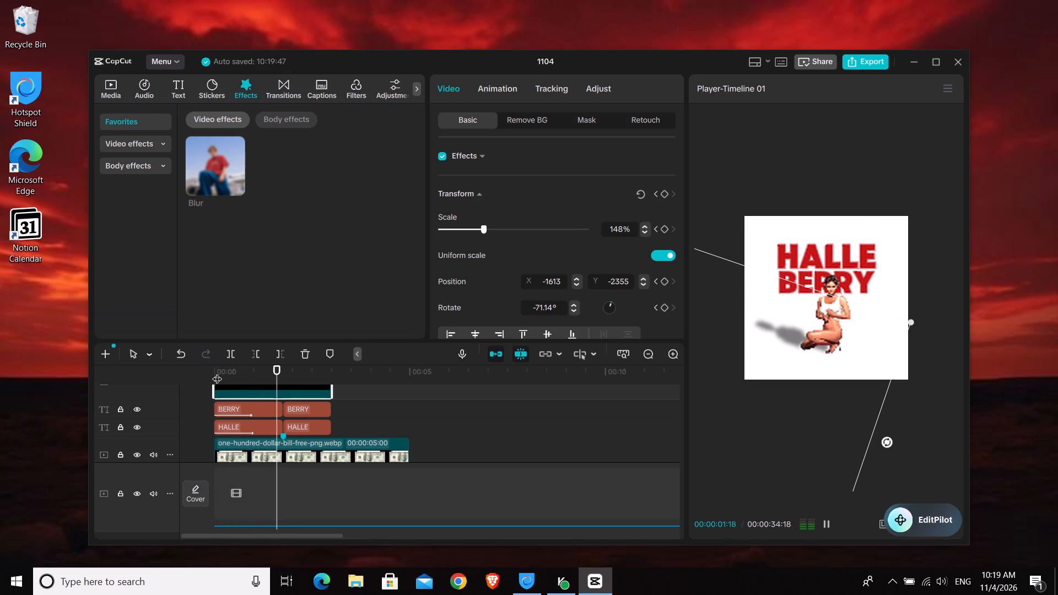
pyautogui.press('space')
pyautogui.press('space')
pyautogui.press('space')
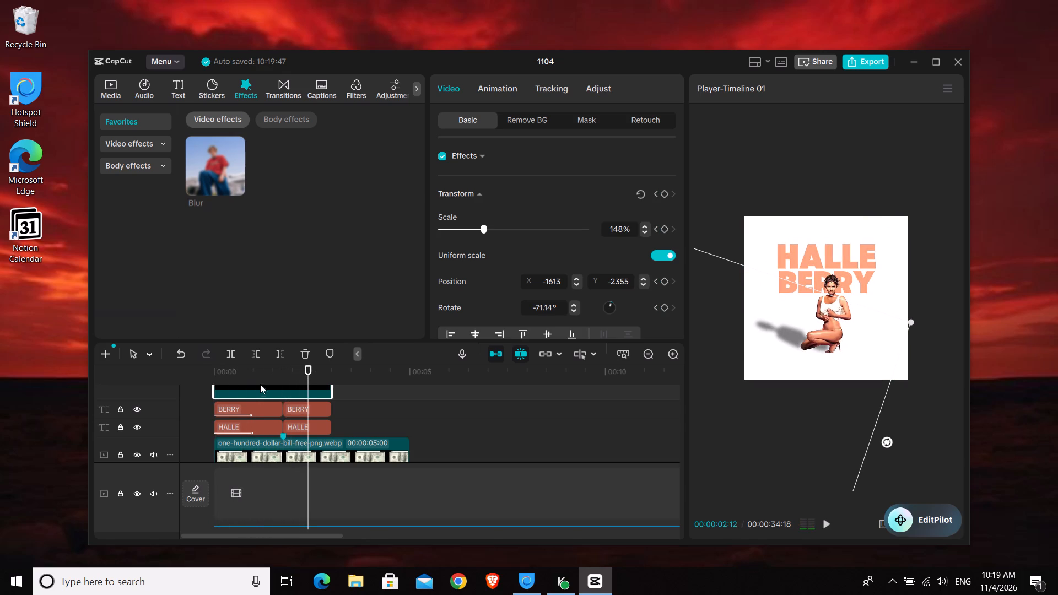
# Play the section around the "first scene" marker to check the title color change.
pyautogui.click(271, 366)
pyautogui.press('space')
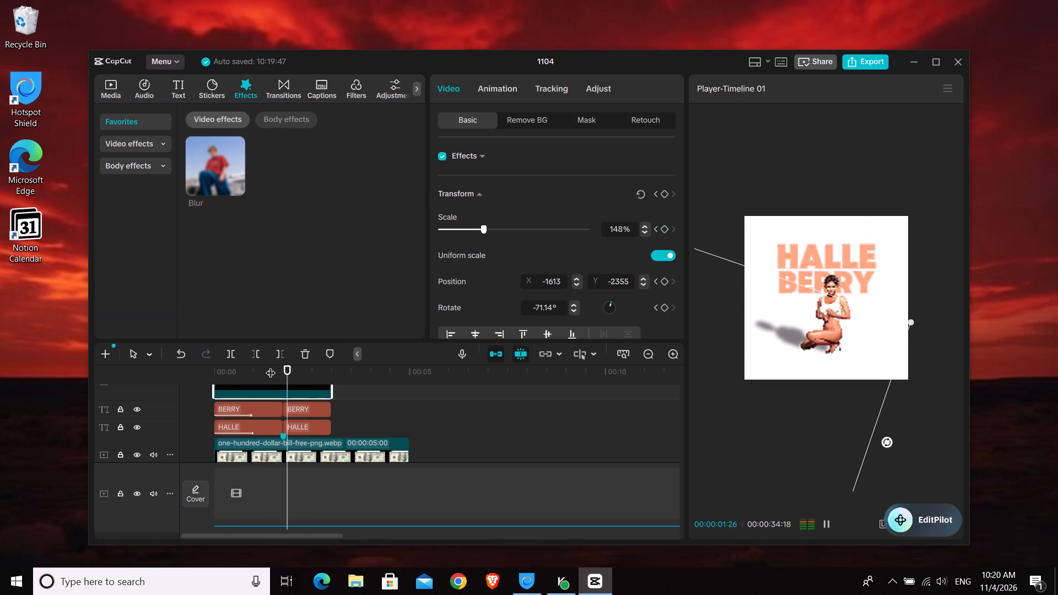
pyautogui.press('space')
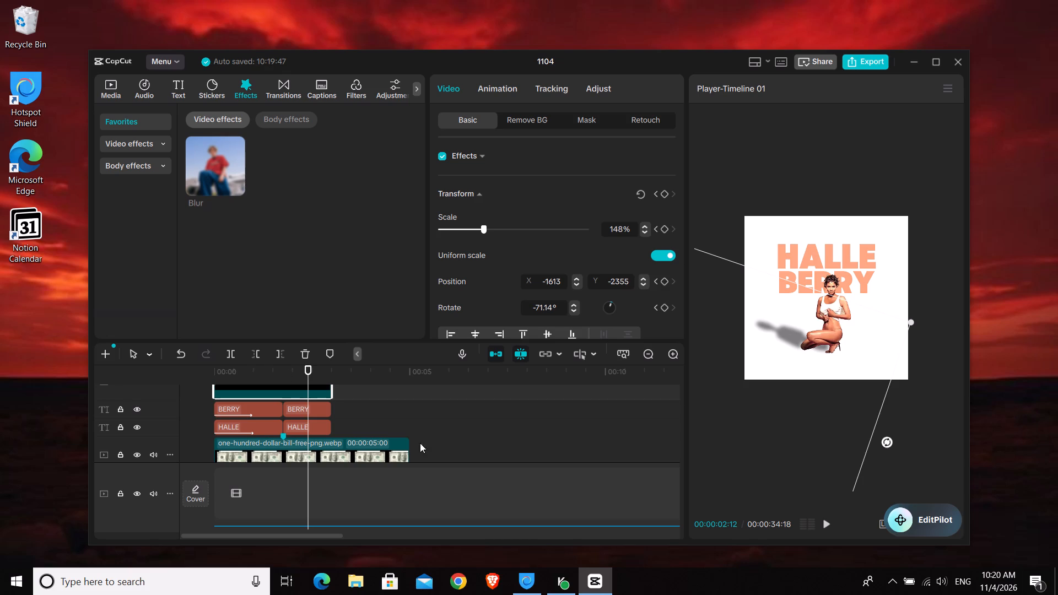
# Set the fill color of the second background vector image part to dark red 5C0E0E.
pyautogui.scroll(-3, 420, 450)
pyautogui.click(319, 434)
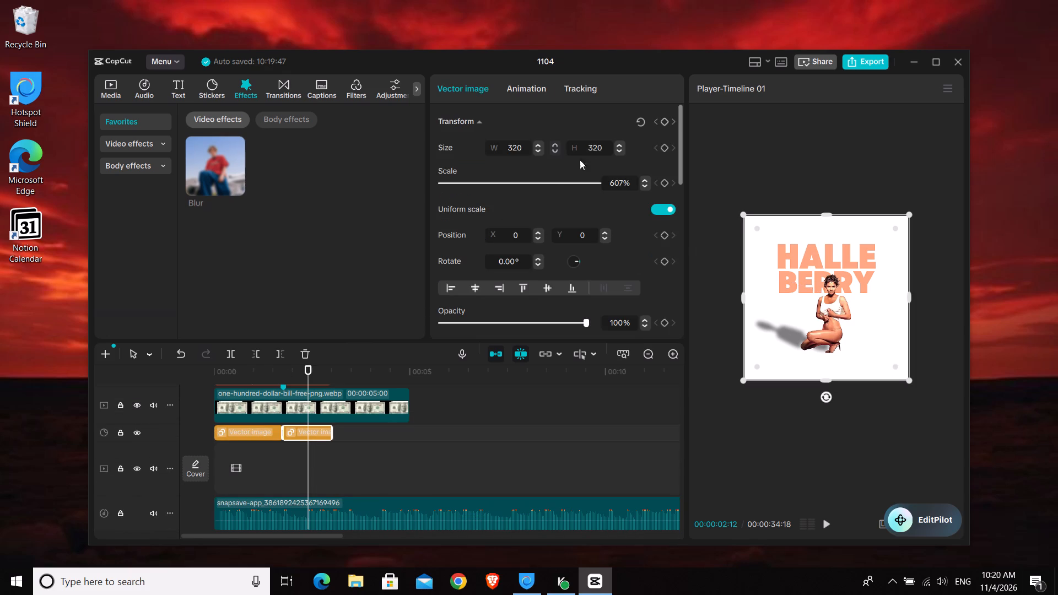
pyautogui.scroll(-4, 611, 177)
pyautogui.click(528, 125)
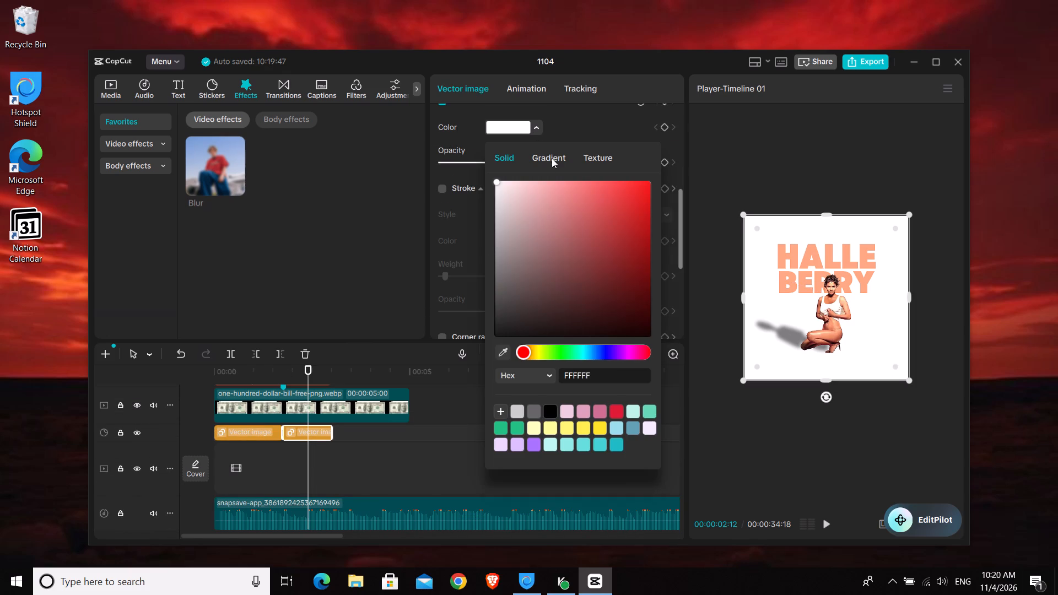
pyautogui.moveTo(606, 258); pyautogui.dragTo(630, 267)
pyautogui.click(620, 252)
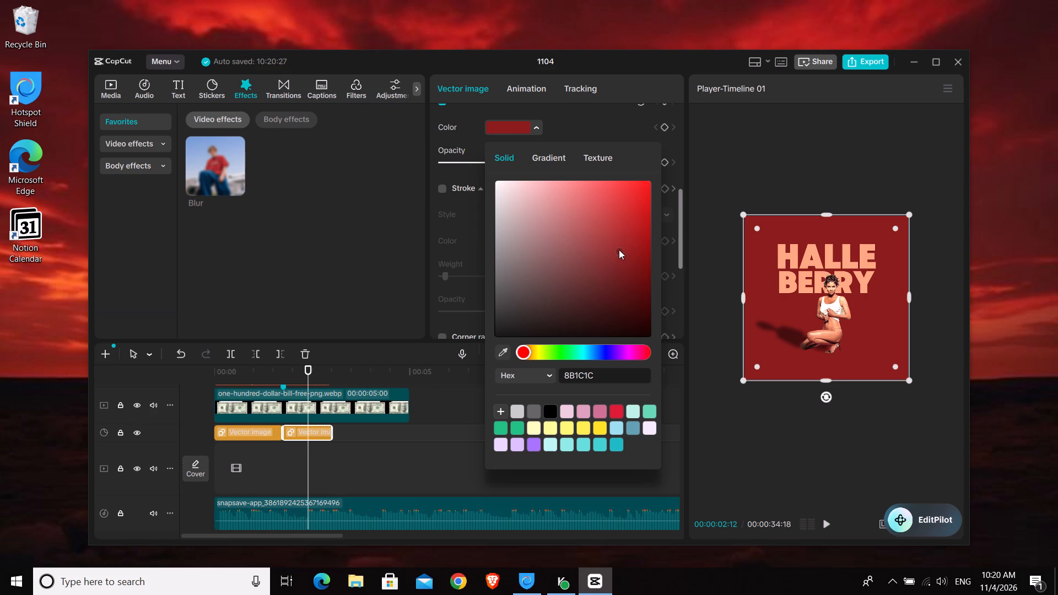
pyautogui.moveTo(619, 250); pyautogui.dragTo(625, 255)
pyautogui.moveTo(625, 255); pyautogui.dragTo(623, 275)
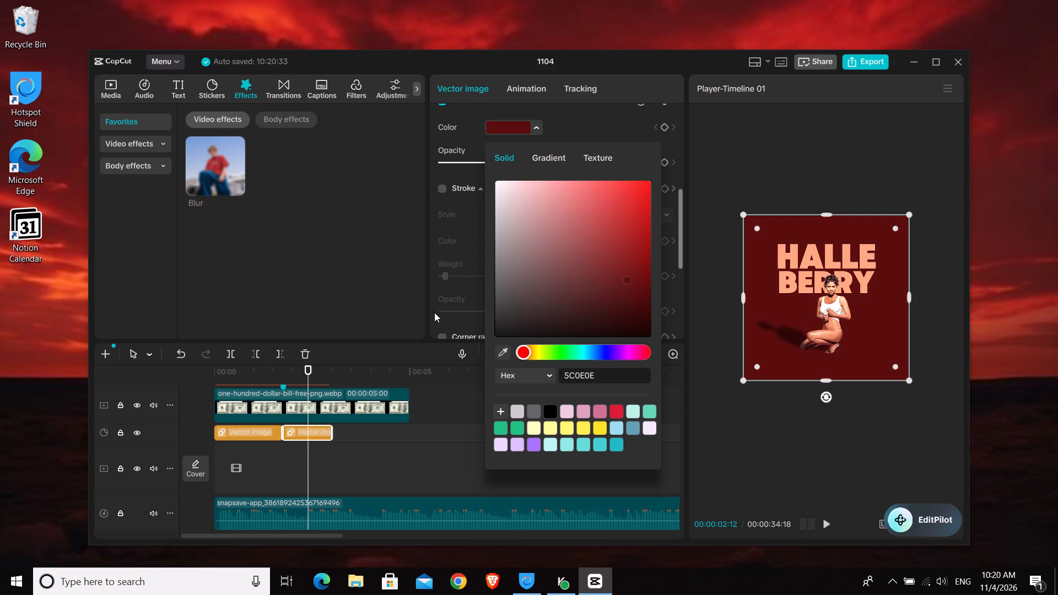
# Change the color of the second BERRY title part to light peach FCD0BC.
pyautogui.scroll(3, 369, 429)
pyautogui.click(301, 409)
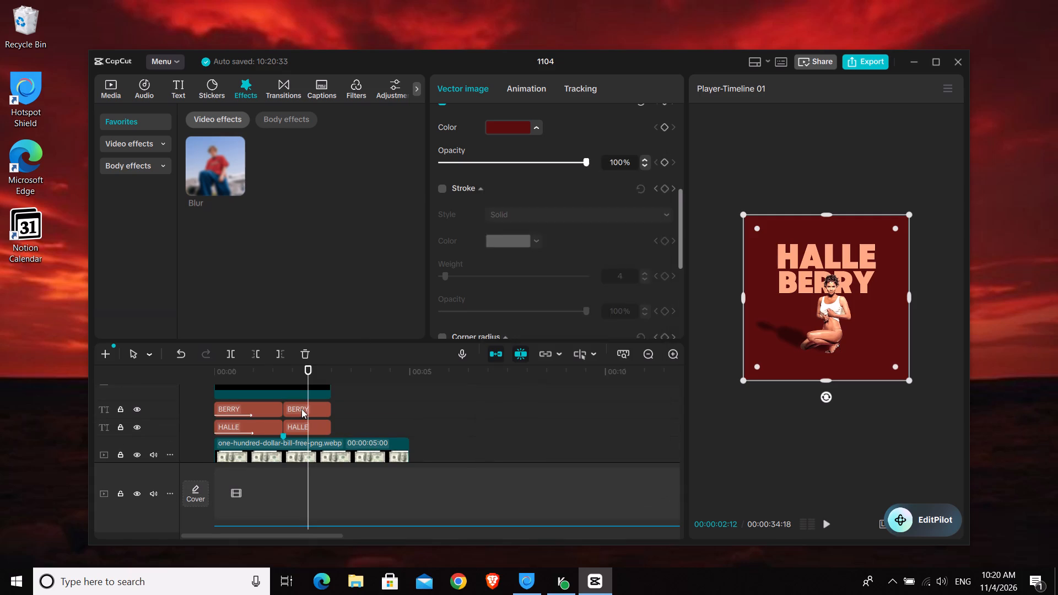
pyautogui.scroll(-2, 587, 247)
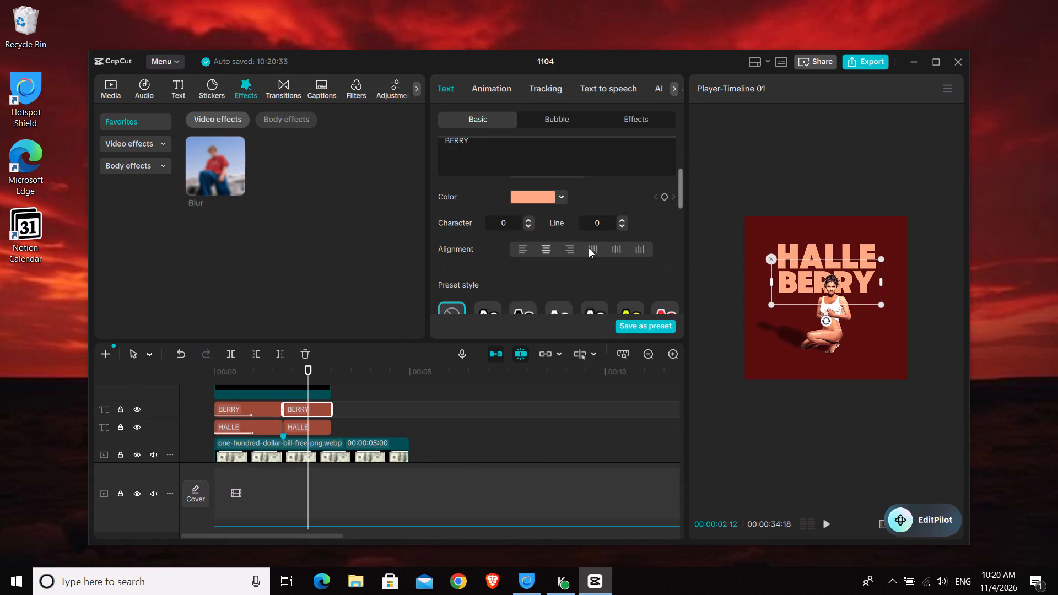
pyautogui.click(546, 197)
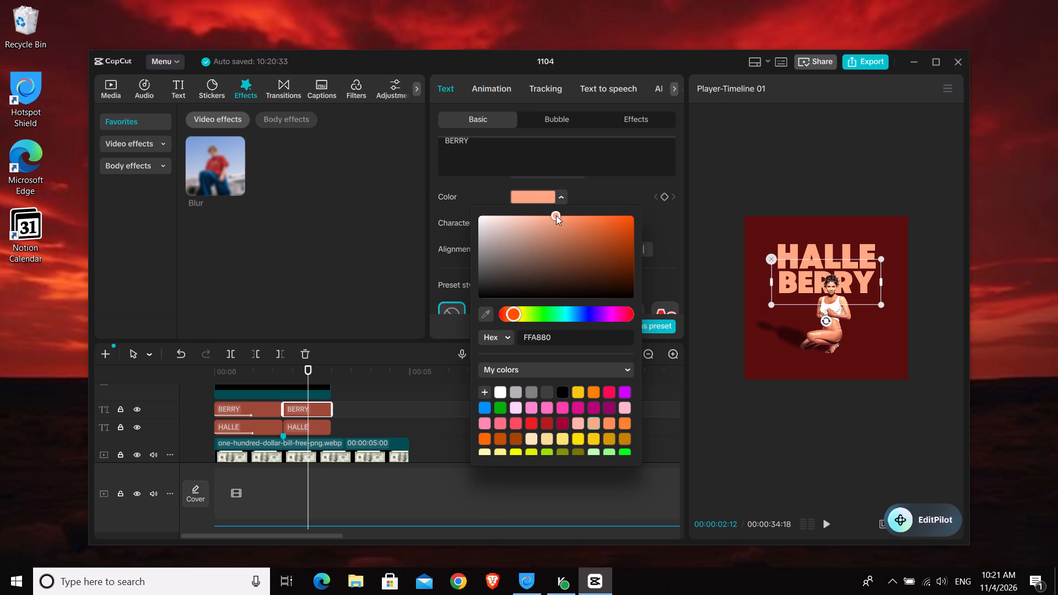
pyautogui.moveTo(556, 215); pyautogui.dragTo(494, 213)
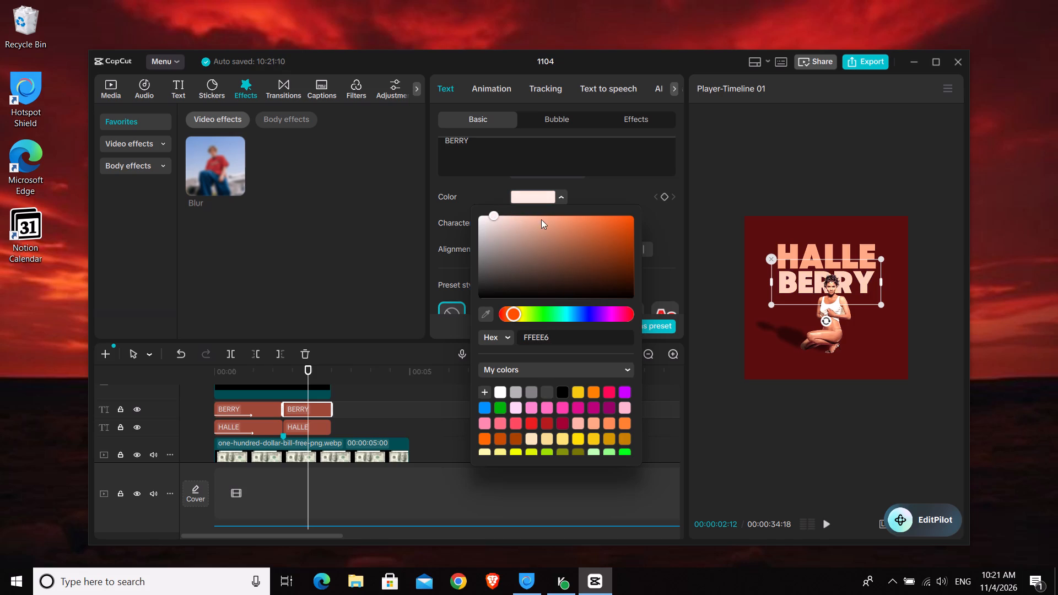
pyautogui.moveTo(492, 218); pyautogui.dragTo(528, 223)
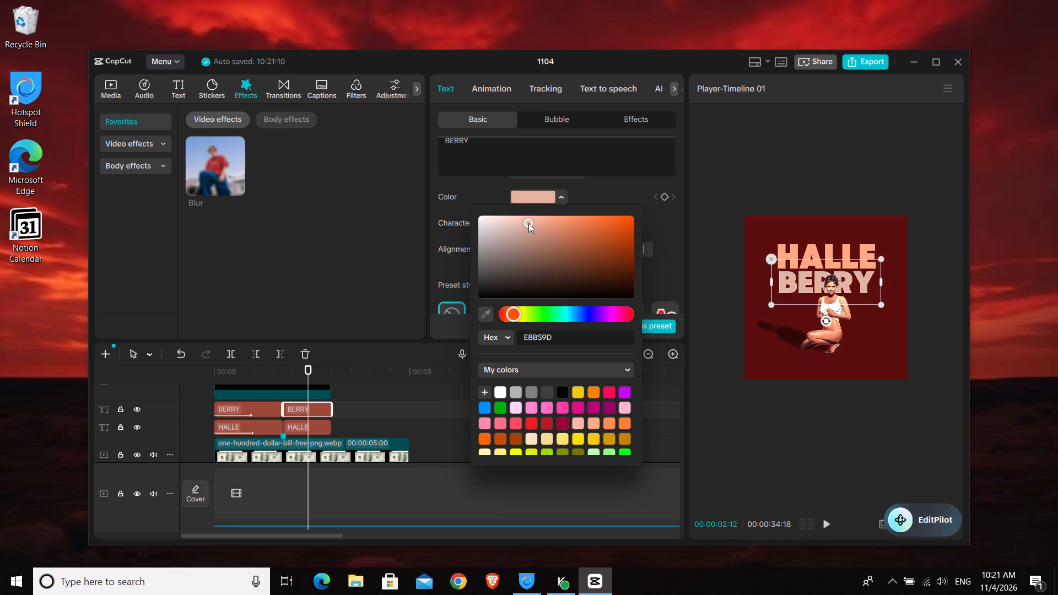
pyautogui.moveTo(528, 223); pyautogui.dragTo(518, 217)
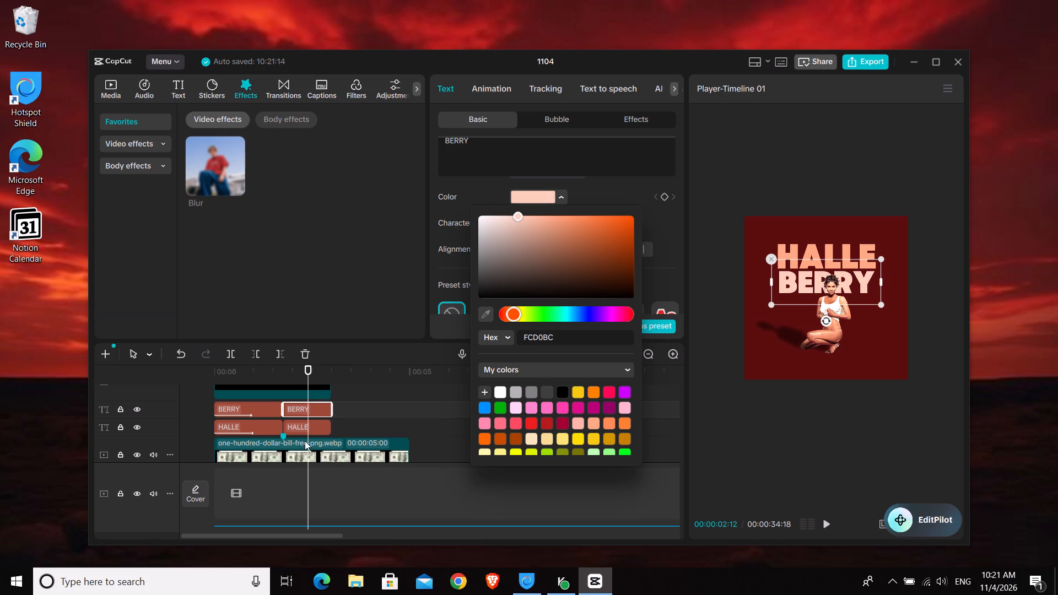
# Copy BERRY's color code FCD0BC and apply it to the second part of the HALLE title.
pyautogui.doubleClick(540, 333)
pyautogui.hotkey('ctrl', 'c')
pyautogui.click(312, 424)
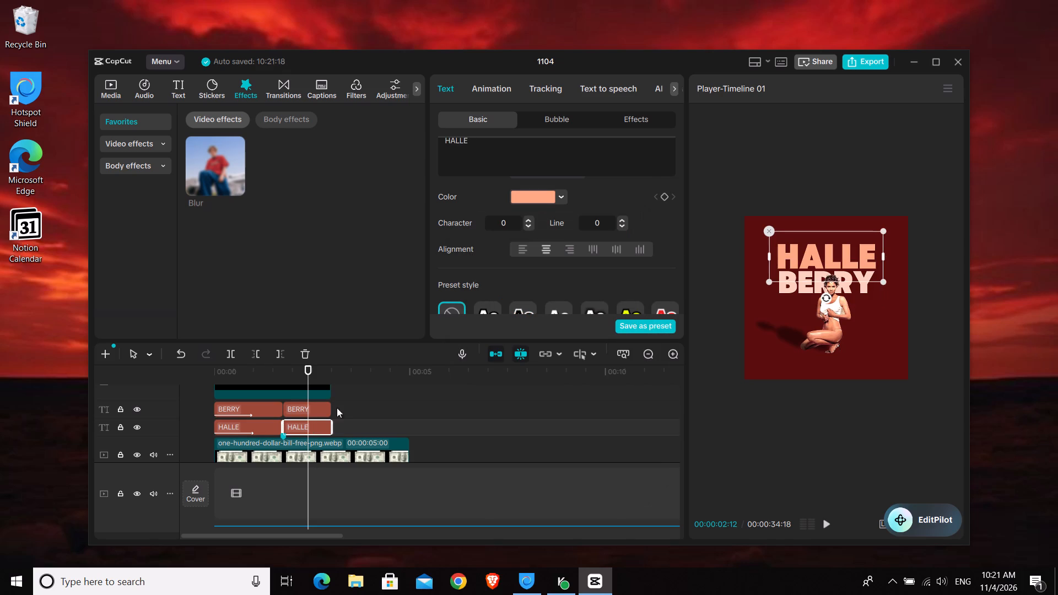
pyautogui.click(542, 186)
pyautogui.click(536, 200)
pyautogui.doubleClick(537, 333)
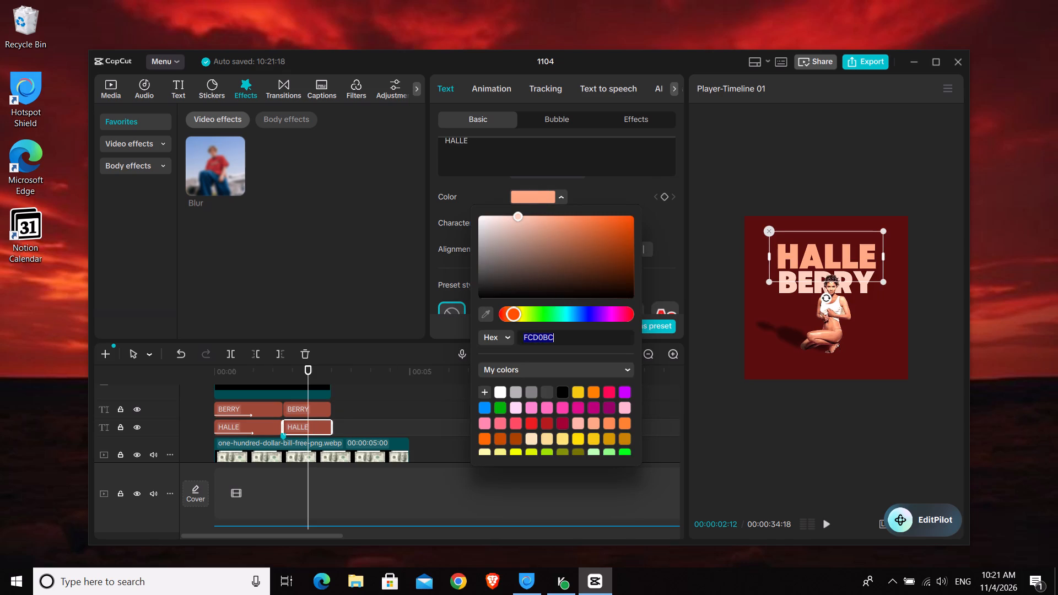
pyautogui.hotkey('ctrl', 'v')
pyautogui.press('Return')
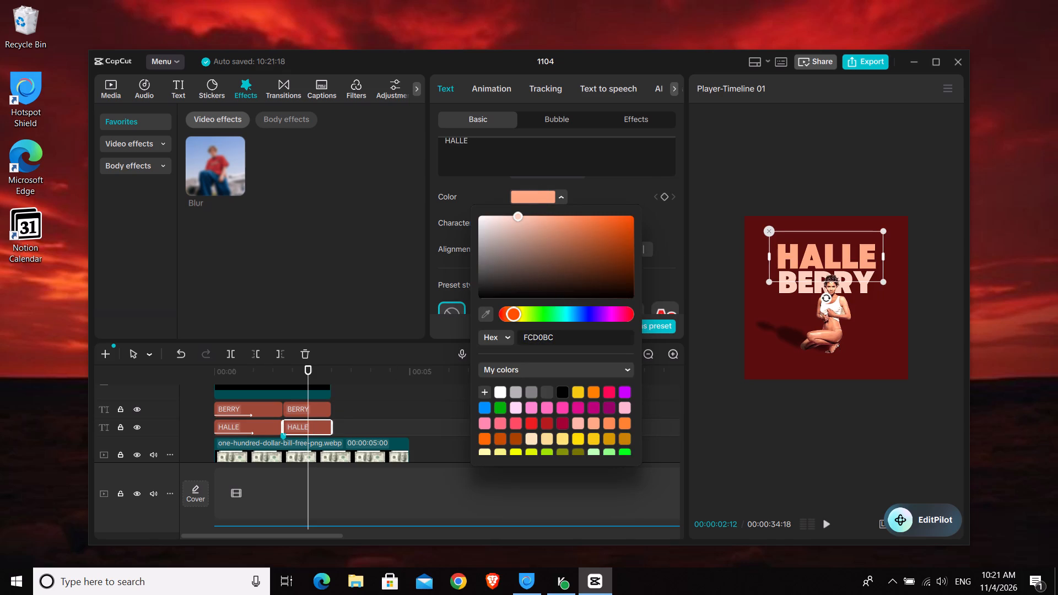
pyautogui.moveTo(520, 215); pyautogui.dragTo(514, 219)
pyautogui.doubleClick(542, 340)
pyautogui.hotkey('ctrl', 'v')
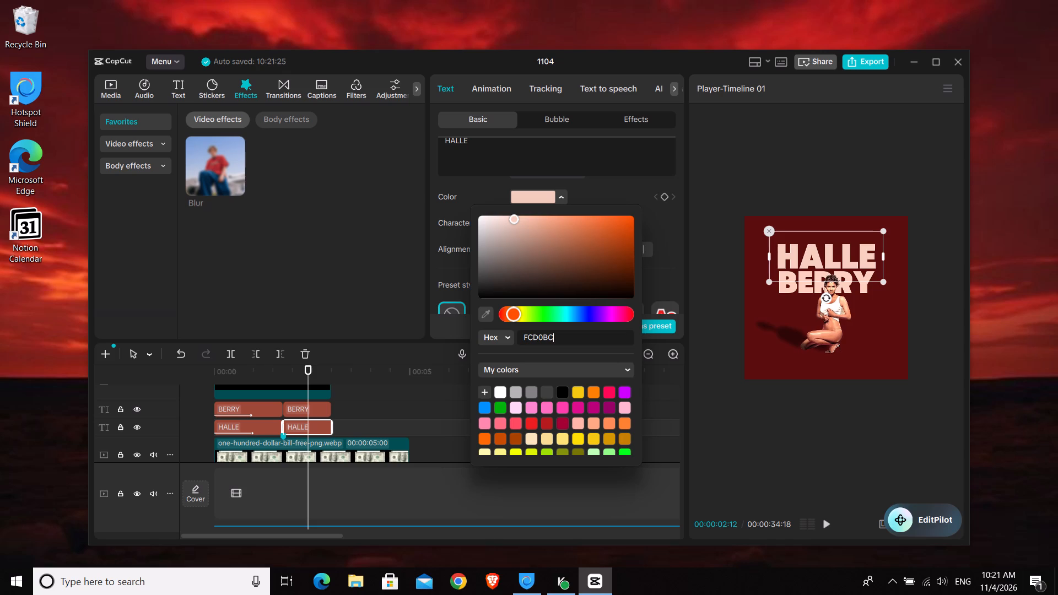
pyautogui.press('Return')
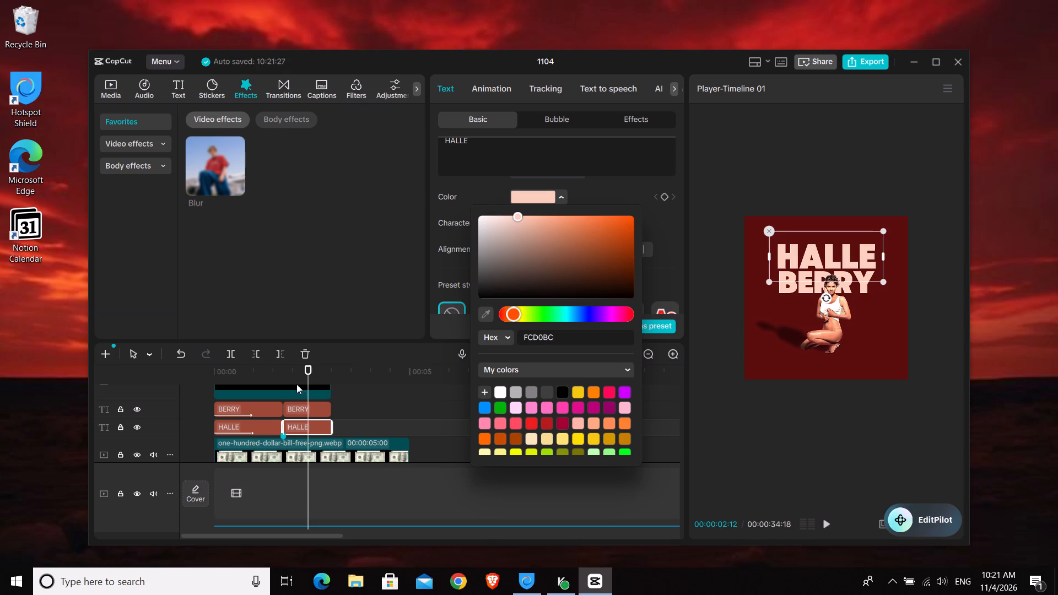
# Move the one-hundred-dollar-bill clip to a track below the background vector images, still starting at 00:00.
pyautogui.click(293, 380)
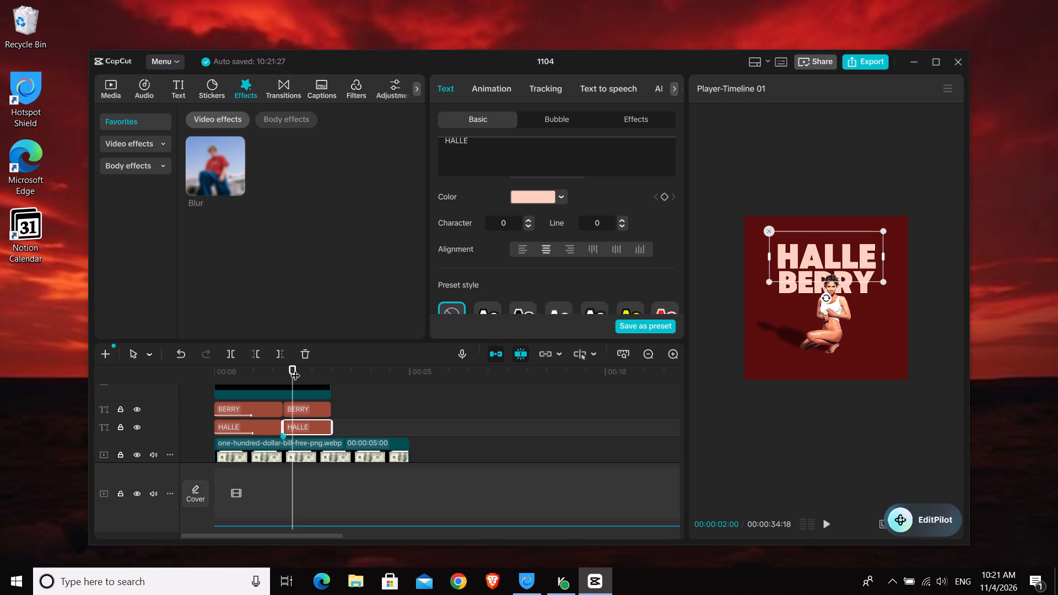
pyautogui.scroll(-4, 349, 429)
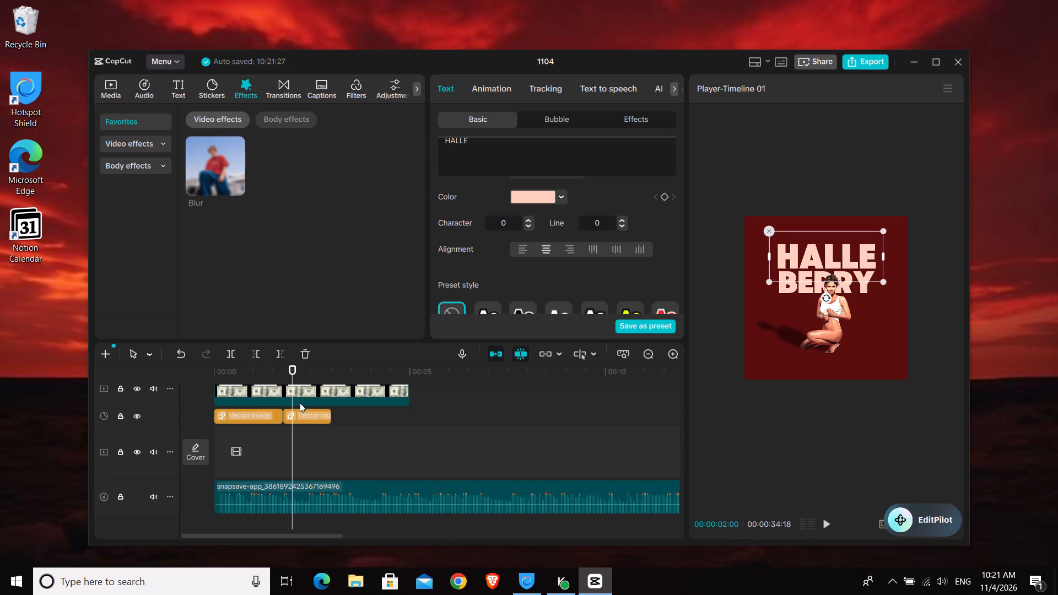
pyautogui.scroll(2, 277, 490)
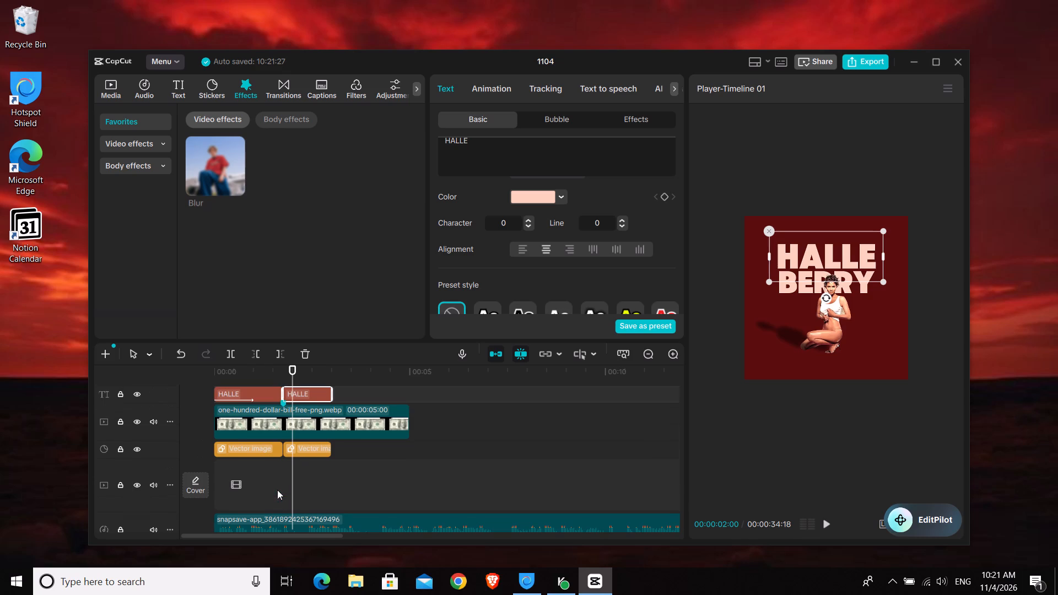
pyautogui.moveTo(305, 420); pyautogui.dragTo(322, 443)
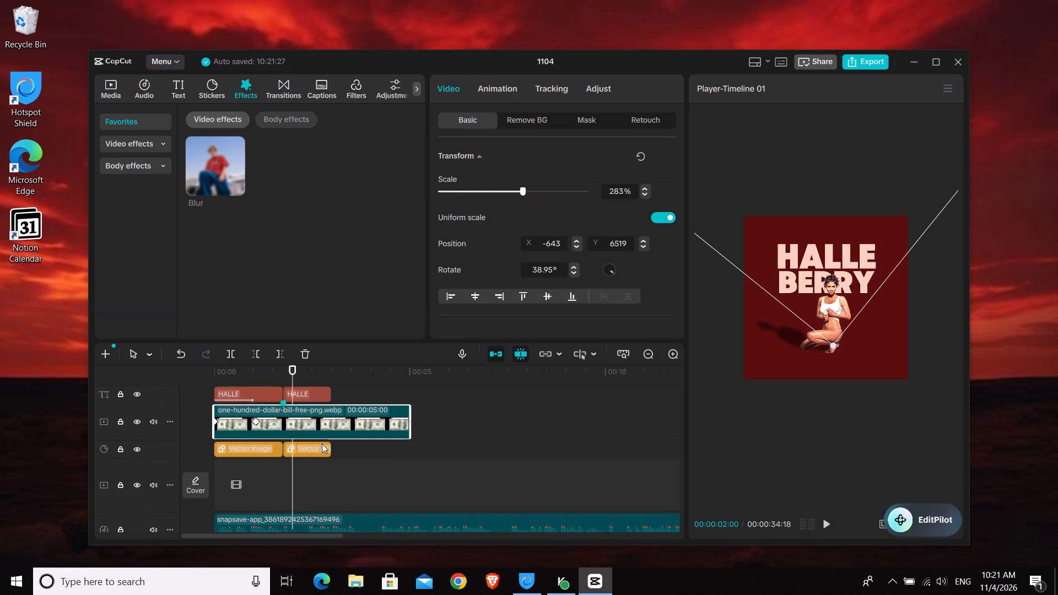
pyautogui.moveTo(322, 443); pyautogui.dragTo(300, 464)
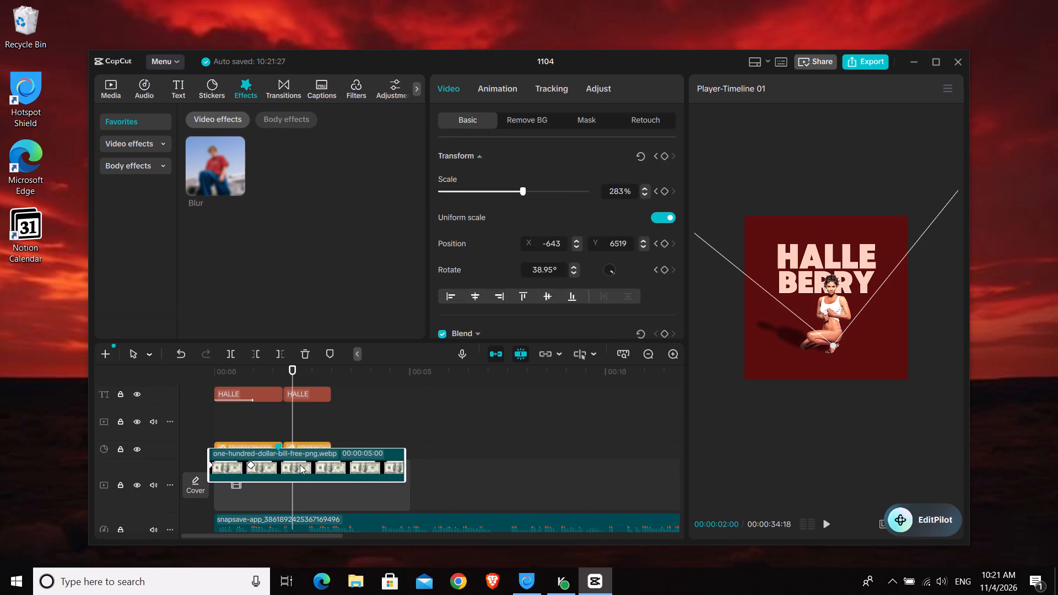
pyautogui.moveTo(300, 464); pyautogui.dragTo(297, 459)
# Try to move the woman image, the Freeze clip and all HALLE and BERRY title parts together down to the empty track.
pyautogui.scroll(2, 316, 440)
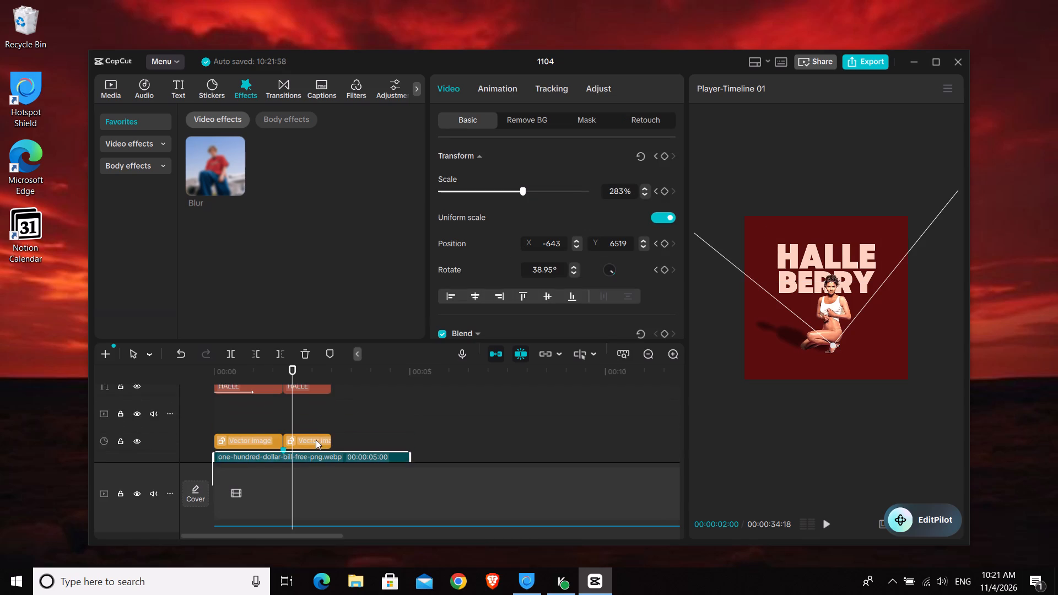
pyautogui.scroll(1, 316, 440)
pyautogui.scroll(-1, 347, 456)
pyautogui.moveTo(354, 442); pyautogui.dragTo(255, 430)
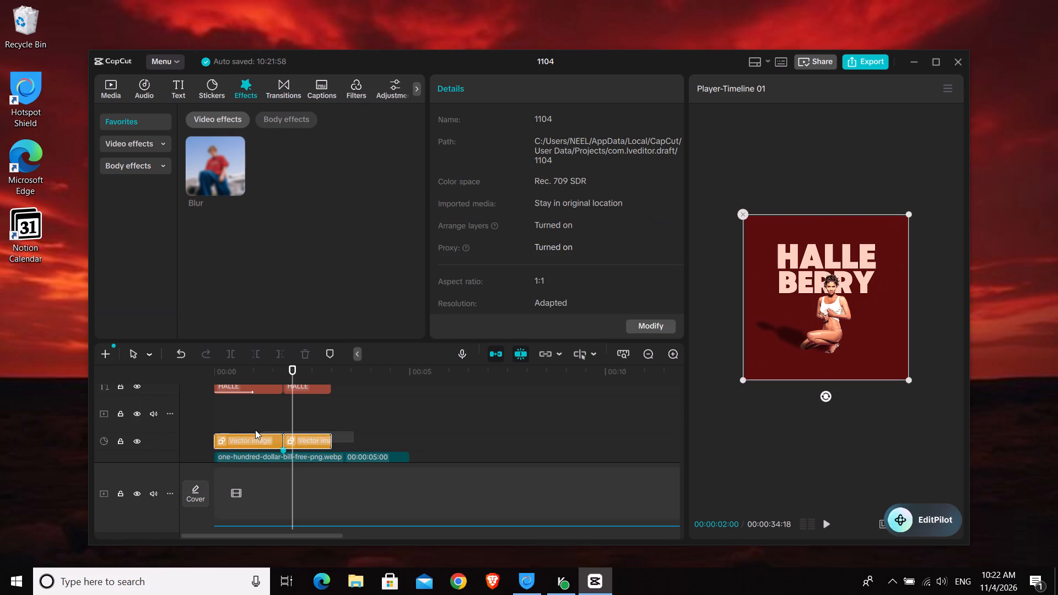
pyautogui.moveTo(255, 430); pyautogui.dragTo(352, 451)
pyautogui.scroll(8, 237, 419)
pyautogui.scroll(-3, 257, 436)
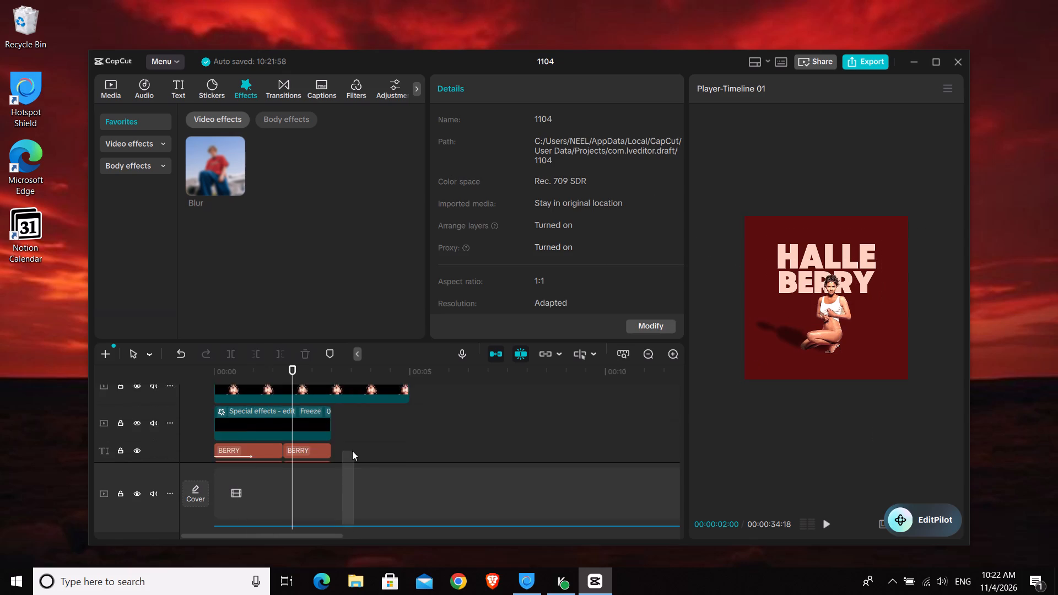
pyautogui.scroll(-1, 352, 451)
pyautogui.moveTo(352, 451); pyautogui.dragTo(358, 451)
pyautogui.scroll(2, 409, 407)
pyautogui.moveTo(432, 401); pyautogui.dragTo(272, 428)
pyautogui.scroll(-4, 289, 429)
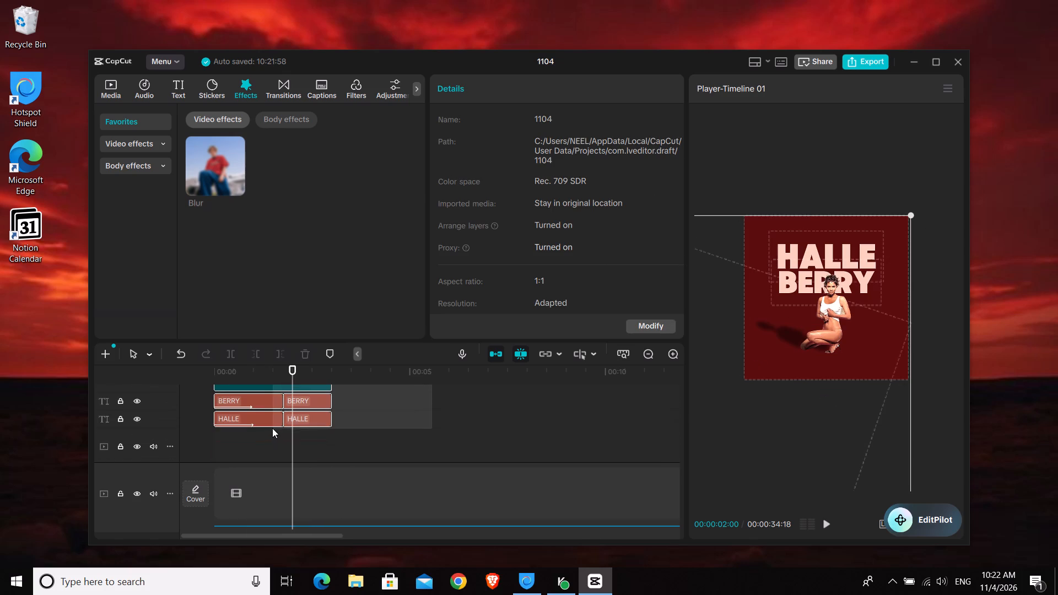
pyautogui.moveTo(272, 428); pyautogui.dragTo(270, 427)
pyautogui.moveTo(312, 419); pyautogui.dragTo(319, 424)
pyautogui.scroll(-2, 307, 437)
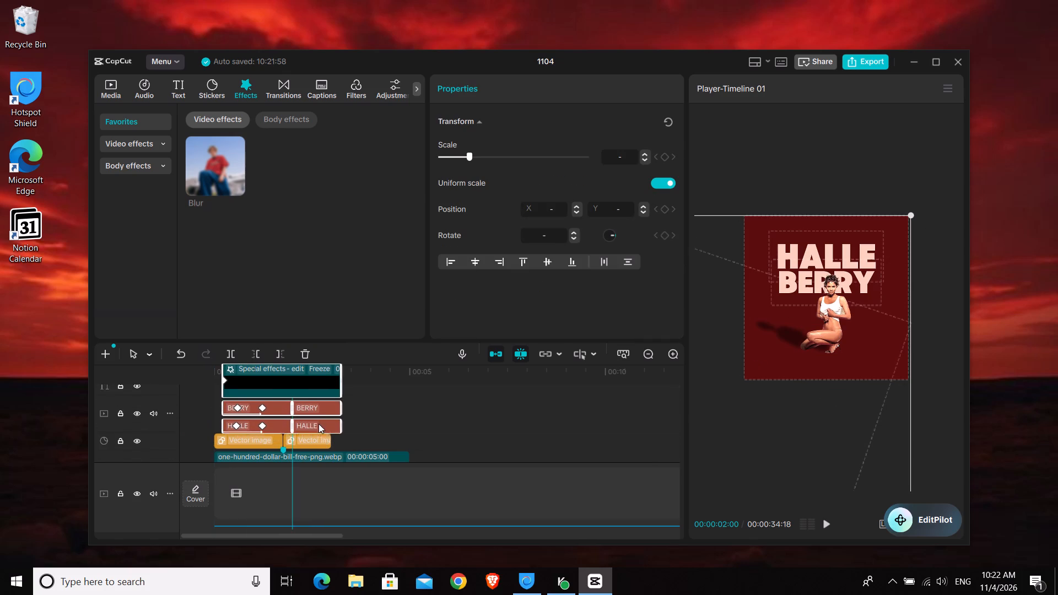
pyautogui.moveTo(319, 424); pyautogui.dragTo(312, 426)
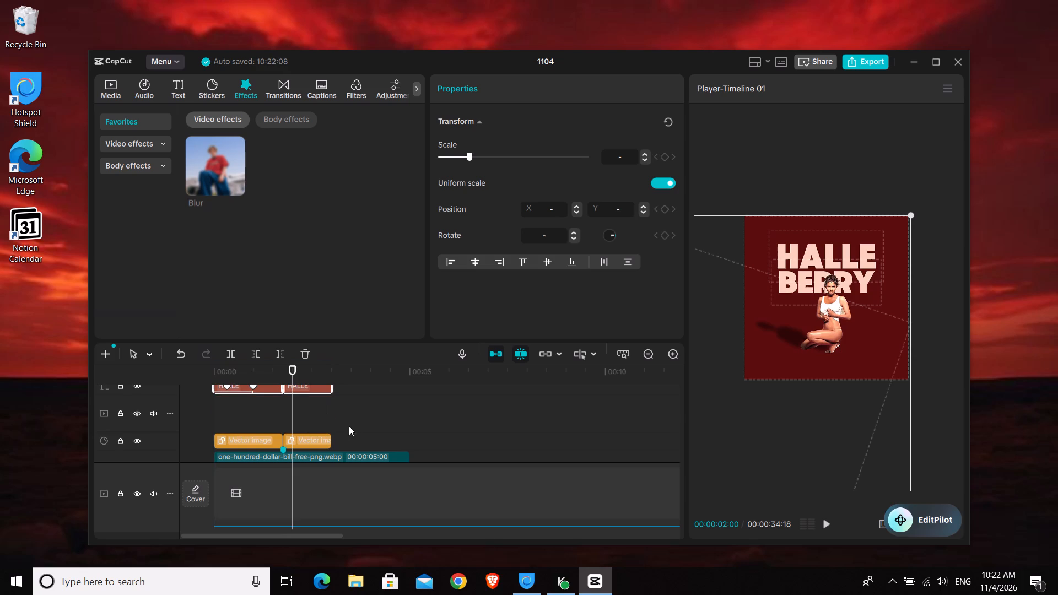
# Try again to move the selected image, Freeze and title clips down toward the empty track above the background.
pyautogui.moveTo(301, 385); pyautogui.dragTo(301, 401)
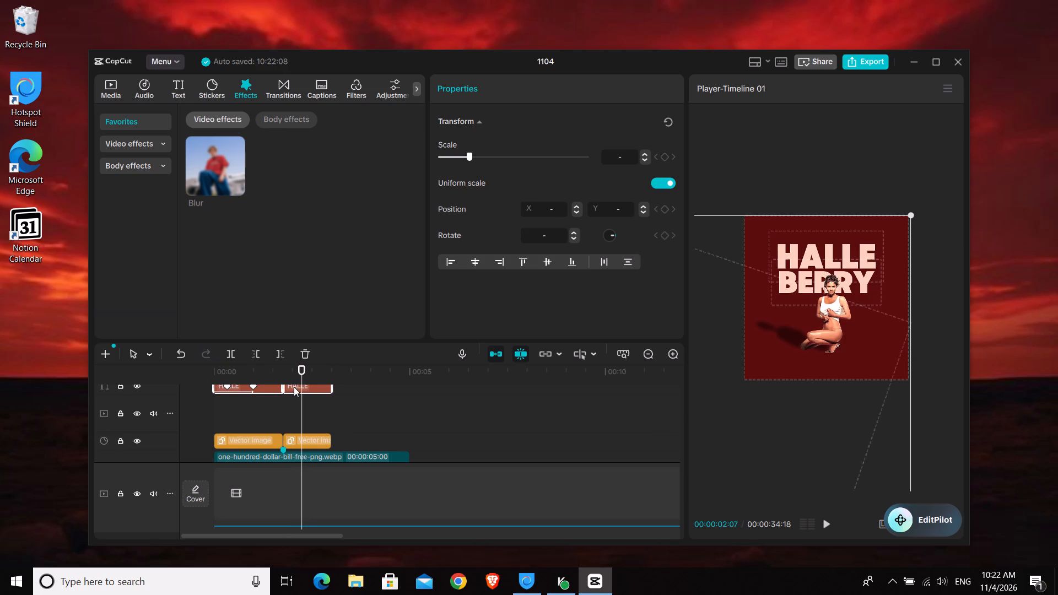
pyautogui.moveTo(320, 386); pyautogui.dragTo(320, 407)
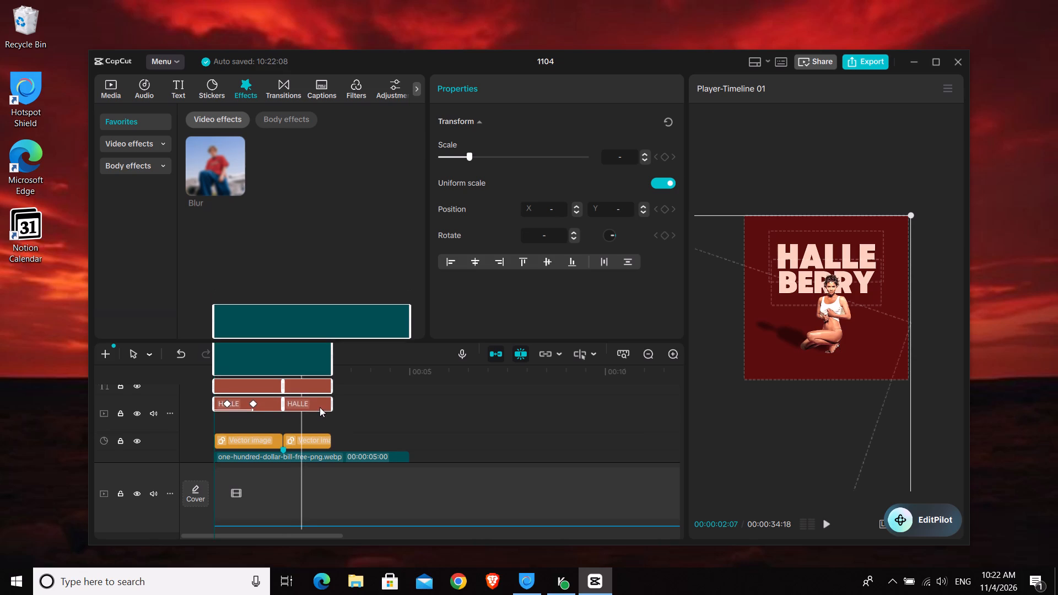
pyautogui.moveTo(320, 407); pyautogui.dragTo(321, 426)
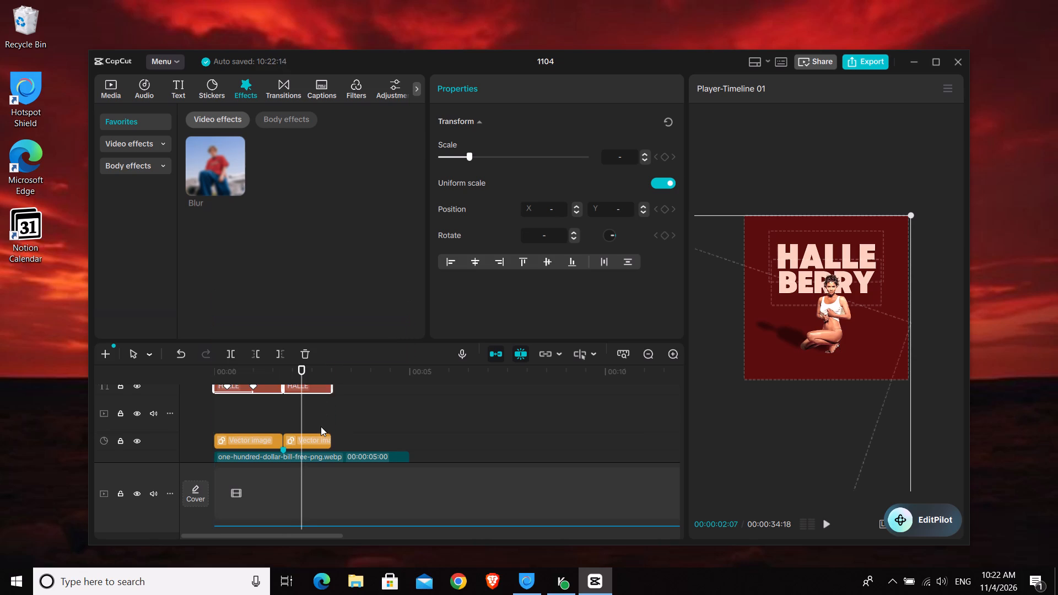
# Select the woman image, Freeze clip, all HALLE and BERRY title parts and both vector images, and group them into one compound clip.
pyautogui.scroll(7, 336, 412)
pyautogui.scroll(-8, 338, 412)
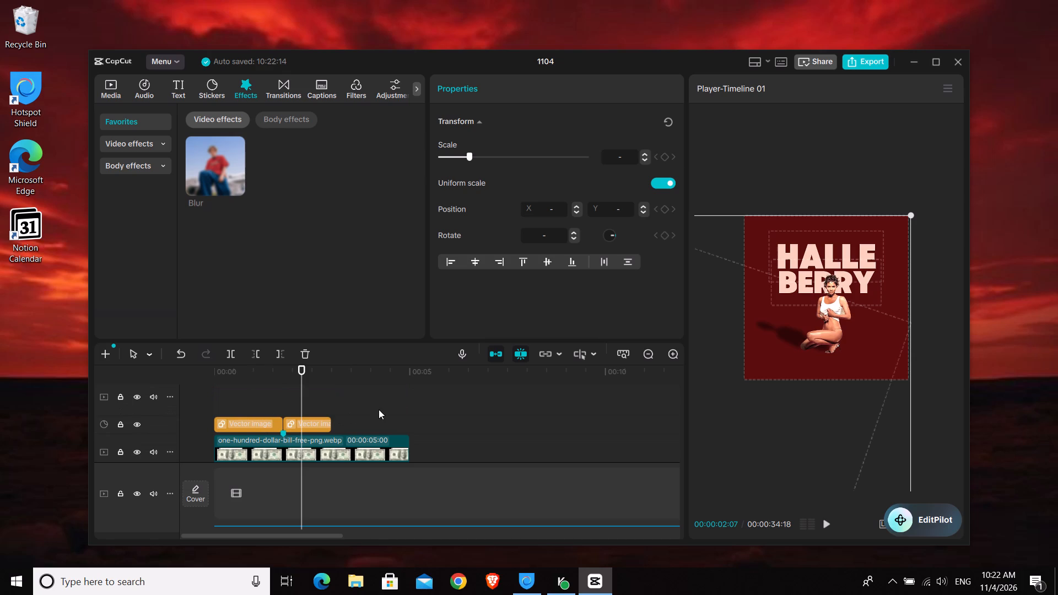
pyautogui.moveTo(347, 425); pyautogui.dragTo(254, 403)
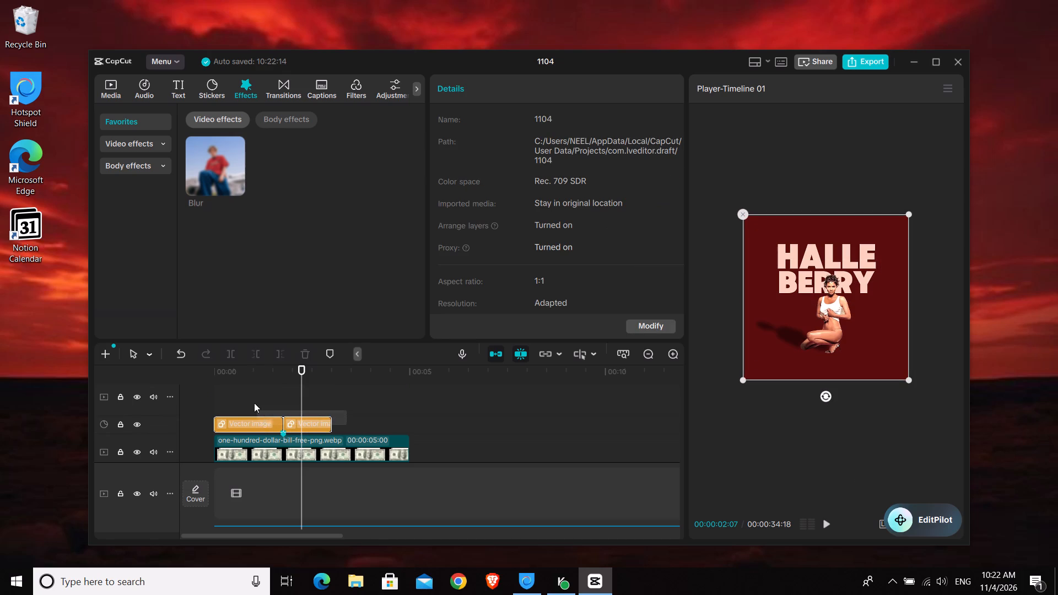
pyautogui.moveTo(254, 403); pyautogui.dragTo(242, 422)
pyautogui.scroll(9, 254, 402)
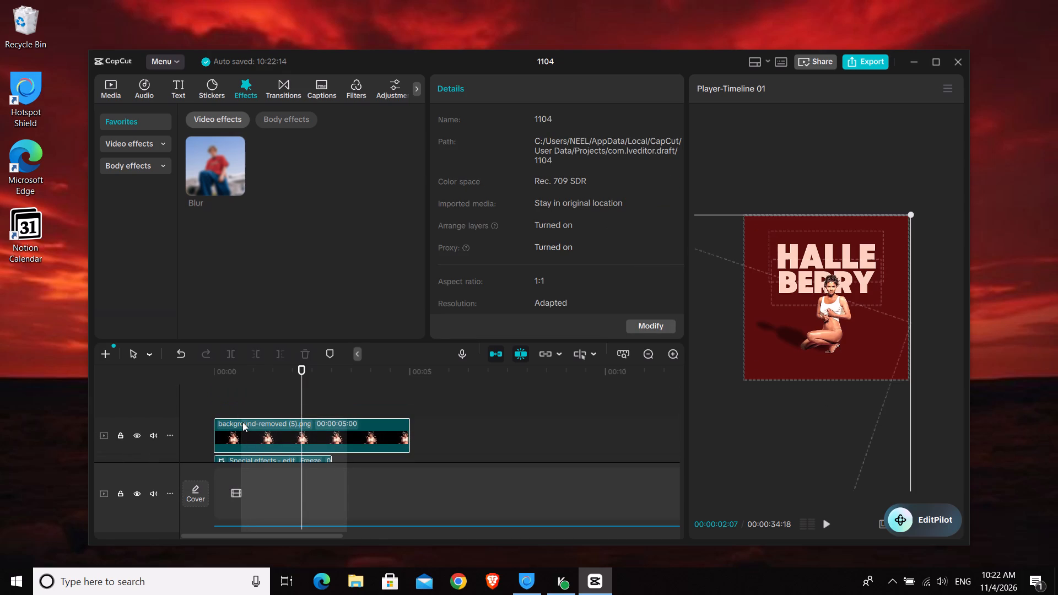
pyautogui.moveTo(242, 422); pyautogui.dragTo(241, 425)
pyautogui.scroll(-6, 272, 424)
pyautogui.scroll(-4, 363, 406)
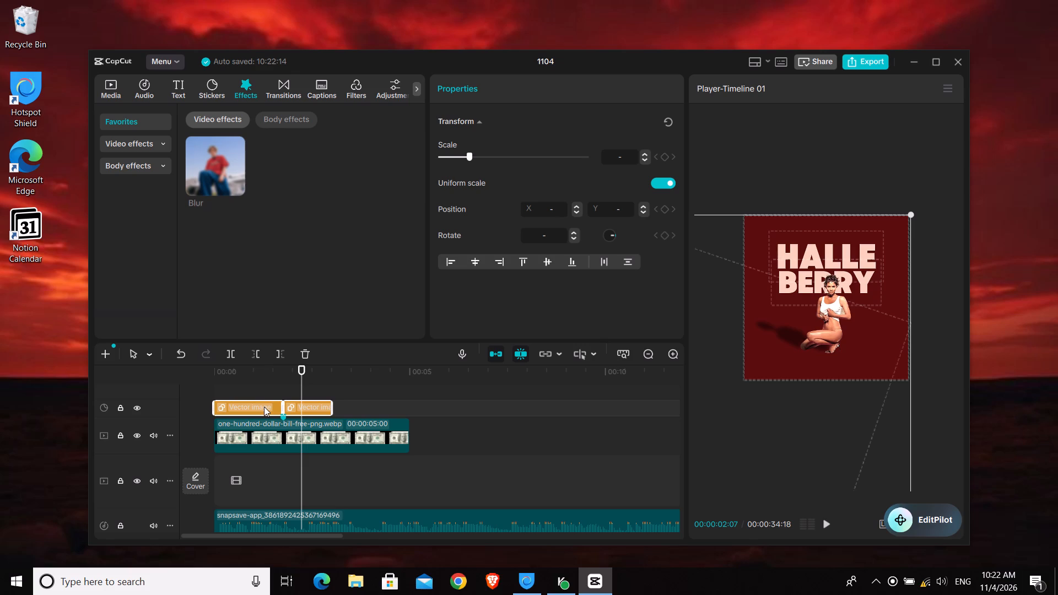
pyautogui.hotkey('alt', 'g')
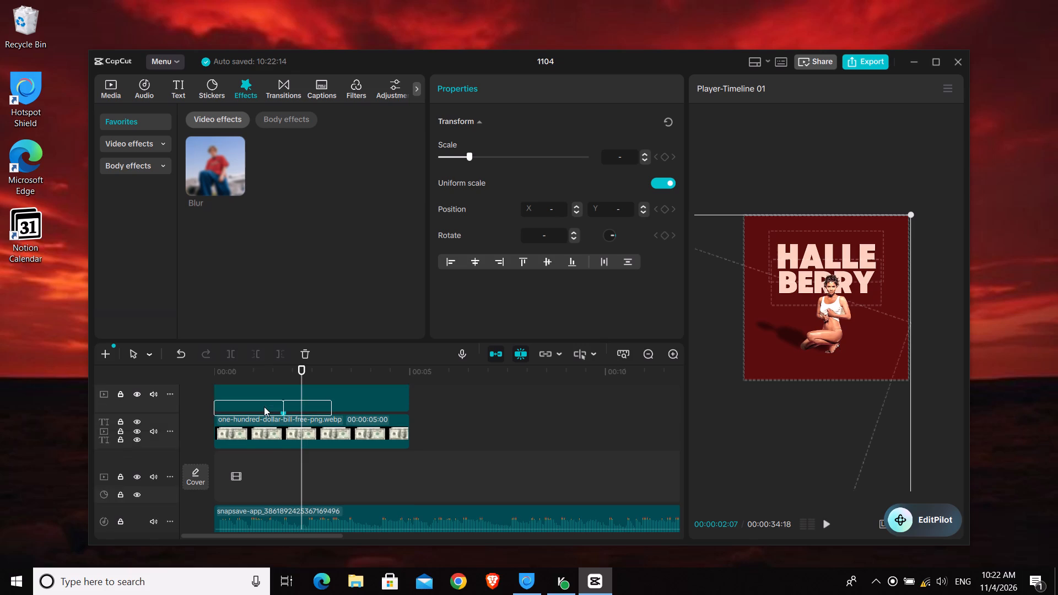
# Play the timeline from the start to check the compound clip against the dollar-bill clip, and return the playhead to 00:00.
pyautogui.click(216, 460)
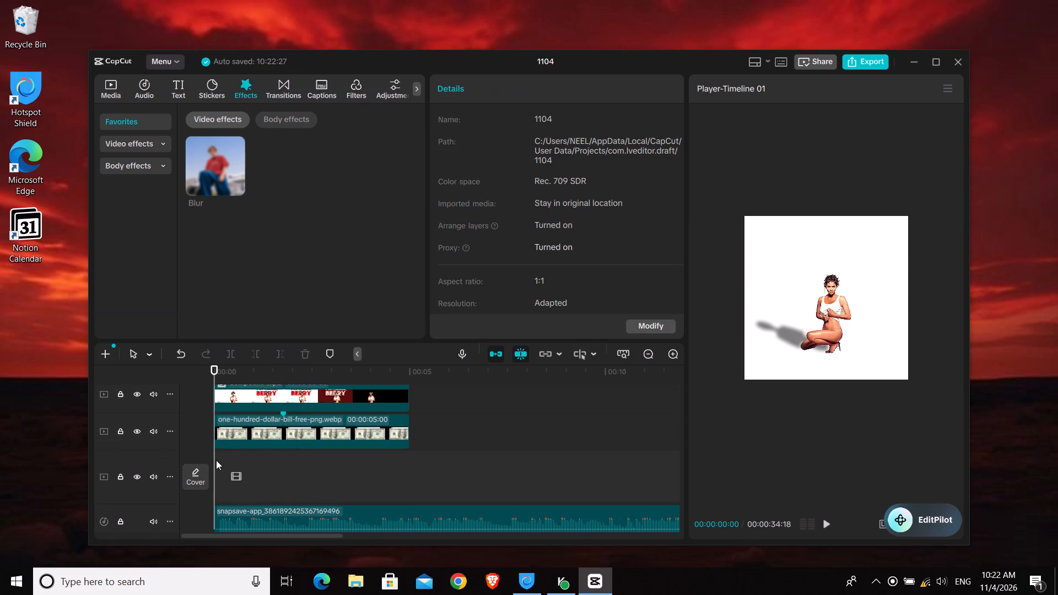
pyautogui.press('space')
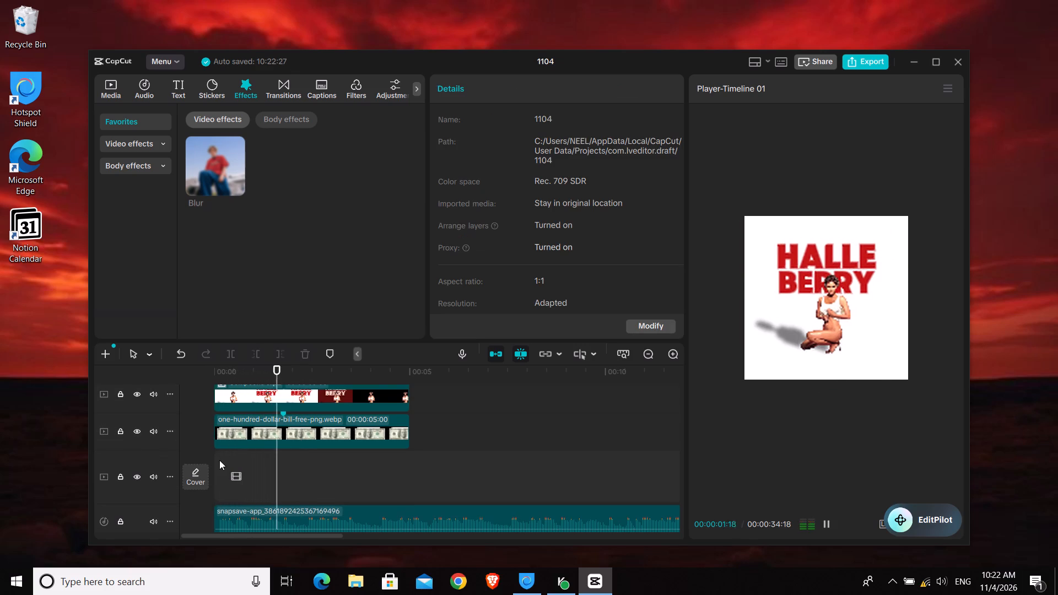
pyautogui.press('space')
pyautogui.click(257, 435)
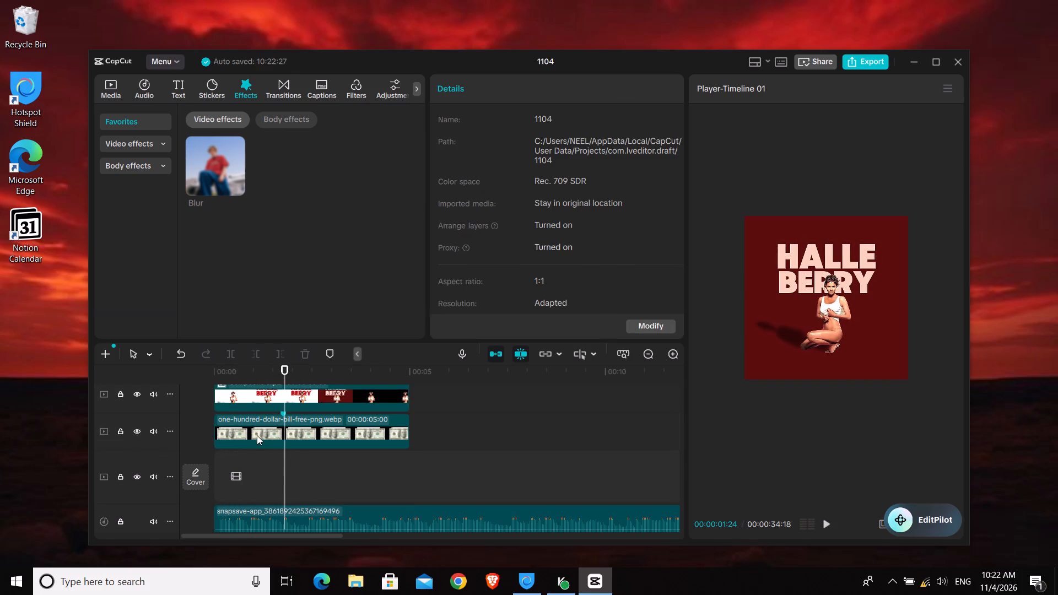
pyautogui.click(251, 465)
pyautogui.moveTo(251, 465); pyautogui.dragTo(219, 475)
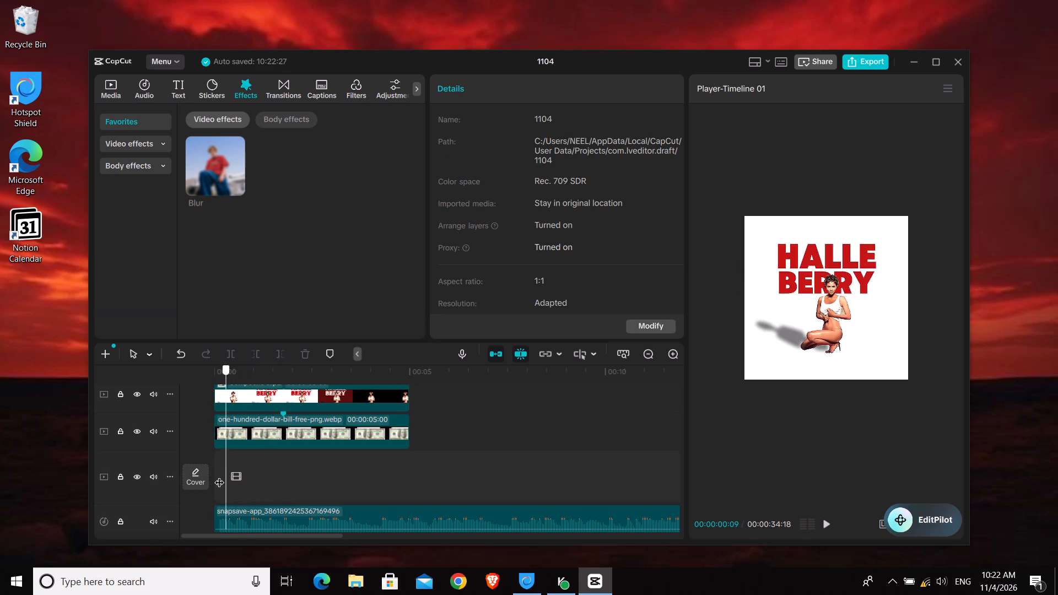
pyautogui.moveTo(219, 475); pyautogui.dragTo(217, 477)
# Move the one-hundred-dollar-bill clip to the track above the compound clip, still starting at 00:00.
pyautogui.scroll(2, 233, 449)
pyautogui.scroll(-1, 247, 459)
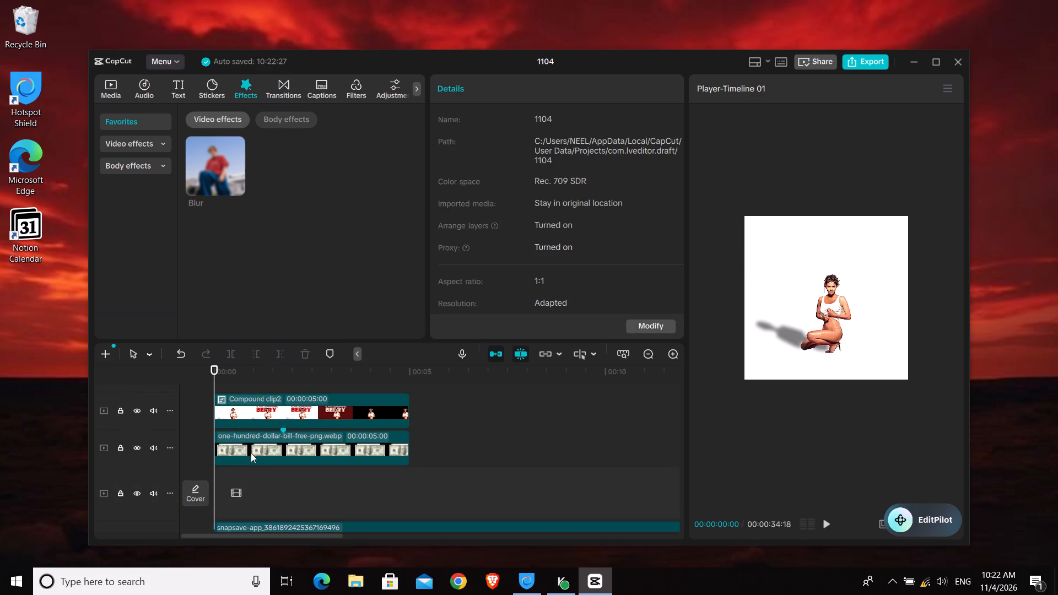
pyautogui.moveTo(252, 446); pyautogui.dragTo(249, 395)
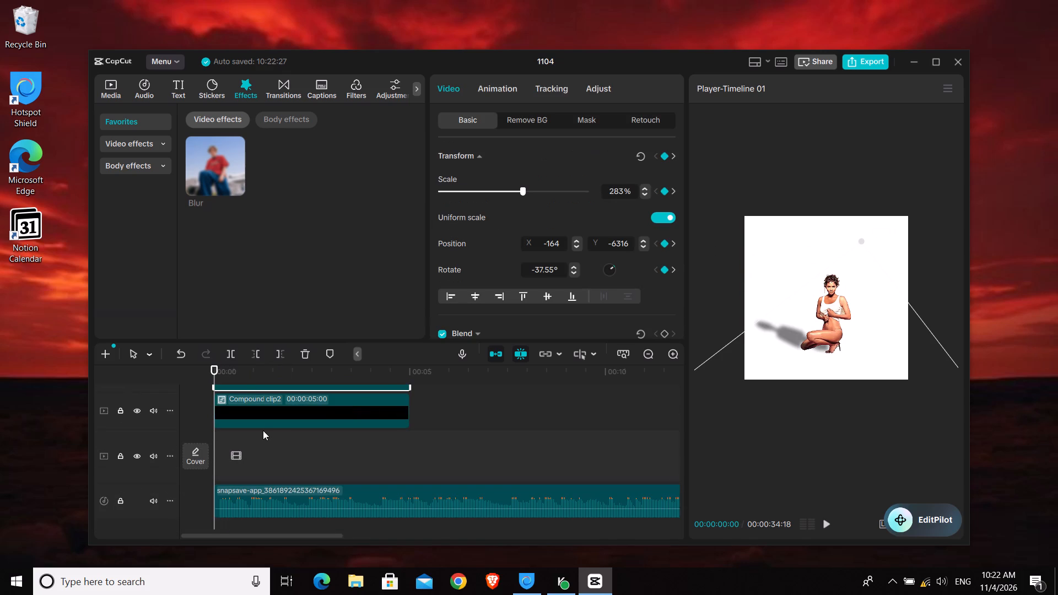
pyautogui.scroll(3, 264, 432)
# Play the opening scene from 00:00 to check the dollar-bill transition over the HALLE BERRY title.
pyautogui.press('space')
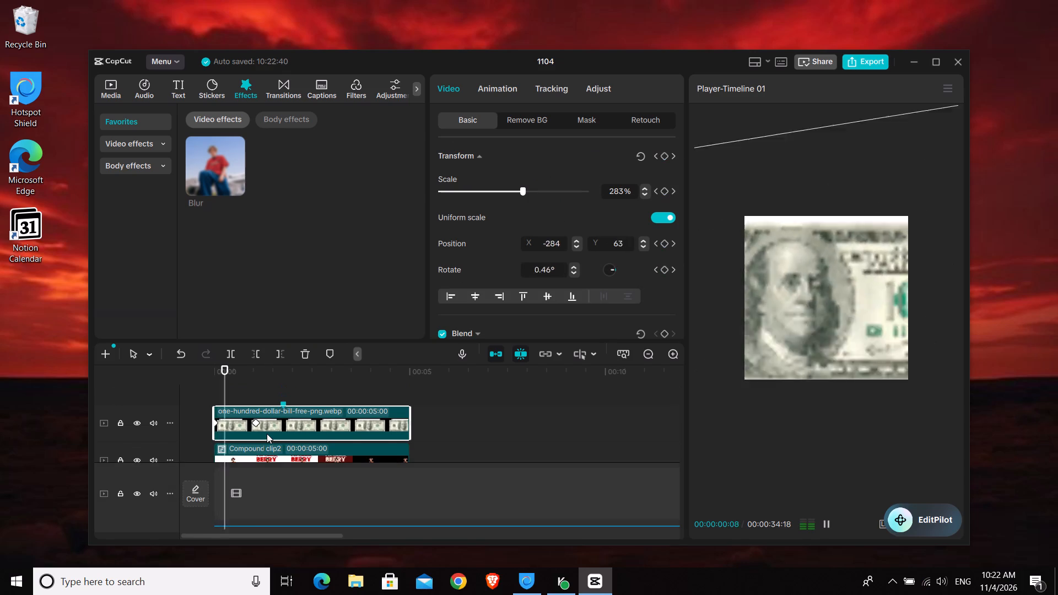
pyautogui.press('space')
pyautogui.click(213, 389)
pyautogui.click(214, 394)
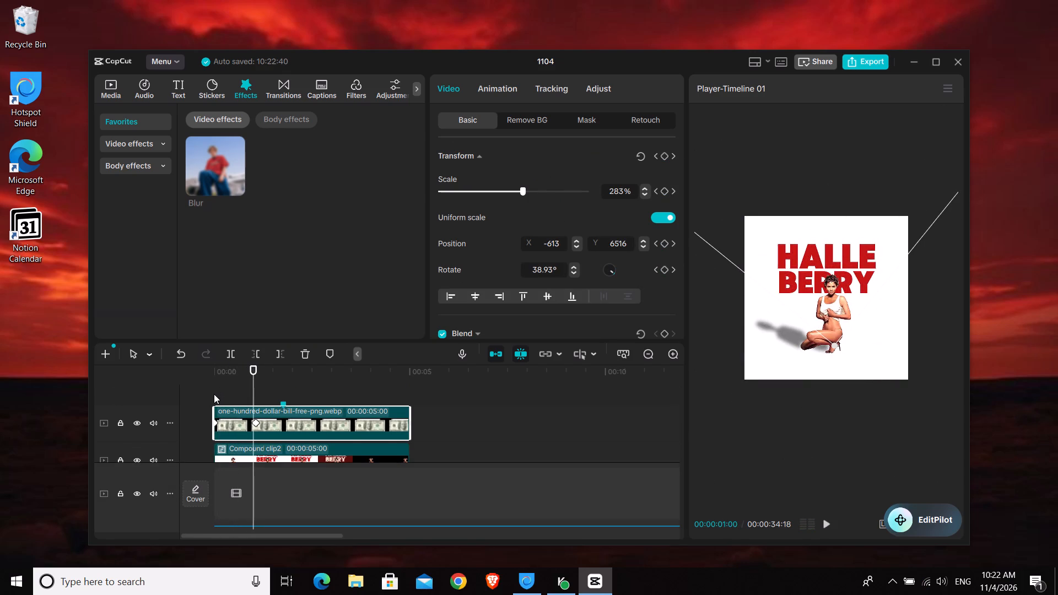
pyautogui.click(220, 392)
pyautogui.moveTo(219, 391); pyautogui.dragTo(182, 407)
pyautogui.press('space')
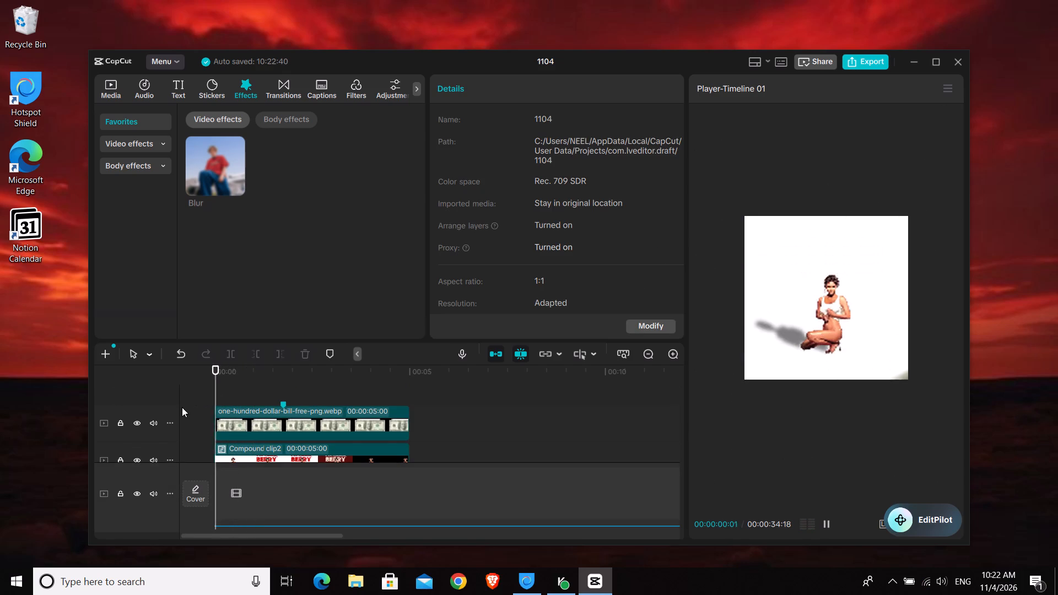
pyautogui.press('space')
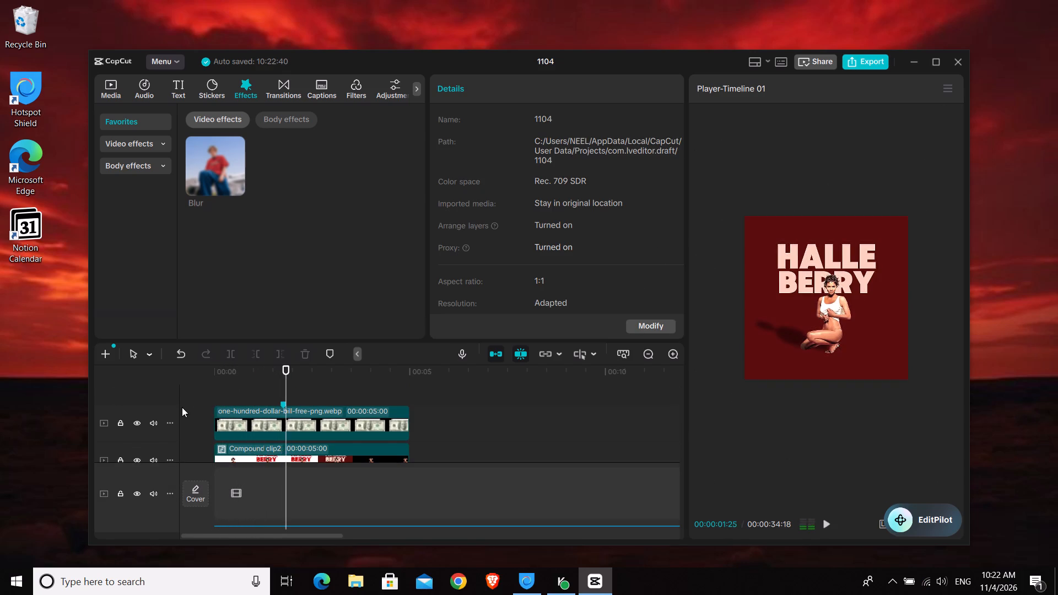
pyautogui.press('space')
pyautogui.press('space')
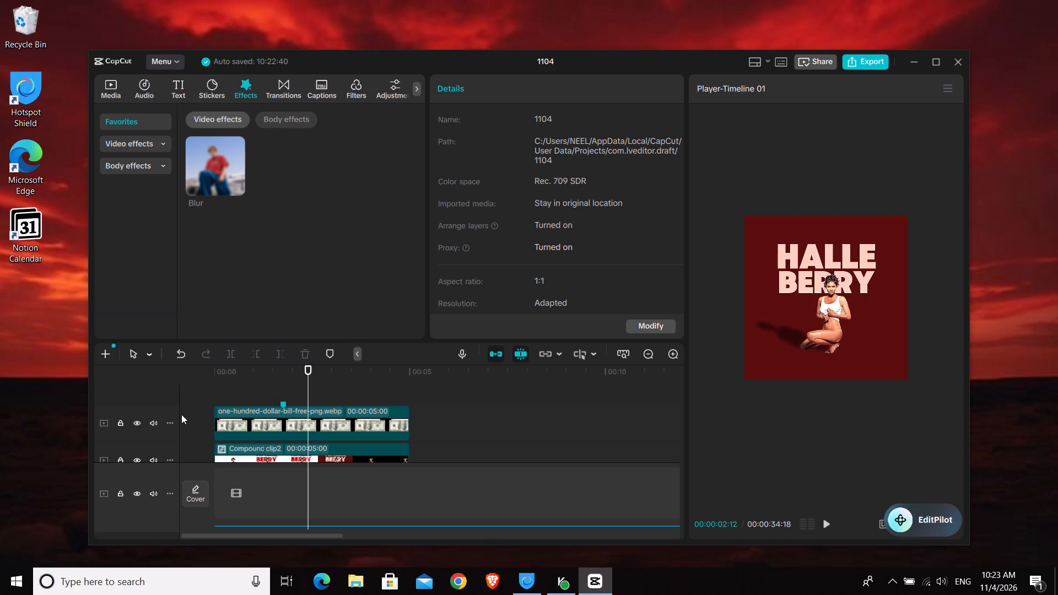
# Open the compound clip, split the first BERRY title part at 00:00:00:06 and delete the piece before the cut.
pyautogui.doubleClick(261, 453)
pyautogui.scroll(2, 257, 403)
pyautogui.scroll(-5, 257, 403)
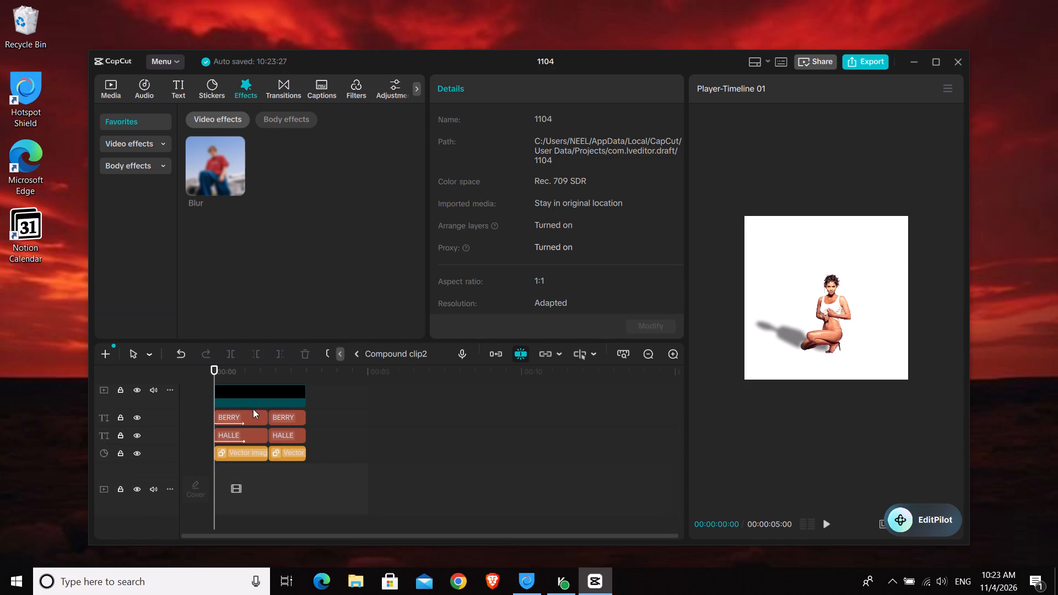
pyautogui.click(320, 412)
pyautogui.moveTo(214, 377); pyautogui.dragTo(222, 377)
pyautogui.moveTo(222, 377); pyautogui.dragTo(226, 381)
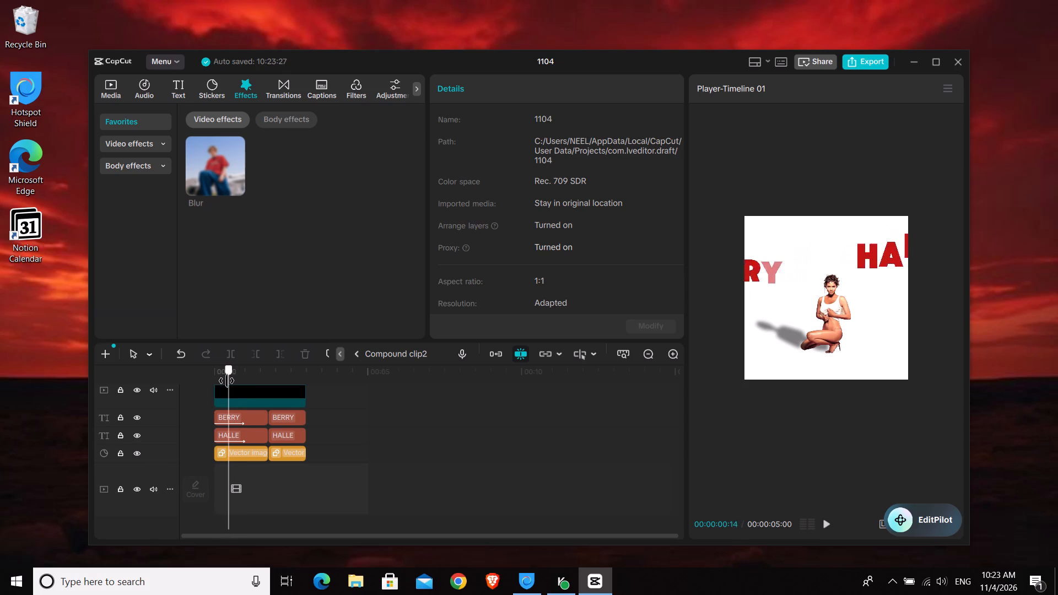
pyautogui.moveTo(226, 381); pyautogui.dragTo(219, 387)
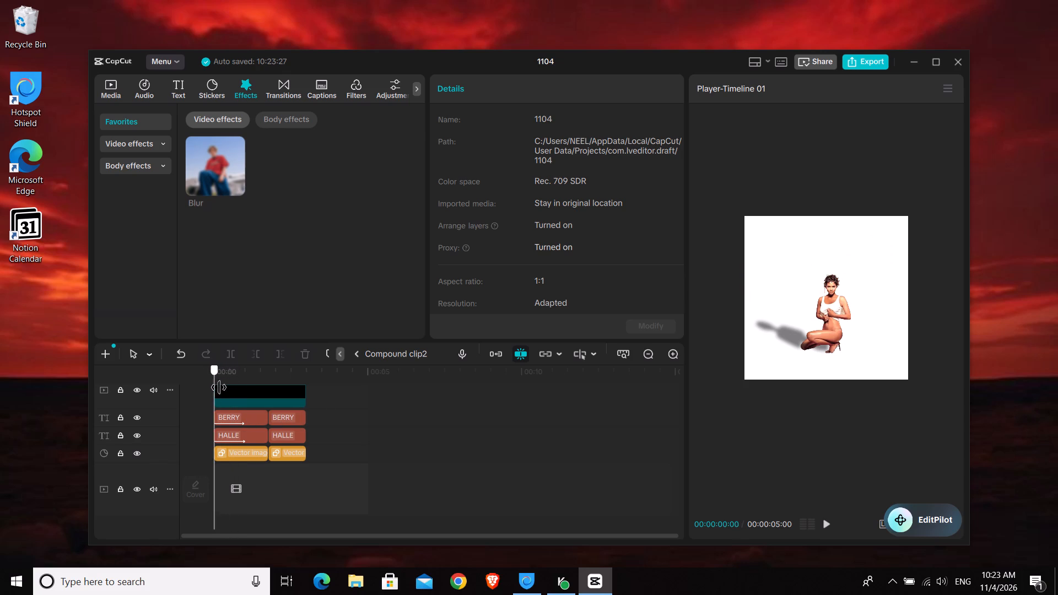
pyautogui.moveTo(219, 387); pyautogui.dragTo(220, 387)
pyautogui.click(229, 415)
pyautogui.press('f')
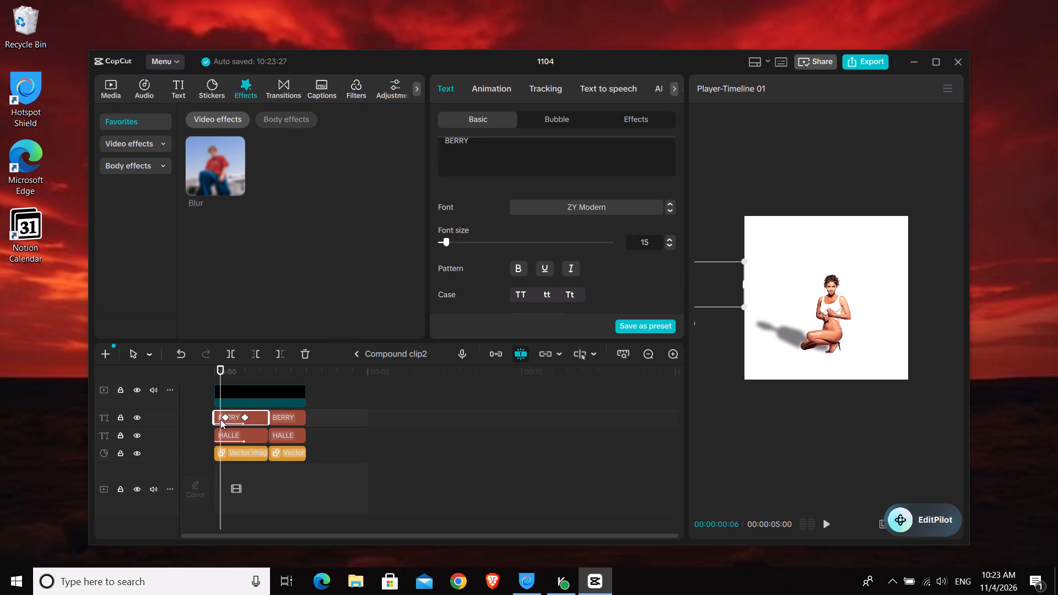
pyautogui.click(216, 418)
pyautogui.press('Delete')
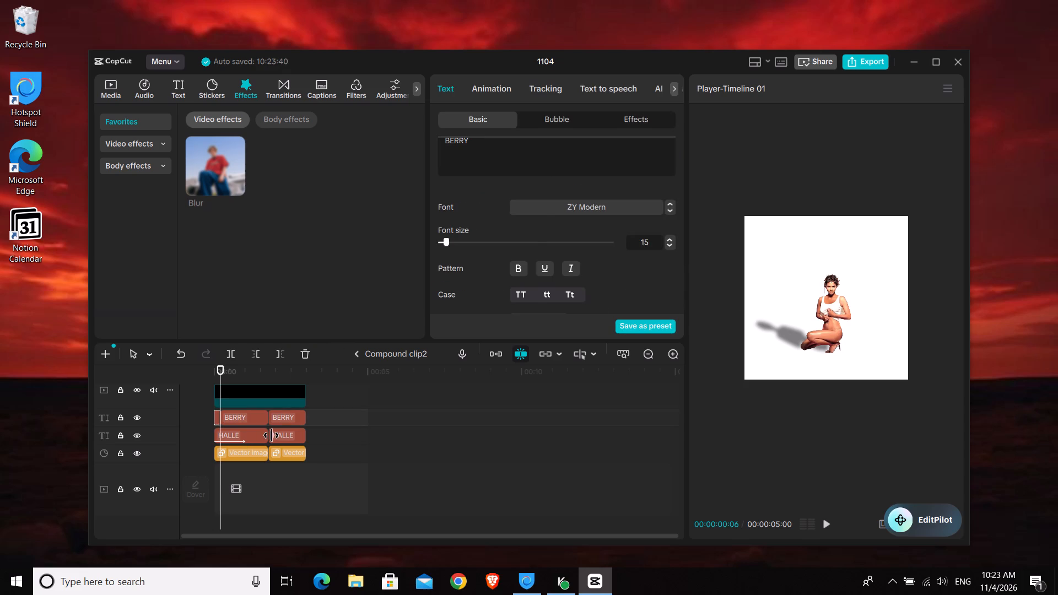
# Play the edited compound clip from its beginning, and return to the main timeline at 00:00.
pyautogui.moveTo(219, 378); pyautogui.dragTo(181, 390)
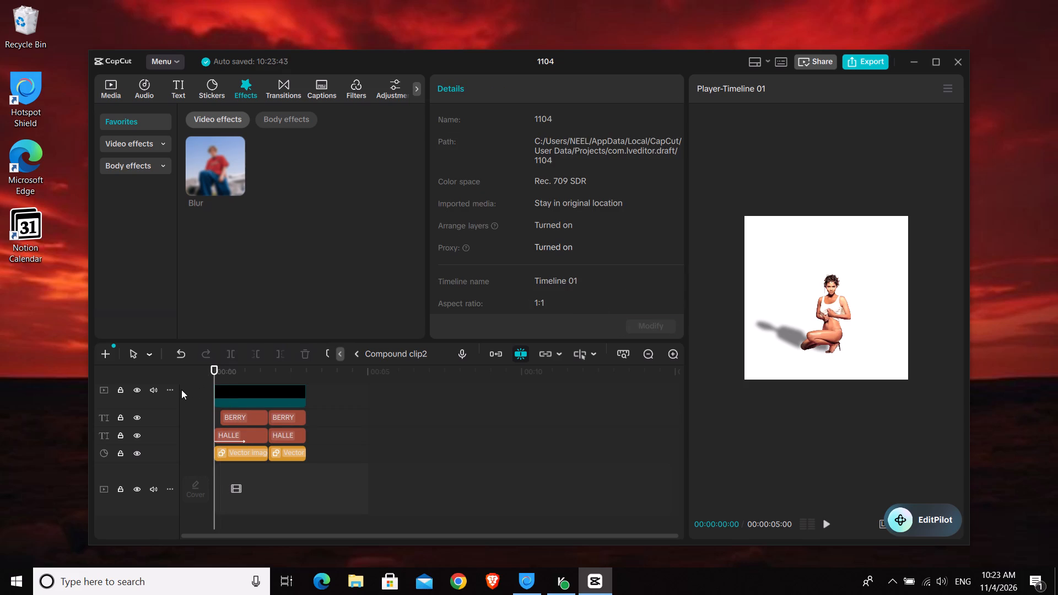
pyautogui.press('space')
pyautogui.press('space')
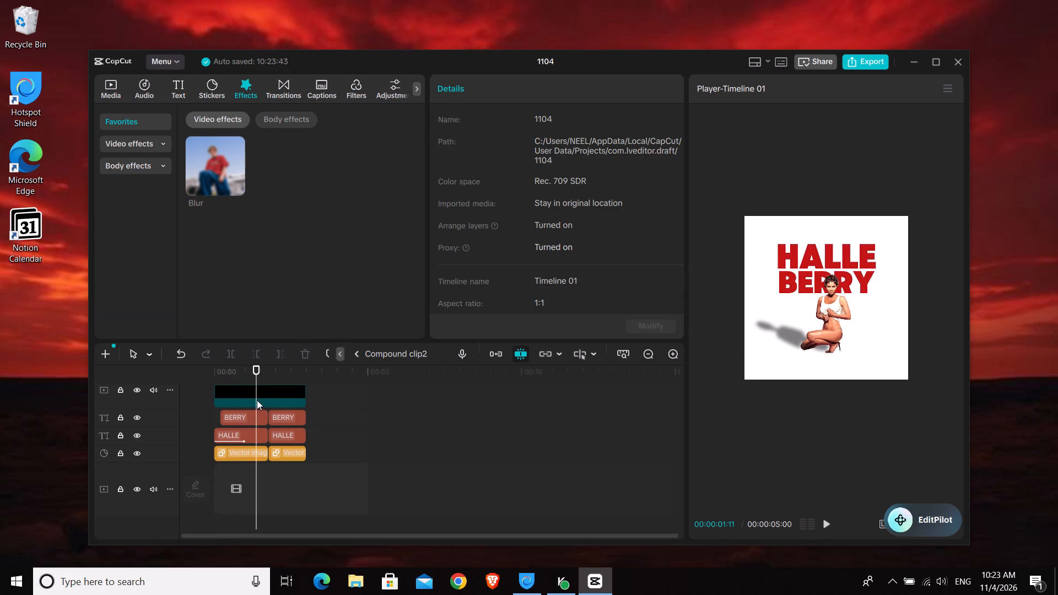
pyautogui.click(350, 353)
pyautogui.click(354, 356)
pyautogui.moveTo(291, 390); pyautogui.dragTo(217, 403)
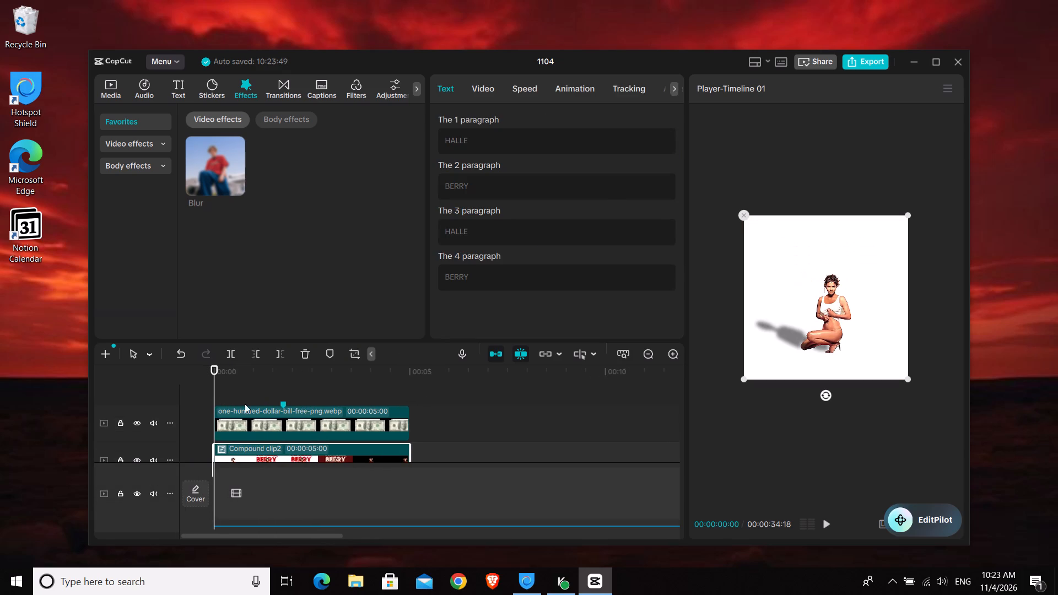
# Add Transform keyframes to the compound clip at 00:00:01:02, level with the bill clip's second keyframe, and at 00:00:00:00.
pyautogui.click(274, 412)
pyautogui.click(255, 394)
pyautogui.click(267, 421)
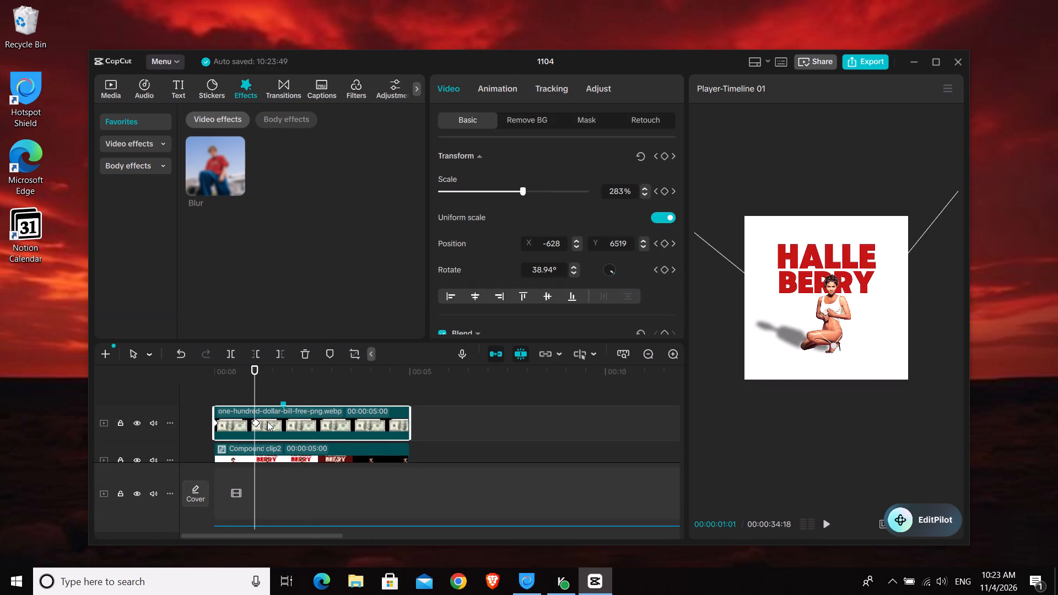
pyautogui.click(255, 390)
pyautogui.scroll(-2, 261, 403)
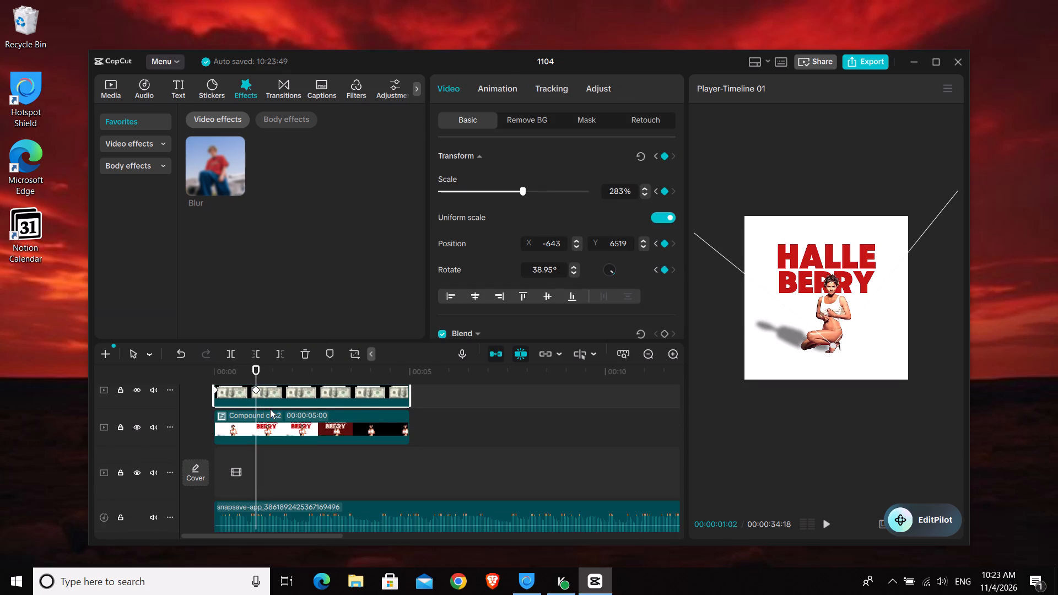
pyautogui.click(271, 420)
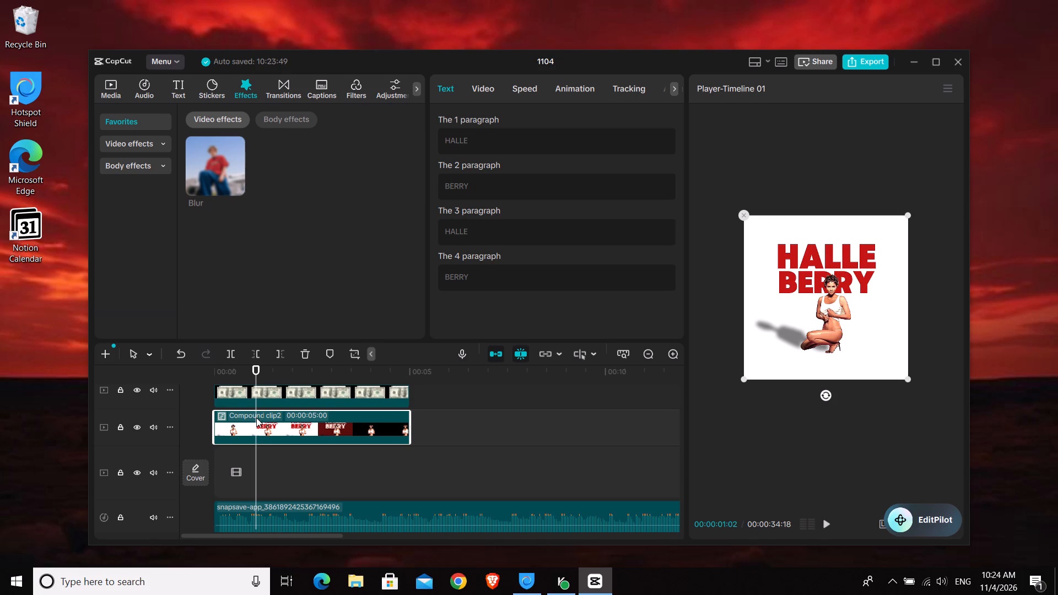
pyautogui.click(487, 88)
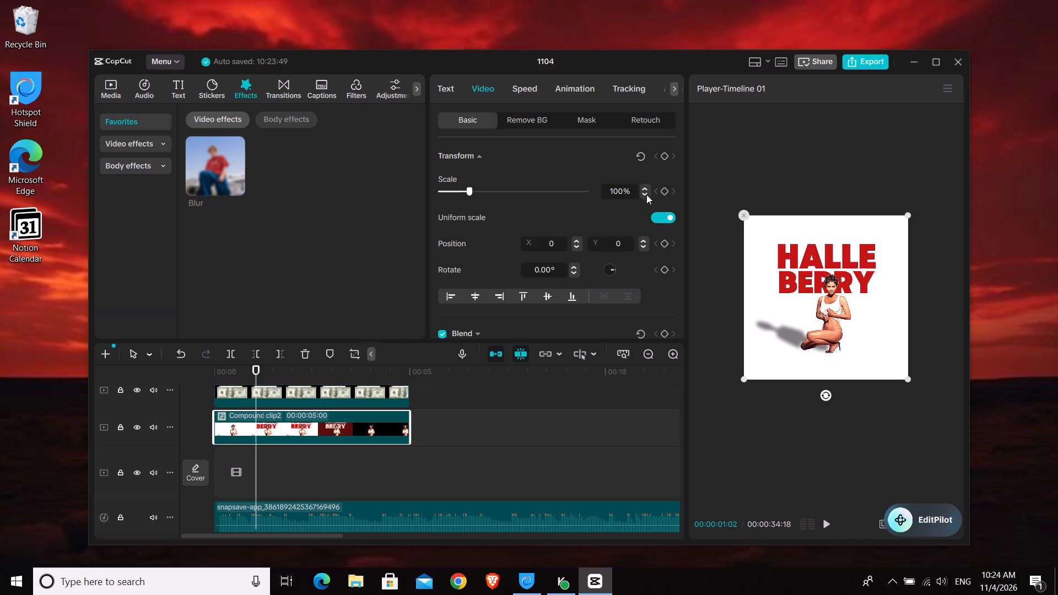
pyautogui.click(666, 152)
pyautogui.moveTo(254, 377); pyautogui.dragTo(166, 387)
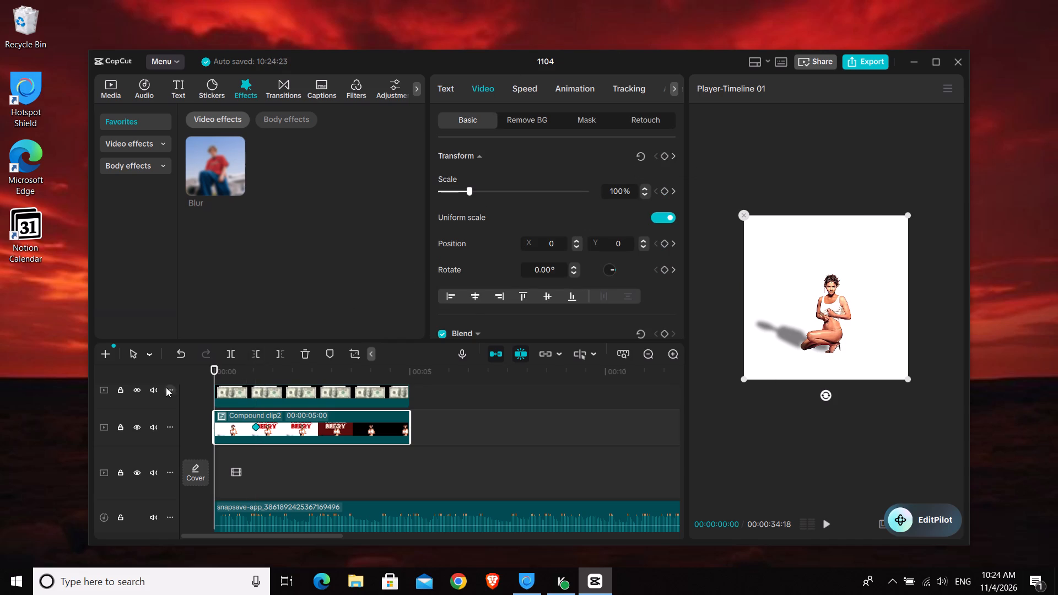
pyautogui.click(665, 156)
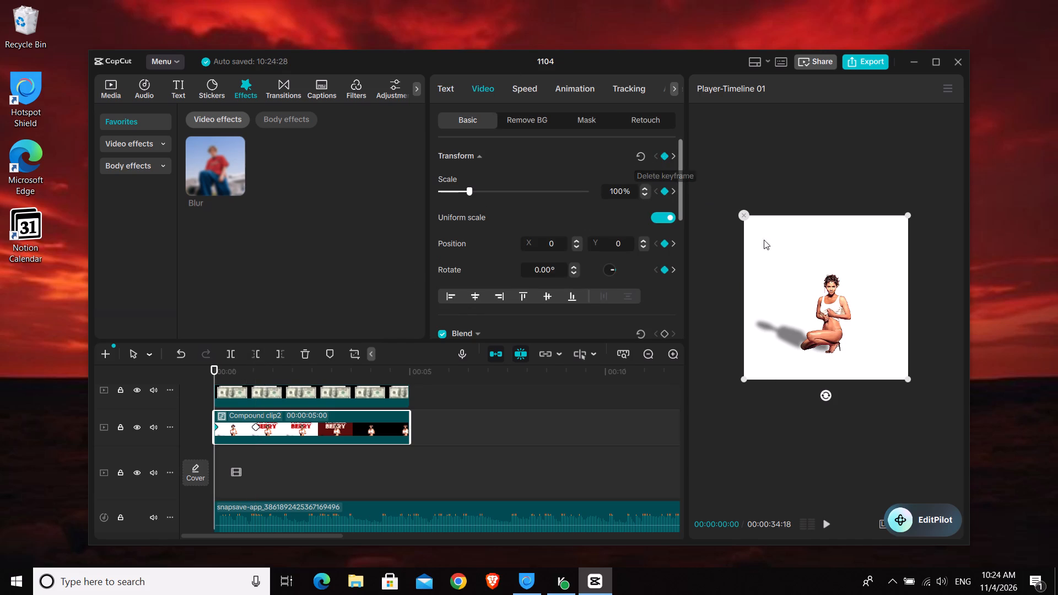
# Scale the compound clip down to 63% at its first keyframe, 00:00:00:00.
pyautogui.click(911, 383)
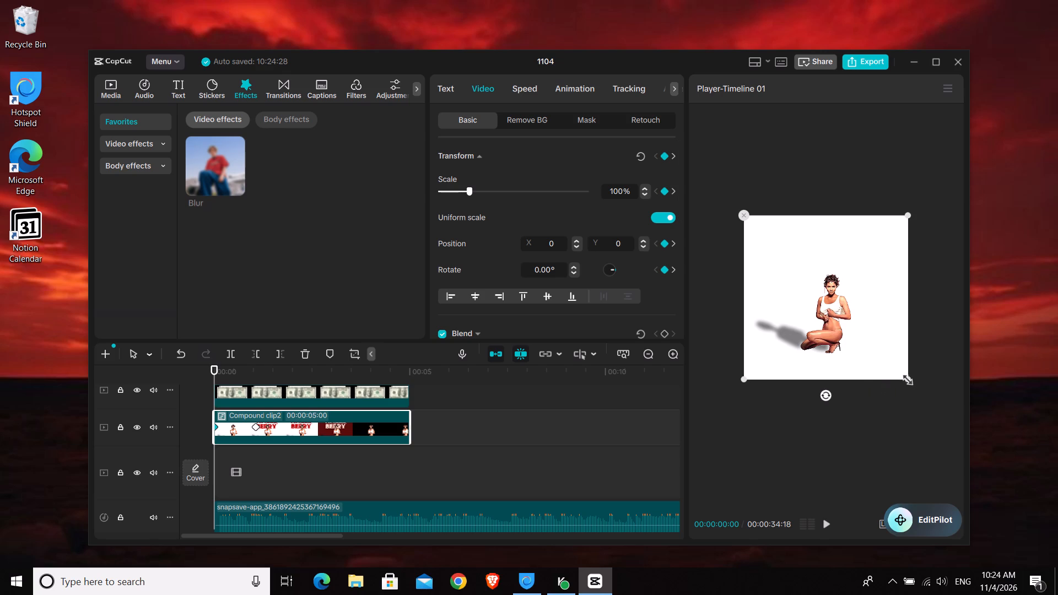
pyautogui.moveTo(909, 376); pyautogui.dragTo(866, 347)
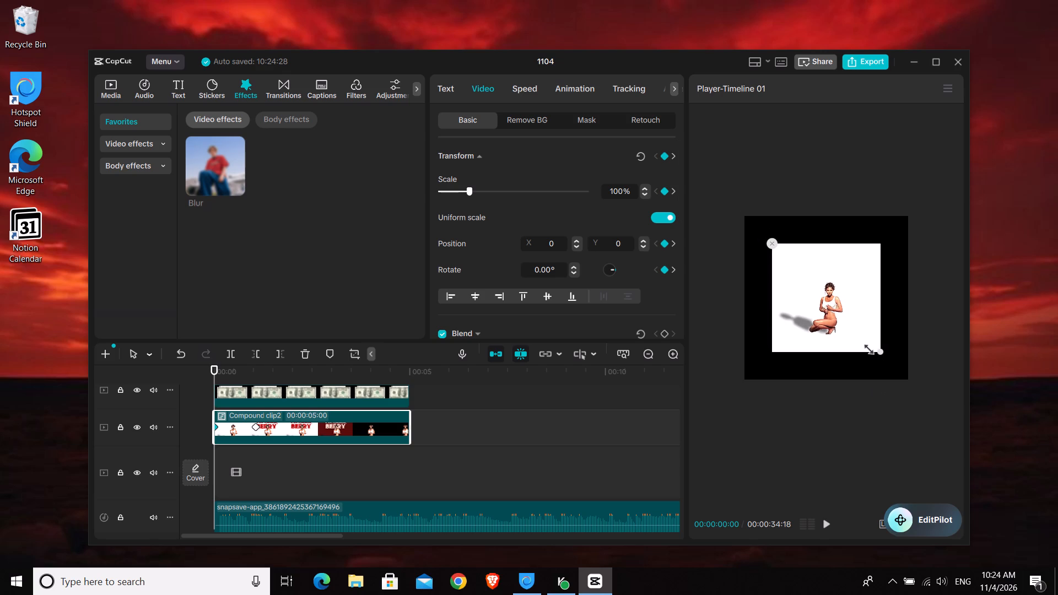
pyautogui.moveTo(866, 347); pyautogui.dragTo(862, 345)
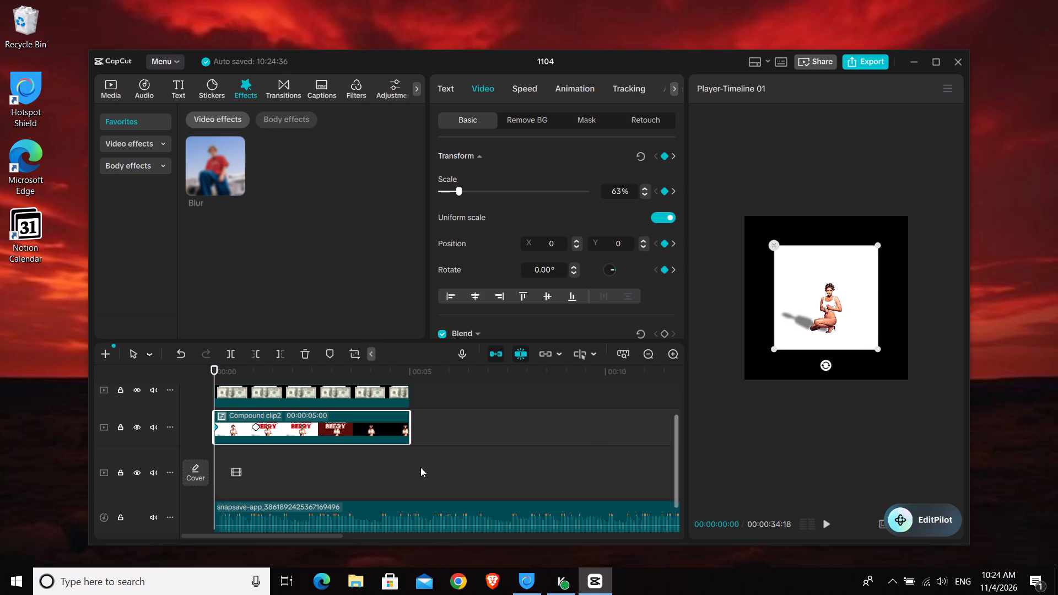
# Move the dollar bill upward at its first keyframe until its edge shows in the frame's lower corner.
pyautogui.scroll(2, 419, 466)
pyautogui.click(287, 418)
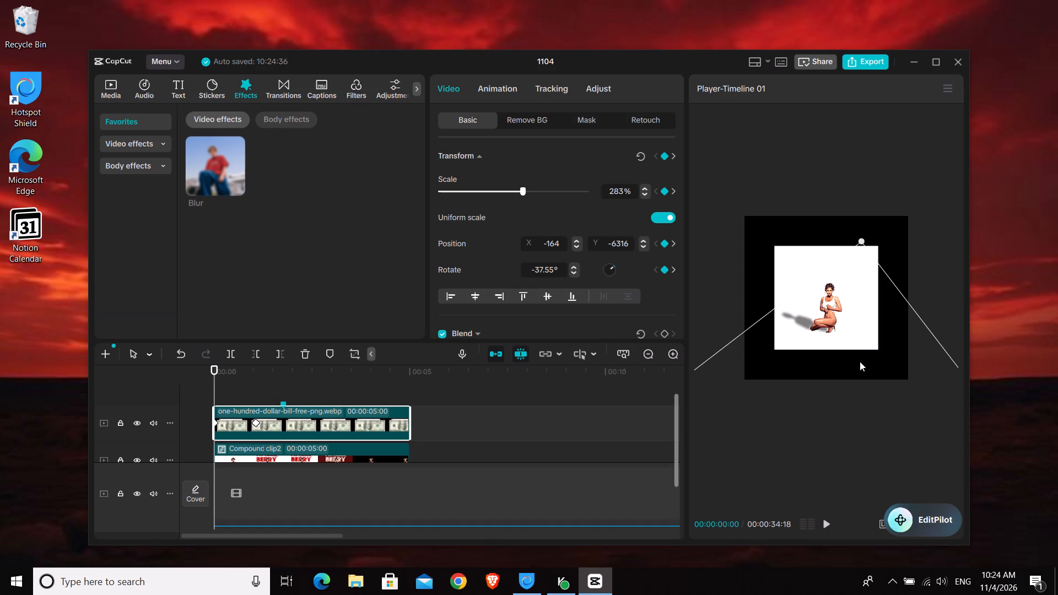
pyautogui.moveTo(903, 359); pyautogui.dragTo(884, 324)
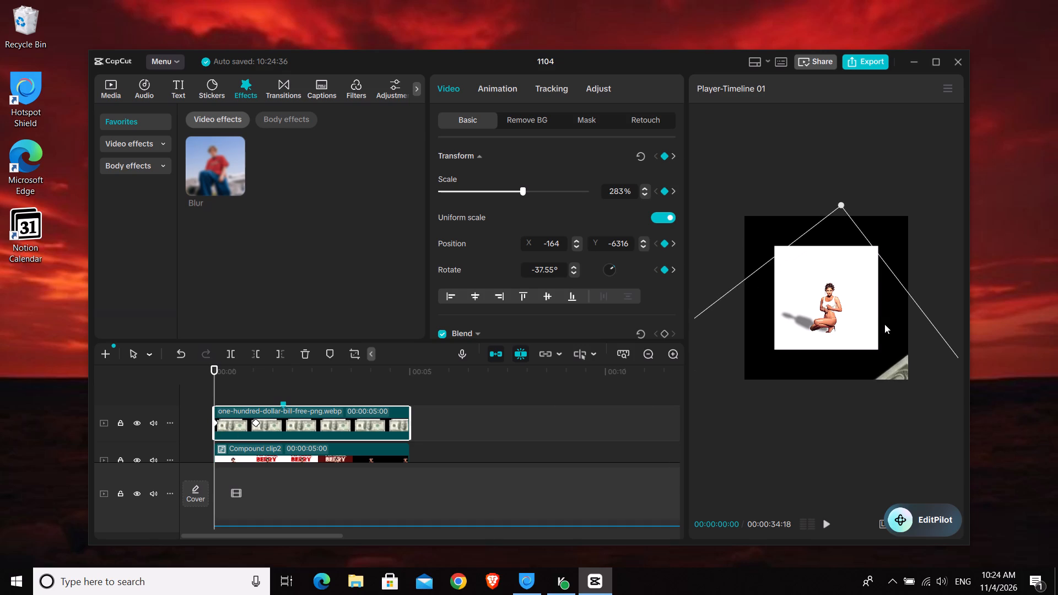
pyautogui.moveTo(884, 324); pyautogui.dragTo(884, 317)
# Play and scrub the opening between 00:00 and 00:00:01:02 to check the bill sweep and the compound clip's scaling.
pyautogui.click(223, 386)
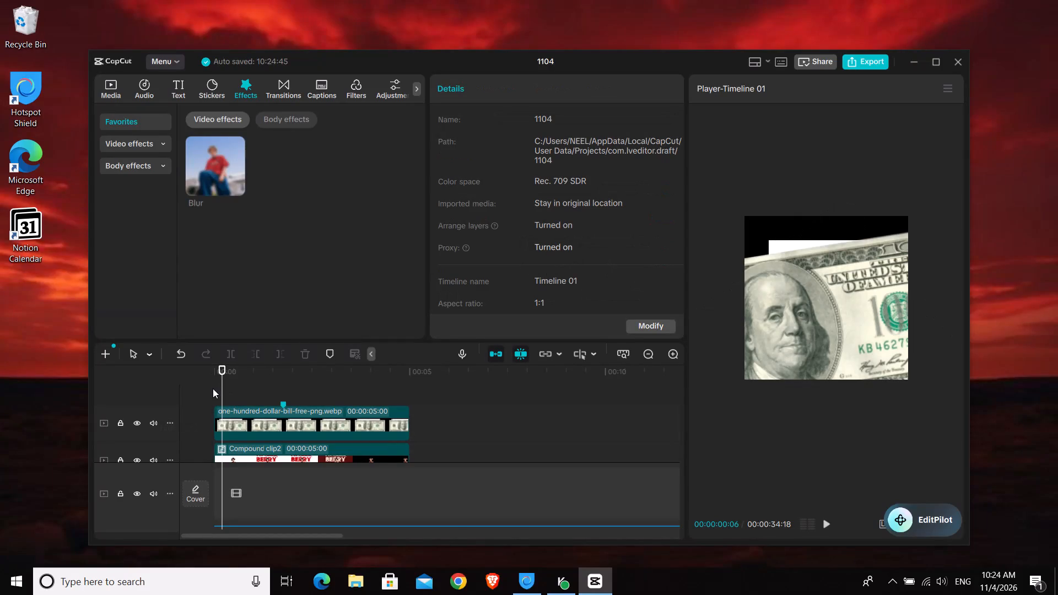
pyautogui.click(213, 388)
pyautogui.click(218, 393)
pyautogui.press('space')
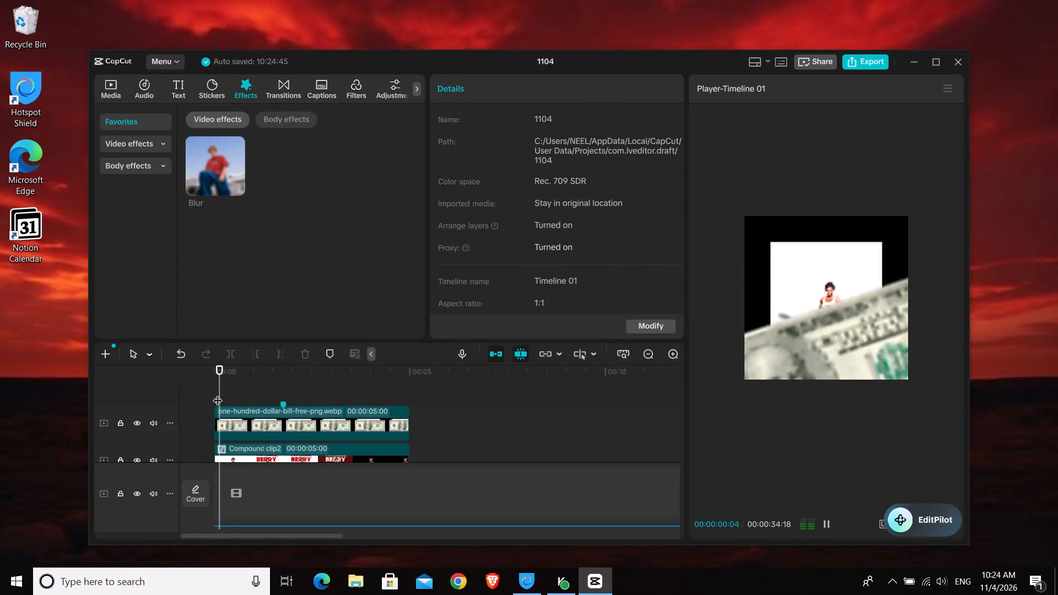
pyautogui.press('space')
pyautogui.scroll(-2, 303, 418)
pyautogui.scroll(1, 288, 414)
pyautogui.click(293, 408)
pyautogui.moveTo(273, 375); pyautogui.dragTo(257, 382)
pyautogui.click(281, 433)
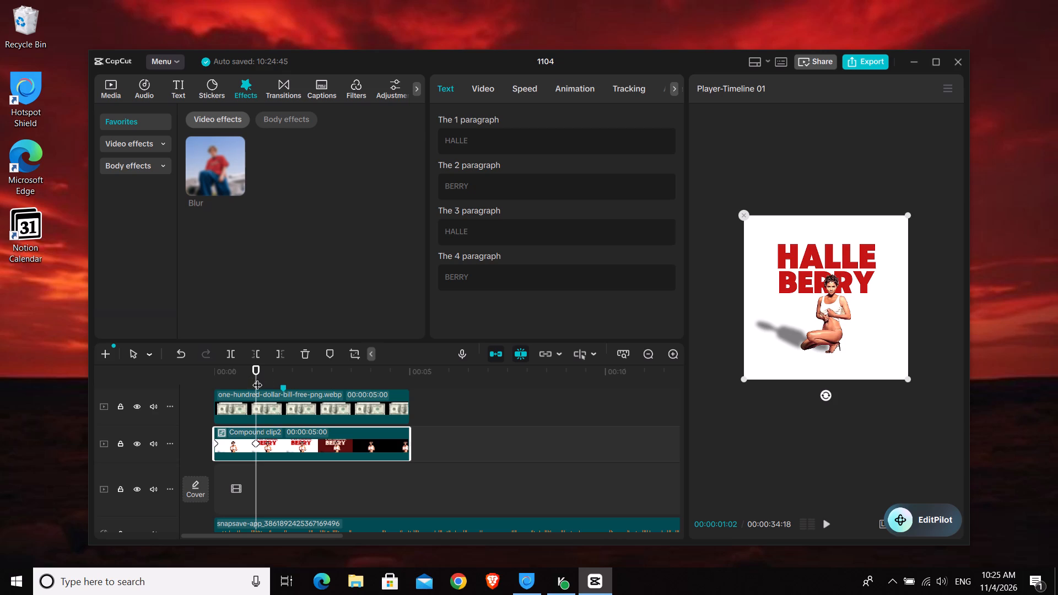
pyautogui.moveTo(258, 378); pyautogui.dragTo(236, 378)
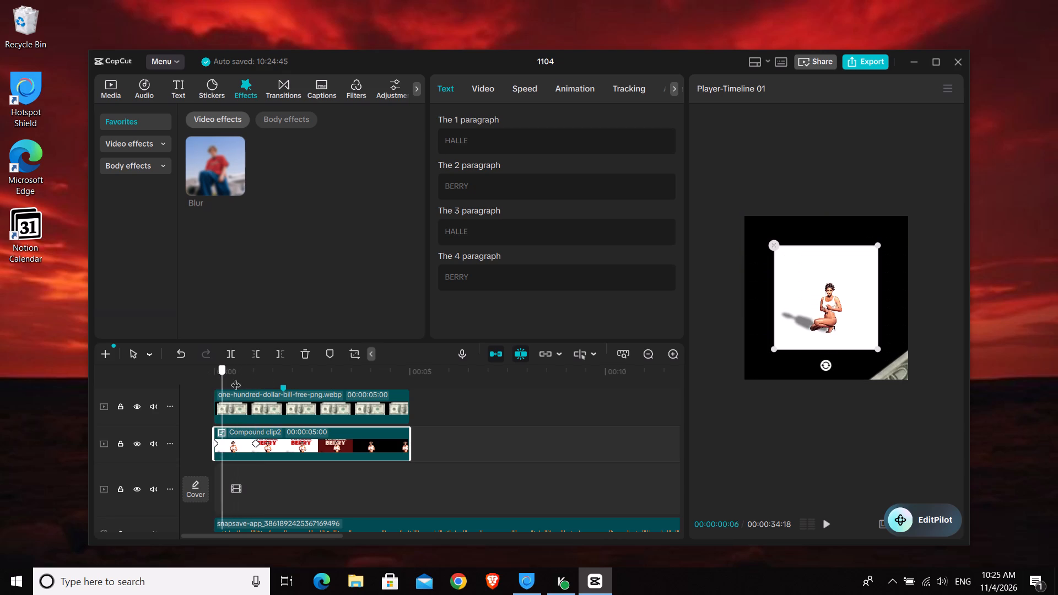
pyautogui.moveTo(236, 378); pyautogui.dragTo(193, 392)
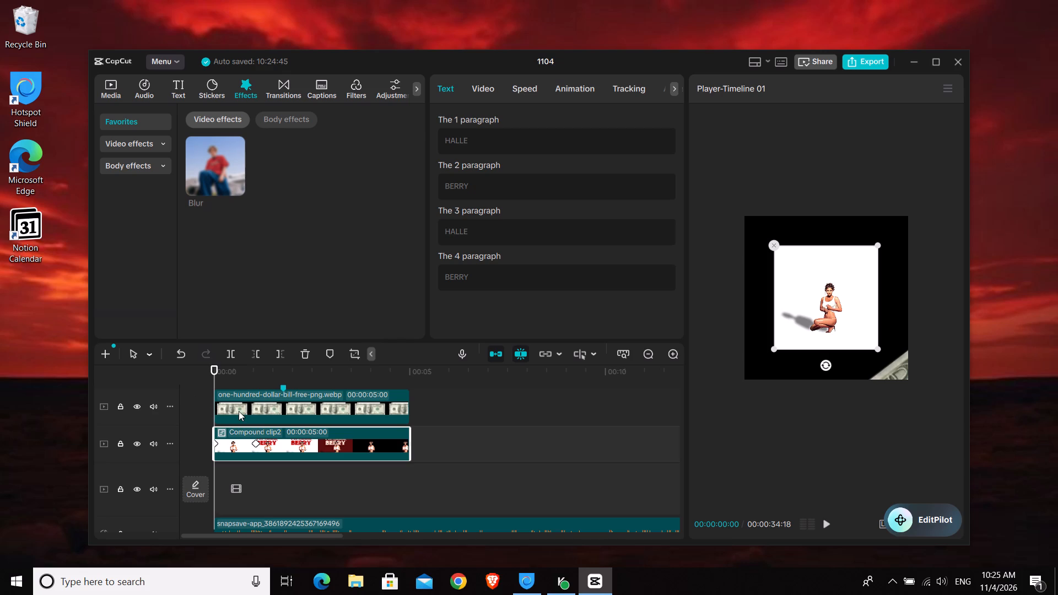
# Open the compound clip, copy both Vector image background layers and delete them from it.
pyautogui.doubleClick(283, 430)
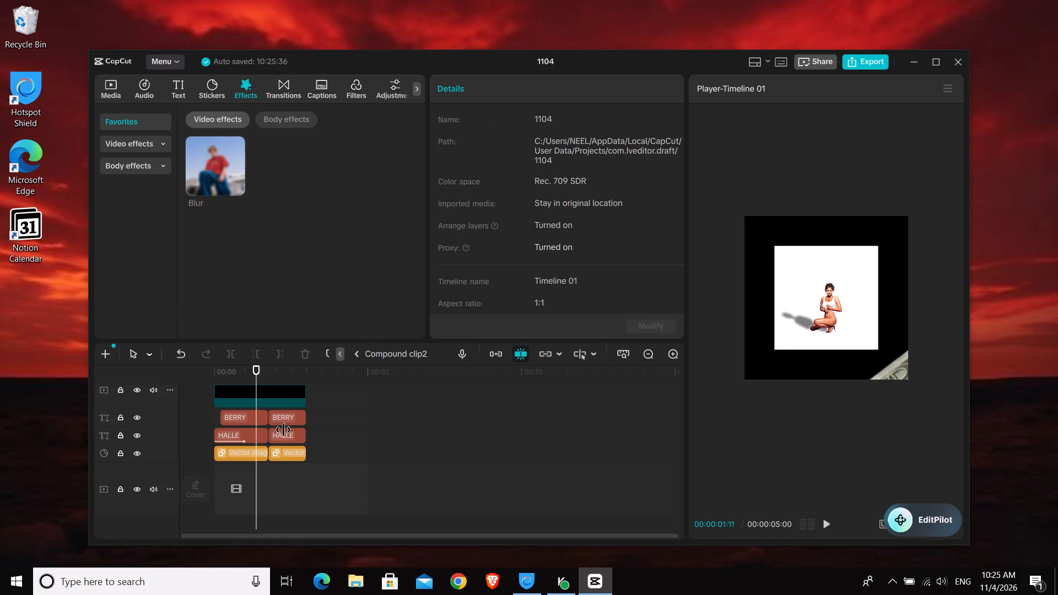
pyautogui.moveTo(289, 468); pyautogui.dragTo(260, 456)
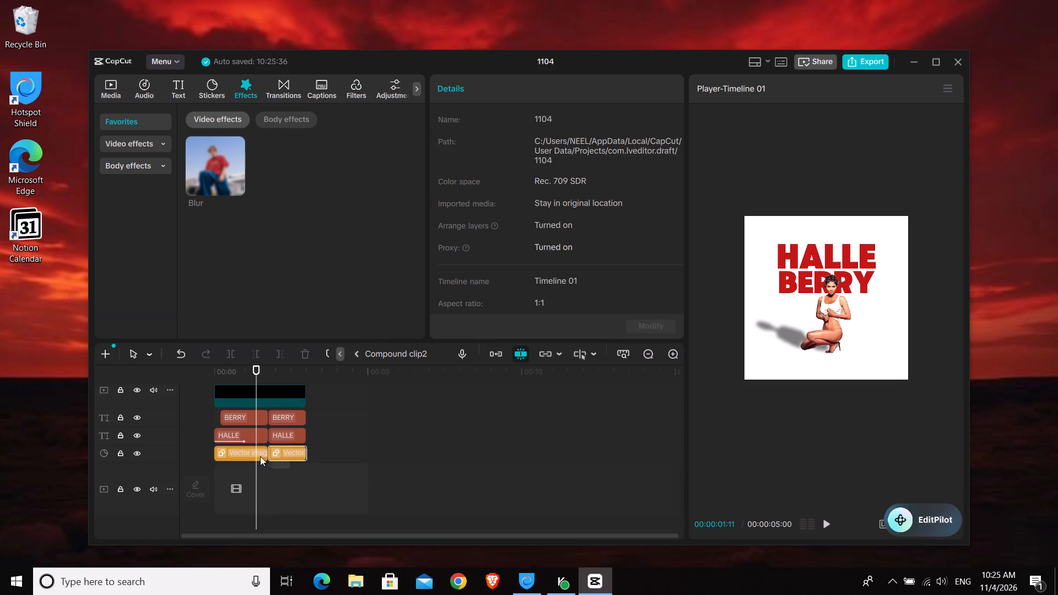
pyautogui.moveTo(260, 456); pyautogui.dragTo(252, 453)
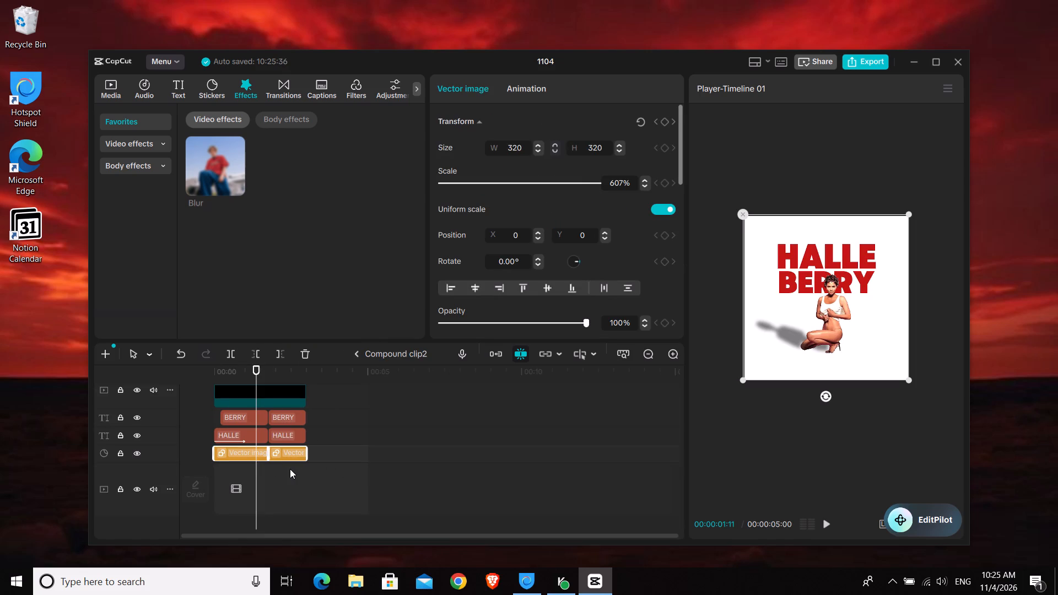
pyautogui.hotkey('ctrl', 'c')
pyautogui.press('Delete')
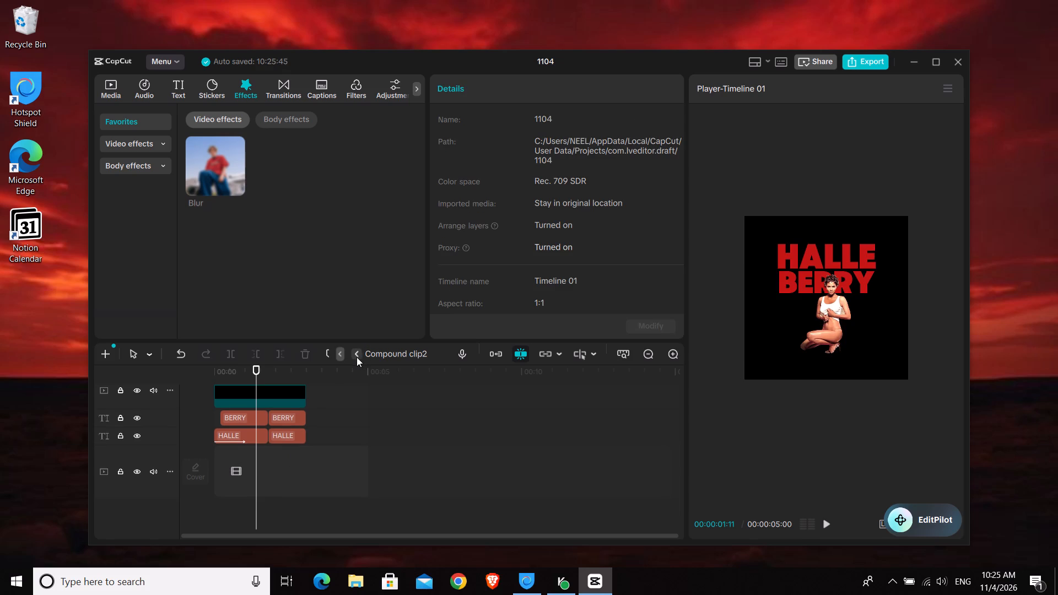
# Return to the main timeline and paste both Vector image layers at 00:00 on a track beneath the compound clip.
pyautogui.click(357, 357)
pyautogui.scroll(-4, 255, 453)
pyautogui.scroll(4, 256, 456)
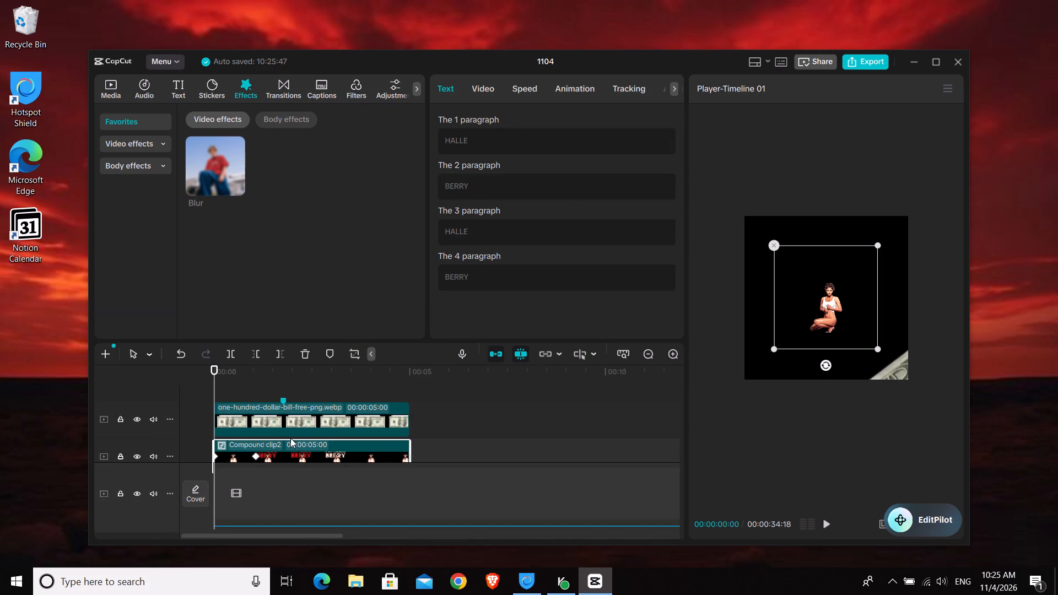
pyautogui.hotkey('ctrl', 'v')
pyautogui.scroll(-1, 303, 424)
pyautogui.moveTo(252, 393); pyautogui.dragTo(248, 429)
pyautogui.scroll(-3, 264, 452)
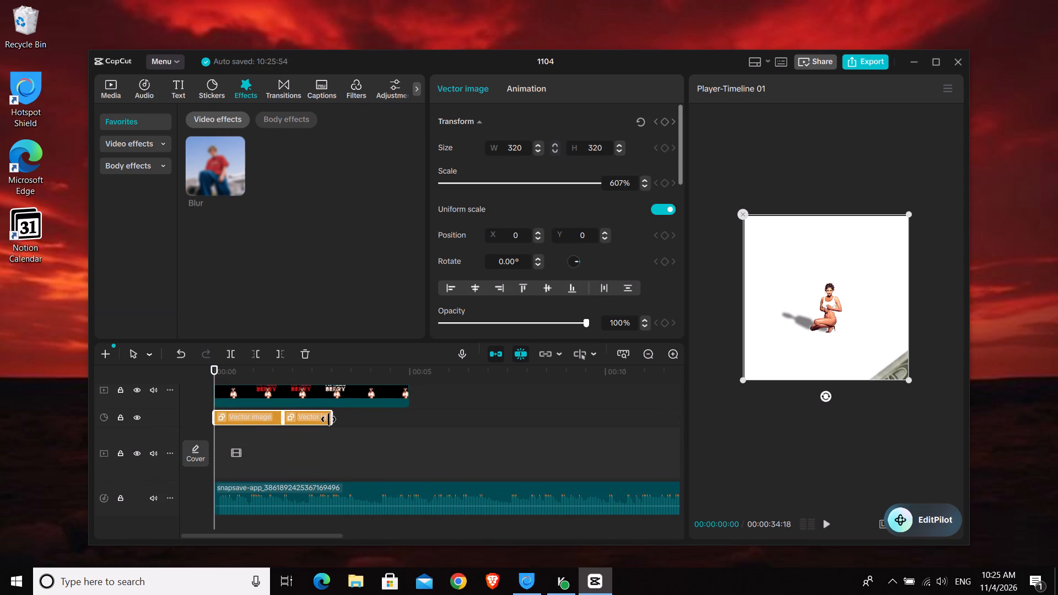
# Extend the second Vector image layer to end level with the compound clip at 00:05.
pyautogui.scroll(4, 391, 428)
pyautogui.scroll(-2, 391, 432)
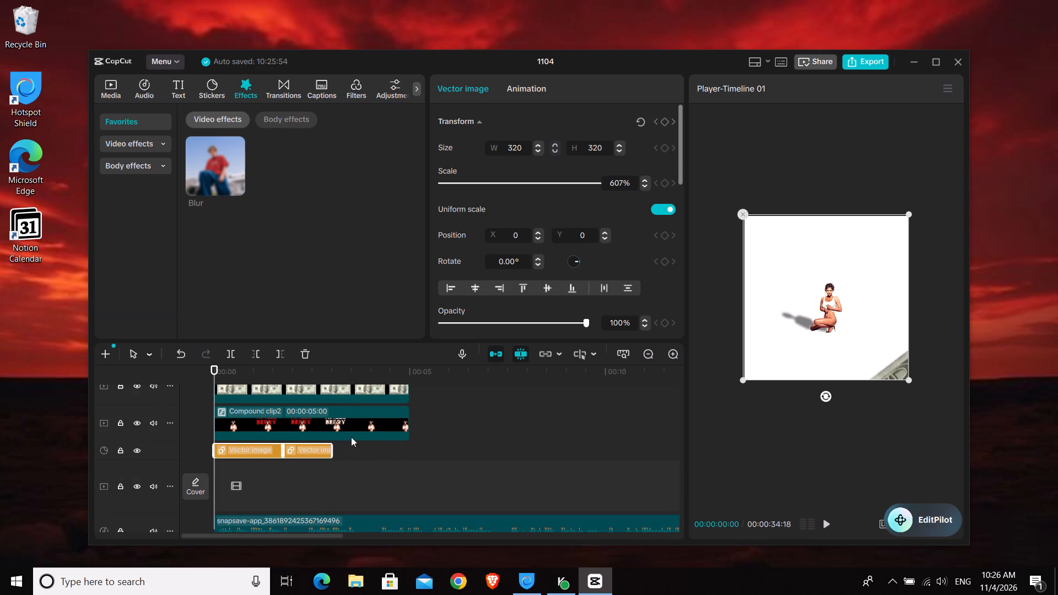
pyautogui.moveTo(331, 453); pyautogui.dragTo(355, 456)
pyautogui.click(307, 468)
pyautogui.click(331, 451)
pyautogui.moveTo(331, 451); pyautogui.dragTo(336, 452)
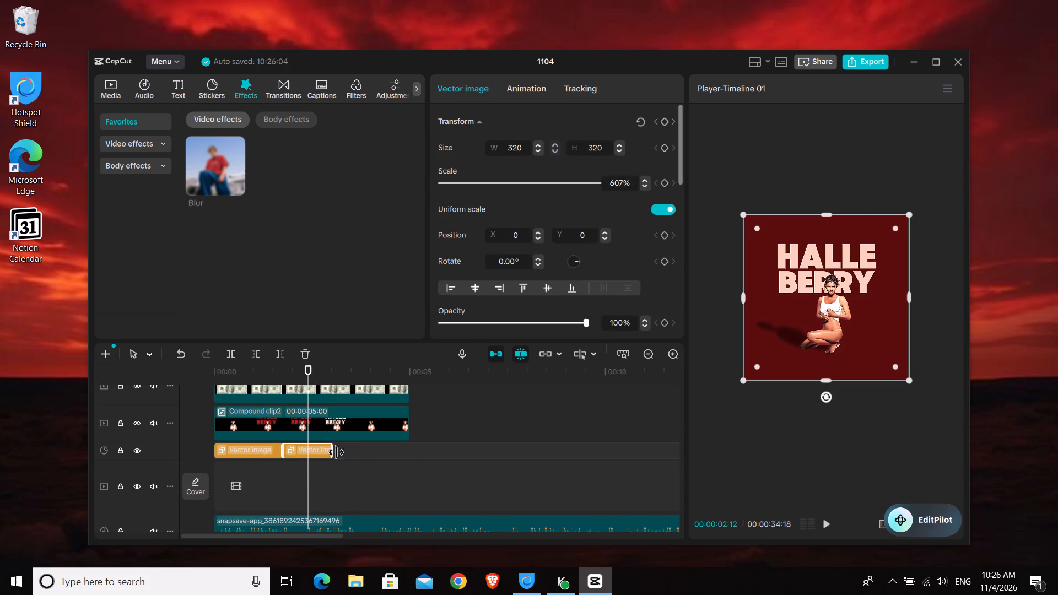
pyautogui.moveTo(336, 452); pyautogui.dragTo(405, 459)
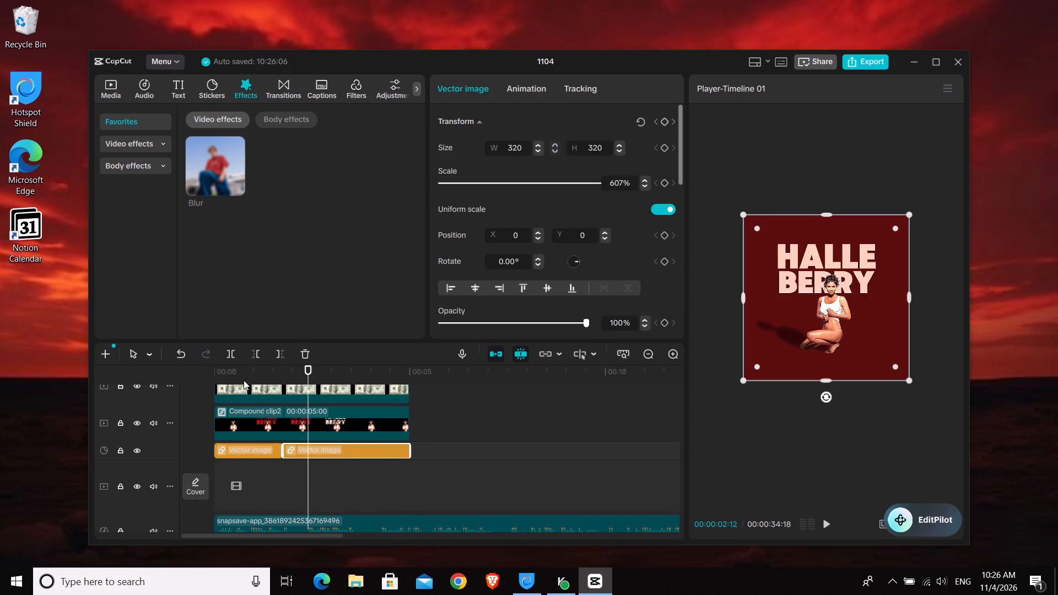
# Apply the Cubic Out preset curve to the compound clip's Scale animation between its two keyframes, and hide the keyframe graph.
pyautogui.click(239, 375)
pyautogui.moveTo(239, 375); pyautogui.dragTo(184, 375)
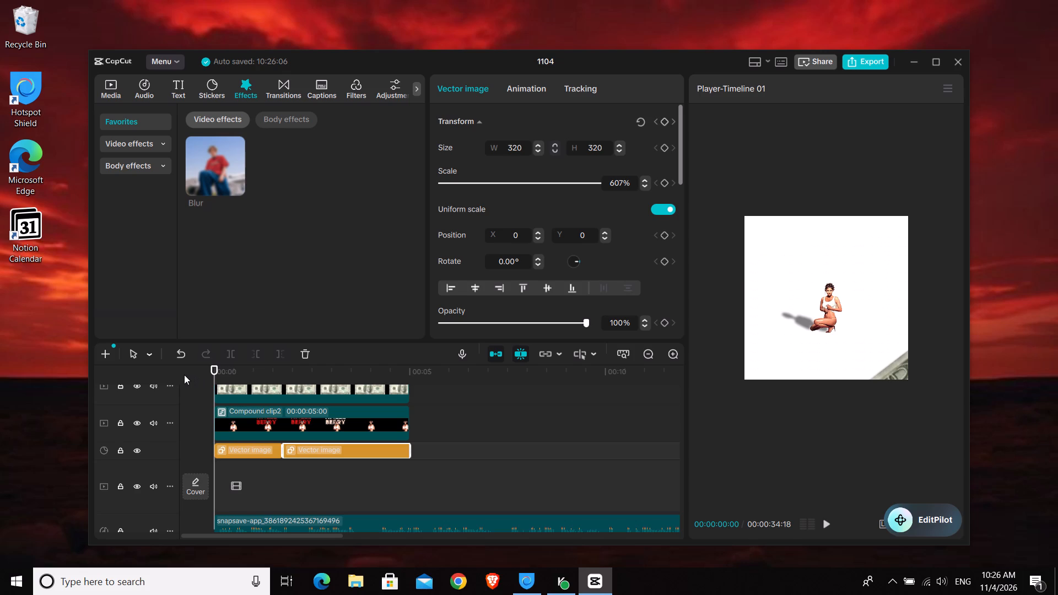
pyautogui.click(272, 424)
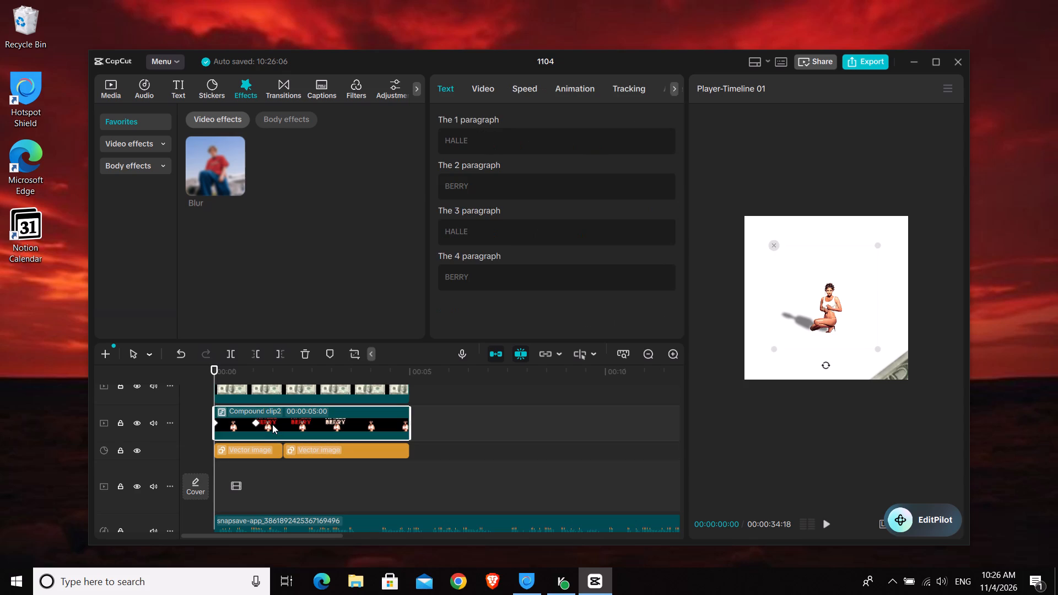
pyautogui.hotkey('alt', 'k')
pyautogui.scroll(1, 280, 419)
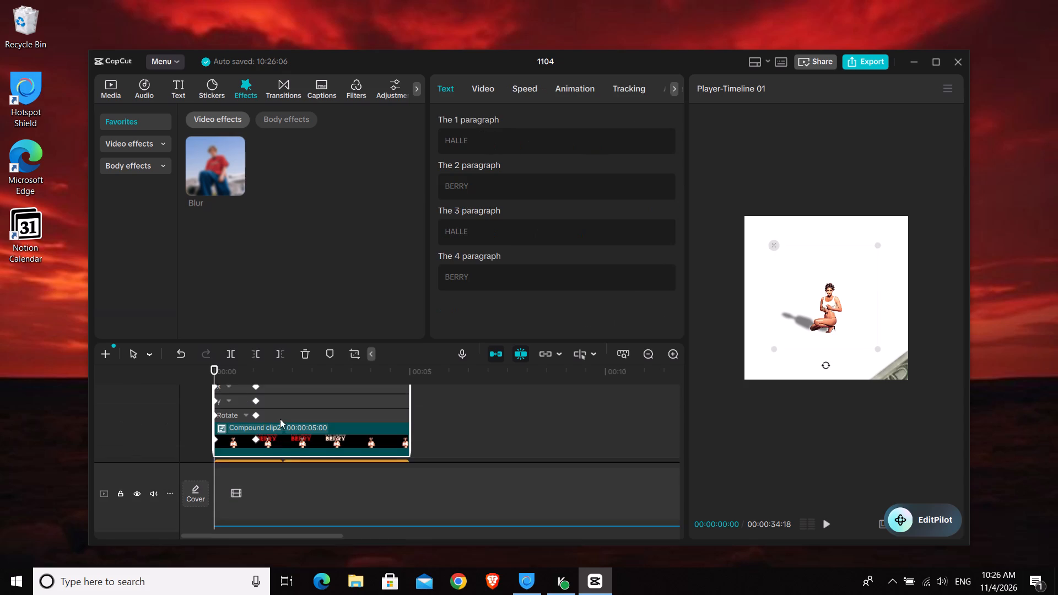
pyautogui.scroll(5, 280, 419)
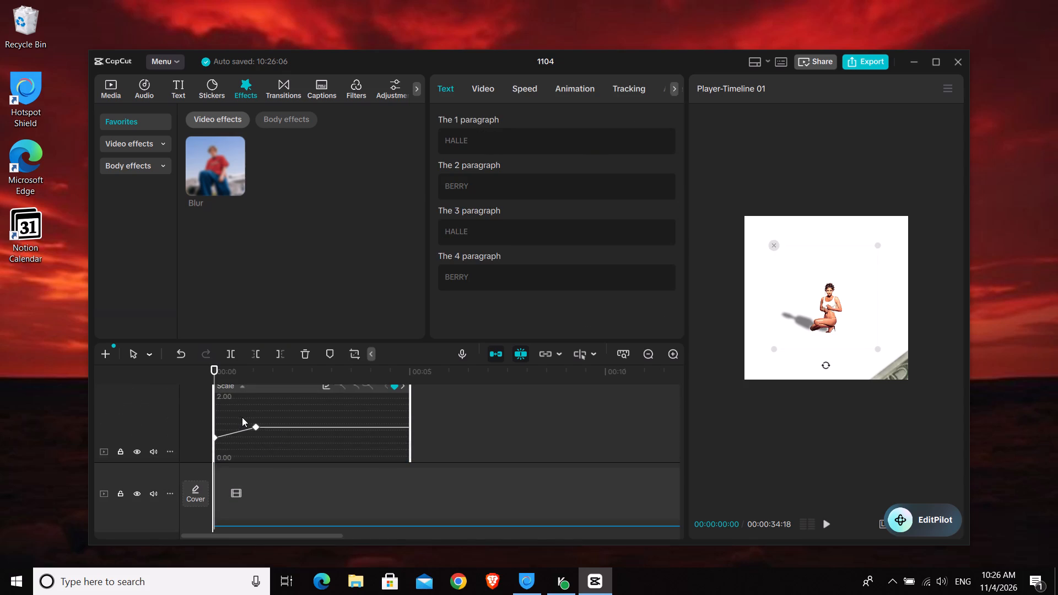
pyautogui.scroll(-2, 242, 417)
pyautogui.rightClick(235, 401)
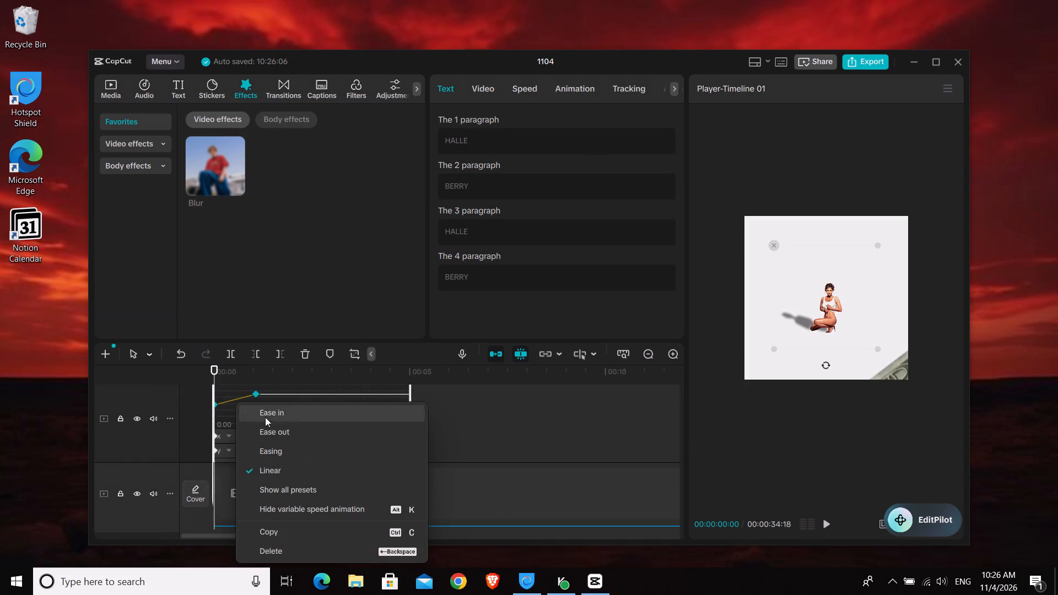
pyautogui.click(316, 491)
pyautogui.click(431, 467)
pyautogui.click(468, 464)
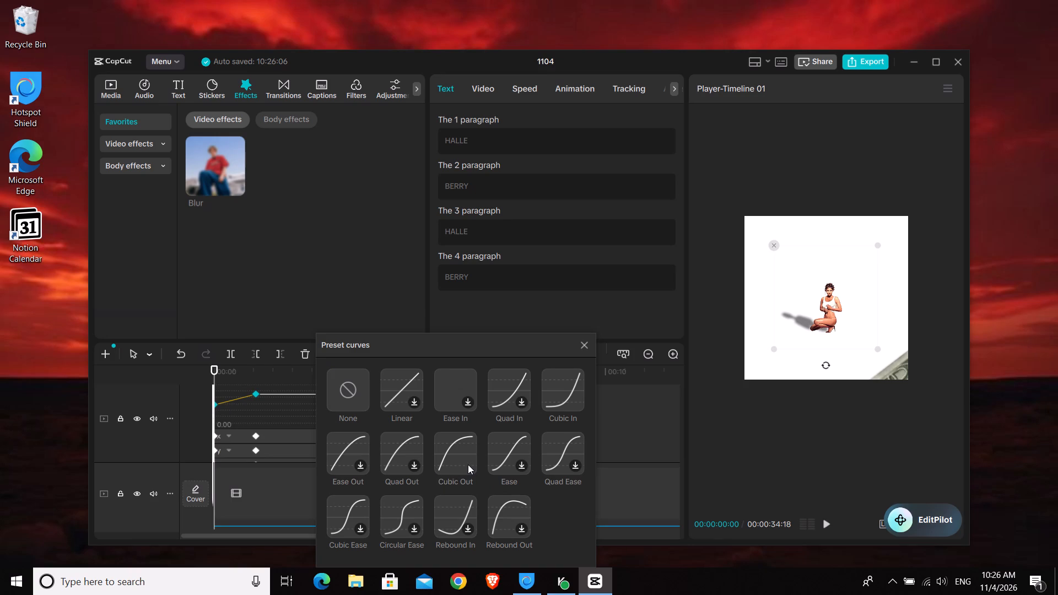
pyautogui.click(579, 343)
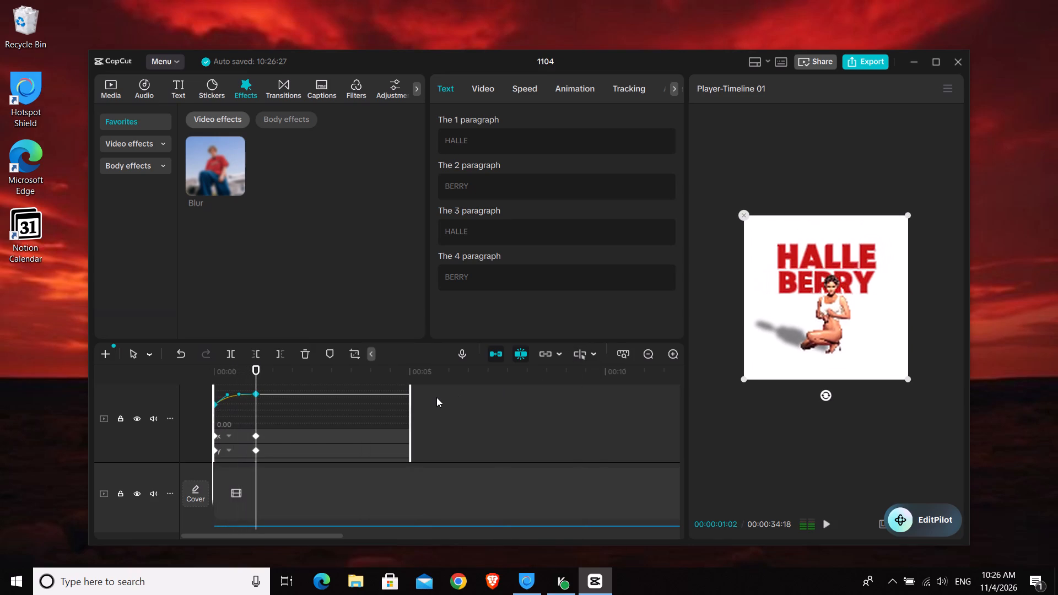
pyautogui.hotkey('alt', 'k')
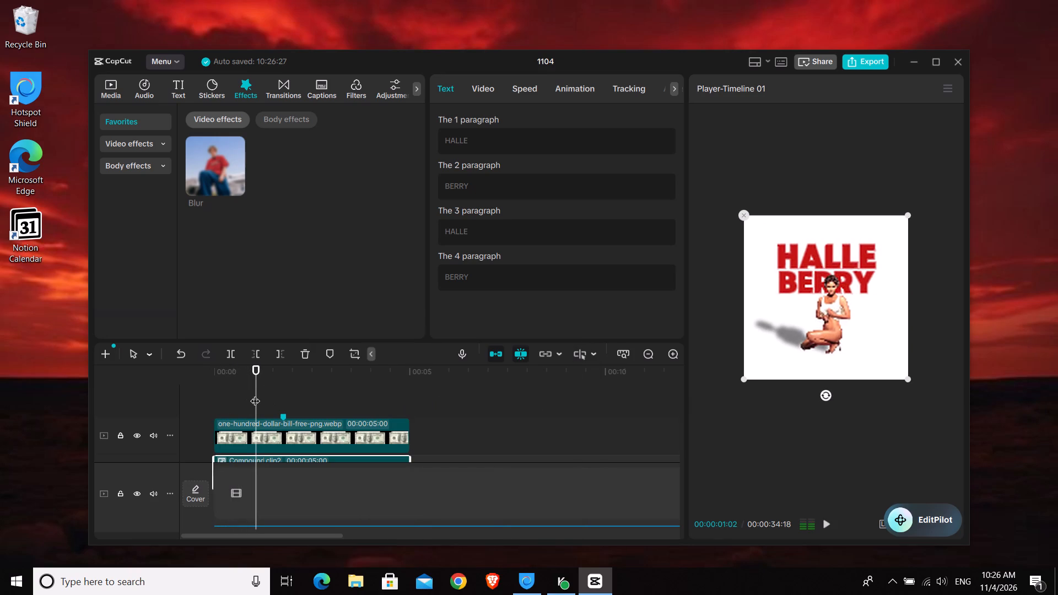
# Play the opening from 00:00 to check the eased scaling, and return to the beginning.
pyautogui.moveTo(256, 394); pyautogui.dragTo(172, 405)
pyautogui.press('space')
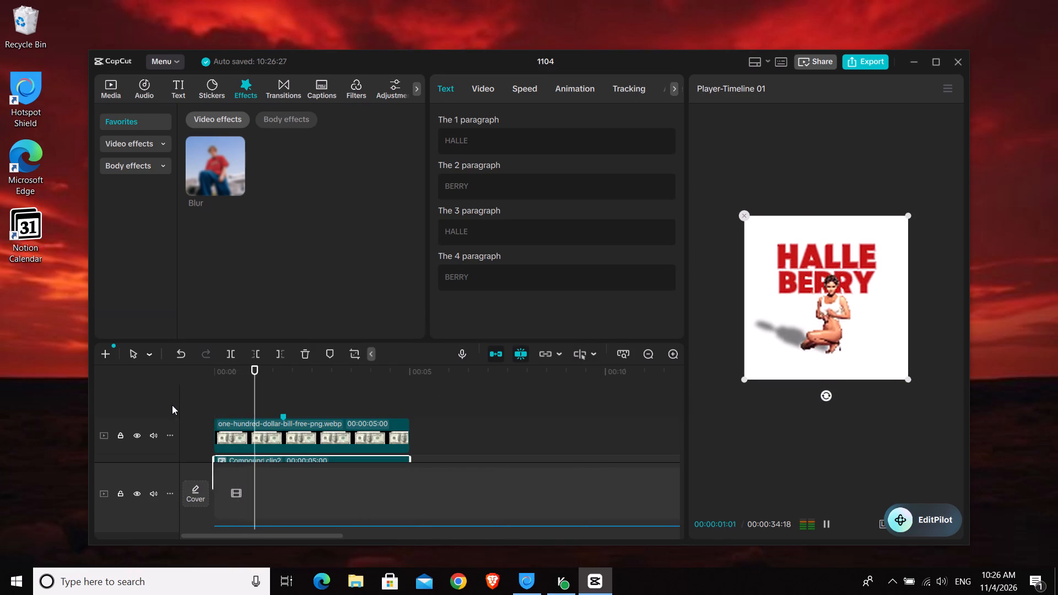
pyautogui.press('space')
pyautogui.click(261, 408)
pyautogui.moveTo(256, 401); pyautogui.dragTo(191, 415)
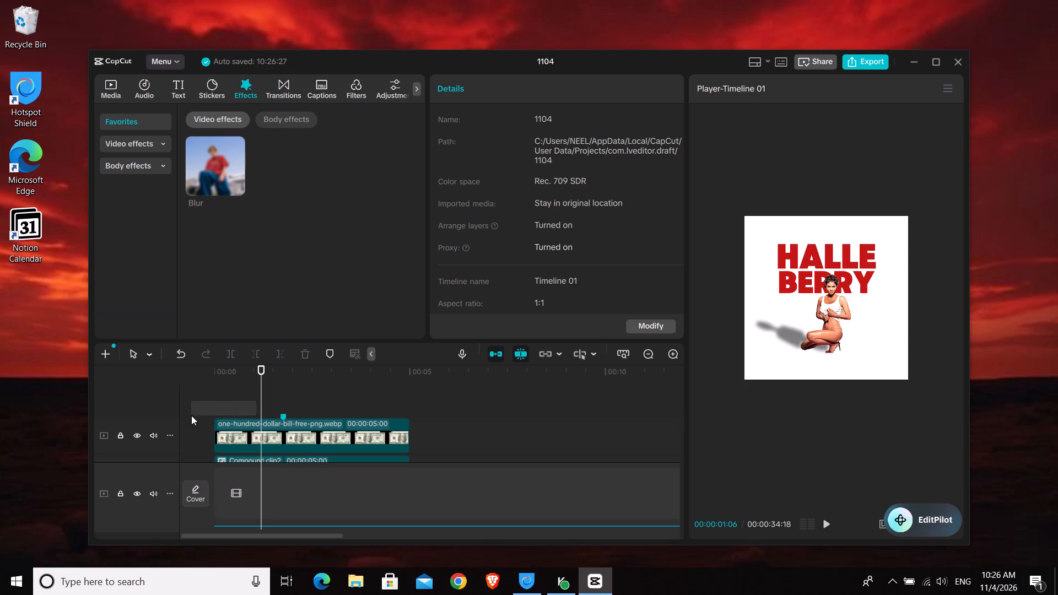
pyautogui.moveTo(263, 394); pyautogui.dragTo(182, 415)
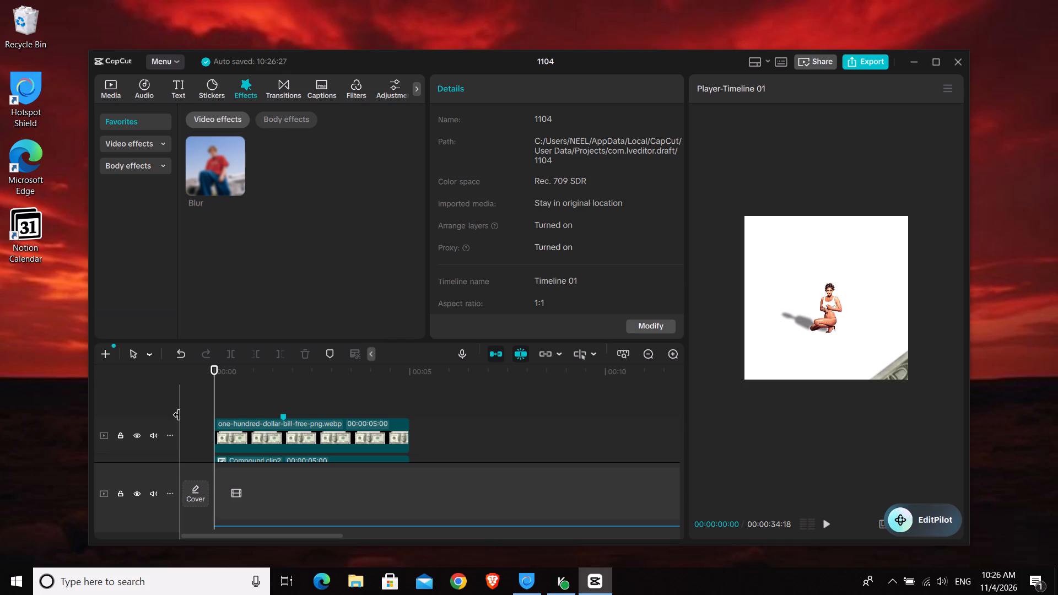
# Group the keyframed HALLE BERRY compound clip into a new compound clip, leaving the Vector image backgrounds separate.
pyautogui.scroll(-7, 319, 411)
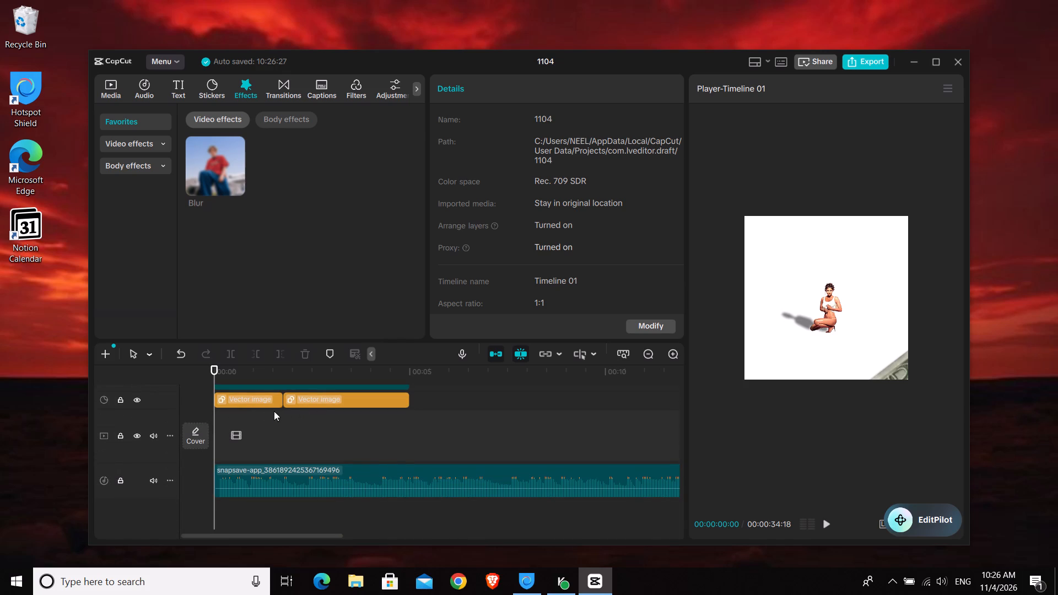
pyautogui.scroll(2, 255, 404)
pyautogui.click(272, 413)
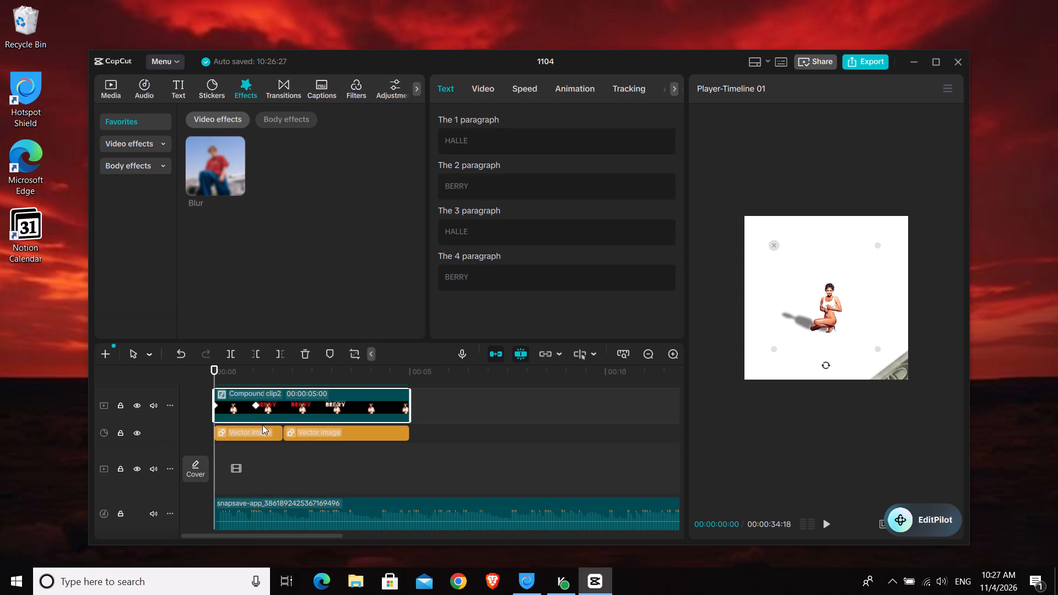
pyautogui.hotkey('alt', 'g')
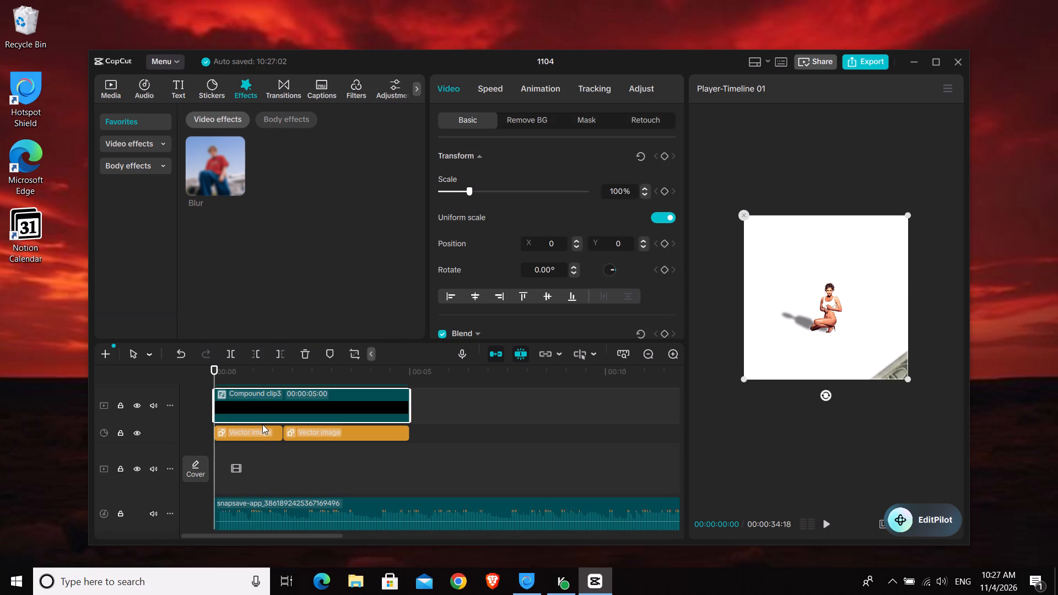
# Play and scrub through the first two seconds to examine the HALLE BERRY title timing around the white-to-red background change.
pyautogui.press('space')
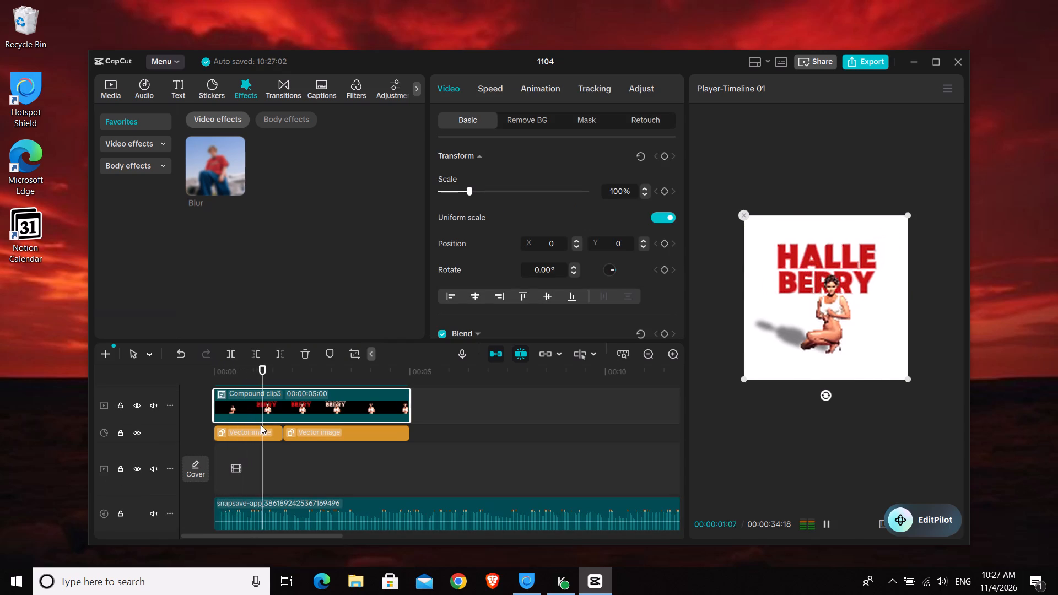
pyautogui.press('space')
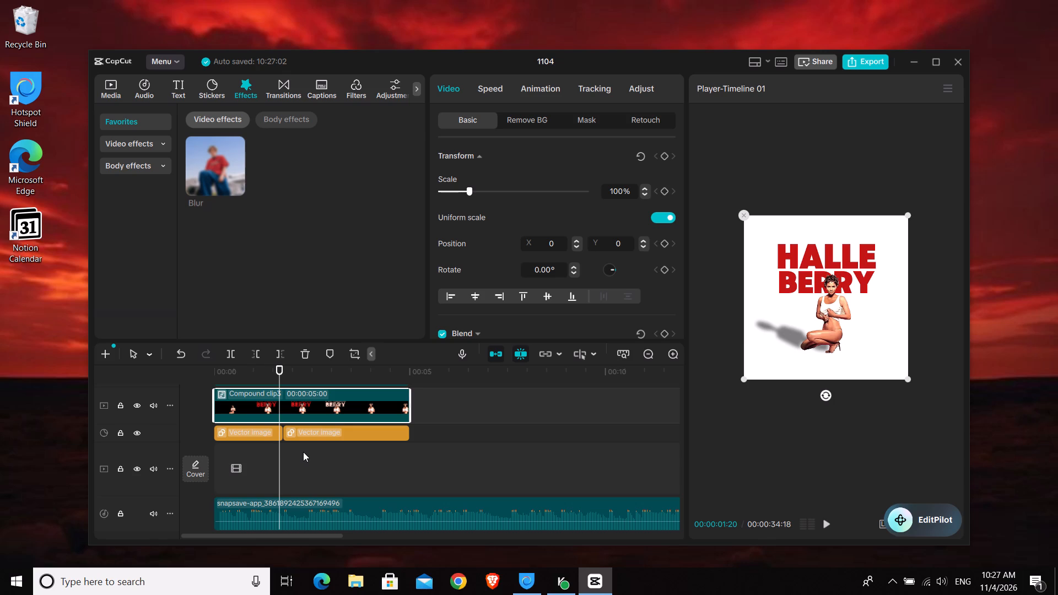
pyautogui.moveTo(278, 461); pyautogui.dragTo(213, 453)
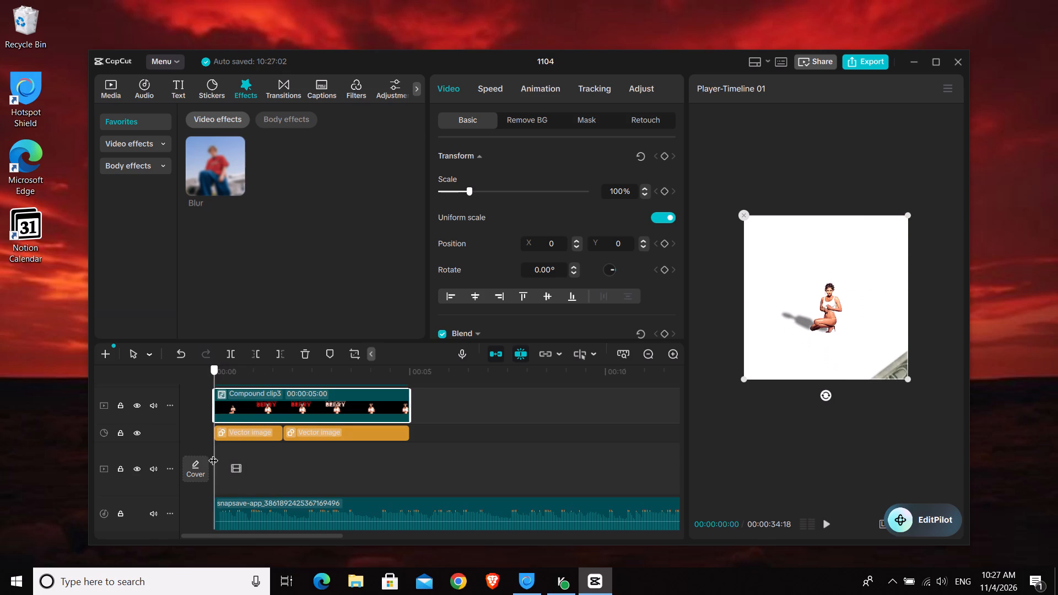
pyautogui.moveTo(213, 453); pyautogui.dragTo(192, 464)
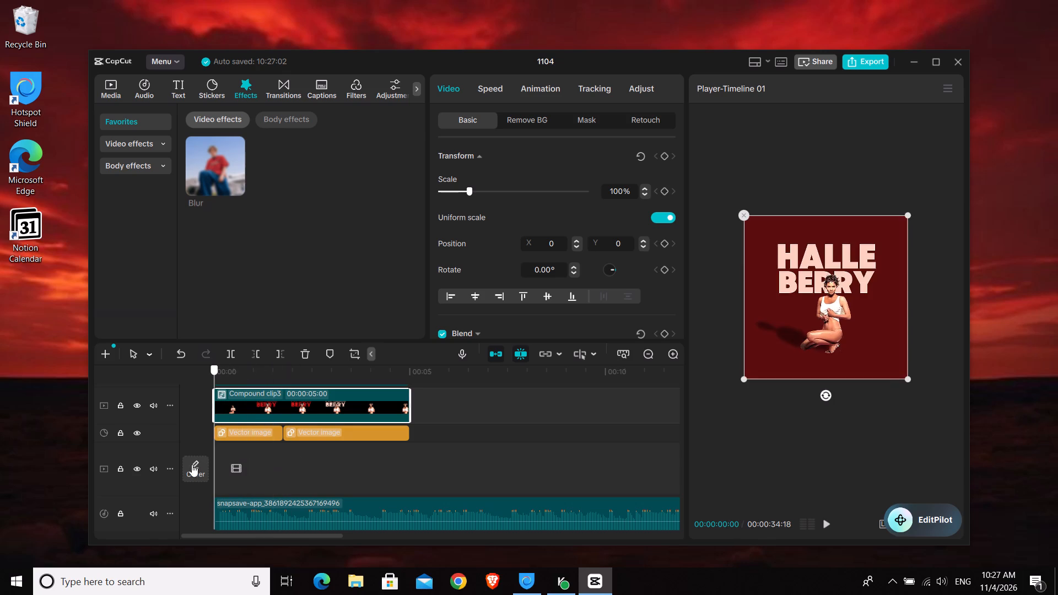
pyautogui.moveTo(192, 464); pyautogui.dragTo(153, 466)
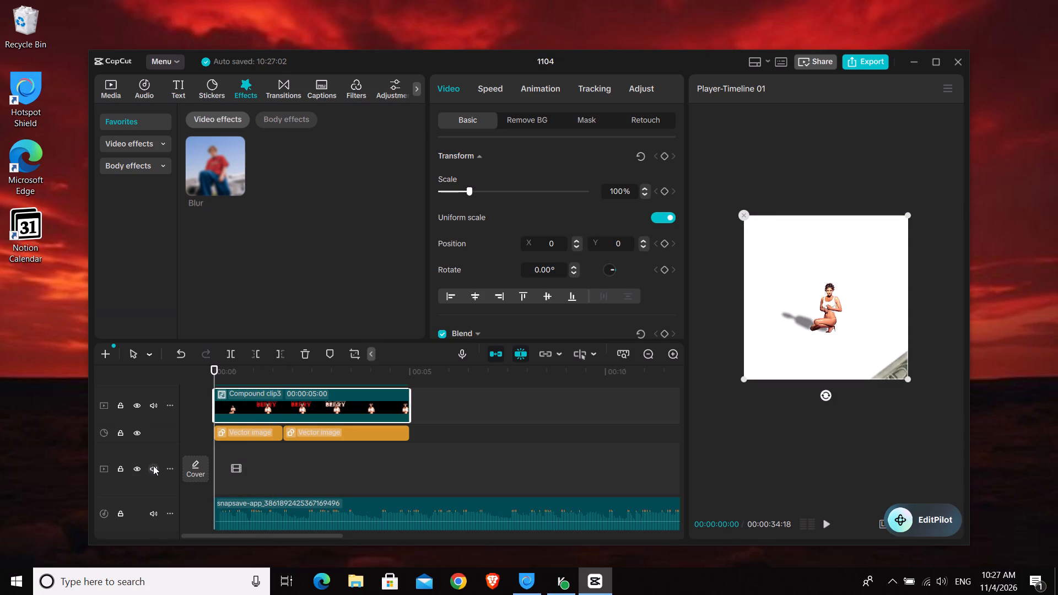
pyautogui.press('space')
pyautogui.press('space')
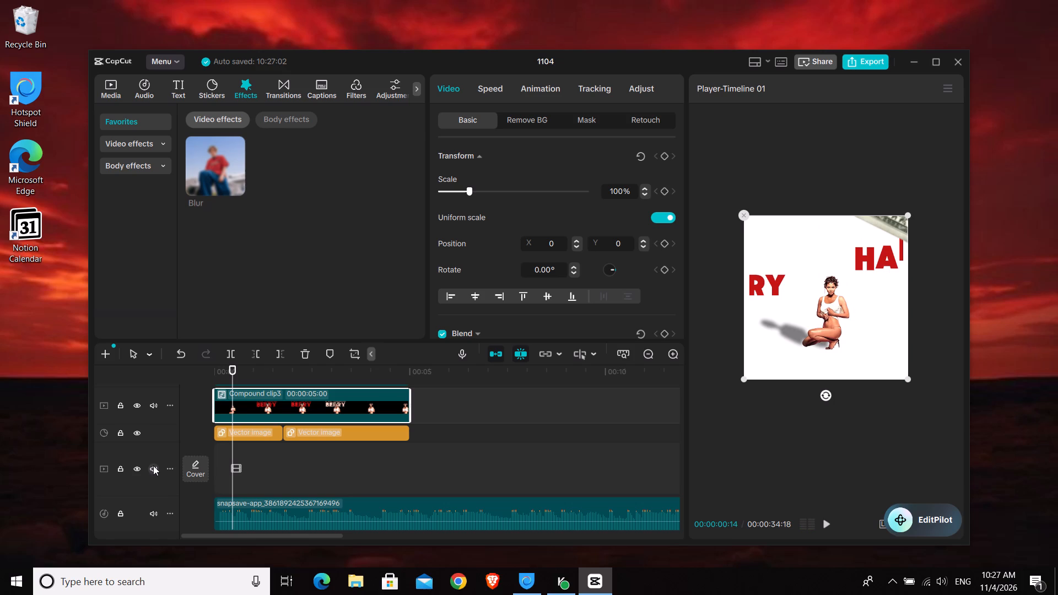
pyautogui.moveTo(230, 446); pyautogui.dragTo(272, 443)
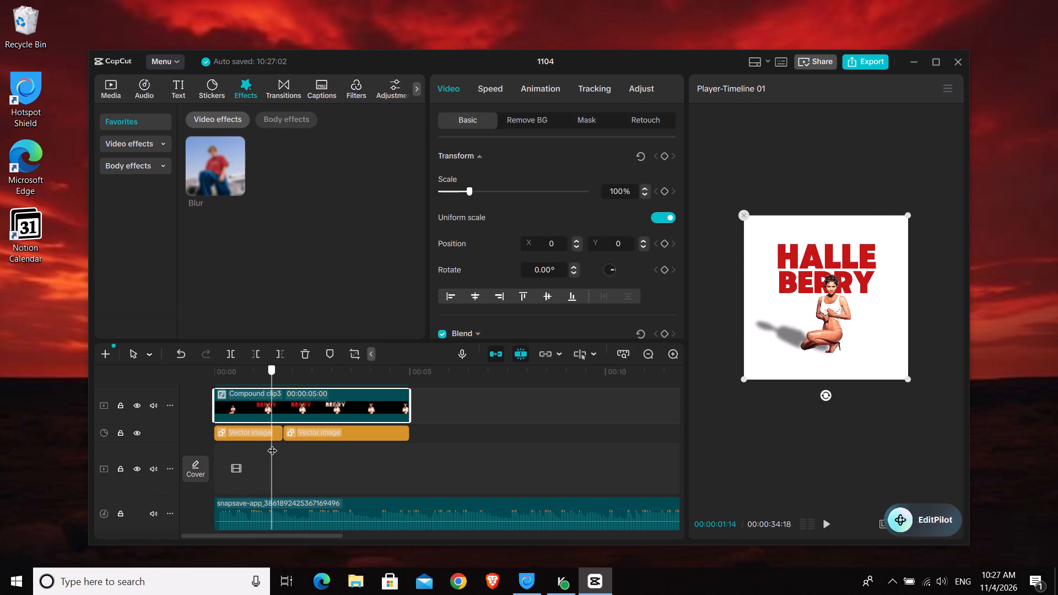
pyautogui.moveTo(272, 443); pyautogui.dragTo(253, 450)
pyautogui.press('space')
pyautogui.press('space')
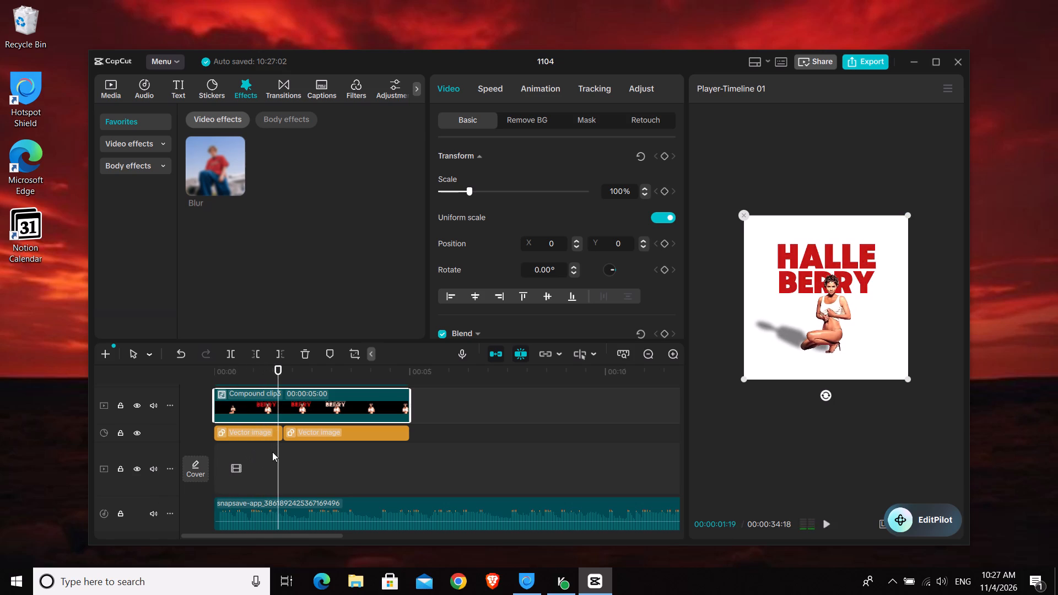
pyautogui.moveTo(280, 452); pyautogui.dragTo(258, 458)
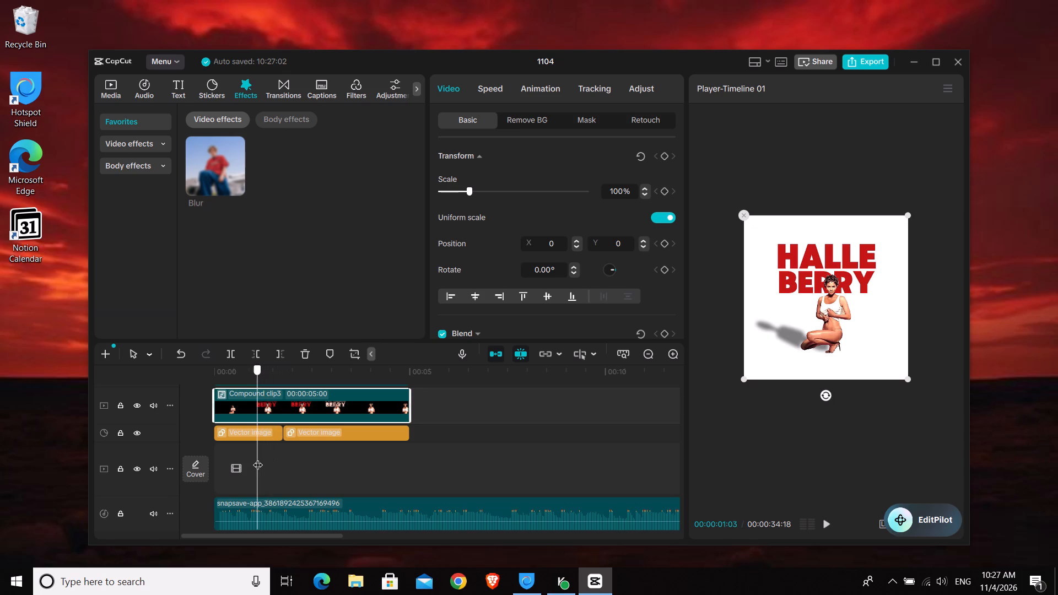
pyautogui.moveTo(258, 458); pyautogui.dragTo(257, 458)
pyautogui.press('space')
pyautogui.press('space')
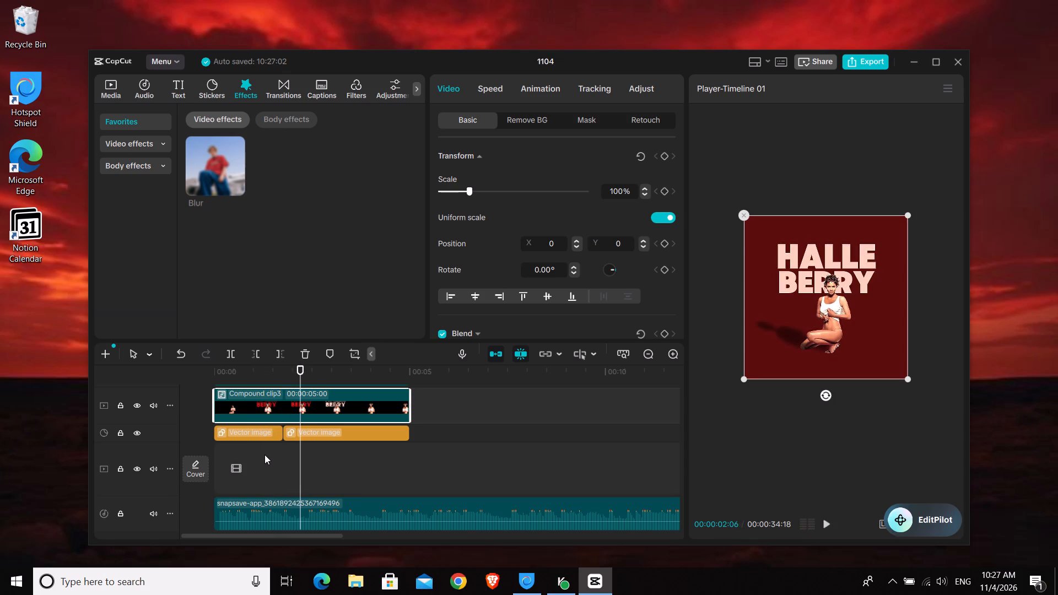
# Add Transform keyframes to the HALLE BERRY compound clip at 00:00:01:15 and 00:00:02:02.
pyautogui.click(272, 451)
pyautogui.click(269, 452)
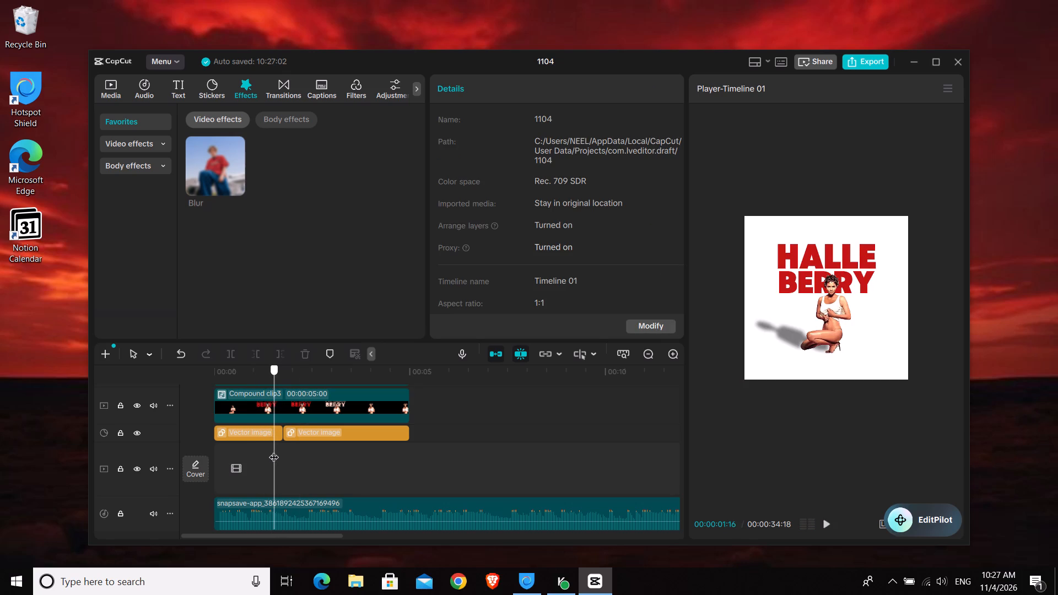
pyautogui.click(283, 410)
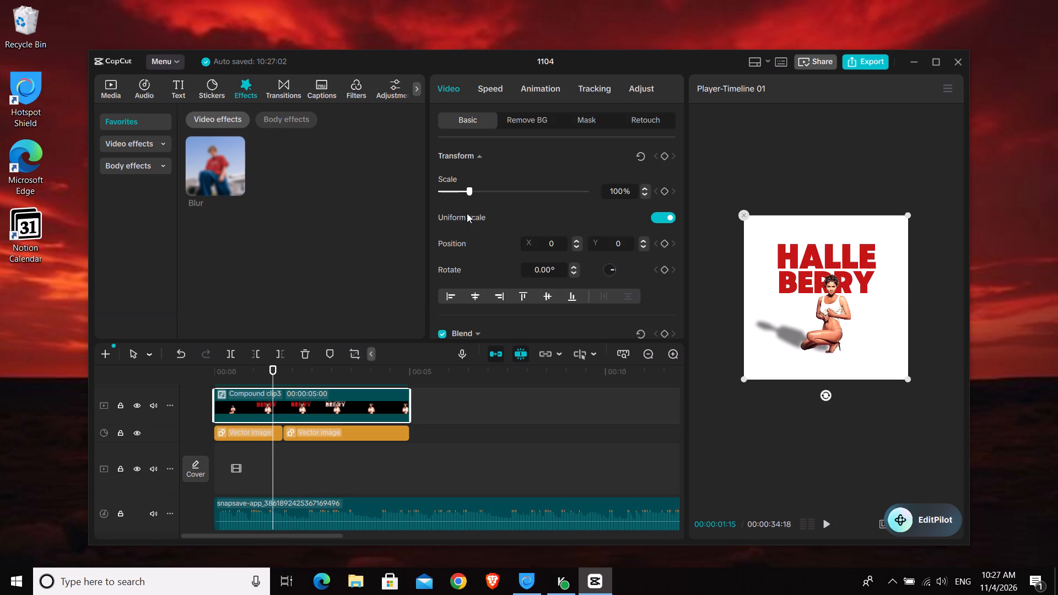
pyautogui.click(663, 154)
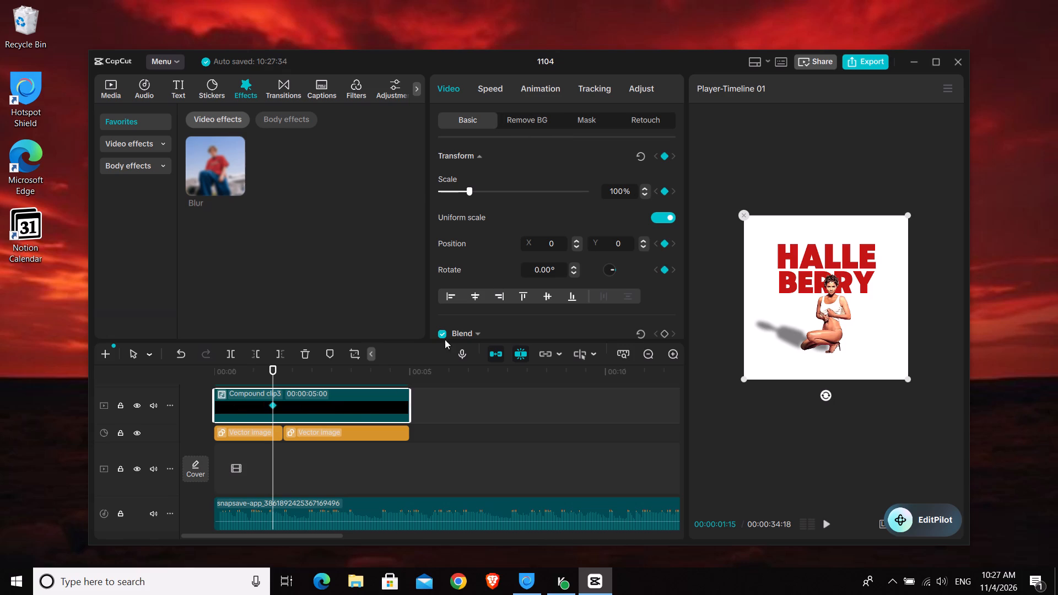
pyautogui.moveTo(272, 464); pyautogui.dragTo(287, 457)
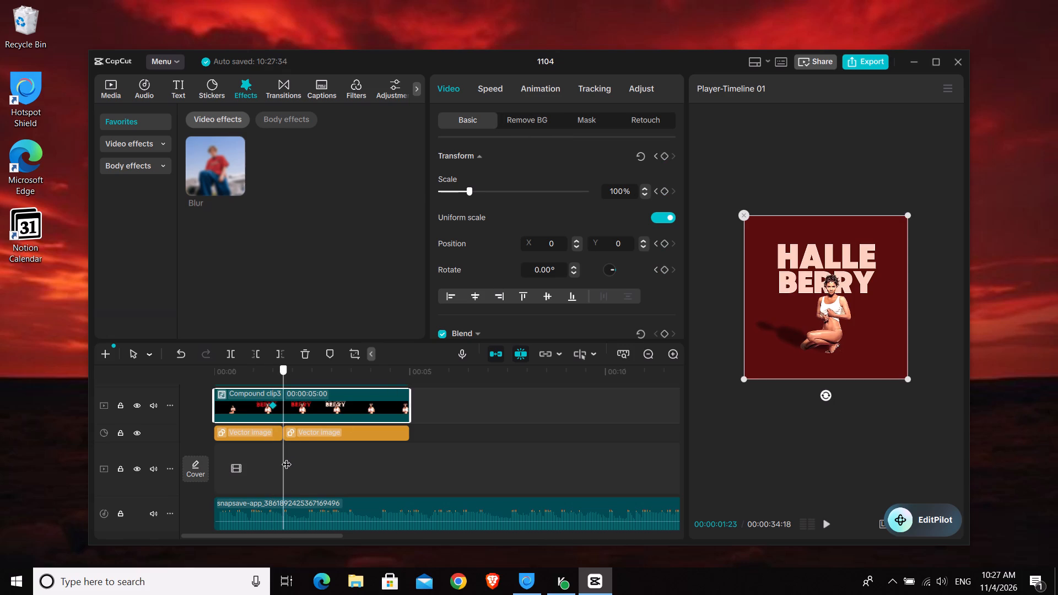
pyautogui.moveTo(287, 457); pyautogui.dragTo(295, 456)
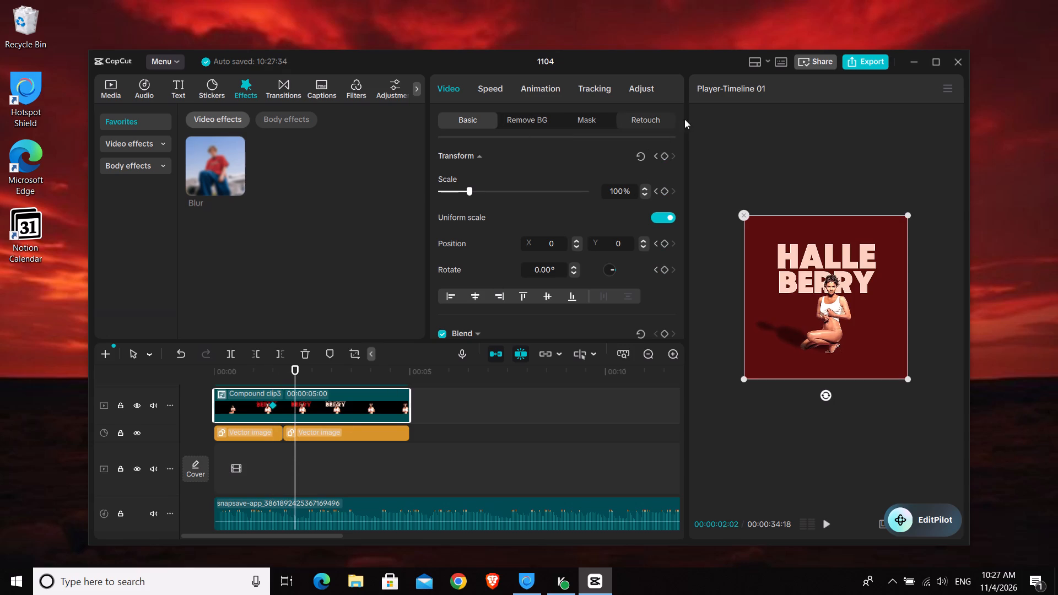
pyautogui.click(665, 153)
# Enlarge the compound clip to 120% scale at its 00:00:02:02 keyframe.
pyautogui.moveTo(910, 377); pyautogui.dragTo(929, 384)
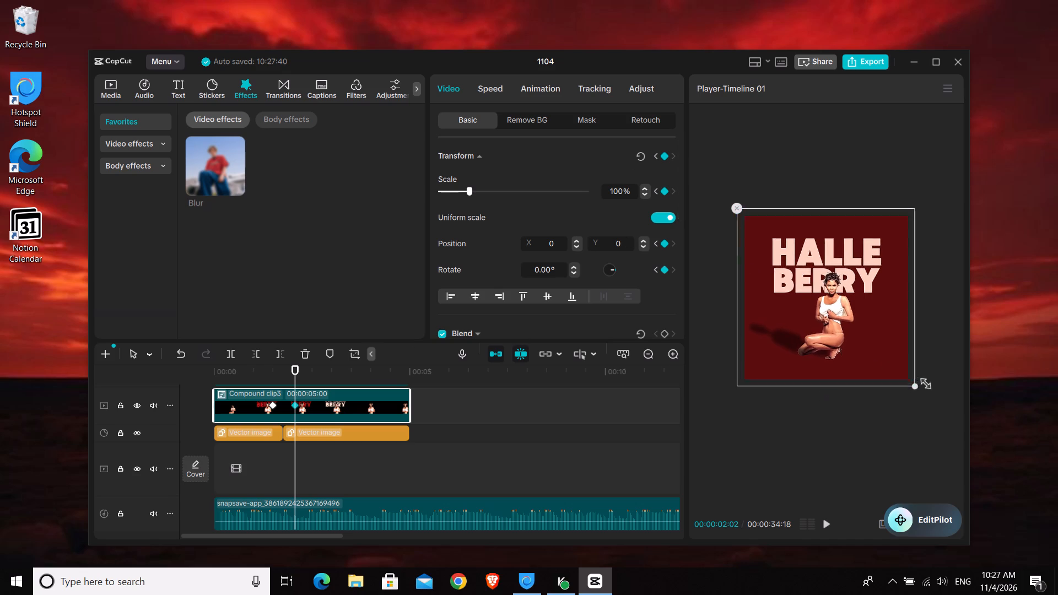
pyautogui.moveTo(929, 384); pyautogui.dragTo(957, 393)
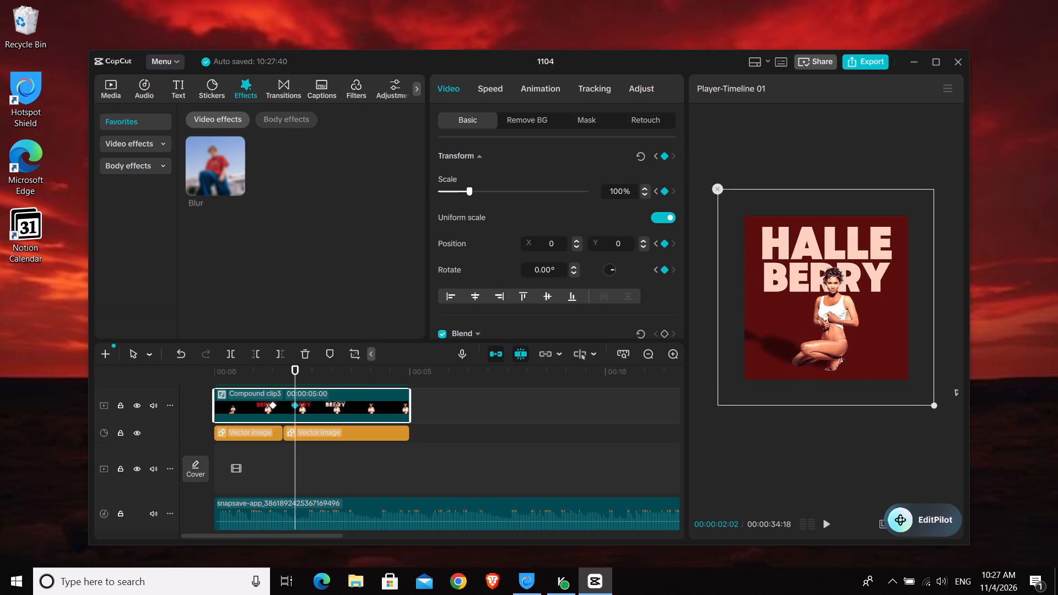
pyautogui.moveTo(957, 393); pyautogui.dragTo(944, 388)
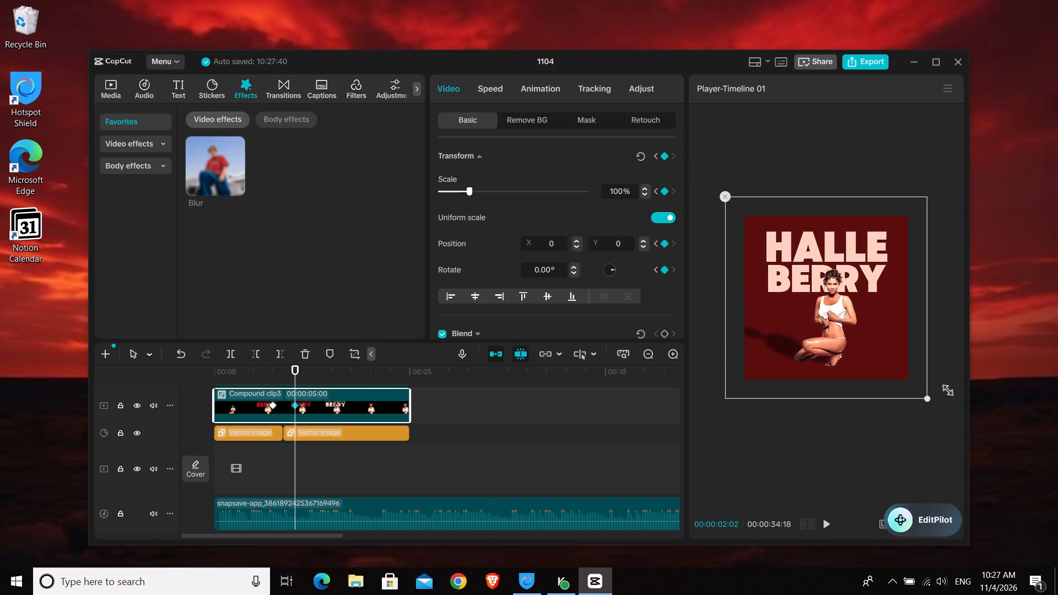
pyautogui.moveTo(944, 388); pyautogui.dragTo(929, 379)
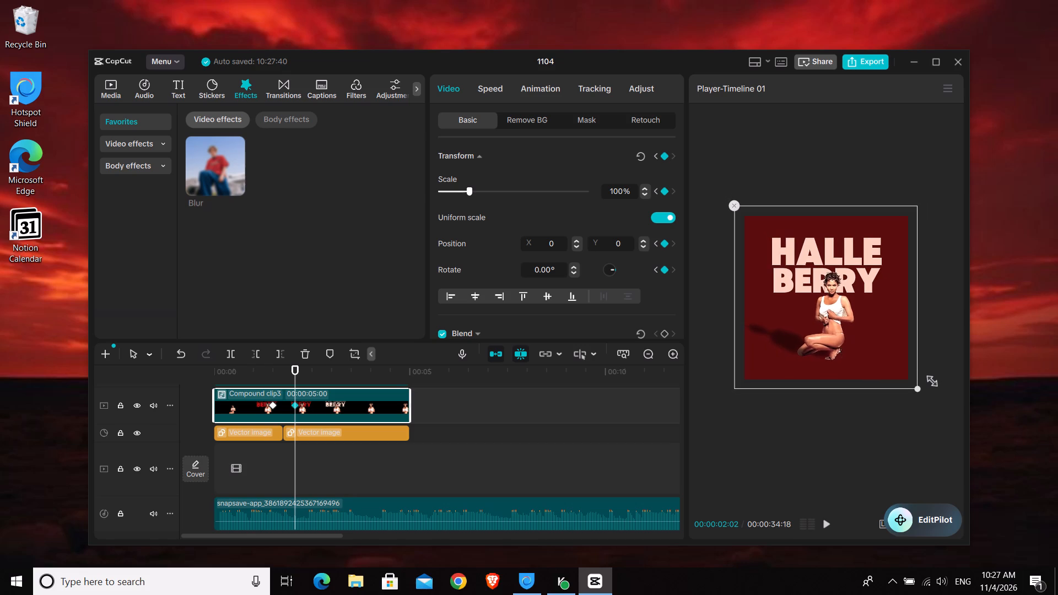
pyautogui.moveTo(929, 379); pyautogui.dragTo(932, 380)
pyautogui.moveTo(925, 515); pyautogui.dragTo(804, 117)
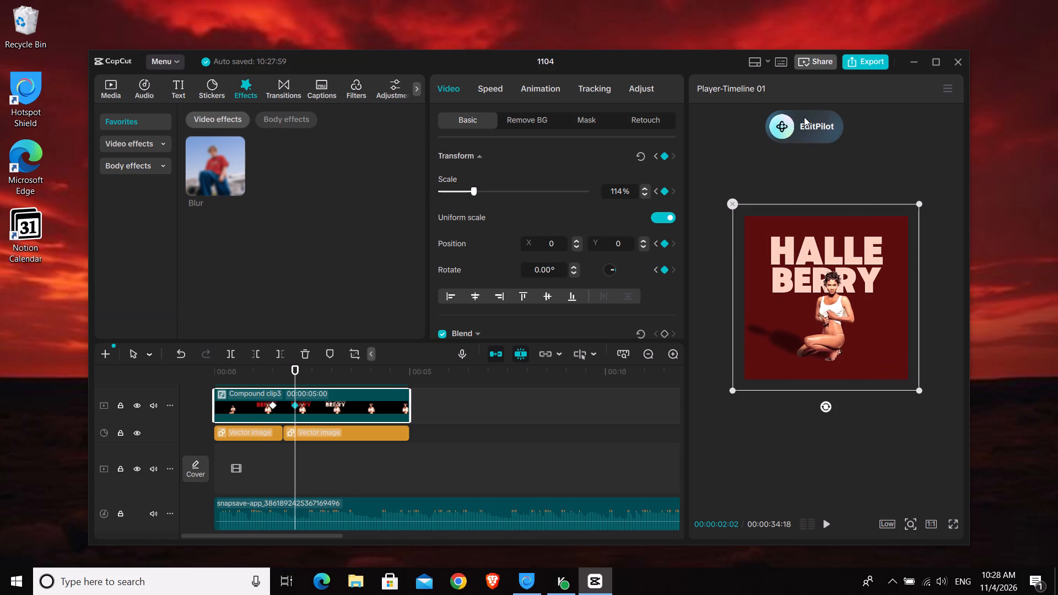
pyautogui.moveTo(804, 117); pyautogui.dragTo(802, 115)
pyautogui.click(914, 522)
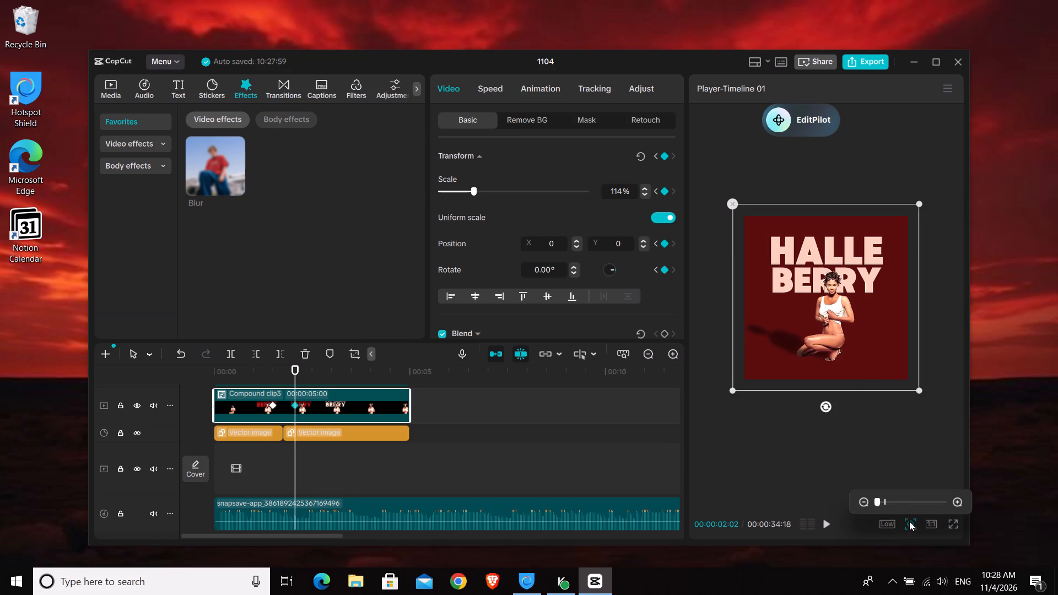
pyautogui.moveTo(876, 501); pyautogui.dragTo(882, 504)
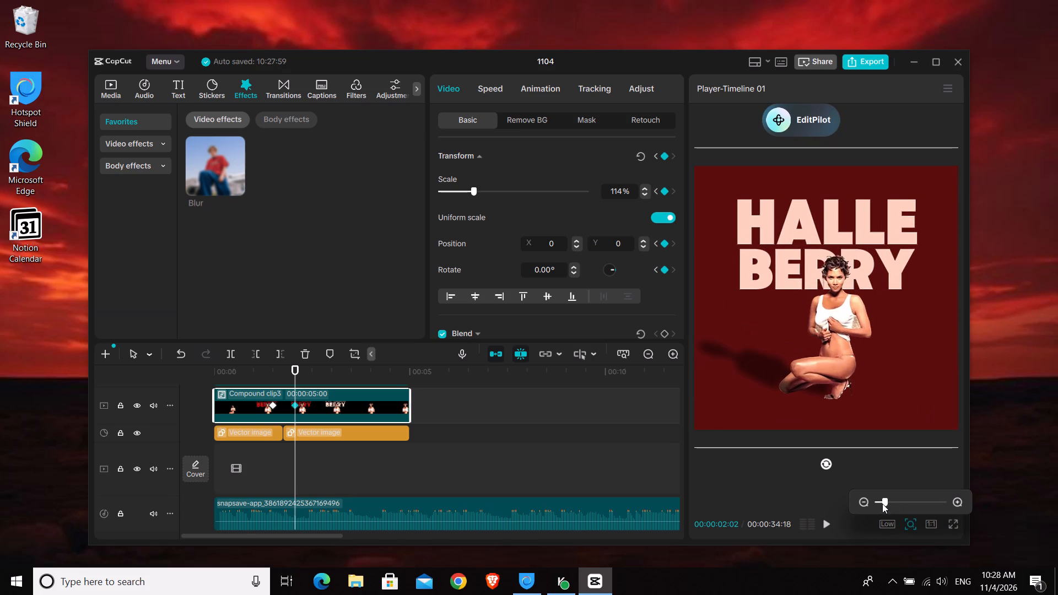
pyautogui.moveTo(882, 504); pyautogui.dragTo(882, 505)
pyautogui.moveTo(882, 505); pyautogui.dragTo(881, 505)
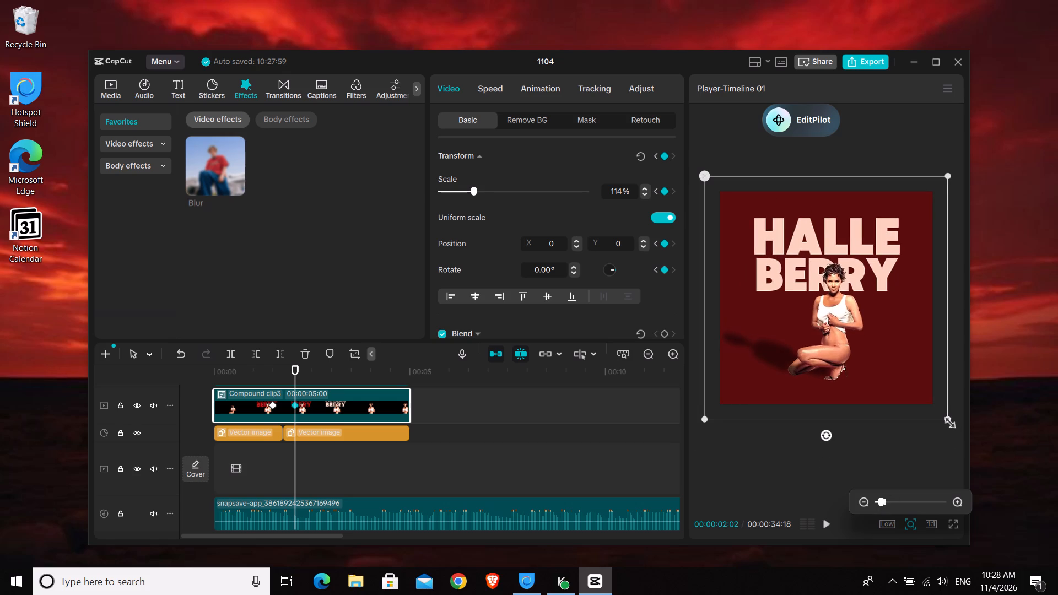
pyautogui.moveTo(947, 420); pyautogui.dragTo(961, 428)
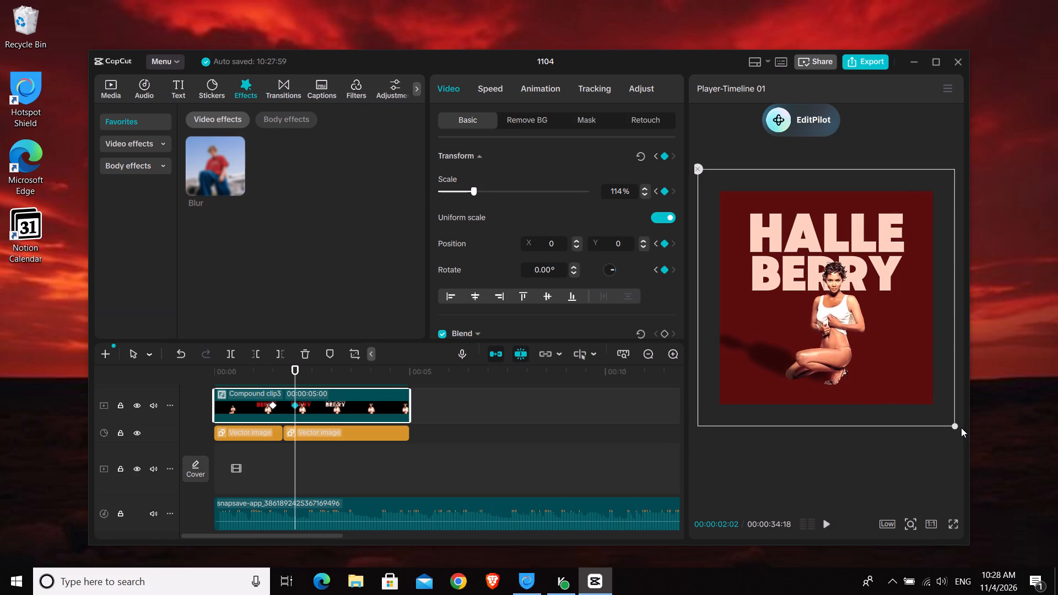
pyautogui.moveTo(961, 428); pyautogui.dragTo(956, 428)
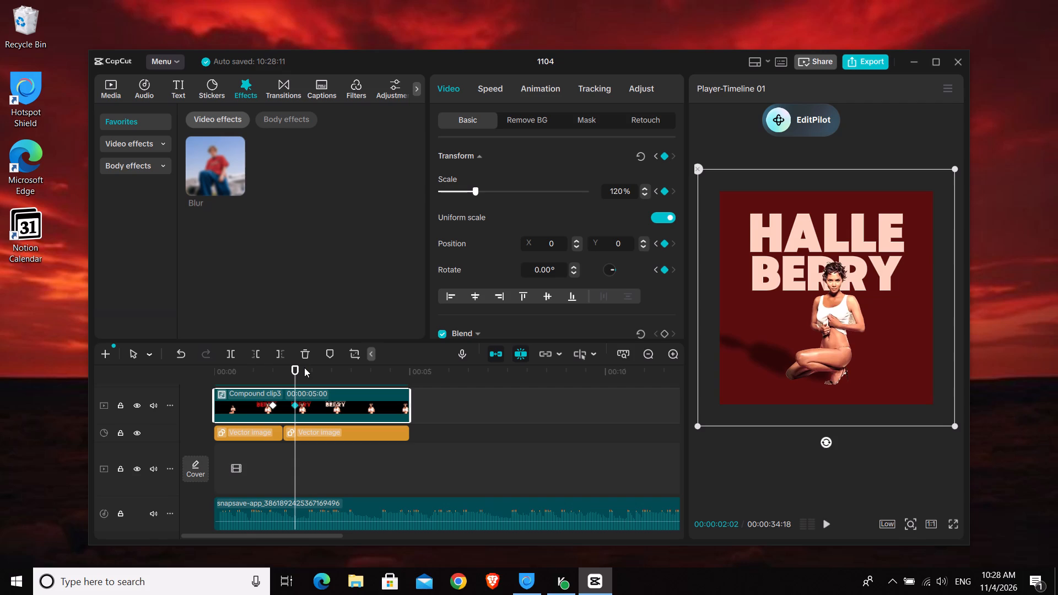
# Apply the Cubic Out preset curve to the compound clip's Scale animation between the two new keyframes, and hide the keyframe graph.
pyautogui.hotkey('alt', 'k')
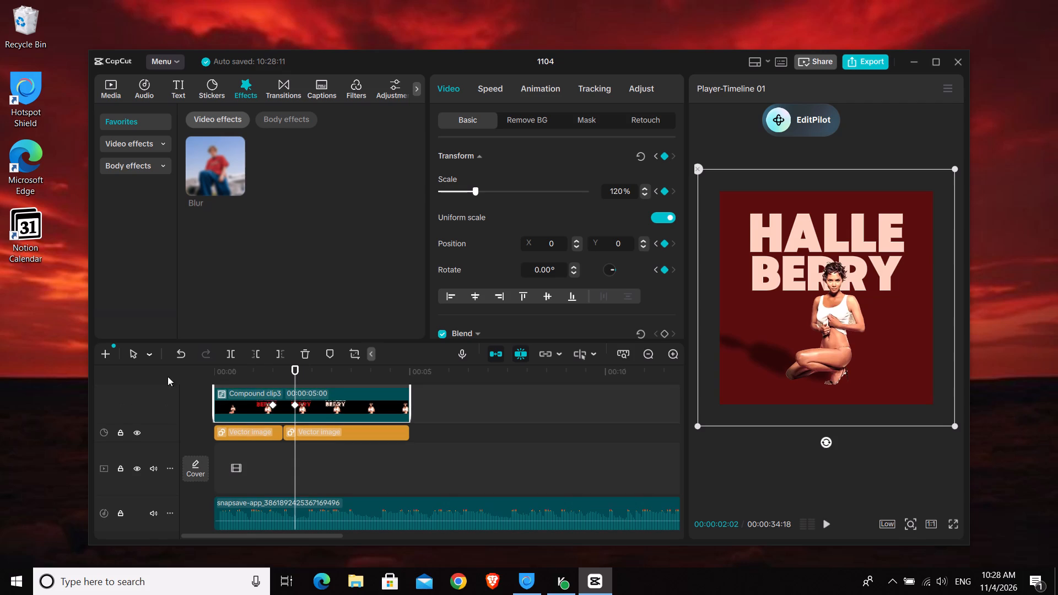
pyautogui.scroll(6, 311, 433)
pyautogui.rightClick(287, 408)
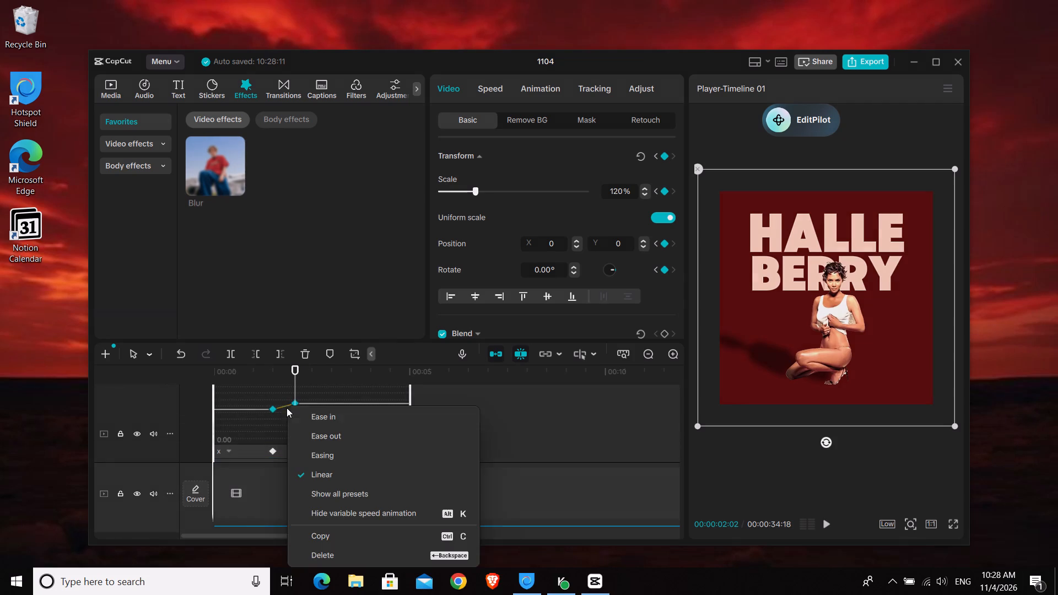
pyautogui.click(361, 493)
pyautogui.click(509, 463)
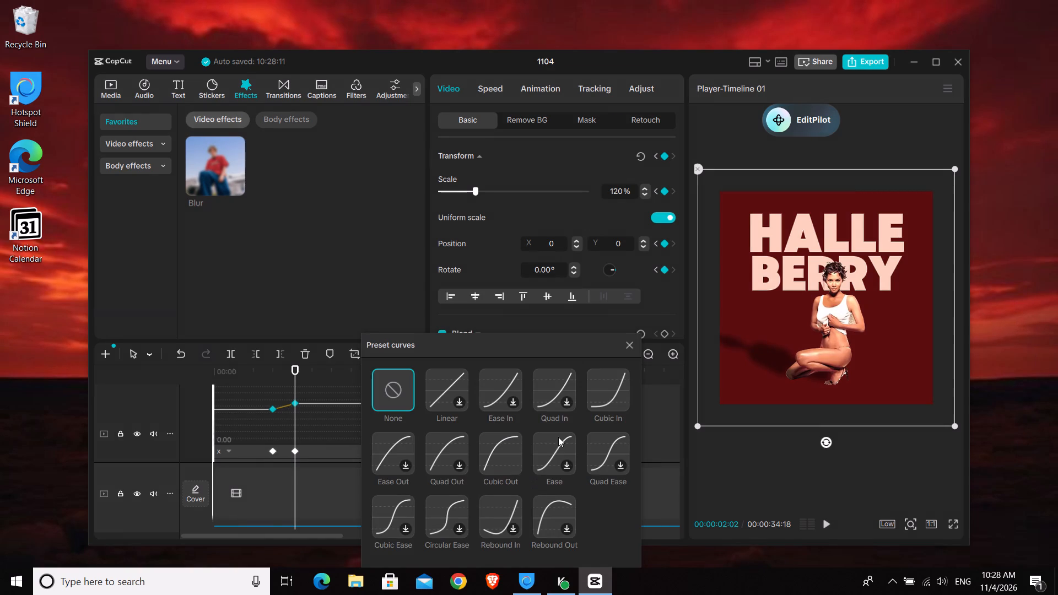
pyautogui.click(638, 343)
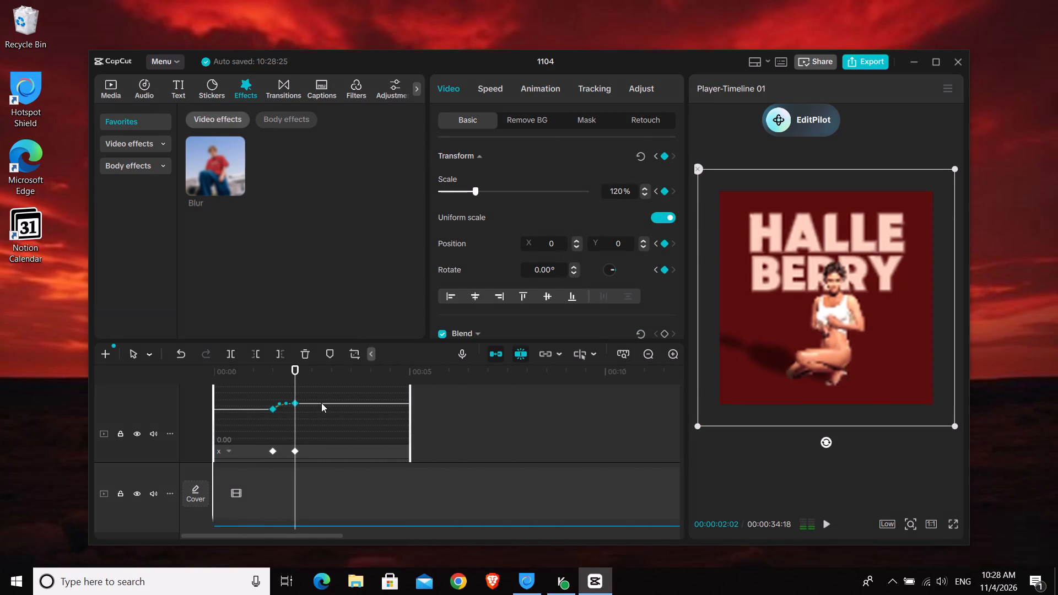
pyautogui.hotkey('alt', 'k')
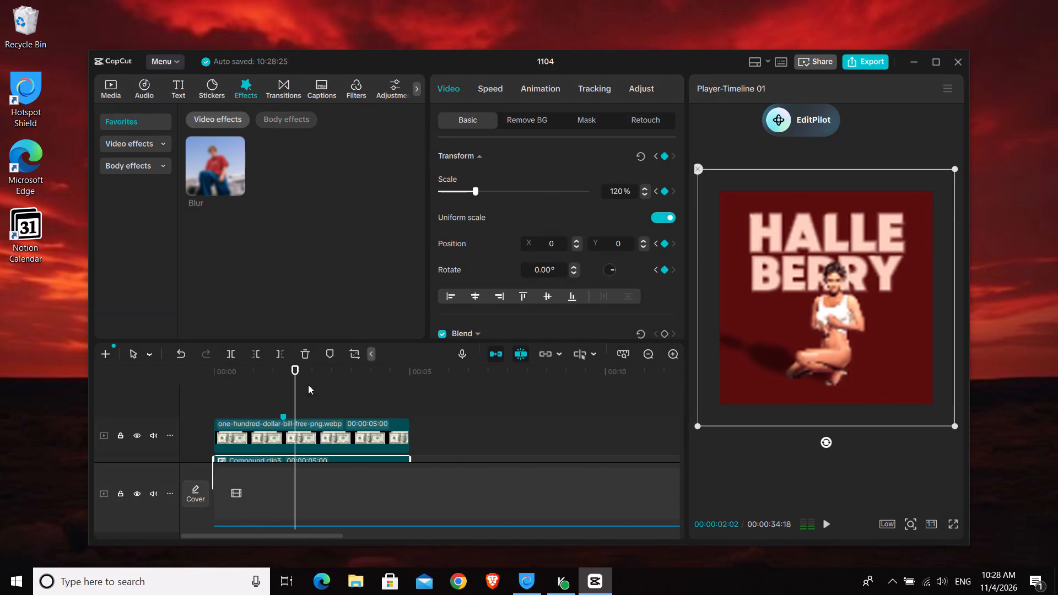
# Play the section across the background change to check the eased scale-up of the compound clip.
pyautogui.click(247, 387)
pyautogui.press('space')
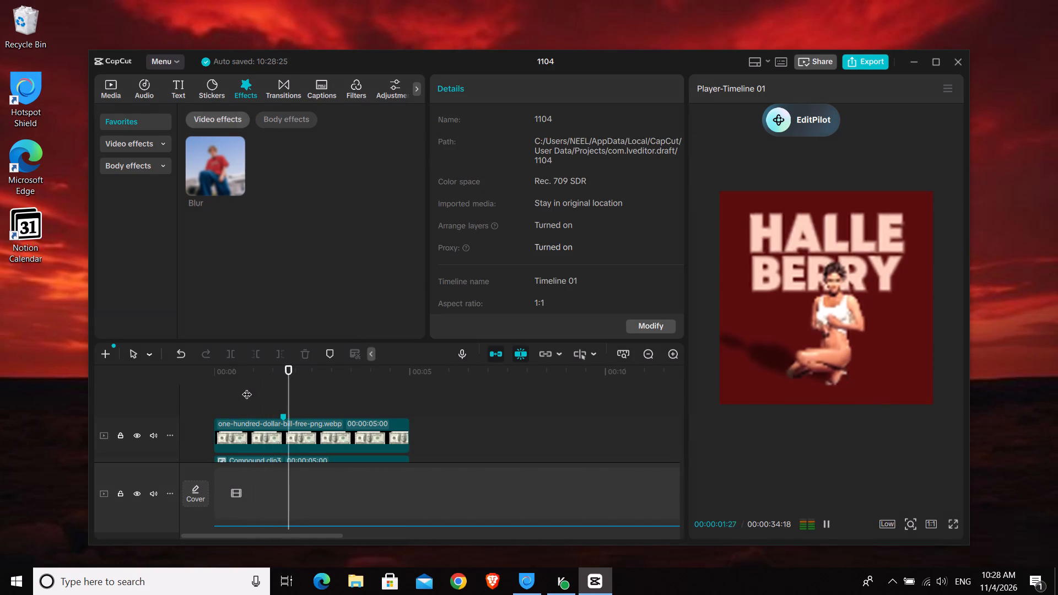
pyautogui.press('space')
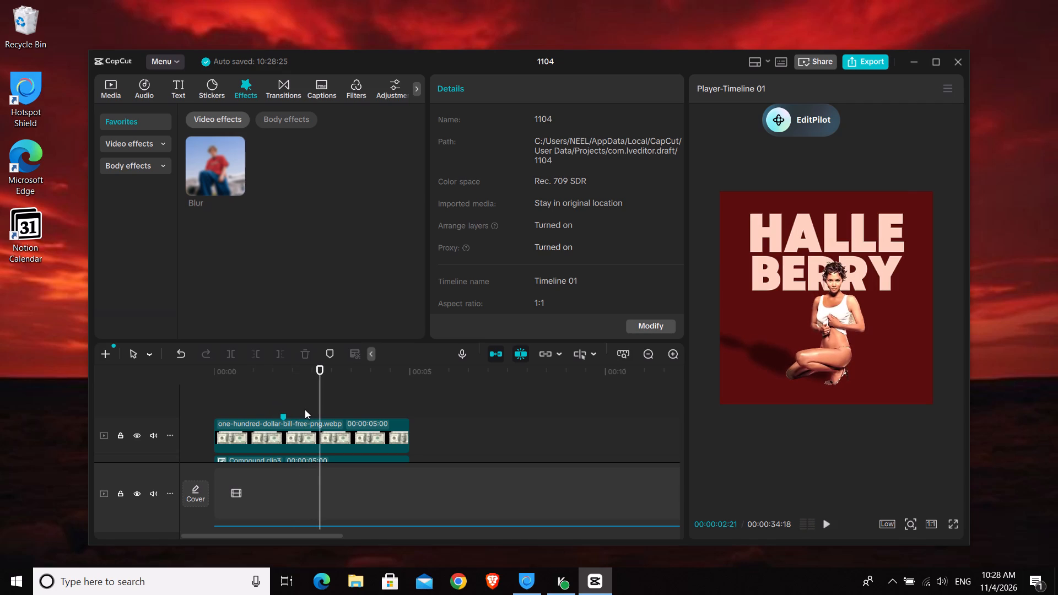
pyautogui.scroll(-2, 316, 398)
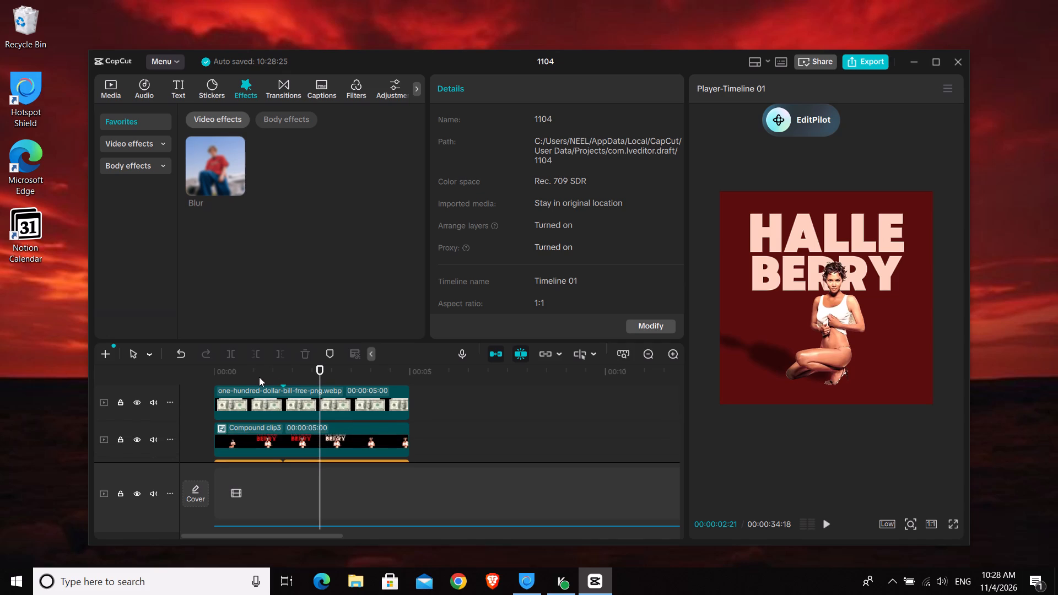
# Replay the section across the background change to examine the scale-up of the HALLE BERRY compound clip.
pyautogui.click(248, 374)
pyautogui.press('space')
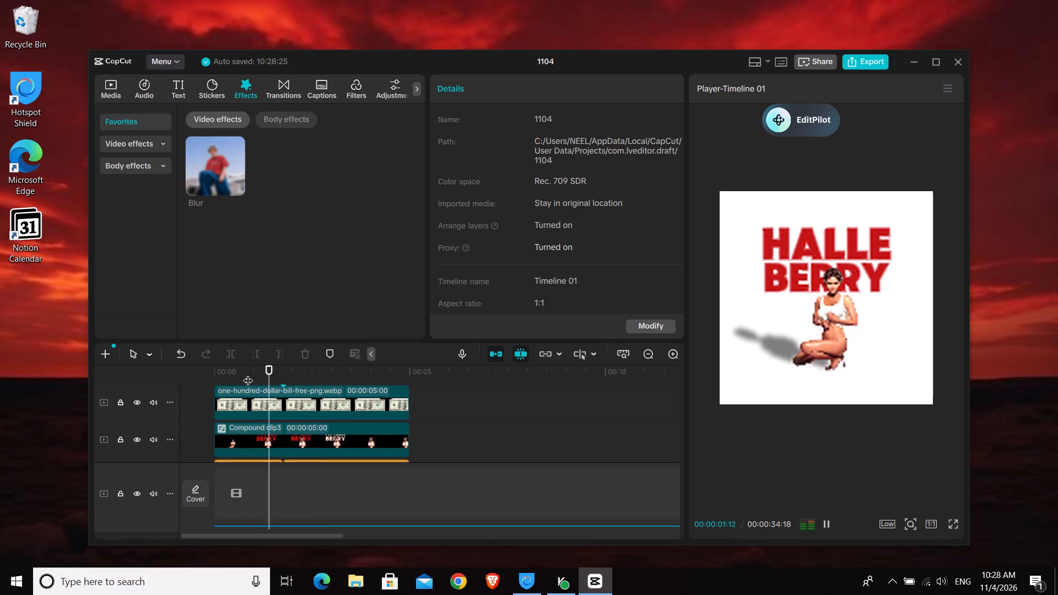
pyautogui.press('space')
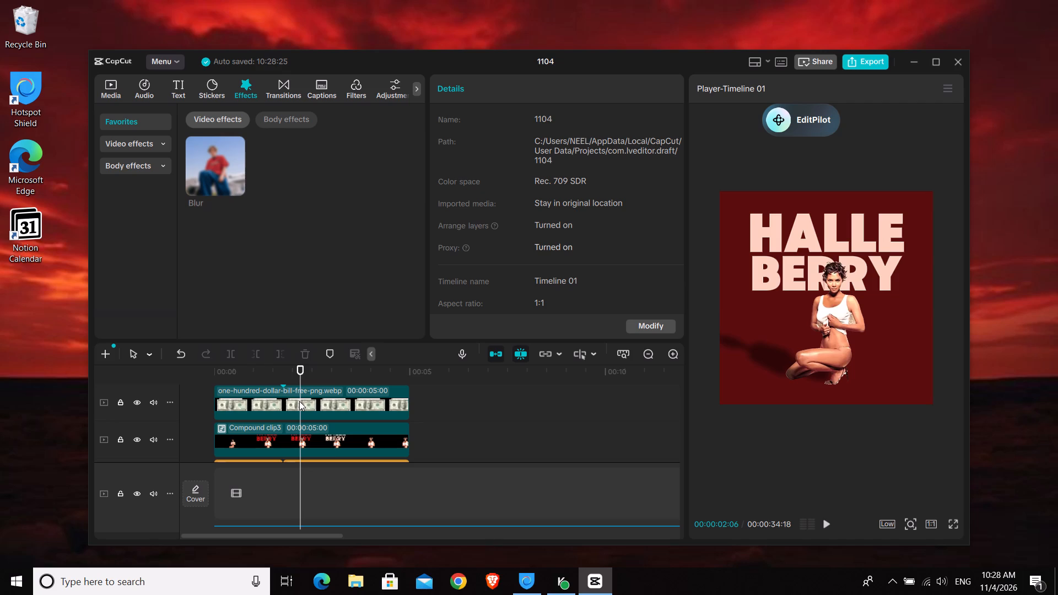
pyautogui.click(312, 447)
pyautogui.click(261, 373)
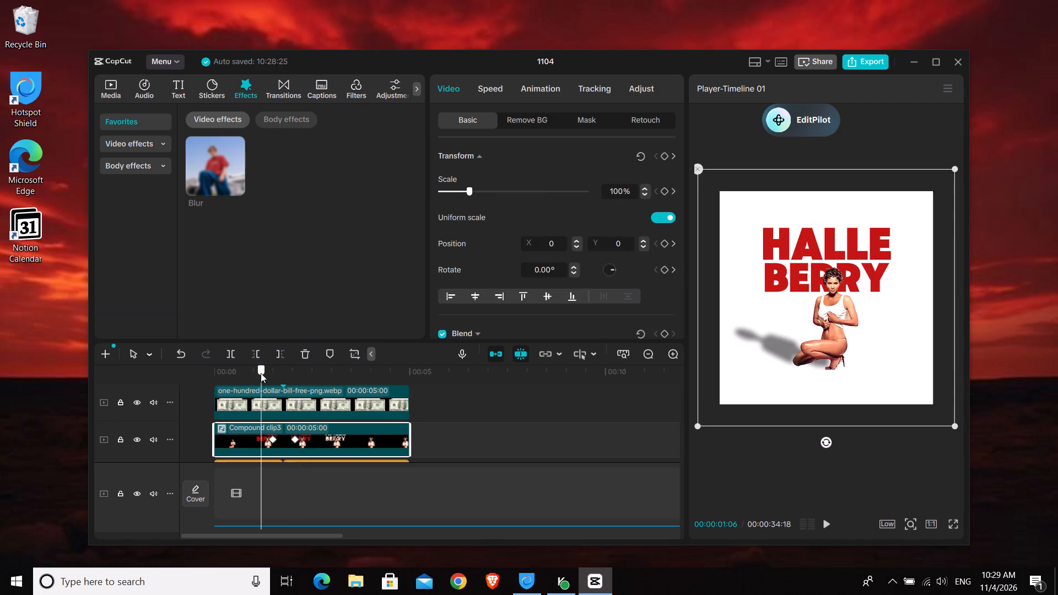
pyautogui.press('space')
pyautogui.press('space')
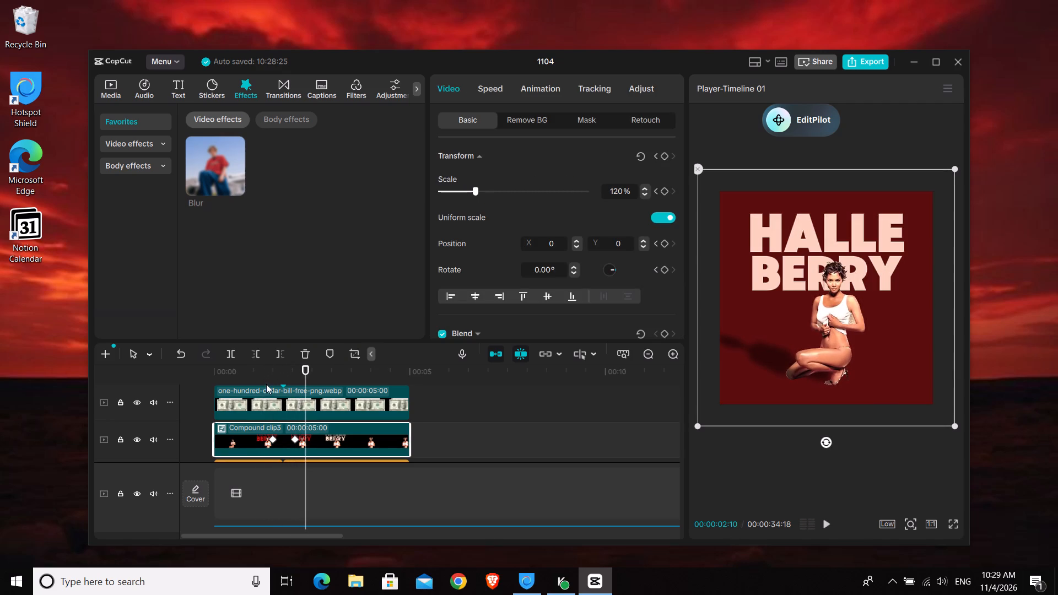
# Reduce the compound clip's scale to 114% at its 00:00:02:02 keyframe and replay the background change to check it.
pyautogui.click(294, 375)
pyautogui.click(295, 438)
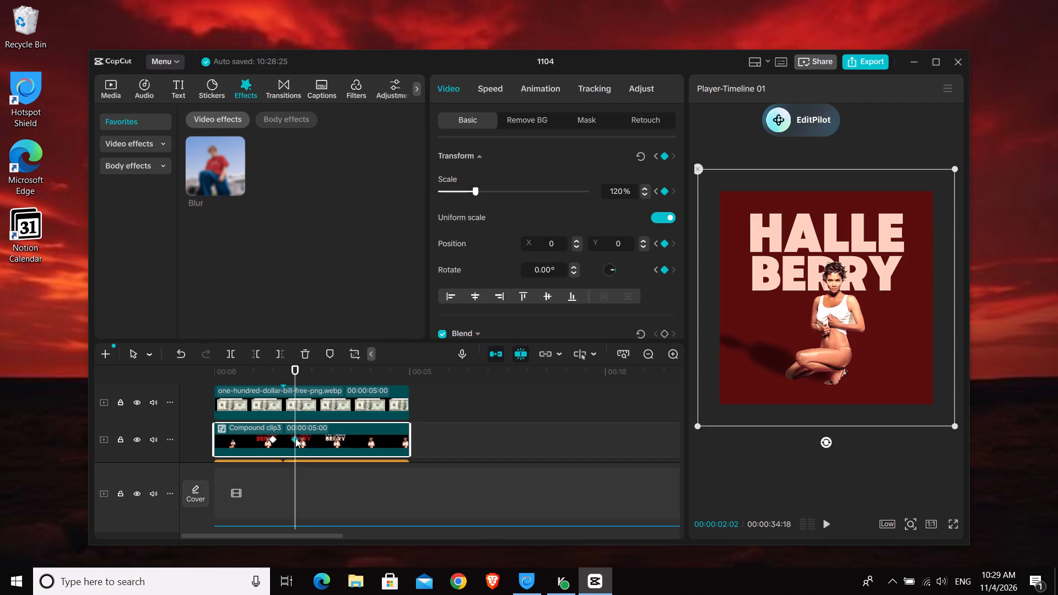
pyautogui.moveTo(956, 429); pyautogui.dragTo(950, 424)
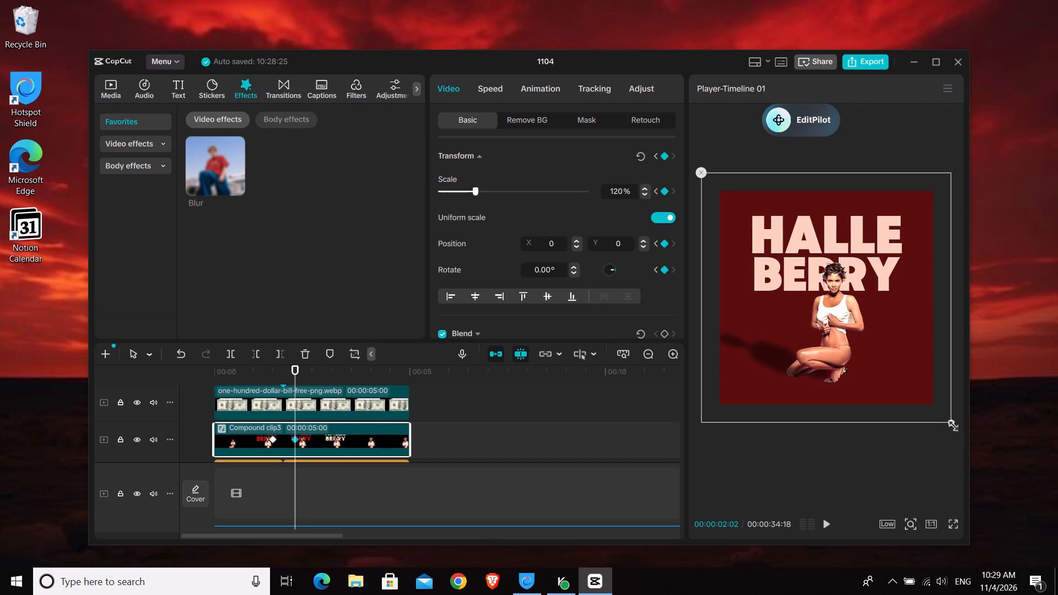
pyautogui.moveTo(950, 424); pyautogui.dragTo(947, 420)
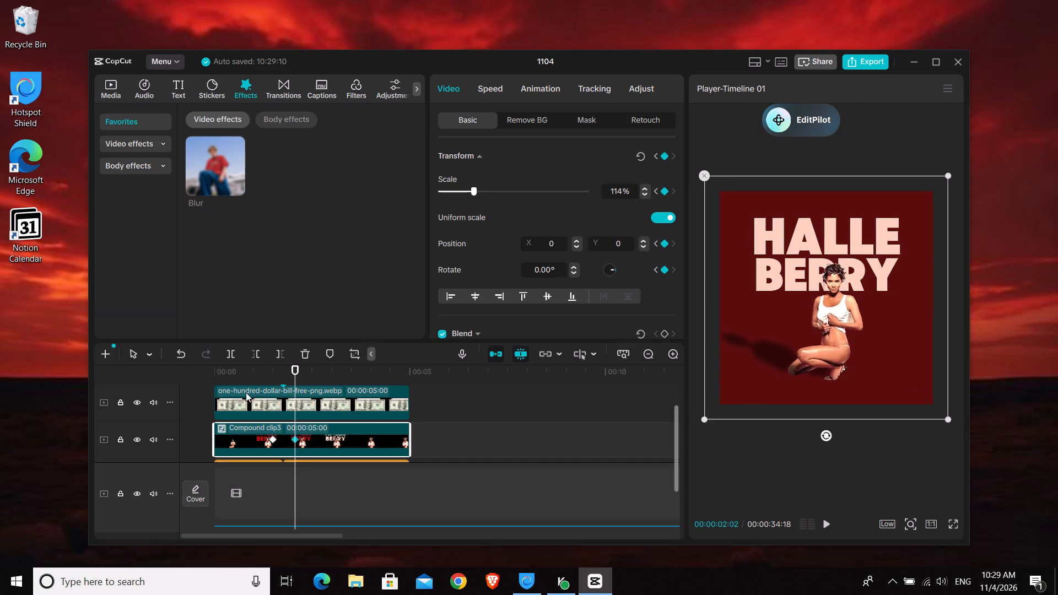
pyautogui.click(273, 364)
pyautogui.press('space')
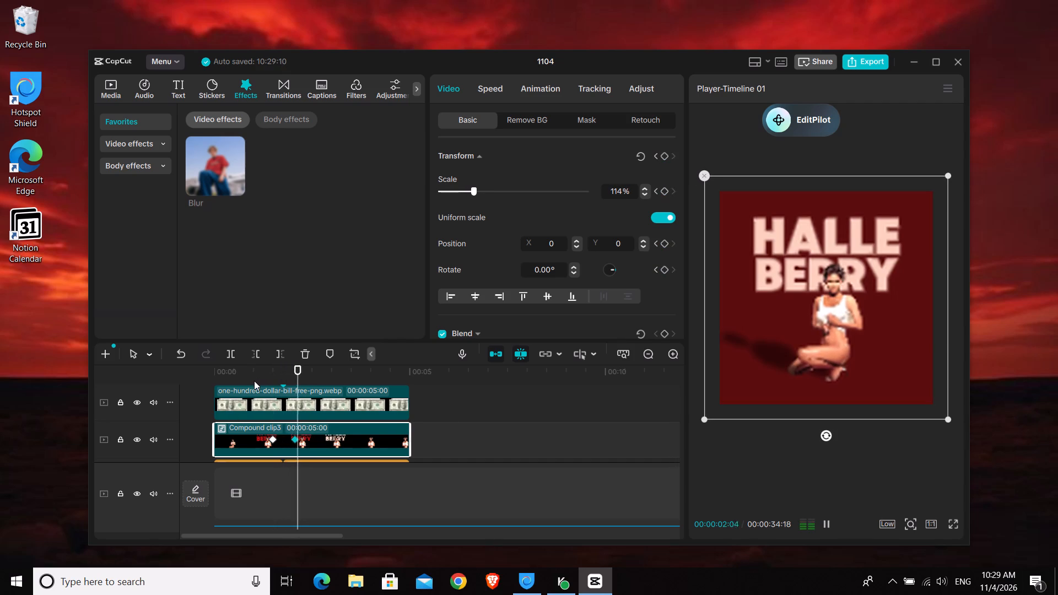
pyautogui.press('space')
pyautogui.click(259, 382)
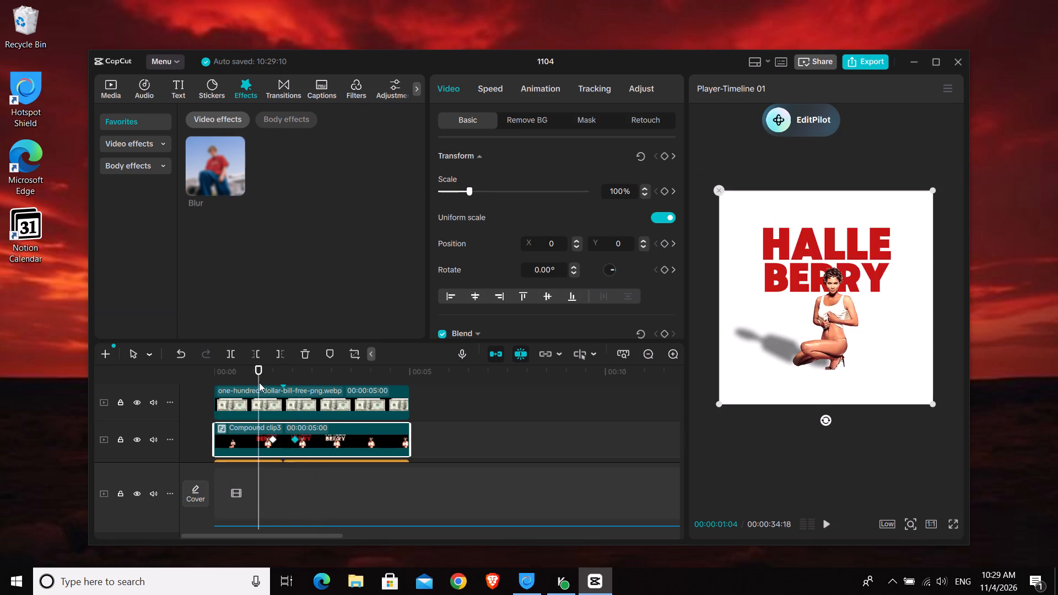
pyautogui.press('space')
pyautogui.press('space')
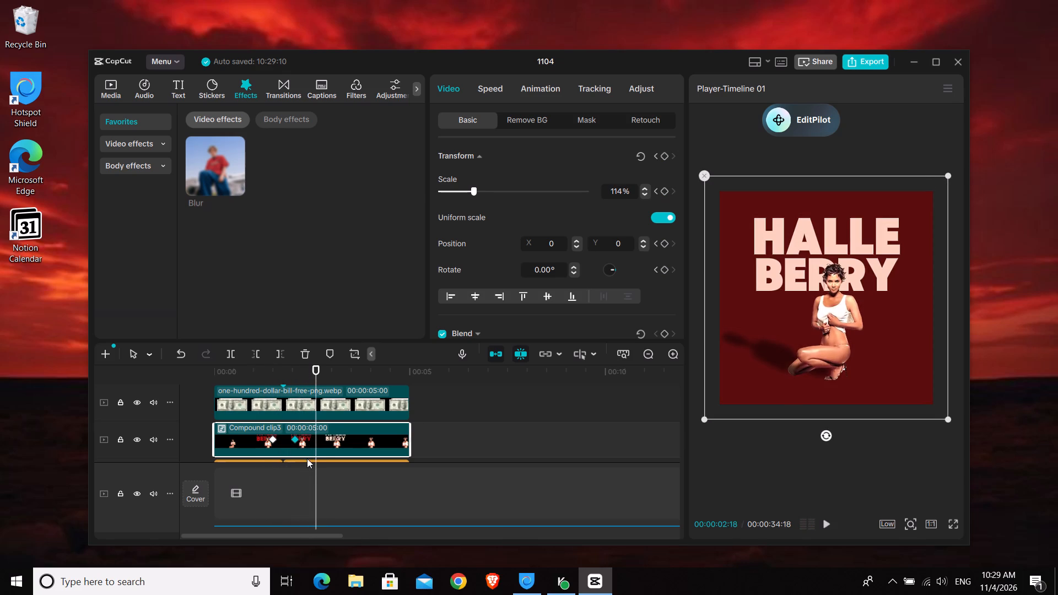
# Open Compound clip3 and add a Transform keyframe to the nested Compound clip2 at 00:00:01:29.
pyautogui.doubleClick(326, 440)
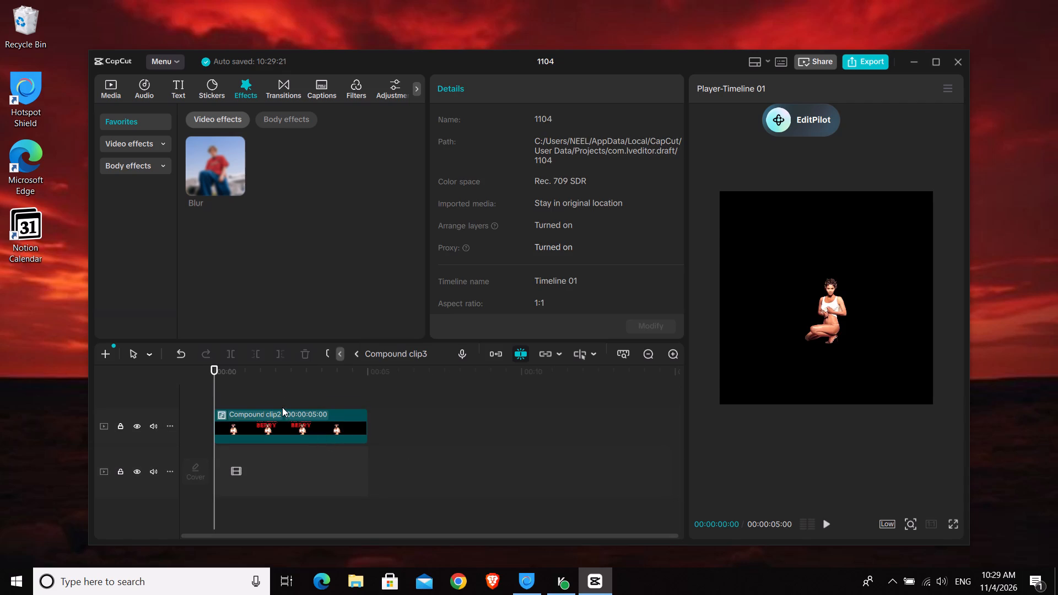
pyautogui.click(271, 391)
pyautogui.click(276, 419)
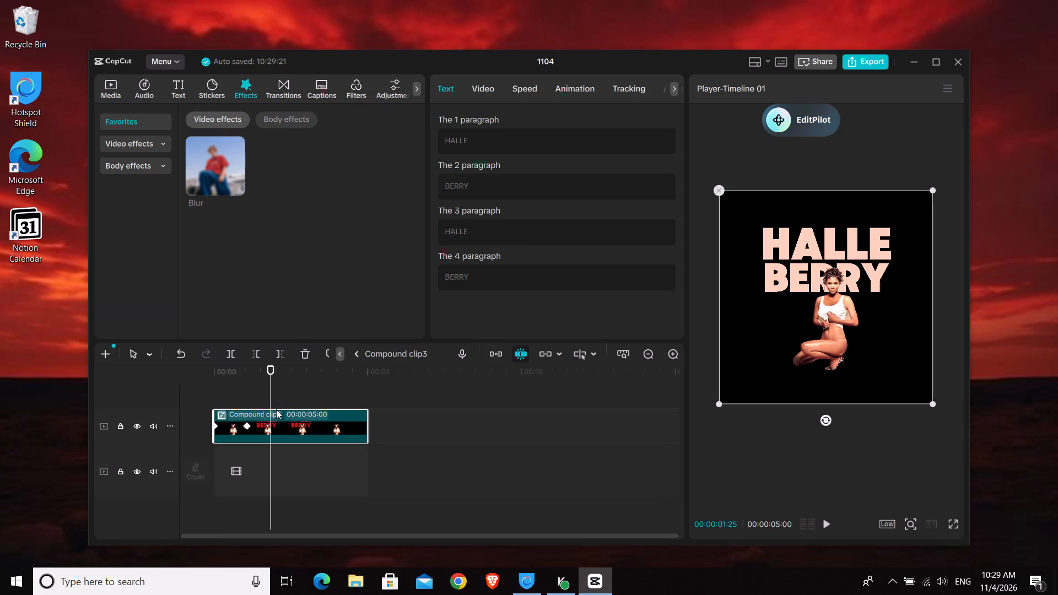
pyautogui.moveTo(269, 395); pyautogui.dragTo(249, 397)
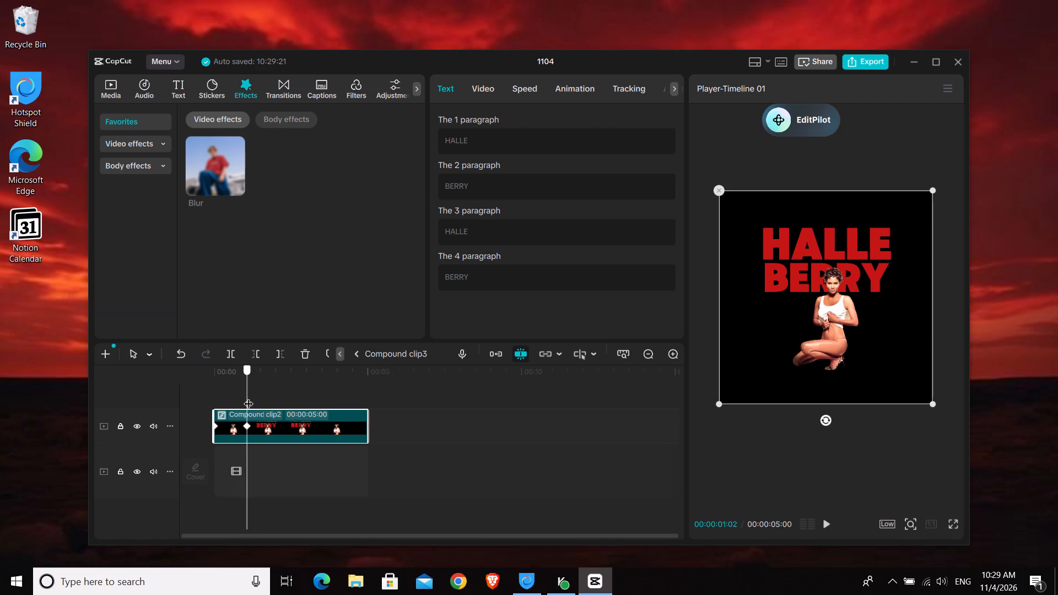
pyautogui.moveTo(249, 397); pyautogui.dragTo(254, 397)
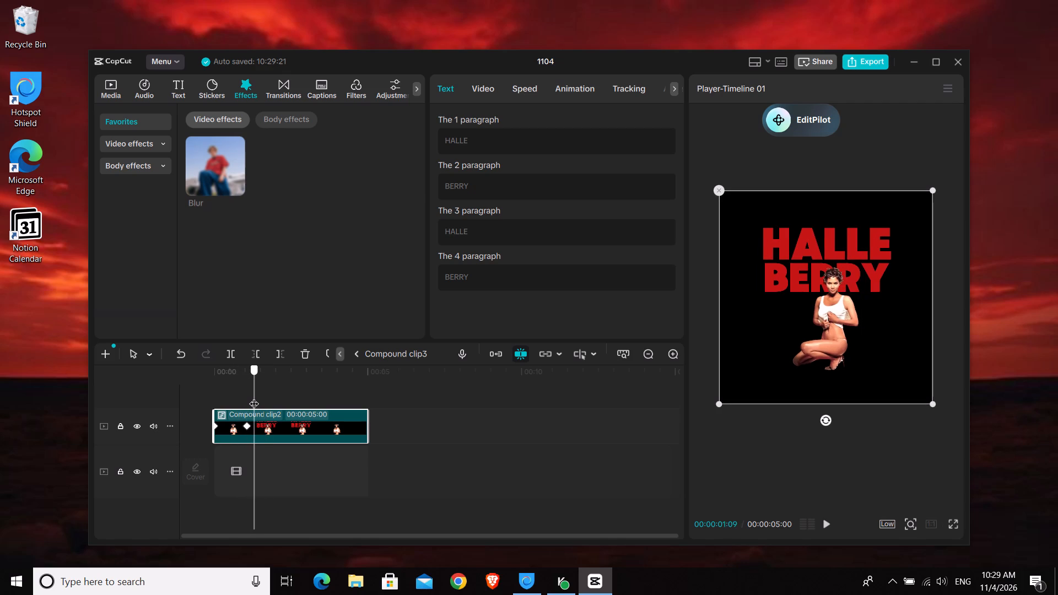
pyautogui.moveTo(254, 397); pyautogui.dragTo(258, 395)
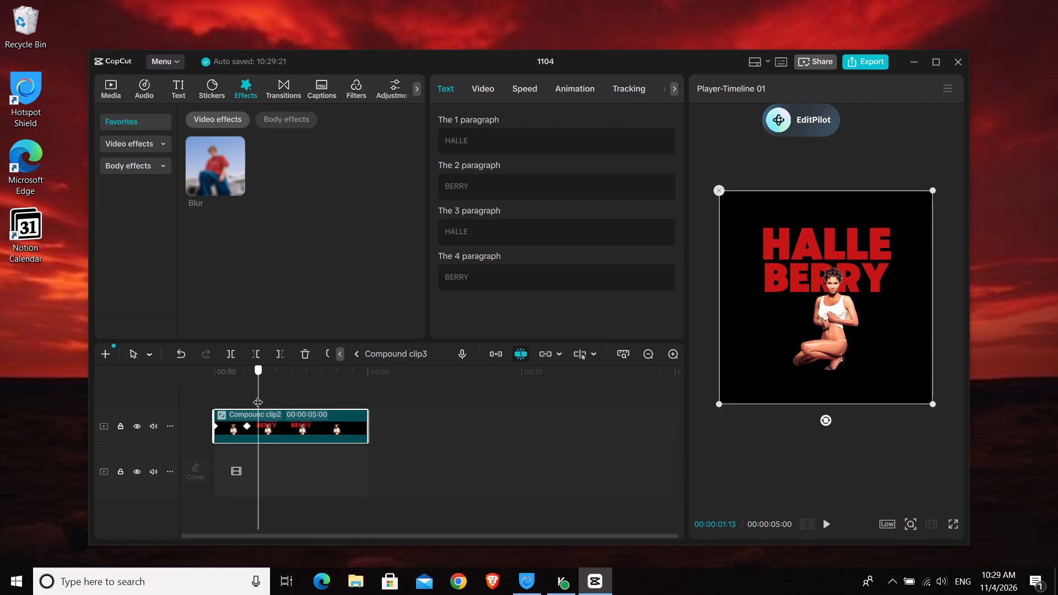
pyautogui.moveTo(258, 395); pyautogui.dragTo(275, 394)
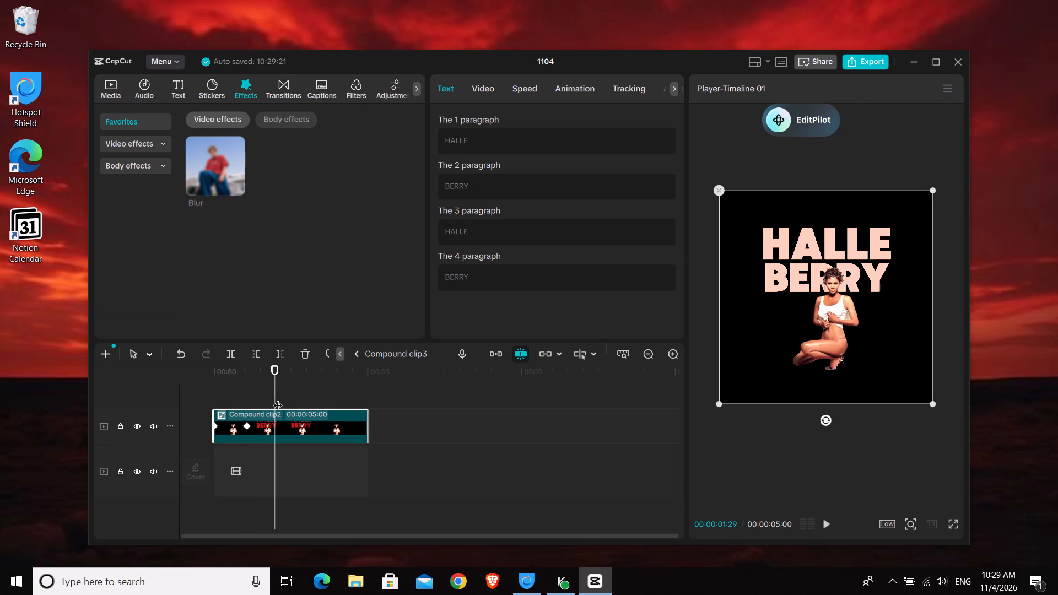
pyautogui.click(479, 93)
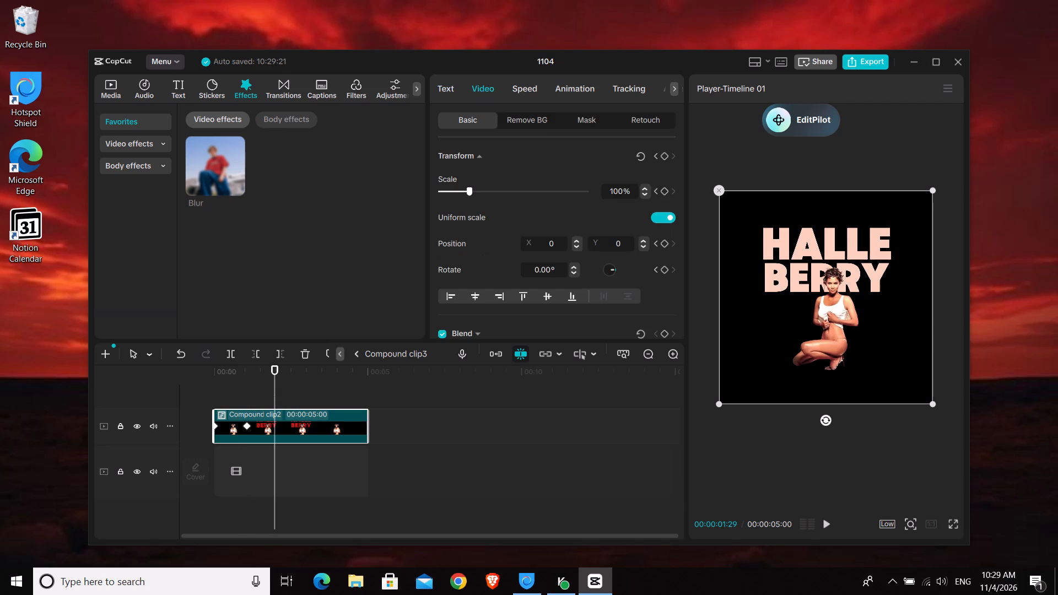
pyautogui.click(664, 153)
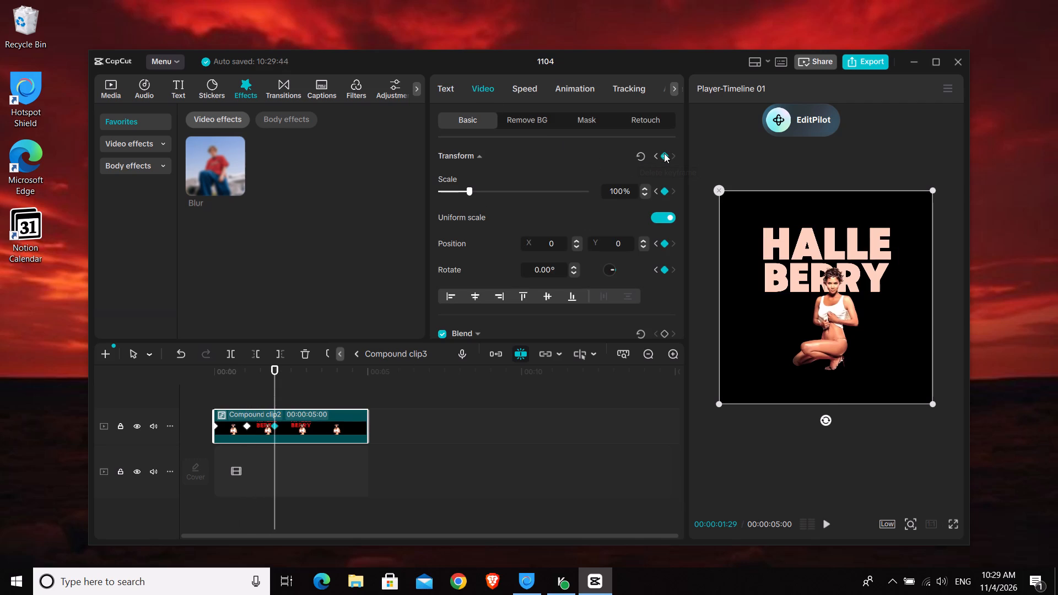
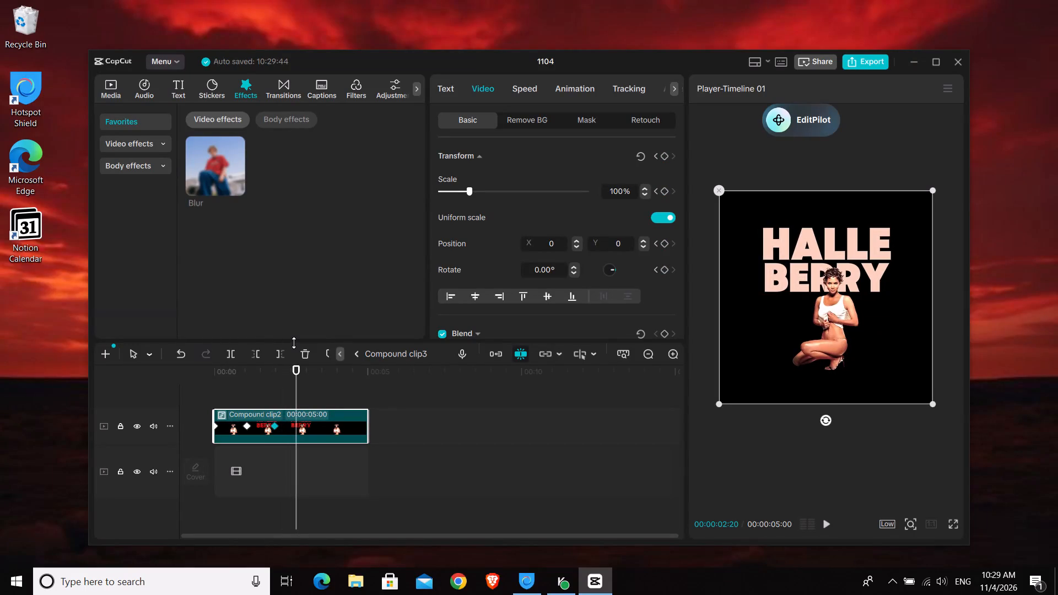
# Add a Transform keyframe to Compound clip2 at 00:00:02:18 and move the clip straight down out of frame to Y -3840.
pyautogui.press('space')
pyautogui.press('space')
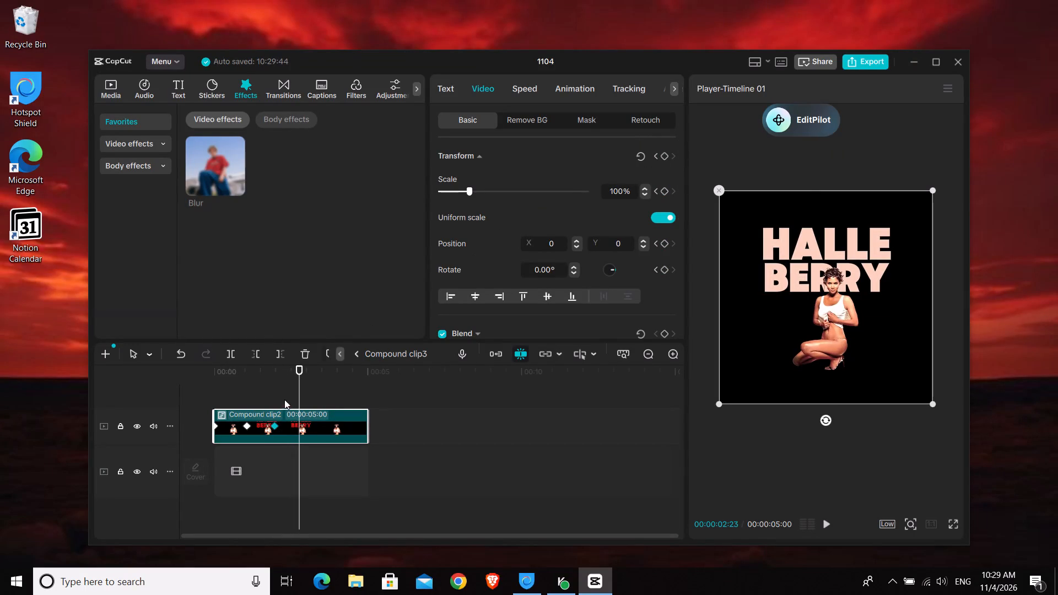
pyautogui.click(298, 393)
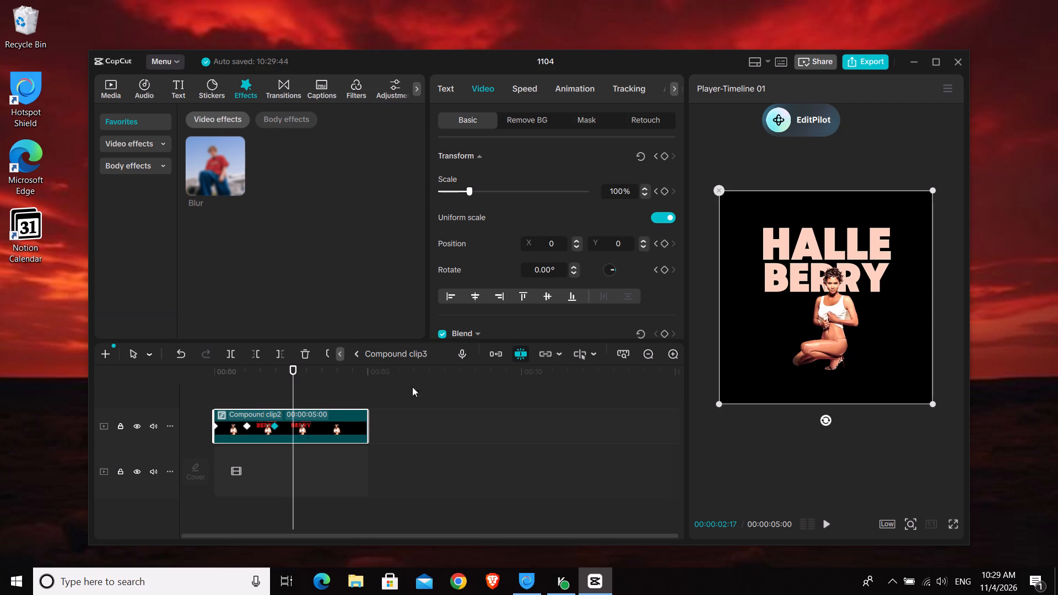
pyautogui.click(293, 384)
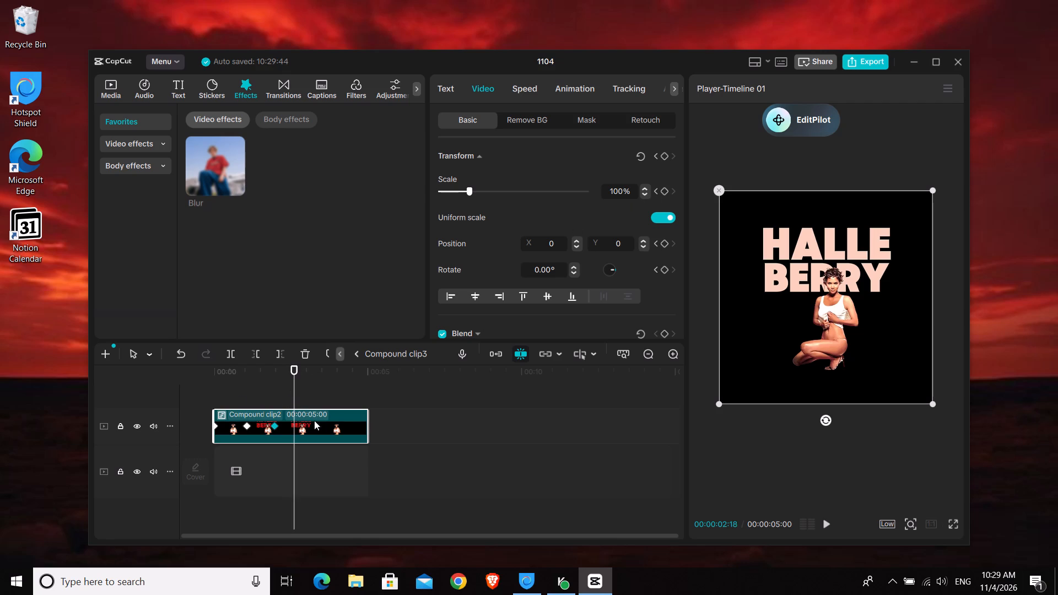
pyautogui.click(662, 158)
pyautogui.moveTo(860, 264); pyautogui.dragTo(864, 392)
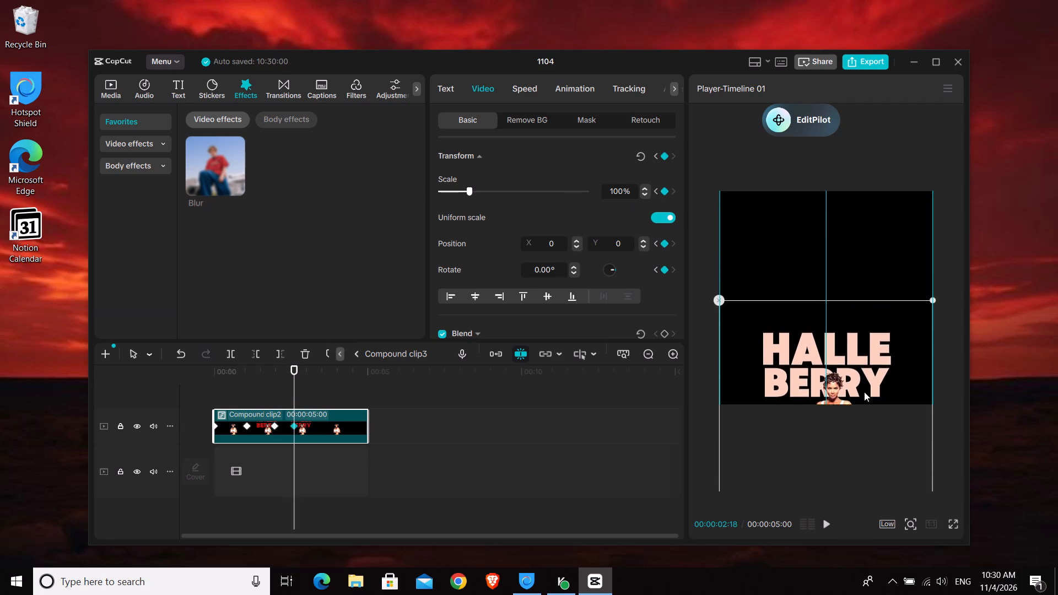
pyautogui.moveTo(864, 392); pyautogui.dragTo(862, 485)
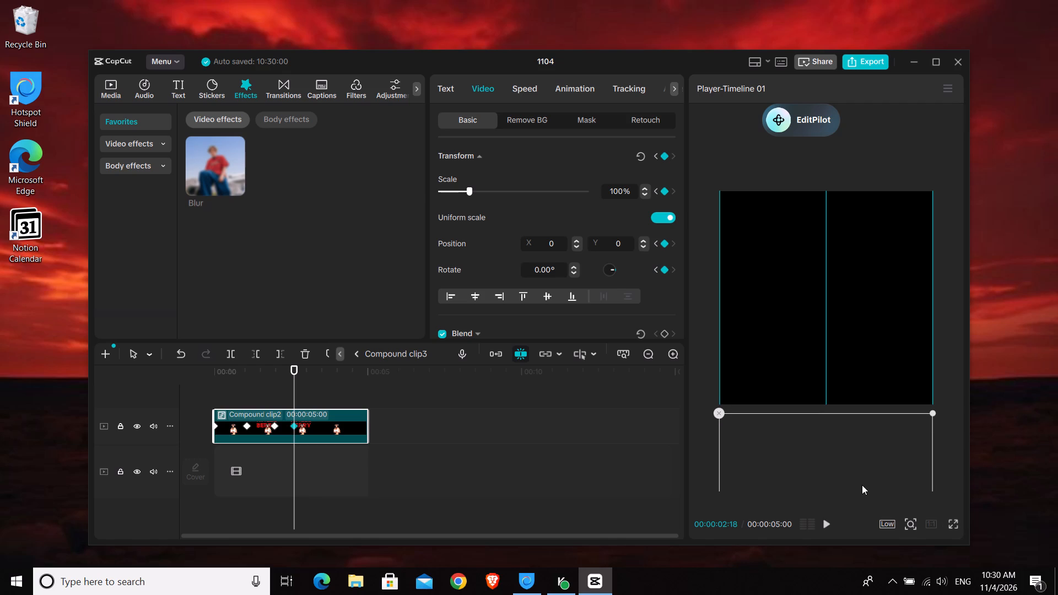
pyautogui.moveTo(862, 485); pyautogui.dragTo(861, 479)
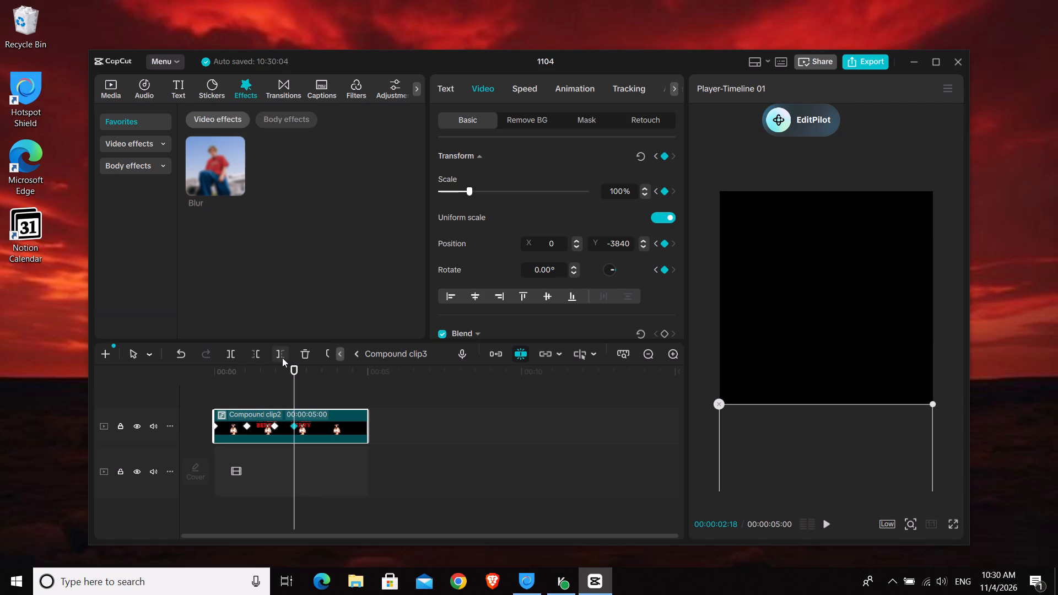
# Apply the Cubic Out preset curve to Compound clip2's Y position between its last two keyframes, and hide the keyframe graphs.
pyautogui.hotkey('alt', 'k')
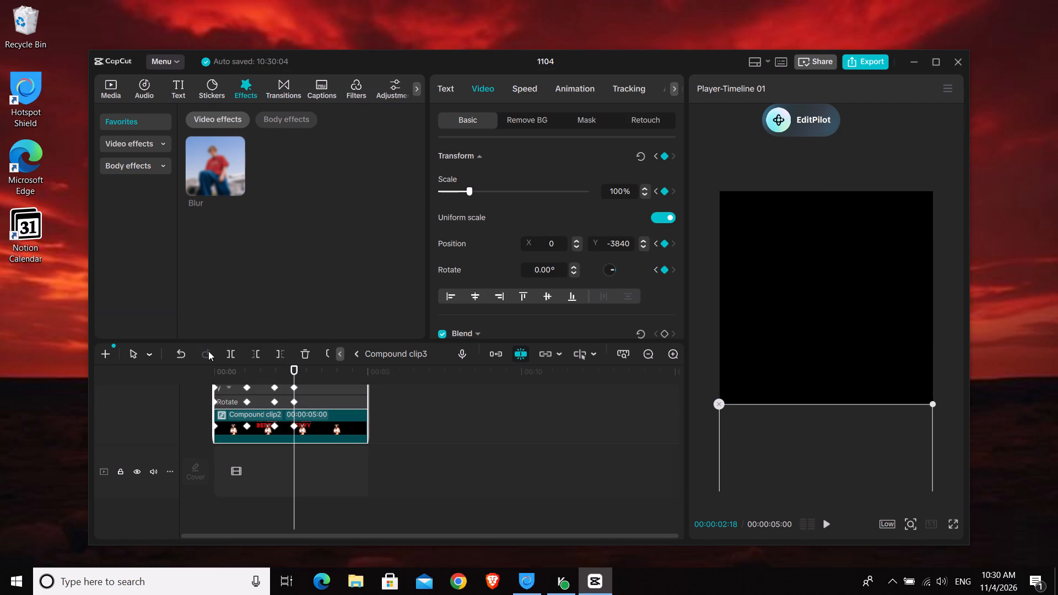
pyautogui.scroll(5, 167, 349)
pyautogui.scroll(4, 278, 446)
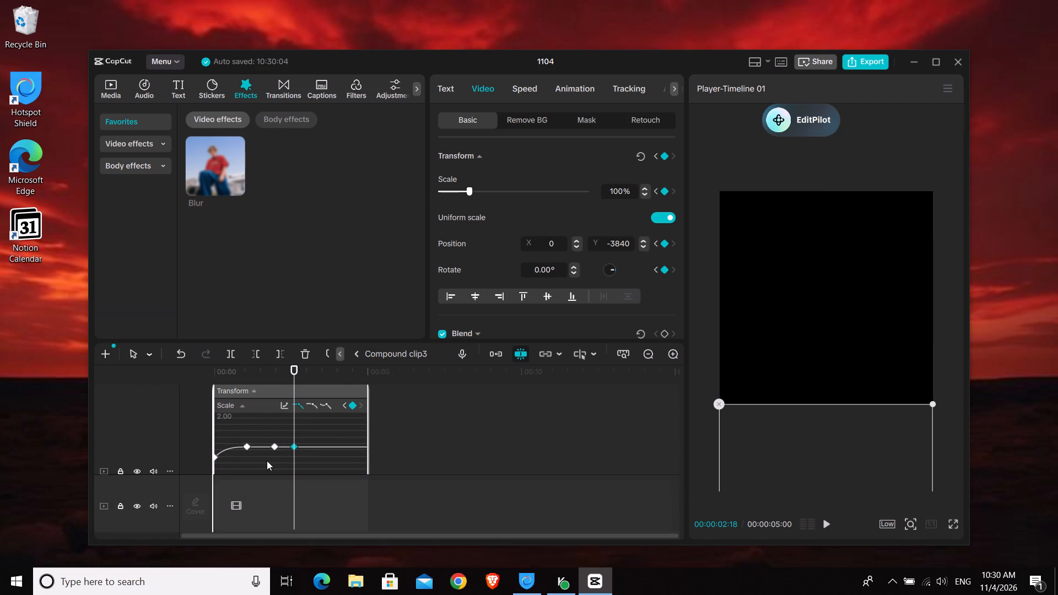
pyautogui.scroll(-1, 267, 461)
pyautogui.scroll(1, 267, 461)
pyautogui.scroll(-3, 267, 461)
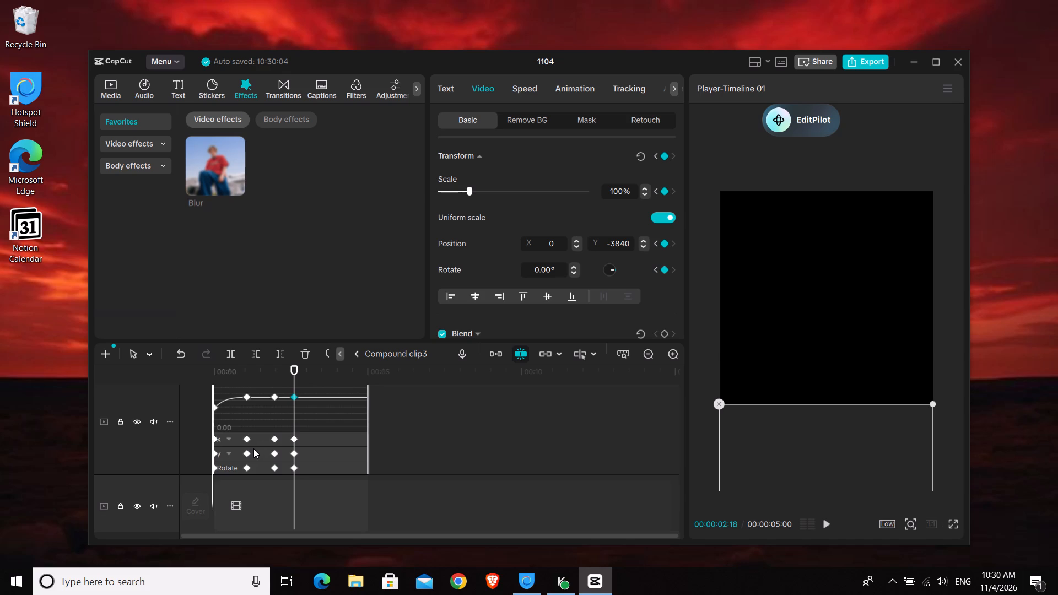
pyautogui.click(227, 454)
pyautogui.rightClick(288, 434)
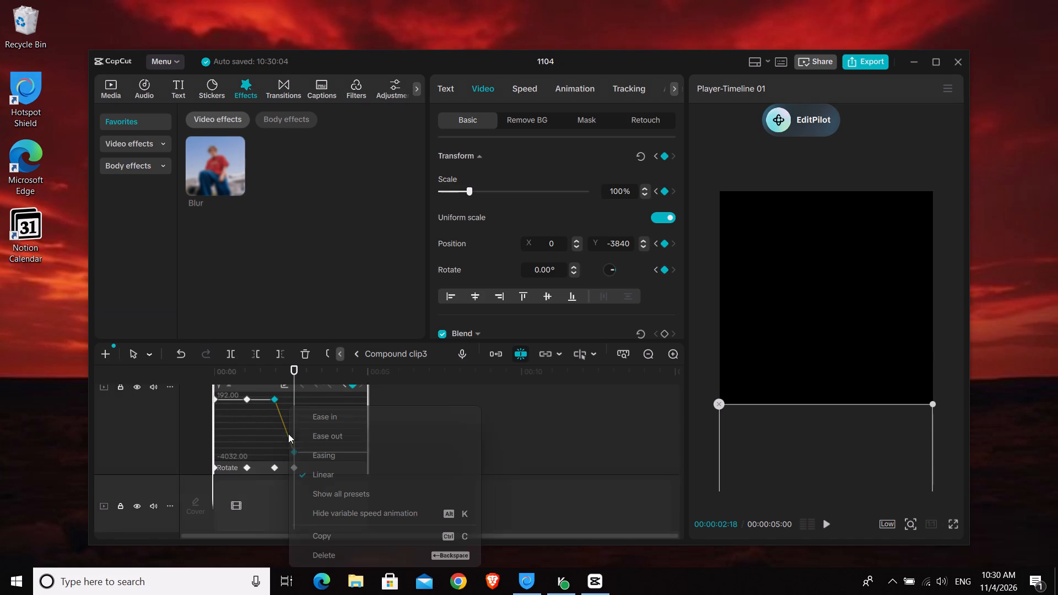
pyautogui.click(363, 496)
pyautogui.click(518, 459)
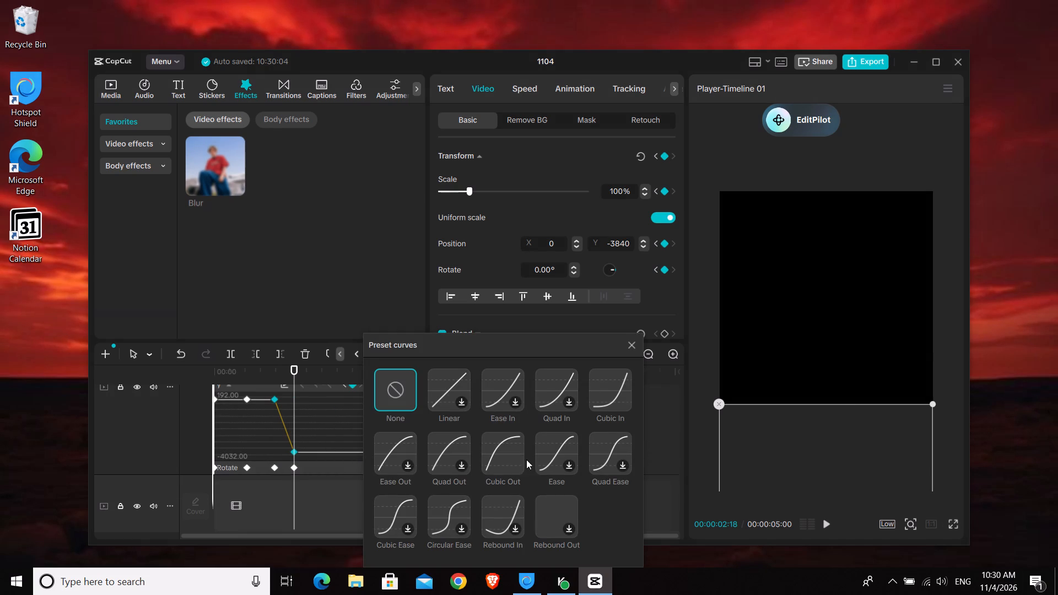
pyautogui.click(630, 344)
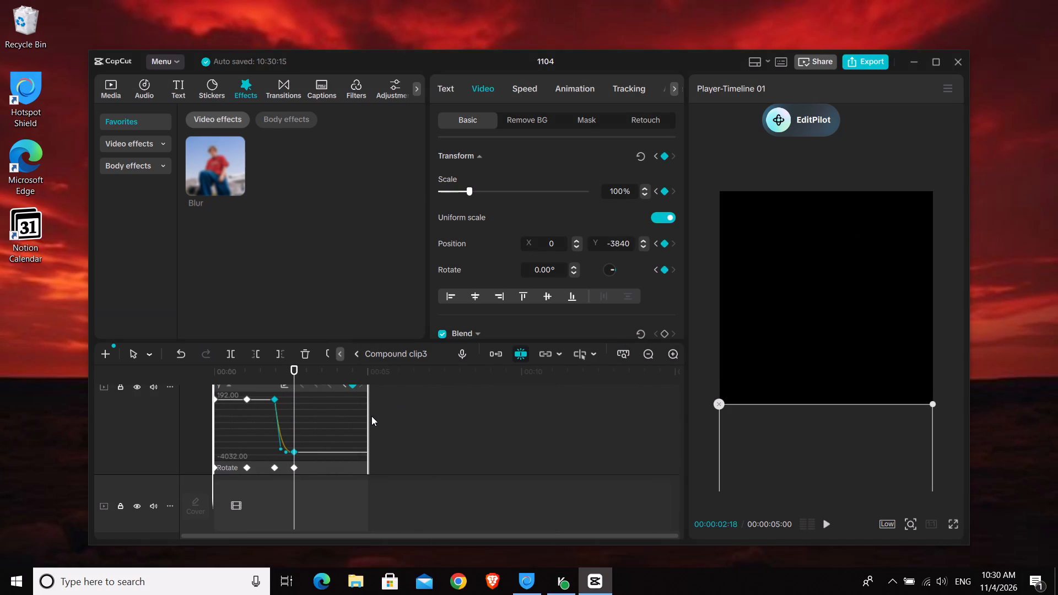
pyautogui.hotkey('alt', 'k')
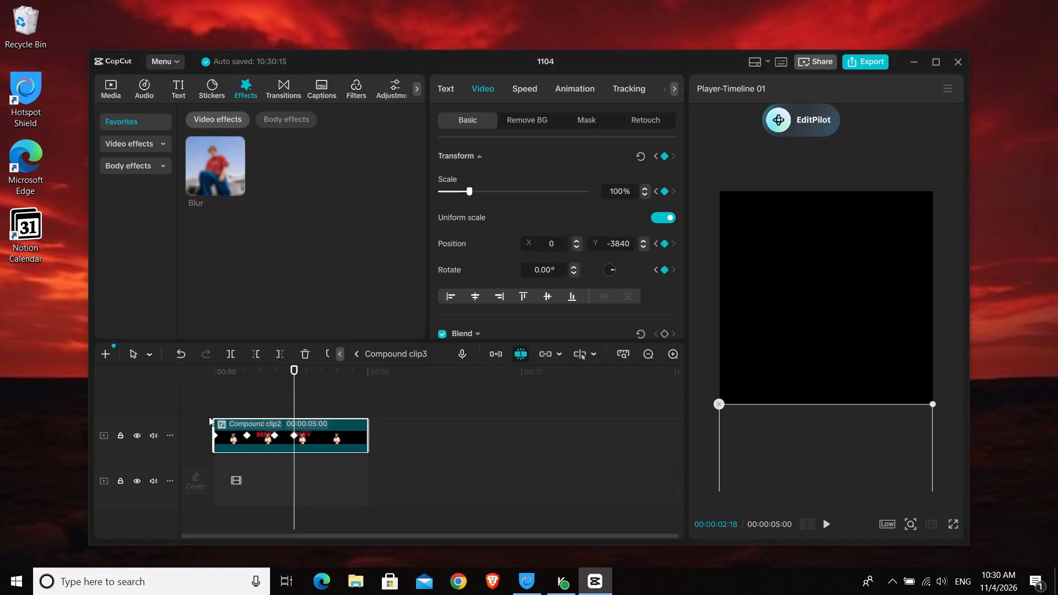
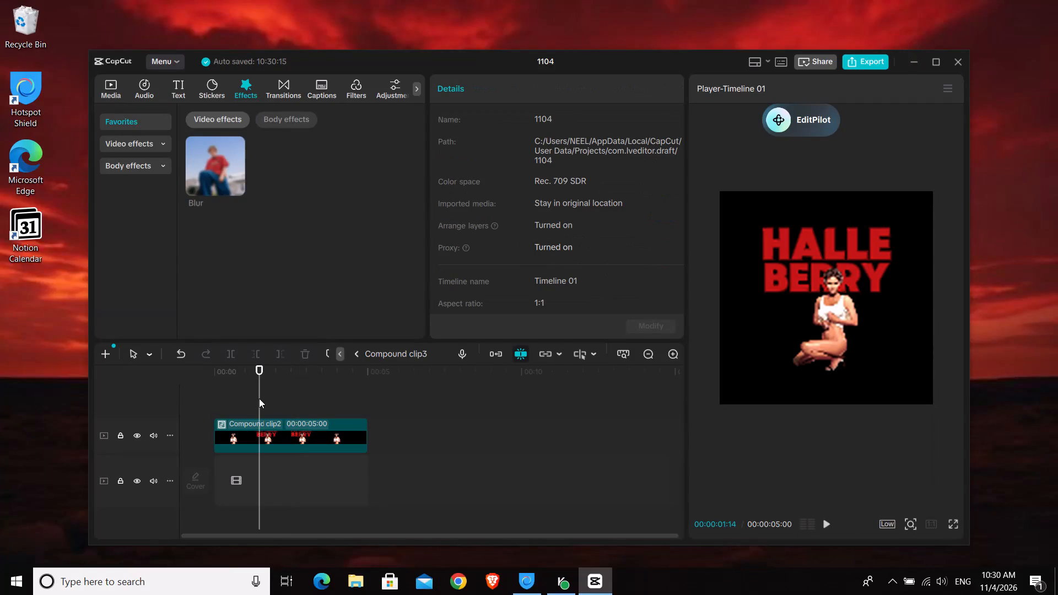
# Apply the Quad Ease preset curve to Compound clip2's Y position between its last two keyframes.
pyautogui.press('space')
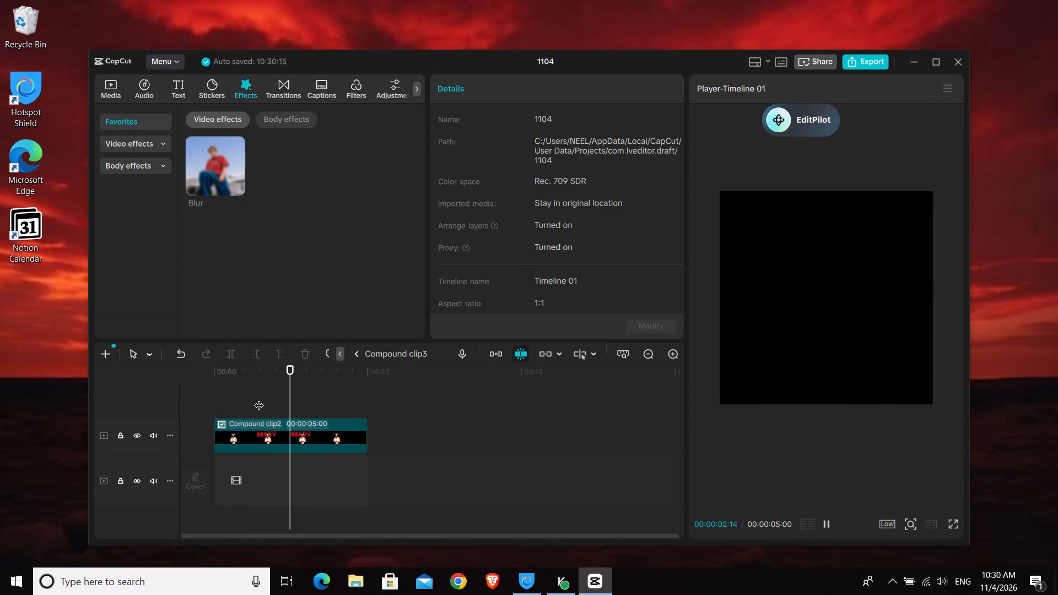
pyautogui.press('space')
pyautogui.click(300, 451)
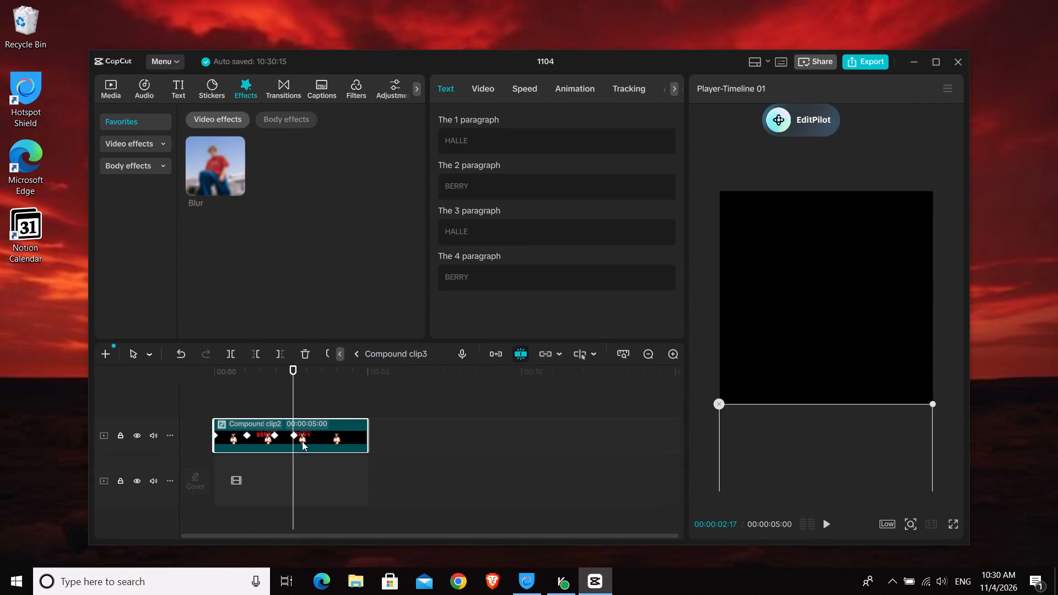
pyautogui.hotkey('alt', 'k')
pyautogui.scroll(2, 289, 443)
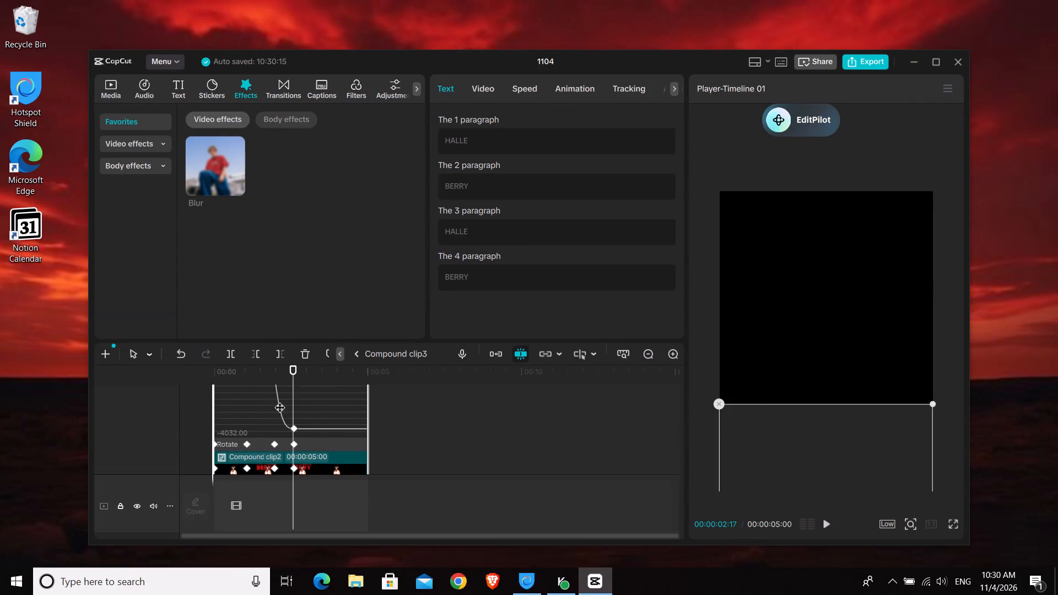
pyautogui.scroll(1, 280, 408)
pyautogui.rightClick(278, 423)
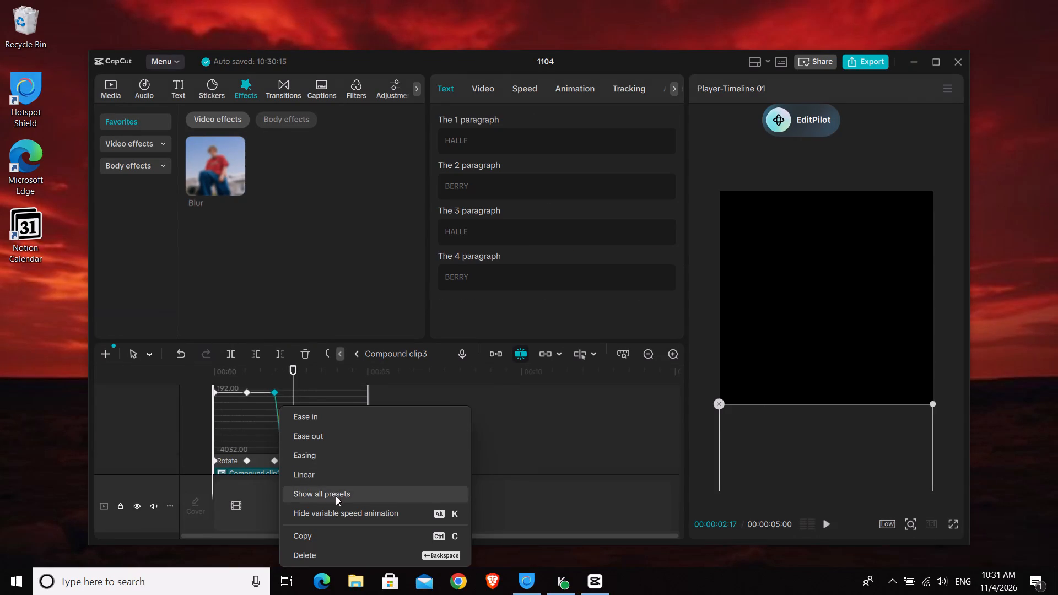
pyautogui.click(336, 496)
pyautogui.click(569, 453)
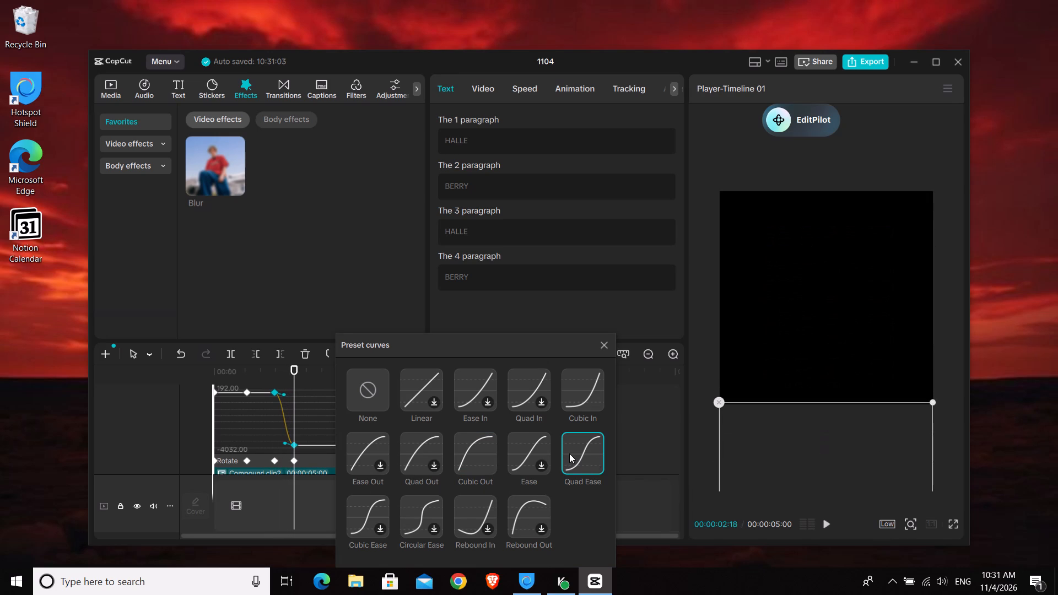
pyautogui.click(600, 336)
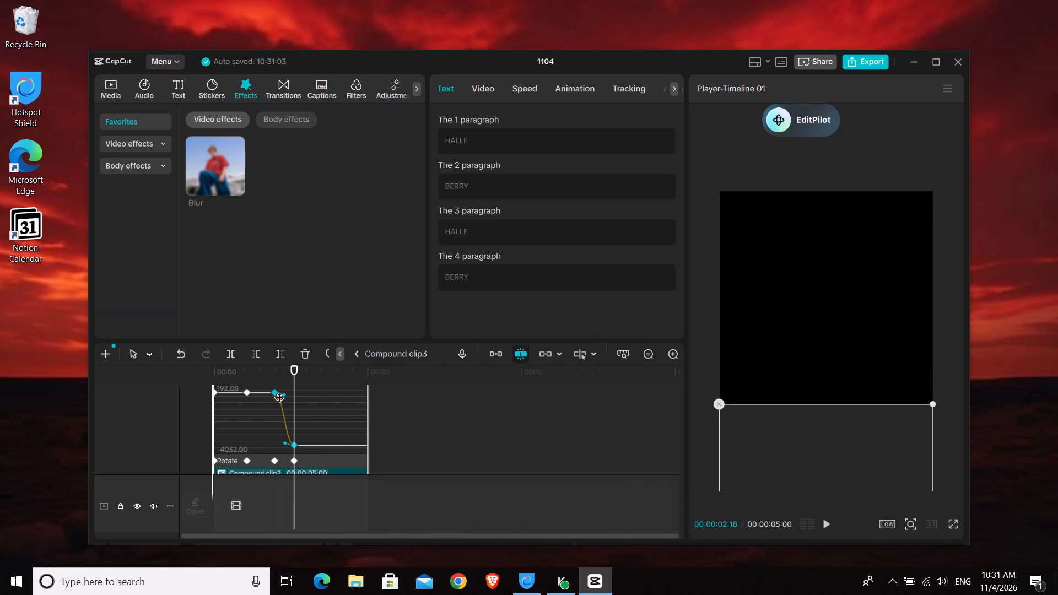
# Lengthen the curve handles of Compound clip2's last two Y position keyframes towards each other for a steeper eased drop.
pyautogui.click(274, 384)
pyautogui.moveTo(273, 379); pyautogui.dragTo(292, 380)
pyautogui.moveTo(292, 380); pyautogui.dragTo(280, 380)
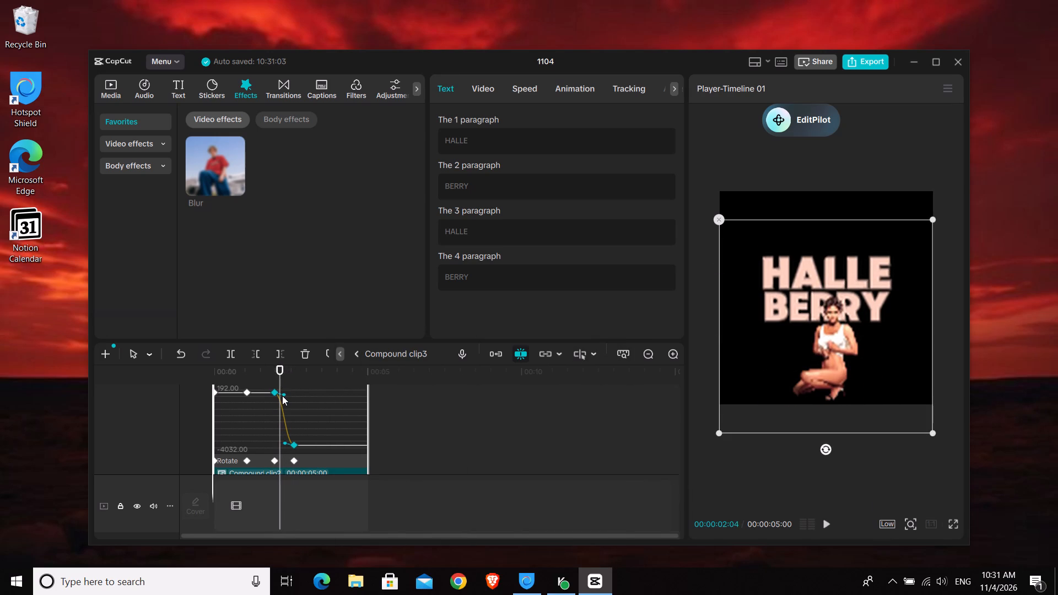
pyautogui.moveTo(282, 396); pyautogui.dragTo(289, 392)
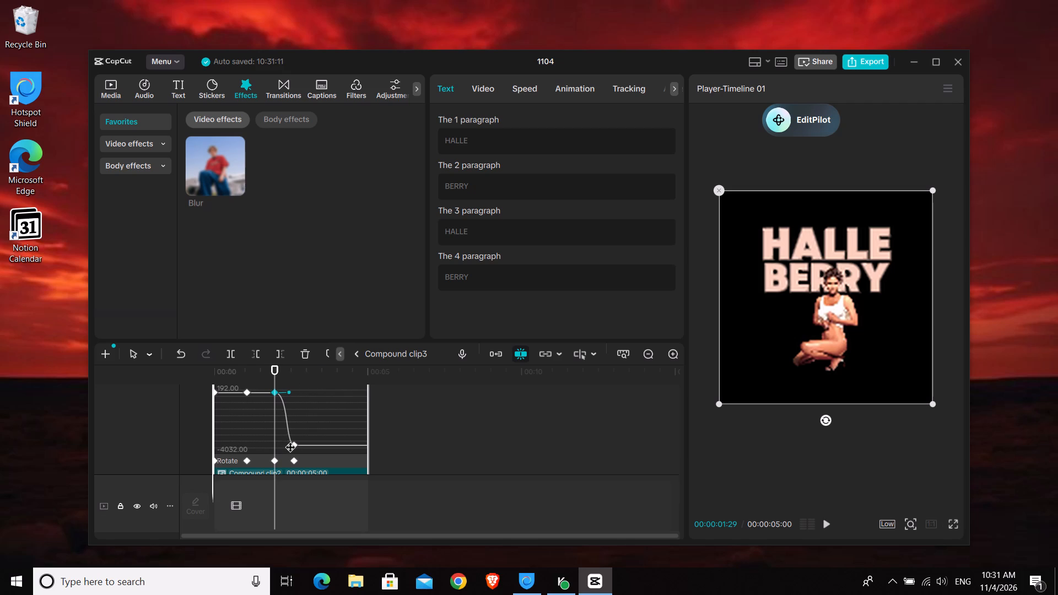
pyautogui.click(292, 447)
pyautogui.moveTo(284, 443); pyautogui.dragTo(278, 442)
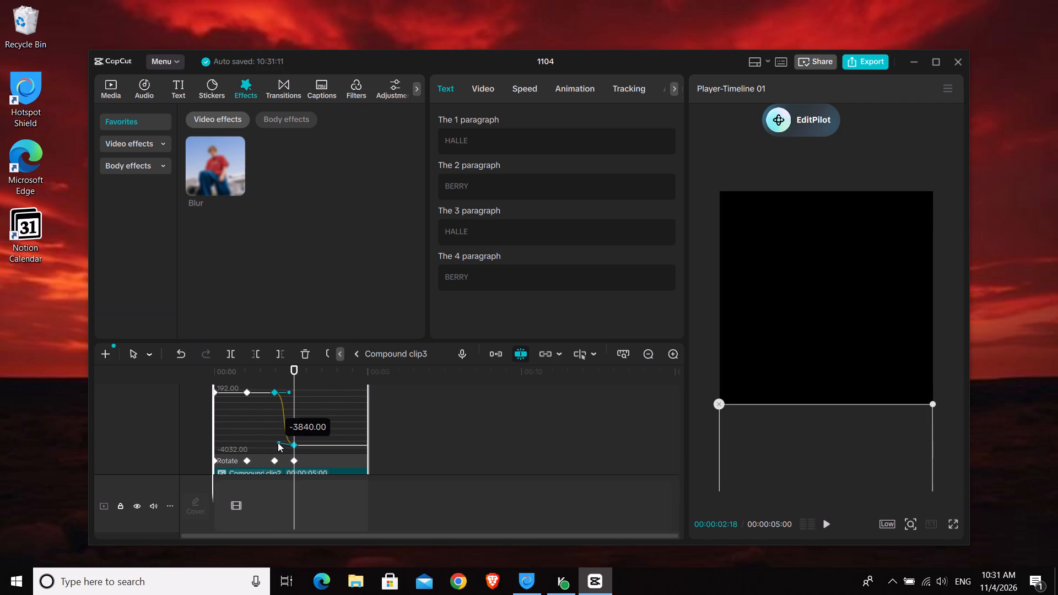
pyautogui.moveTo(278, 442); pyautogui.dragTo(277, 447)
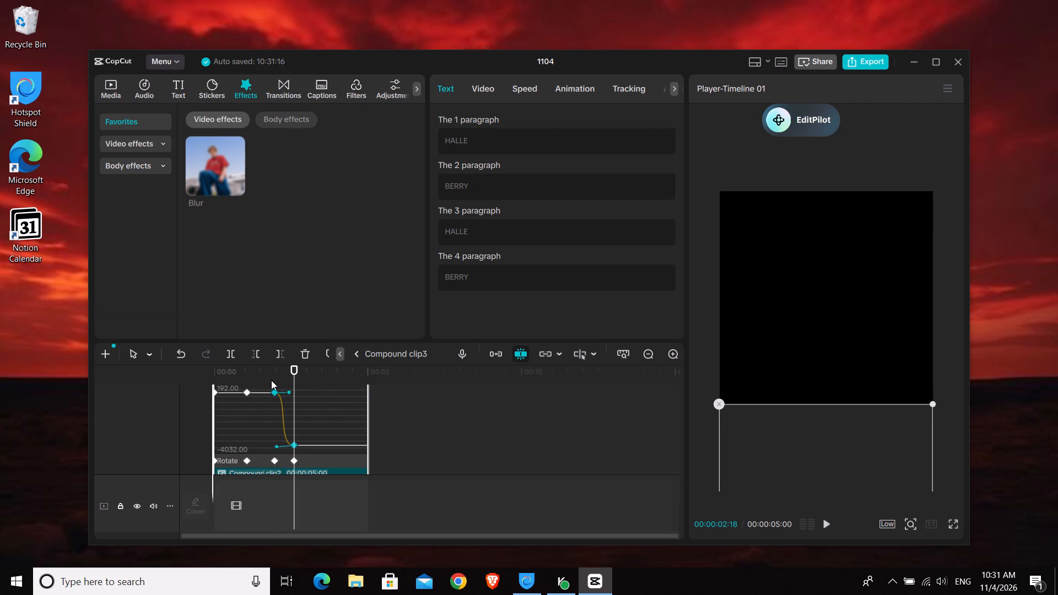
# Level the curve handle of Compound clip2's last Y position keyframe, play back the drop, and hide the keyframe graphs.
pyautogui.click(265, 381)
pyautogui.press('space')
pyautogui.press('space')
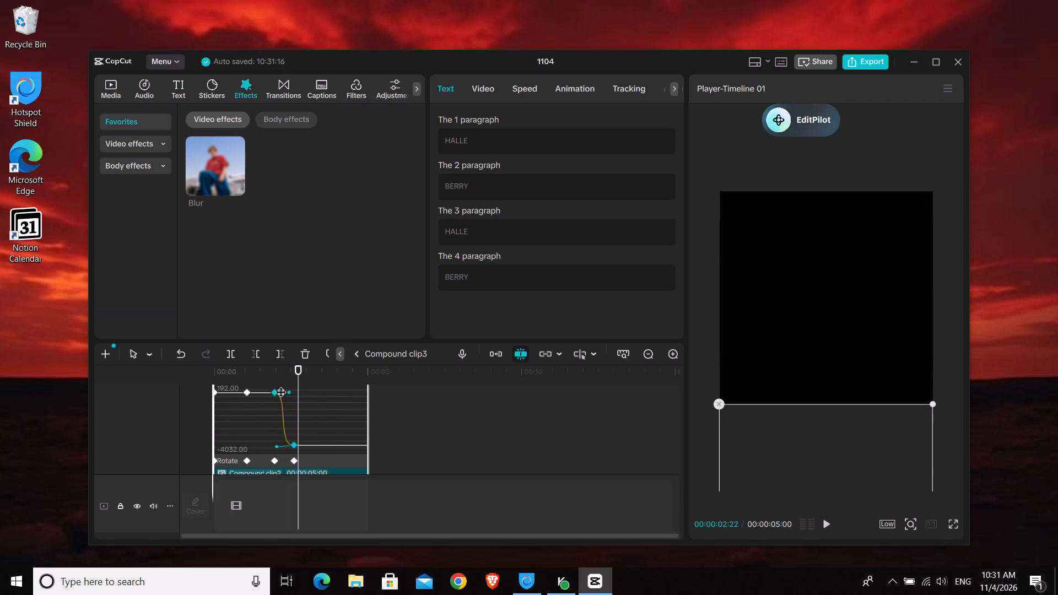
pyautogui.moveTo(276, 447); pyautogui.dragTo(267, 445)
pyautogui.click(267, 375)
pyautogui.press('space')
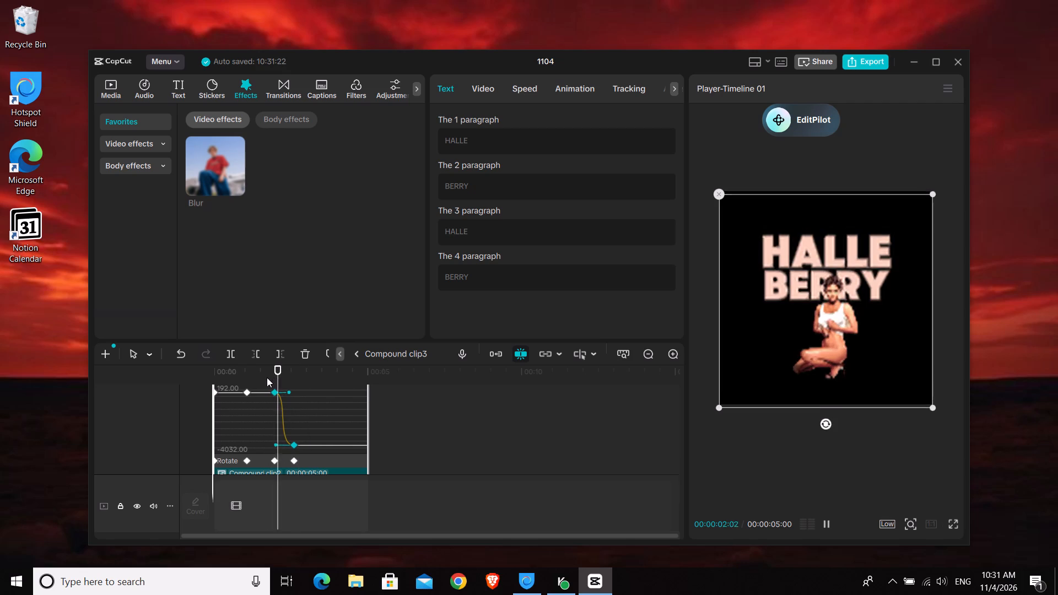
pyautogui.press('space')
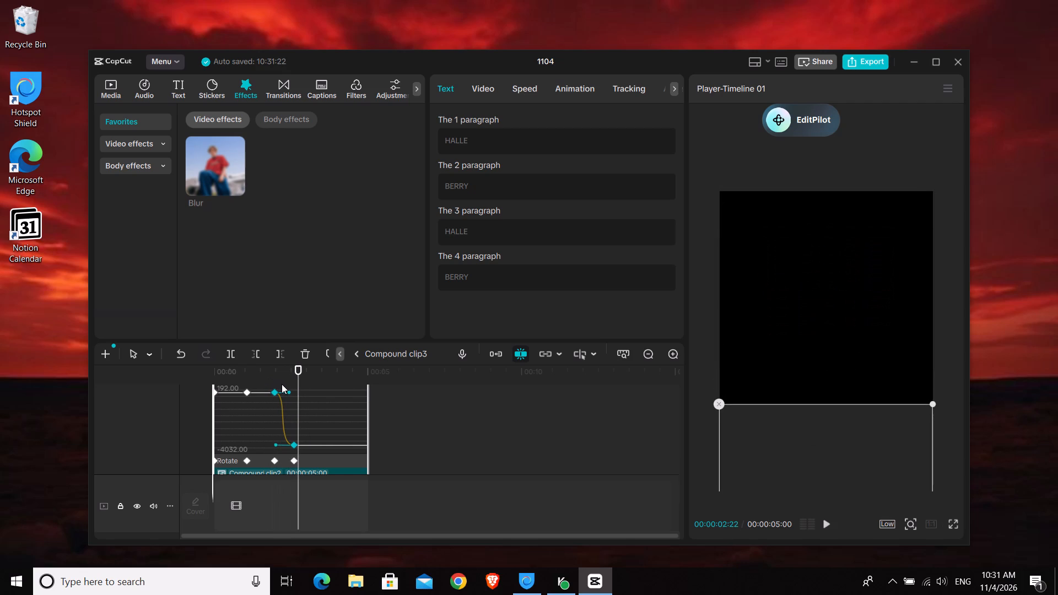
pyautogui.hotkey('alt', 'k')
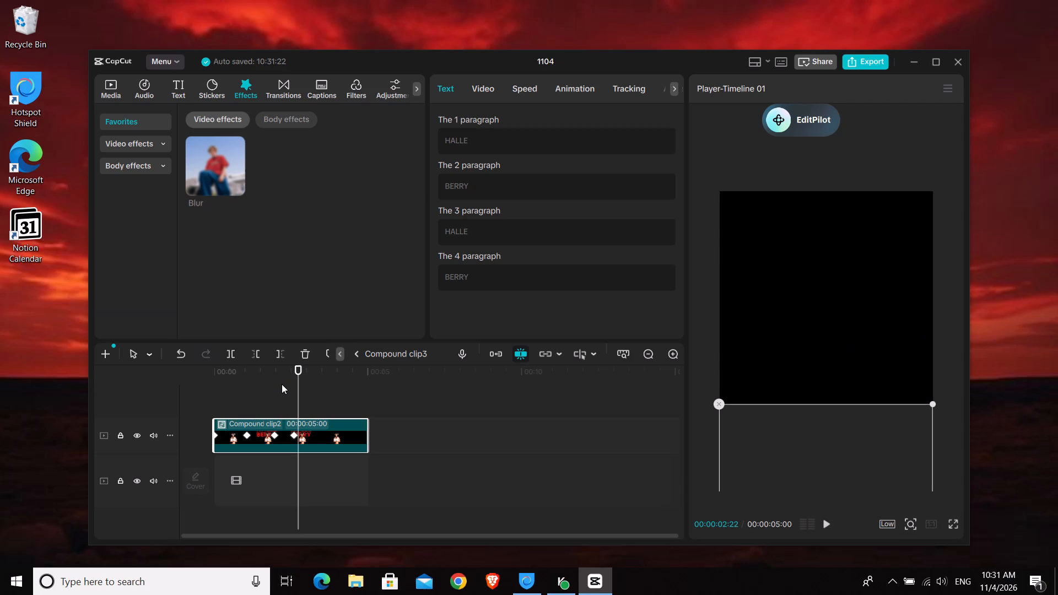
# Leave Compound clip3 for the main timeline and play back the section where it drops out of frame.
pyautogui.click(354, 350)
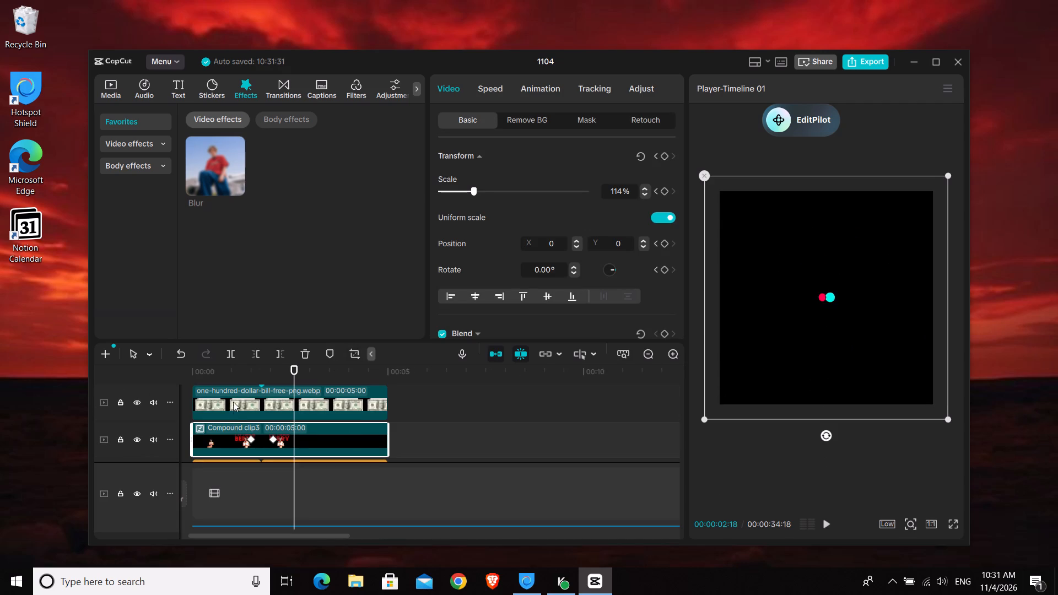
pyautogui.click(247, 371)
pyautogui.press('space')
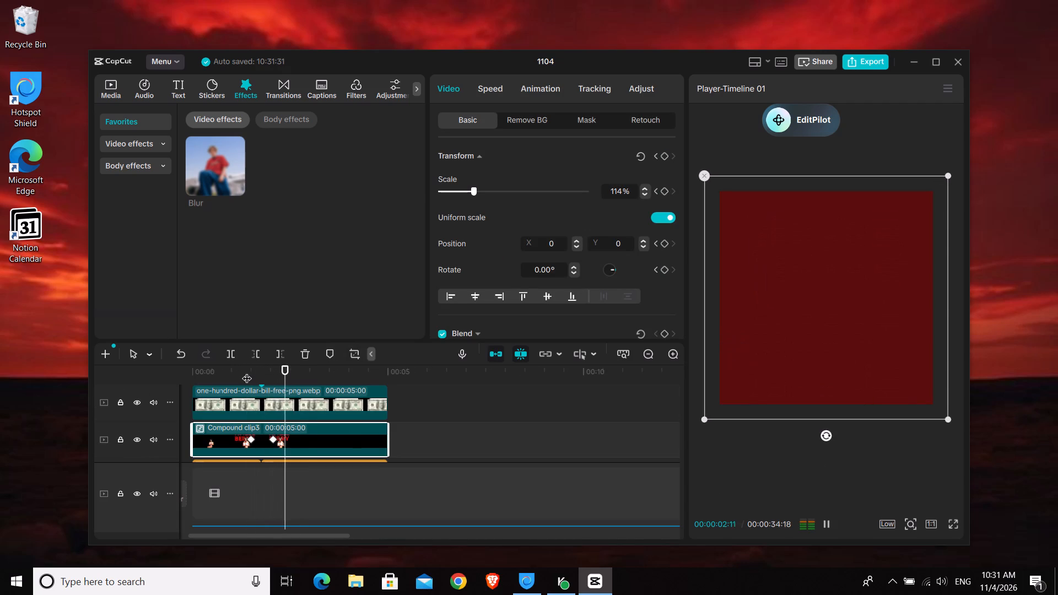
pyautogui.press('space')
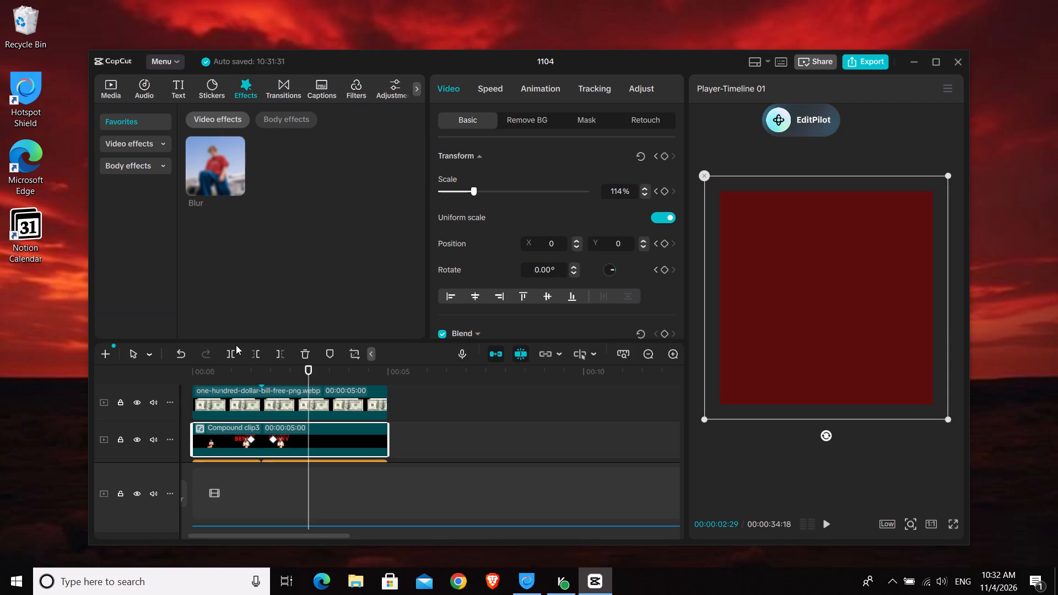
# Return the playhead to the start of the timeline and disable the hundred-dollar-bill image clip.
pyautogui.scroll(1, 394, 398)
pyautogui.scroll(-1, 408, 408)
pyautogui.click(240, 381)
pyautogui.moveTo(240, 377); pyautogui.dragTo(238, 409)
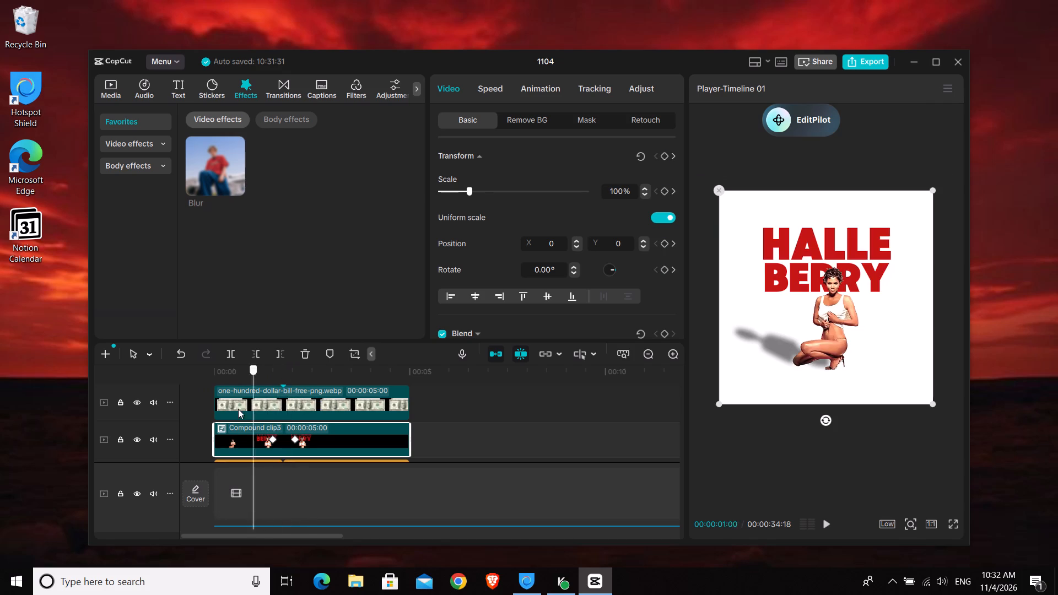
pyautogui.moveTo(238, 409); pyautogui.dragTo(214, 416)
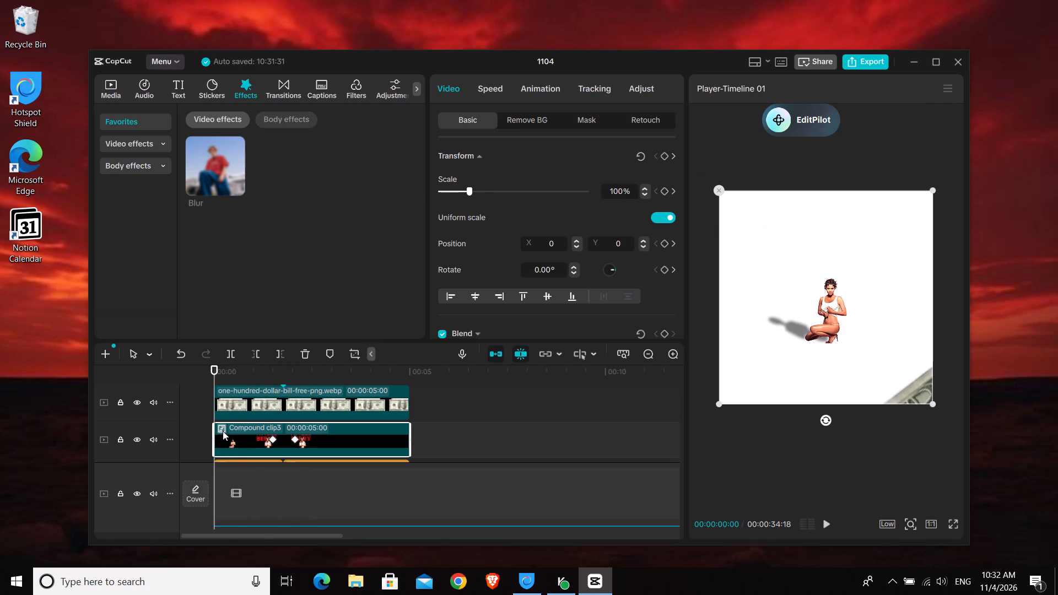
pyautogui.click(246, 412)
pyautogui.press('v')
# Play back the opening few seconds of the main timeline to check the Halle Berry animation without the dollar bill.
pyautogui.scroll(-4, 246, 416)
pyautogui.scroll(5, 245, 418)
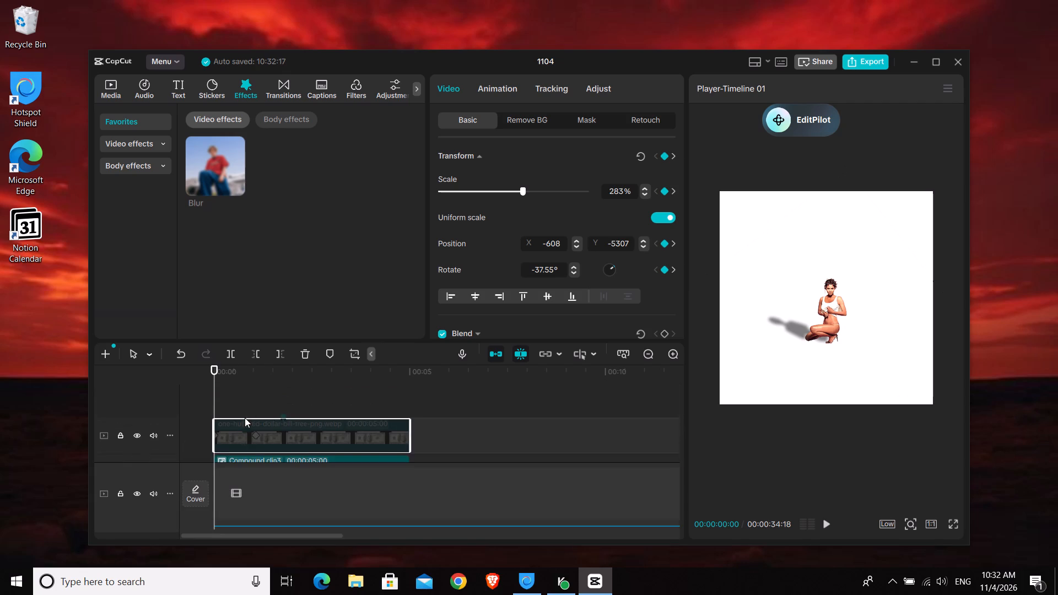
pyautogui.scroll(2, 245, 418)
pyautogui.scroll(-3, 266, 392)
pyautogui.press('space')
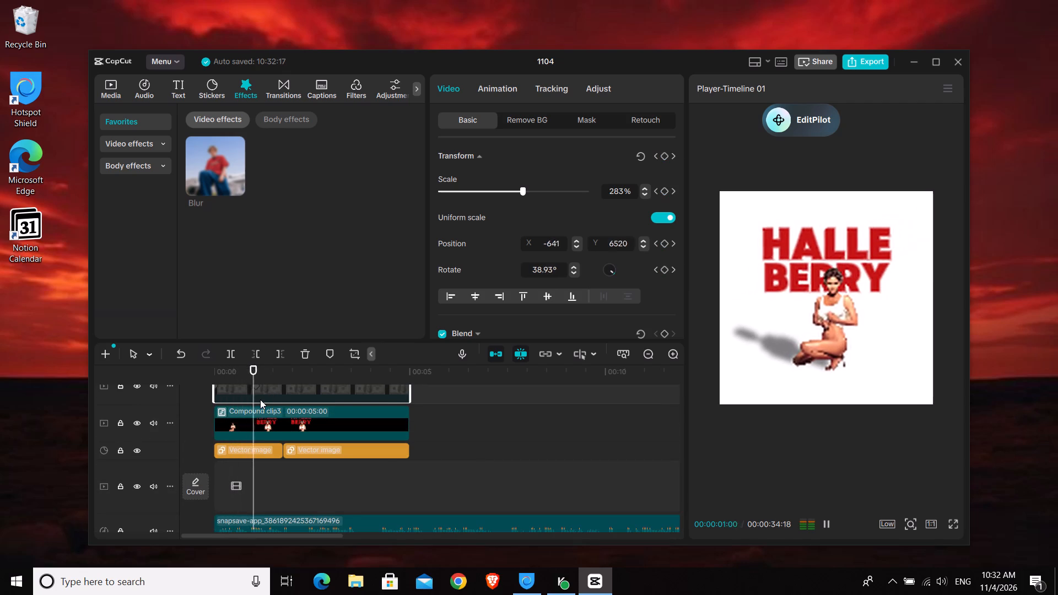
pyautogui.press('space')
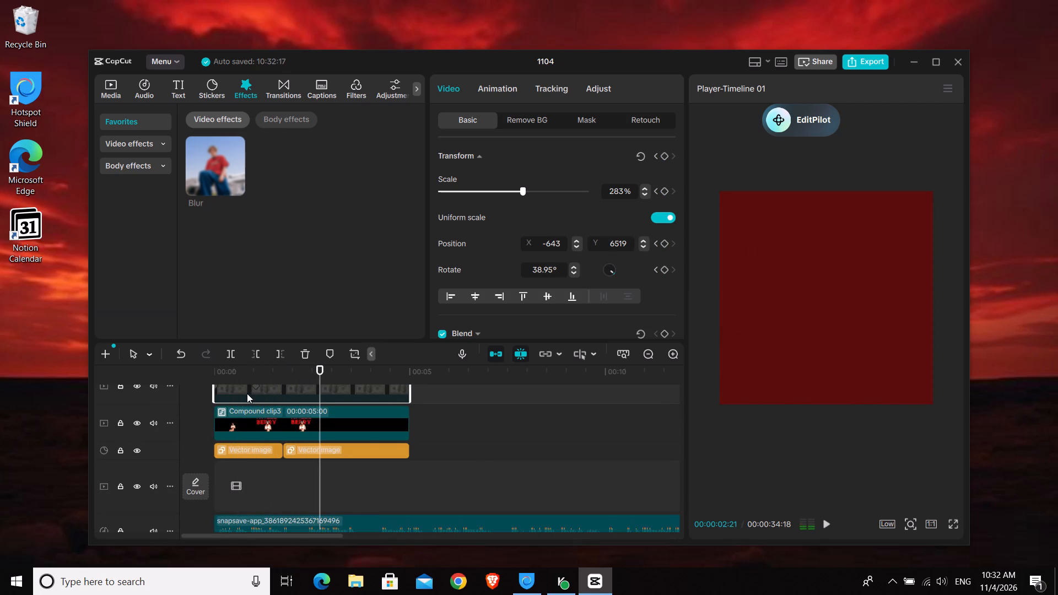
pyautogui.press('space')
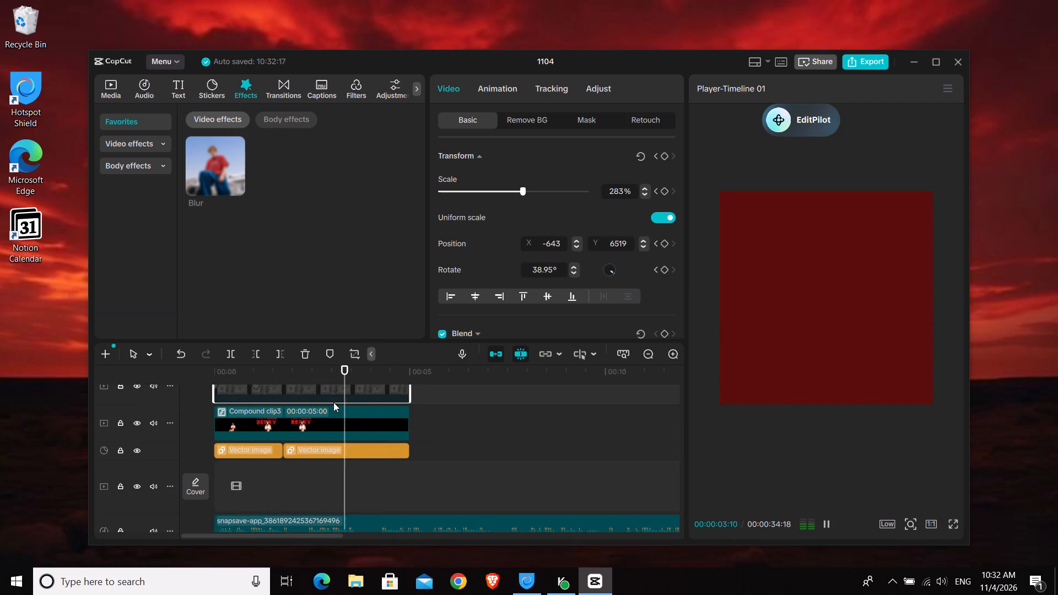
pyautogui.press('space')
pyautogui.click(292, 363)
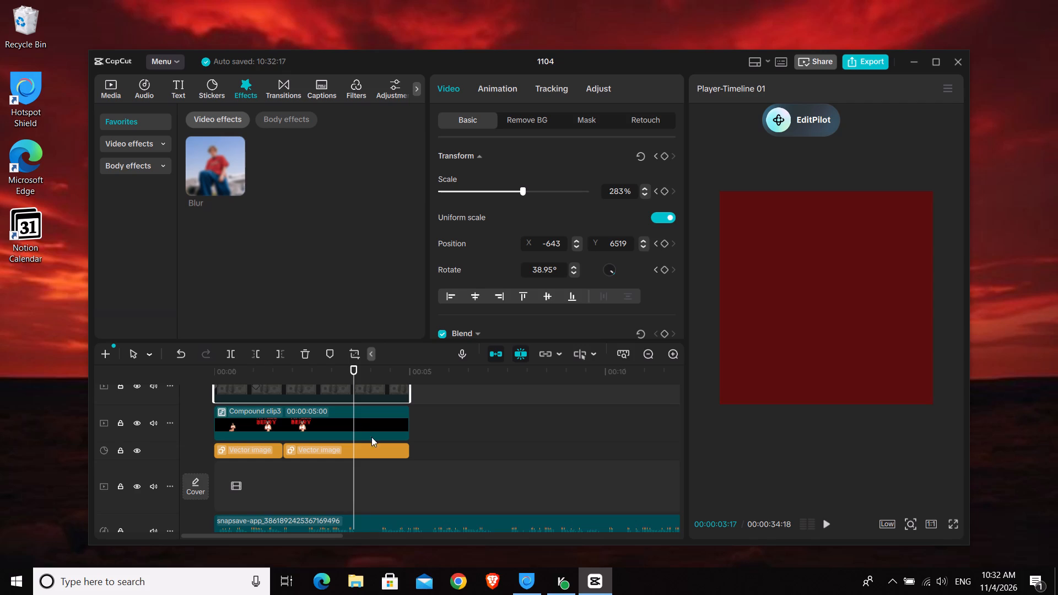
# Set the timeline's in point at 00:00:00:00 and its out point at 00:00:02:16, and return the playhead to the start.
pyautogui.moveTo(426, 462); pyautogui.dragTo(249, 429)
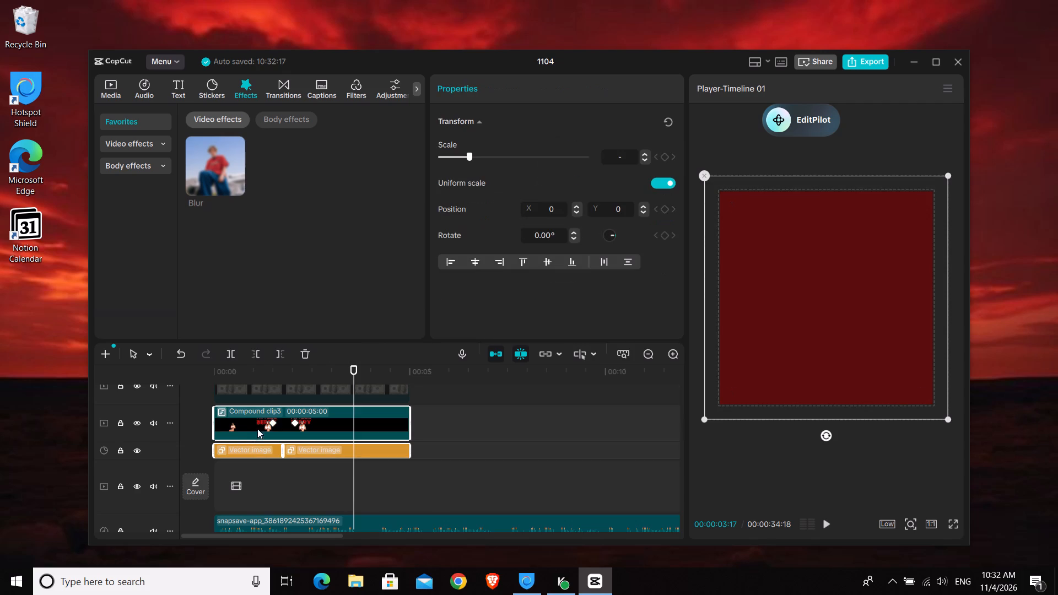
pyautogui.click(218, 367)
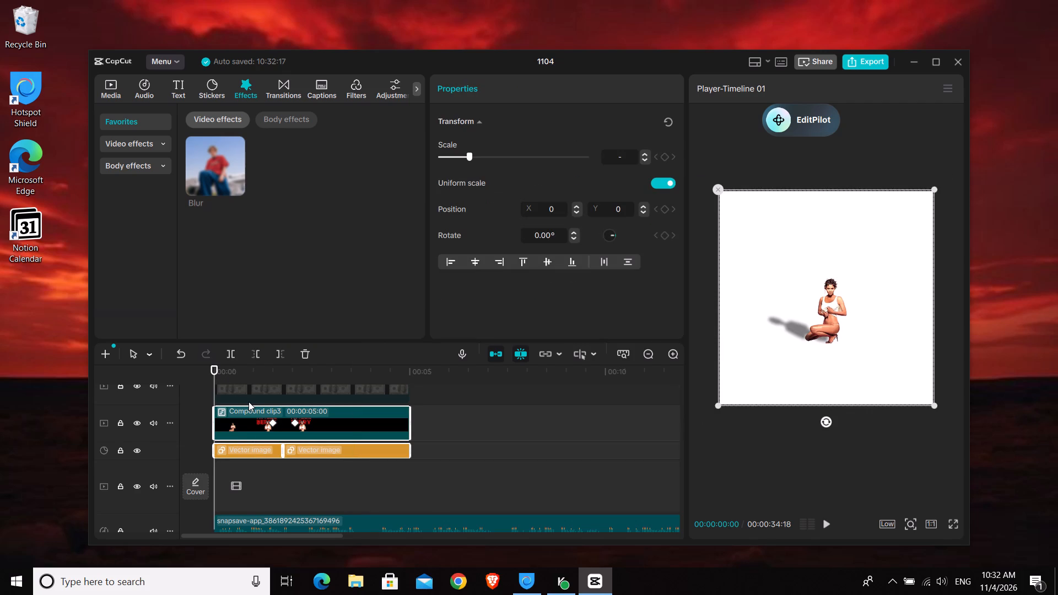
pyautogui.press('i')
pyautogui.click(404, 467)
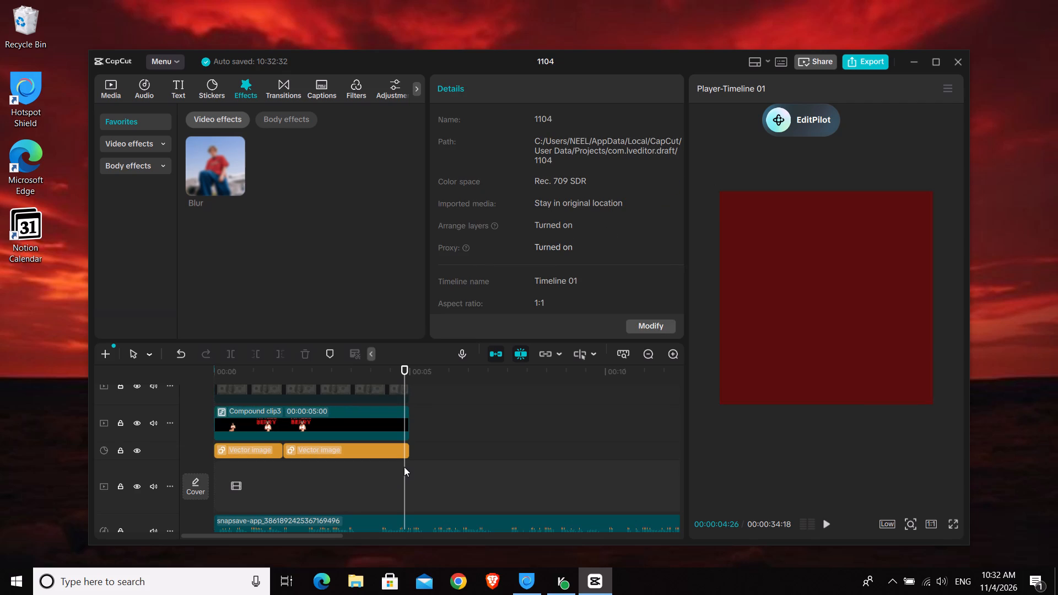
pyautogui.click(299, 478)
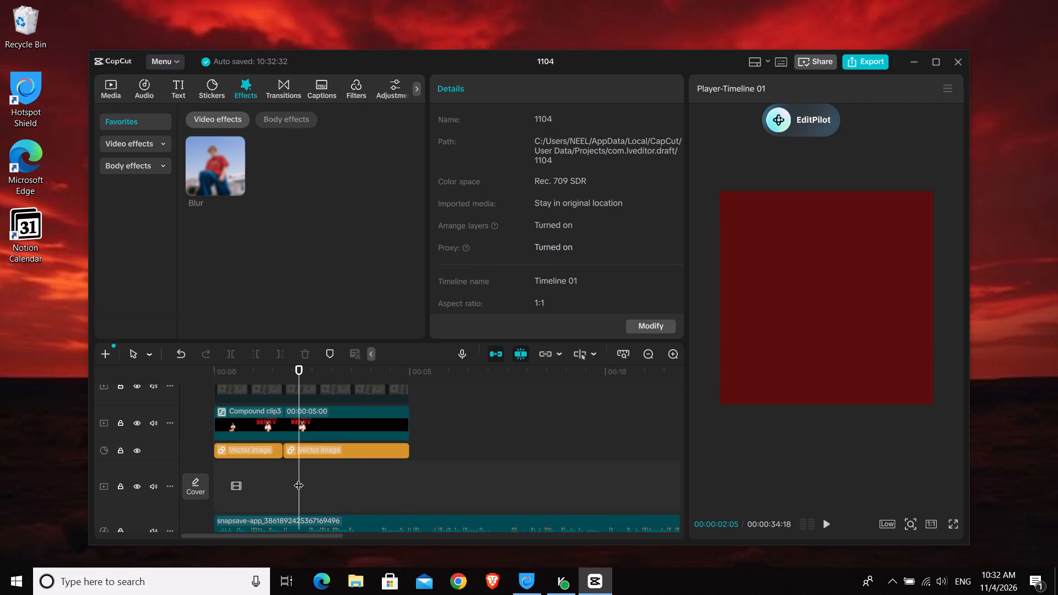
pyautogui.moveTo(299, 478); pyautogui.dragTo(288, 477)
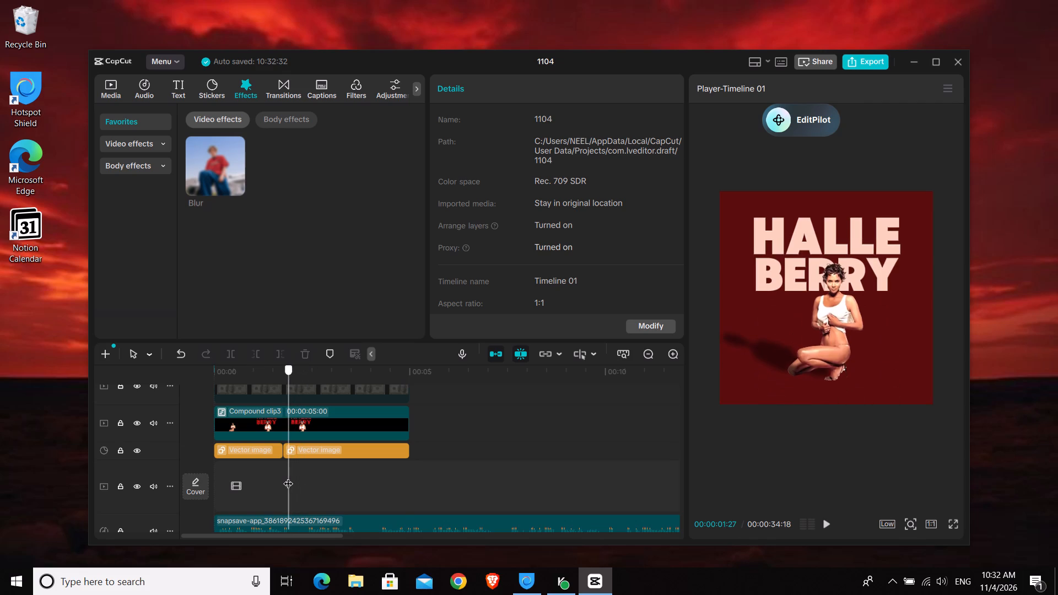
pyautogui.moveTo(288, 477); pyautogui.dragTo(314, 478)
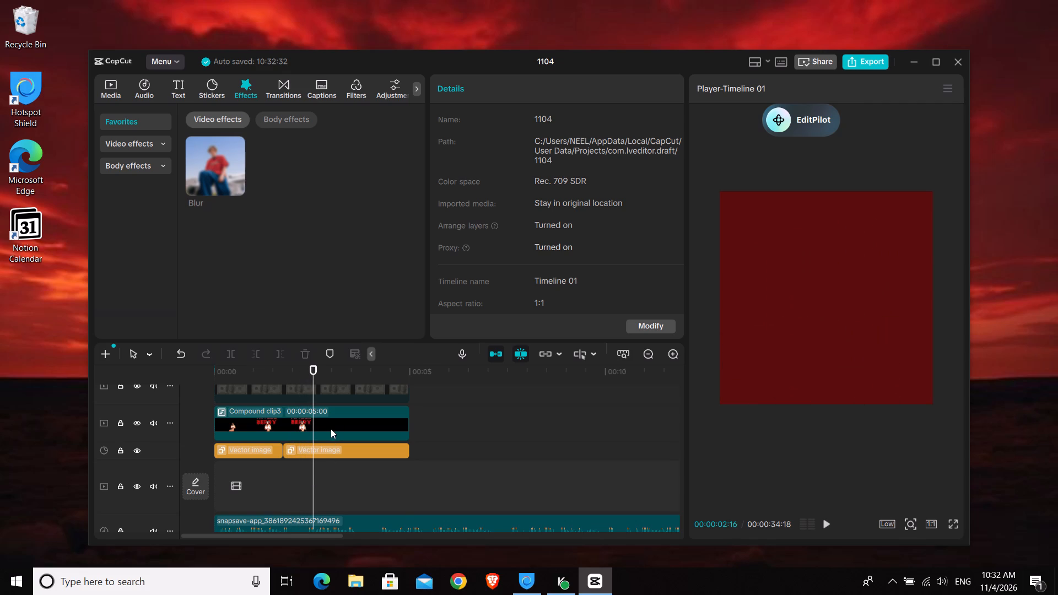
pyautogui.click(331, 425)
pyautogui.press('o')
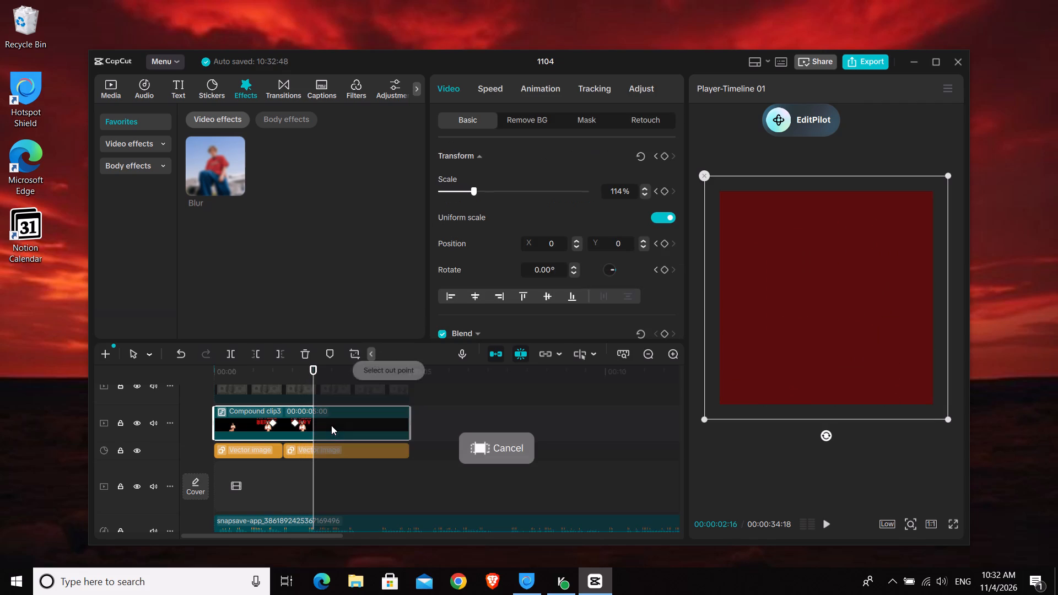
pyautogui.moveTo(315, 471); pyautogui.dragTo(190, 488)
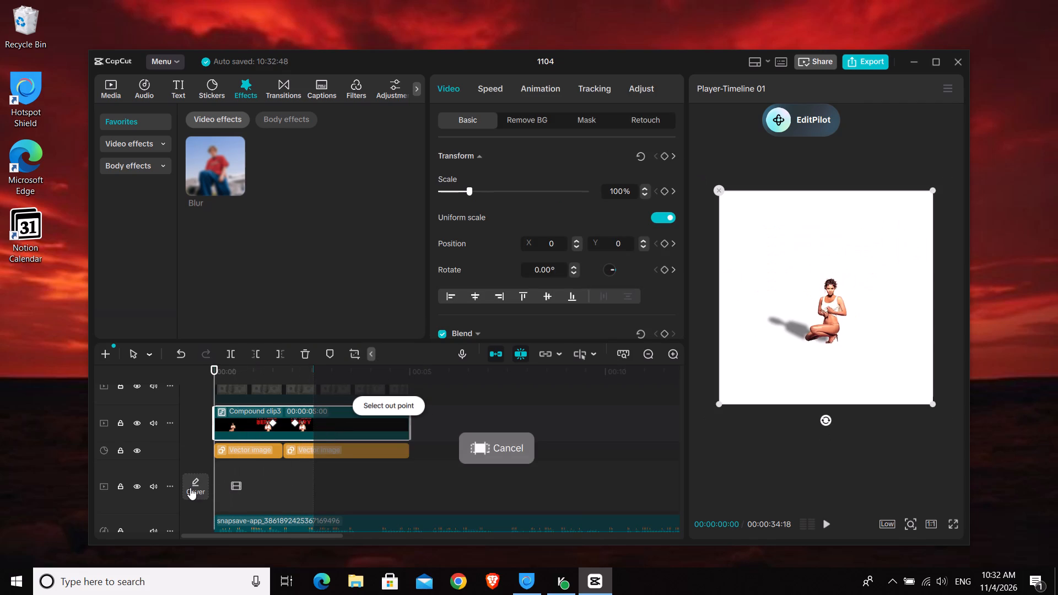
# Clear the marked in and out range on the main timeline.
pyautogui.click(509, 465)
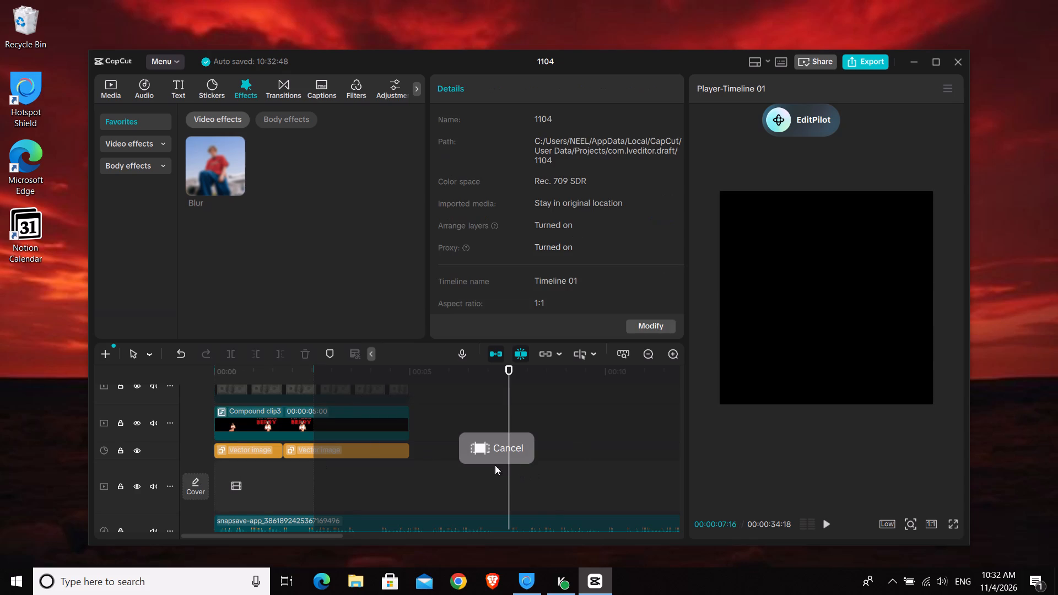
pyautogui.click(477, 443)
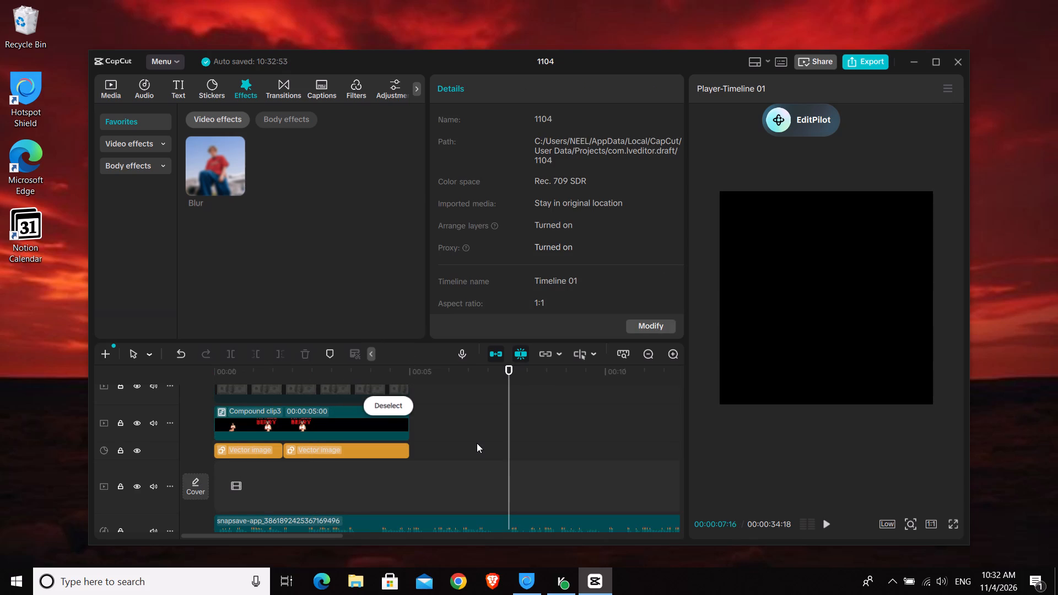
# Mark a new timeline range with its in point at 00:00:00:01 and its out point at 00:00:02:24.
pyautogui.click(214, 471)
pyautogui.click(219, 467)
pyautogui.moveTo(219, 467); pyautogui.dragTo(198, 467)
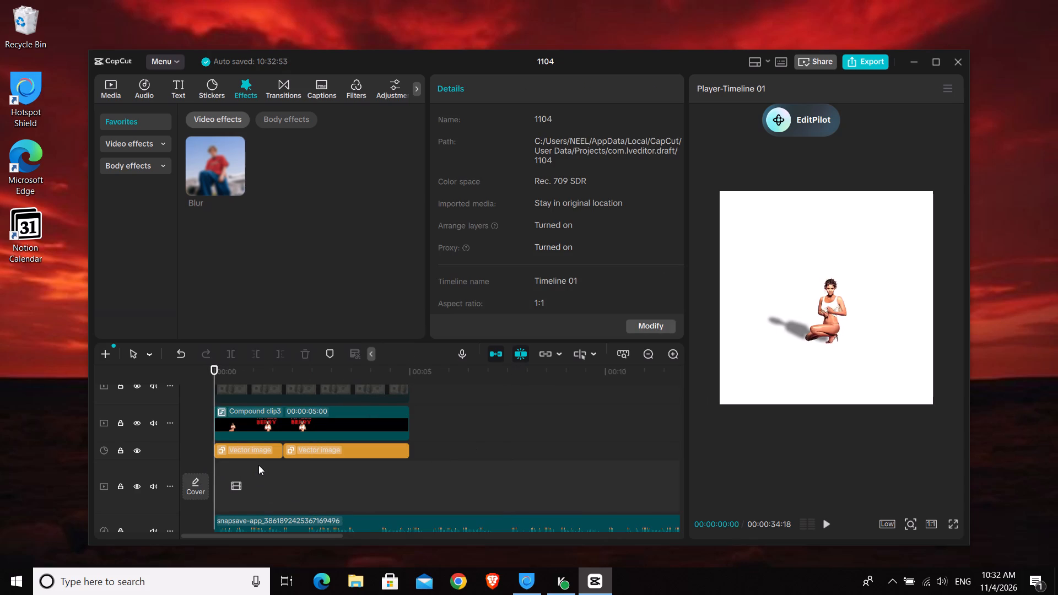
pyautogui.press('i')
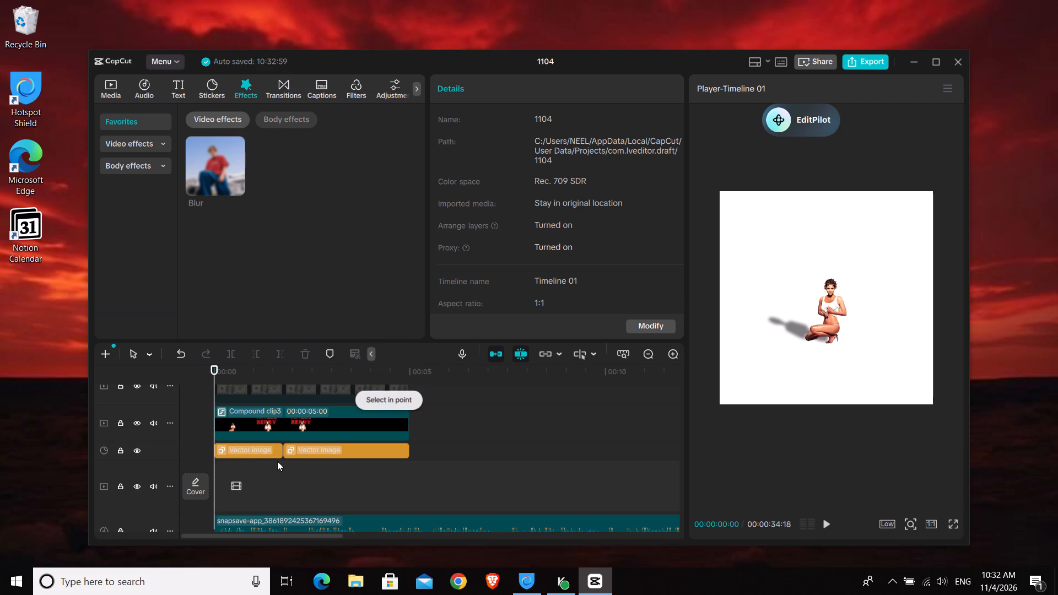
pyautogui.press('Right')
pyautogui.press('i')
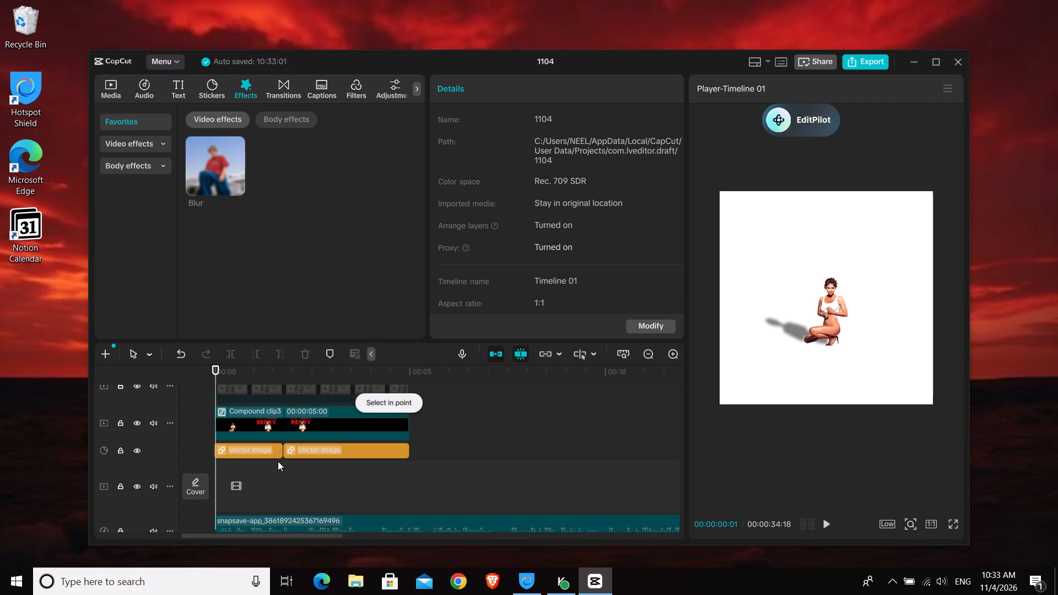
pyautogui.scroll(2, 278, 461)
pyautogui.scroll(-2, 278, 461)
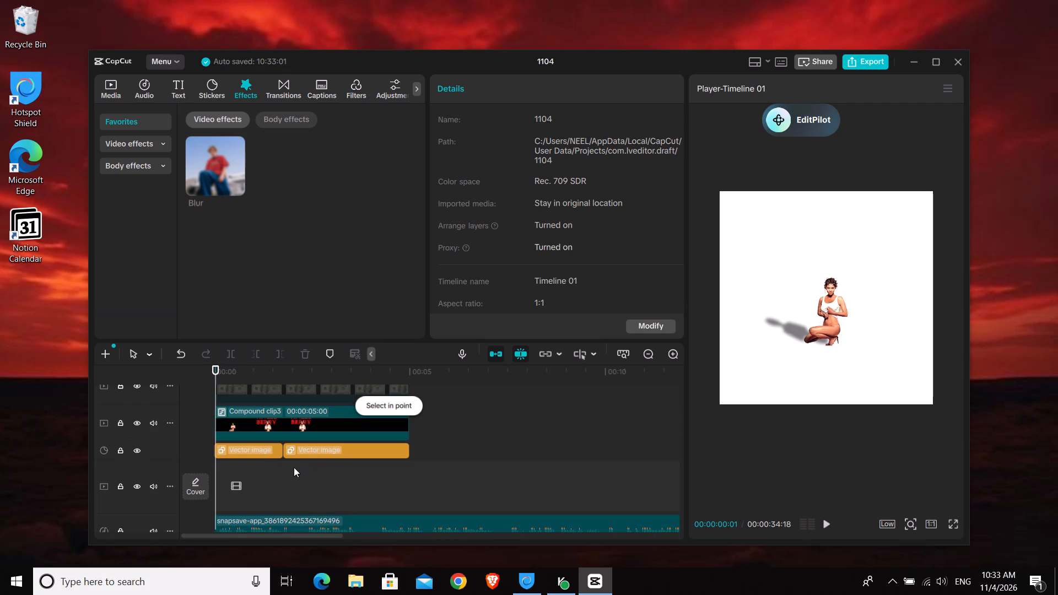
pyautogui.click(323, 475)
pyautogui.press('o')
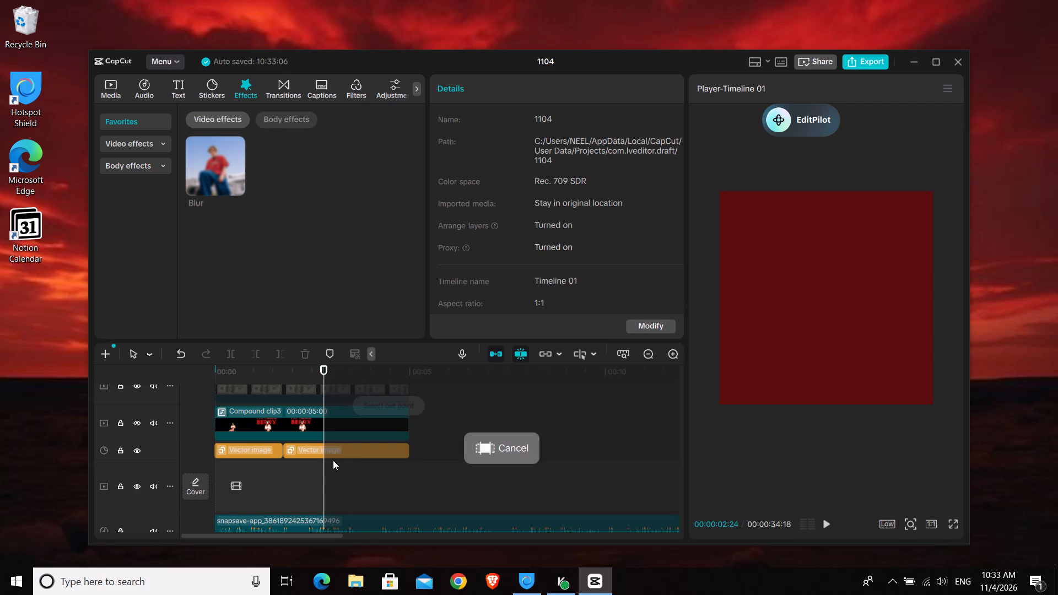
pyautogui.scroll(2, 341, 448)
pyautogui.scroll(-3, 341, 448)
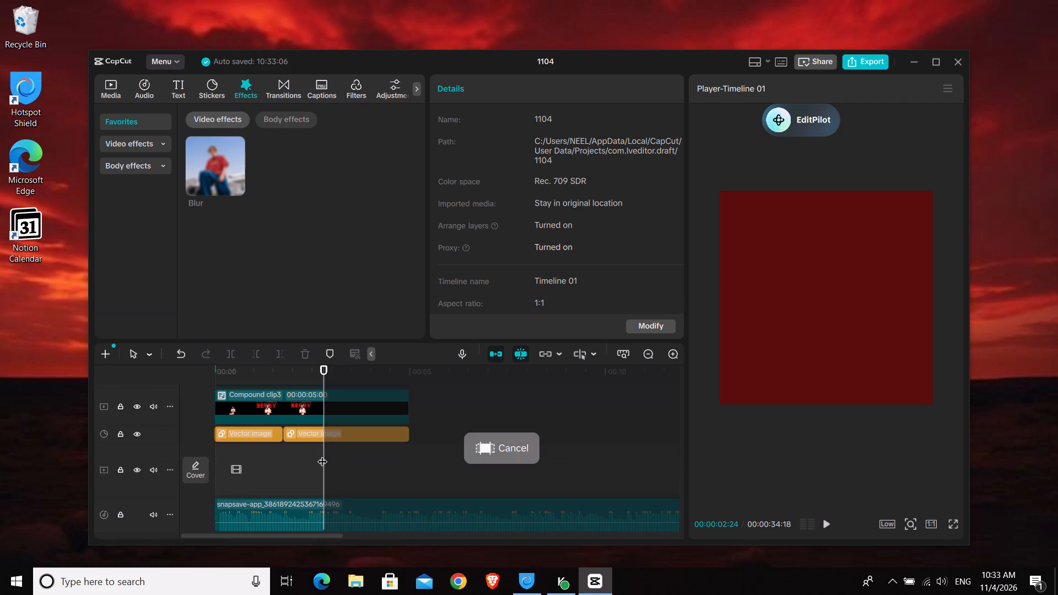
# Play back the marked opening range from the start of the timeline to check the Halle Berry animation.
pyautogui.moveTo(322, 455); pyautogui.dragTo(166, 480)
pyautogui.press('space')
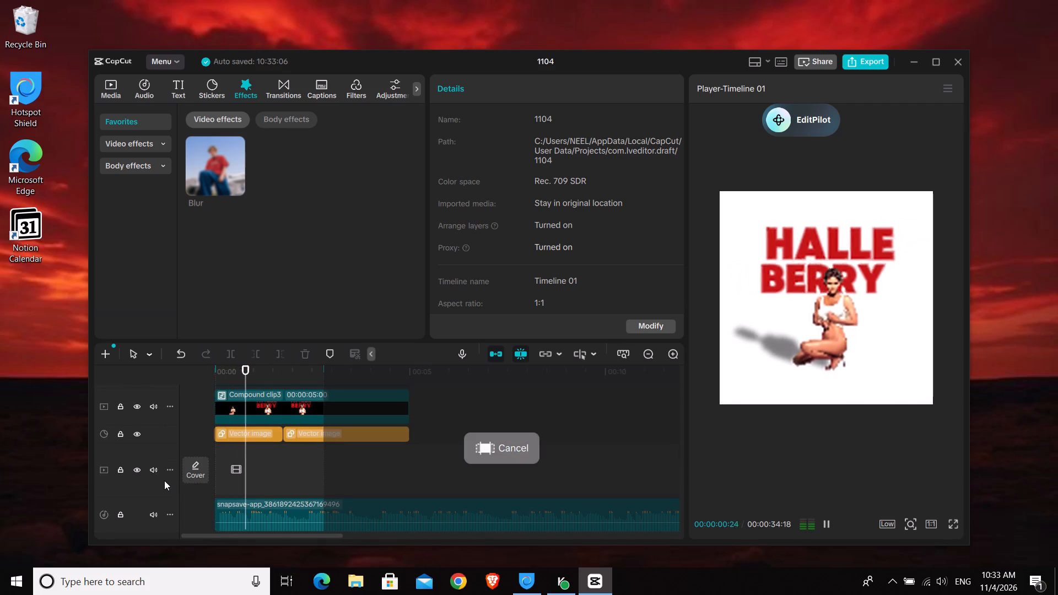
pyautogui.press('space')
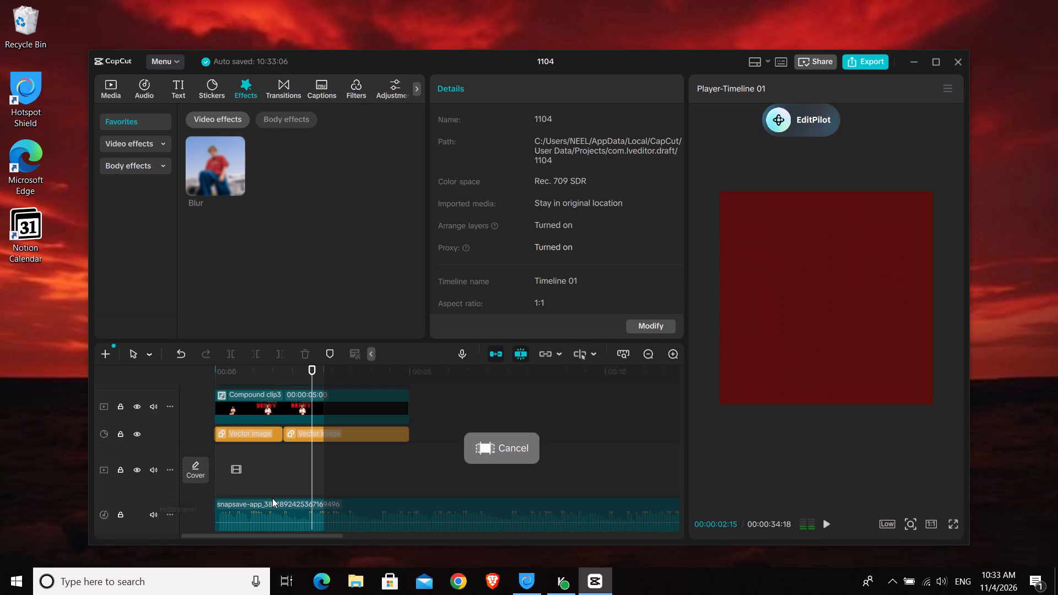
pyautogui.press('space')
pyautogui.press('space')
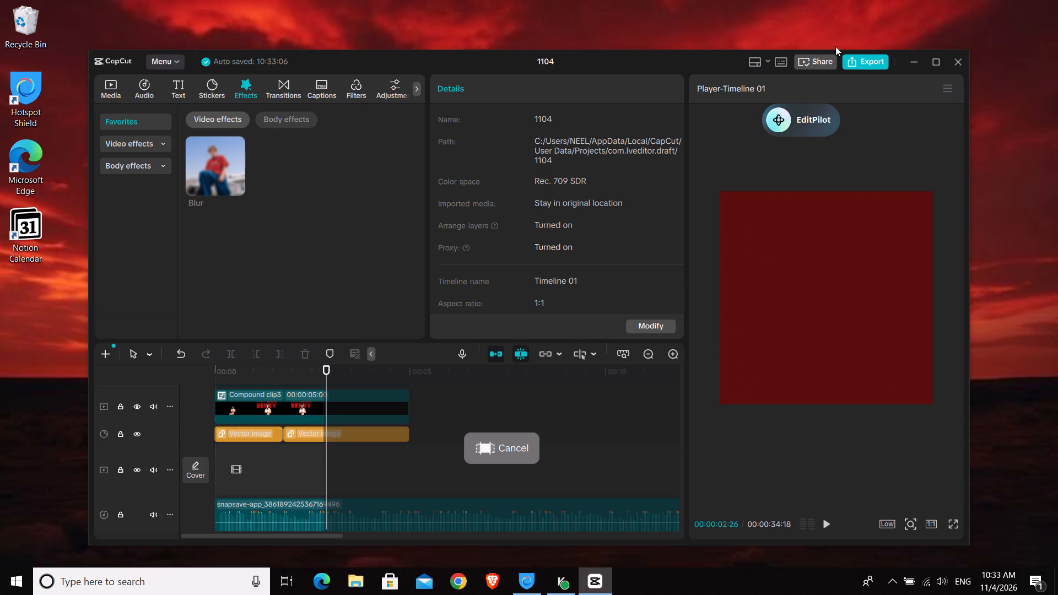
# Open the export settings and name the exported video "scene 1".
pyautogui.click(877, 63)
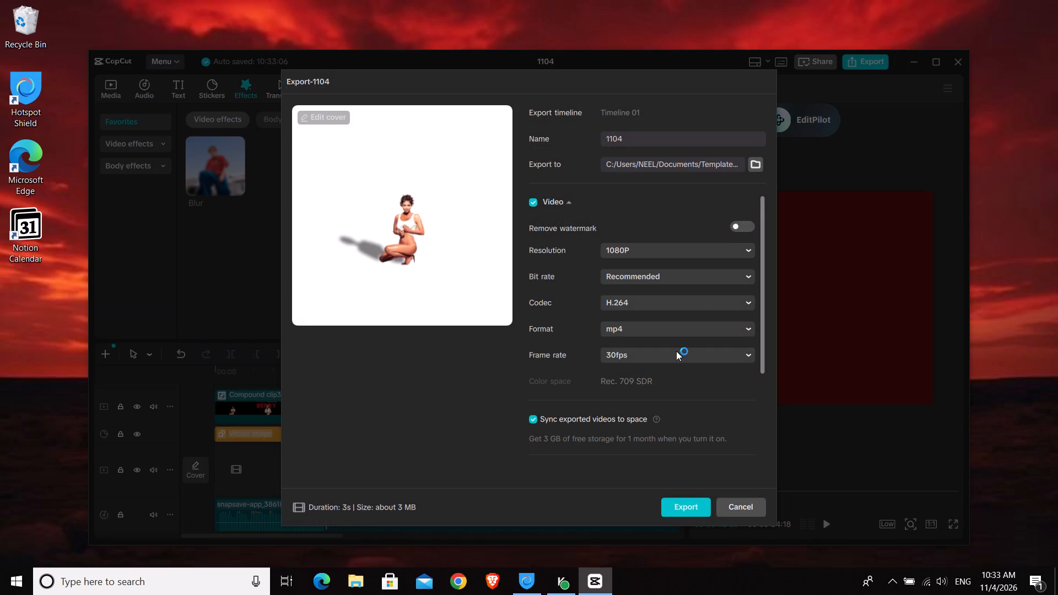
pyautogui.moveTo(659, 132); pyautogui.dragTo(661, 138)
pyautogui.doubleClick(663, 143)
pyautogui.press('BackSpace')
pyautogui.write('scene 1')
# Choose Documents > Templates > music as the export folder and export the marked range as a 1080P, 30fps H.264 mp4.
pyautogui.click(752, 166)
pyautogui.click(359, 219)
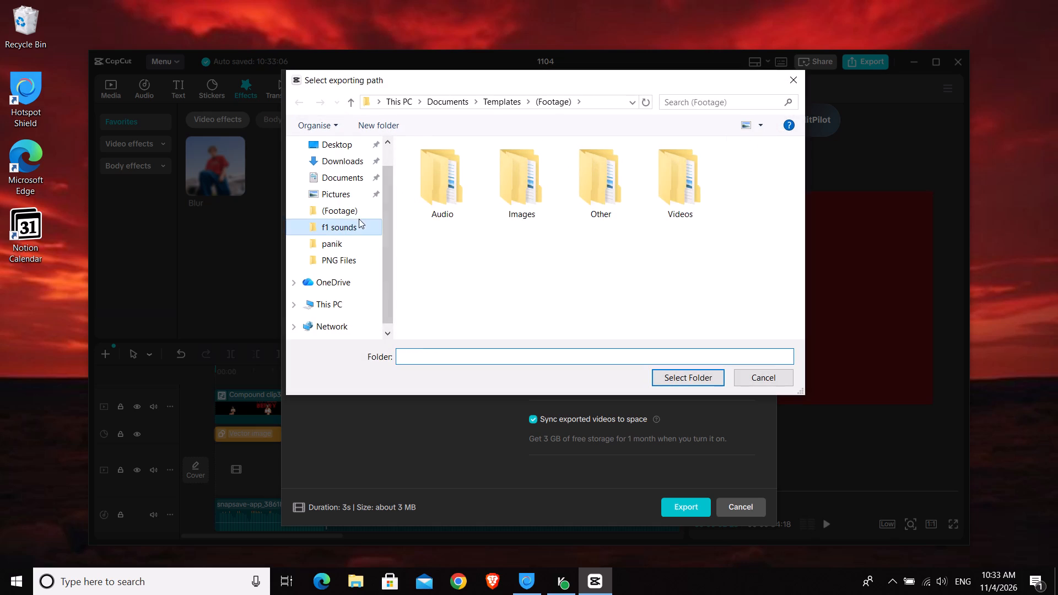
pyautogui.click(349, 202)
pyautogui.click(345, 181)
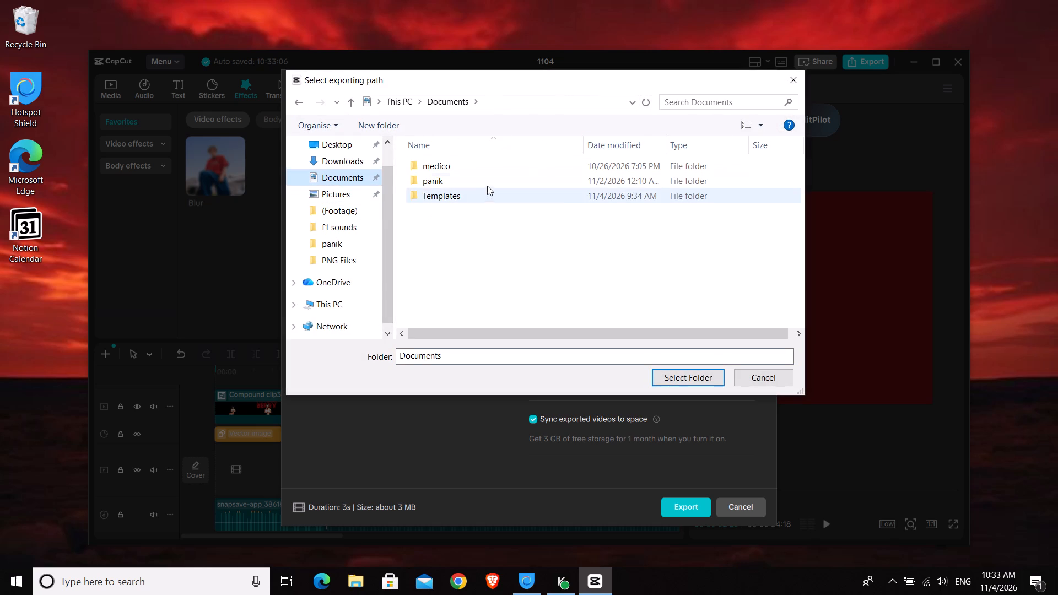
pyautogui.doubleClick(487, 191)
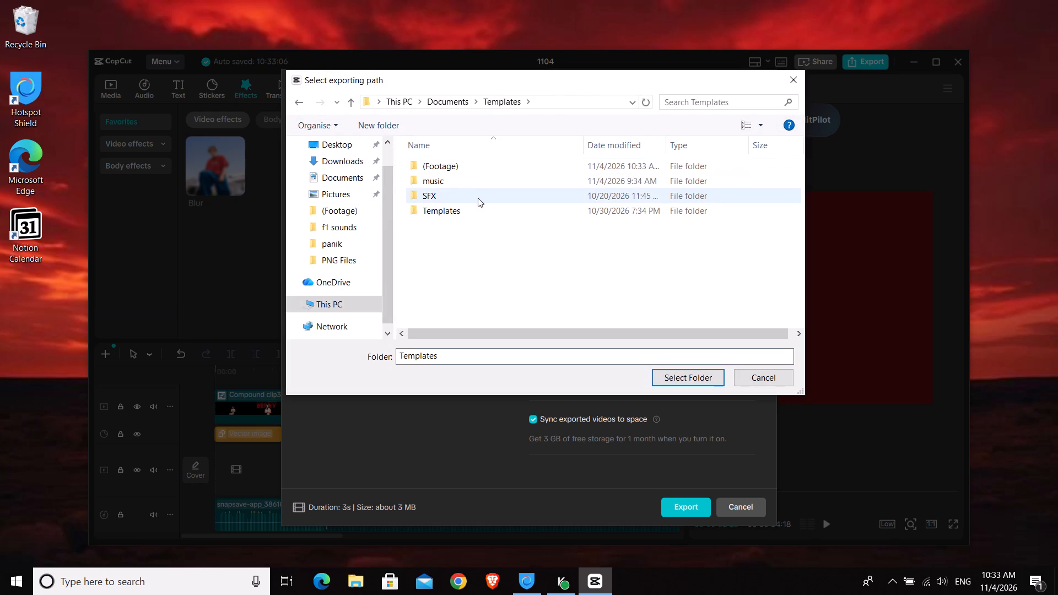
pyautogui.doubleClick(469, 186)
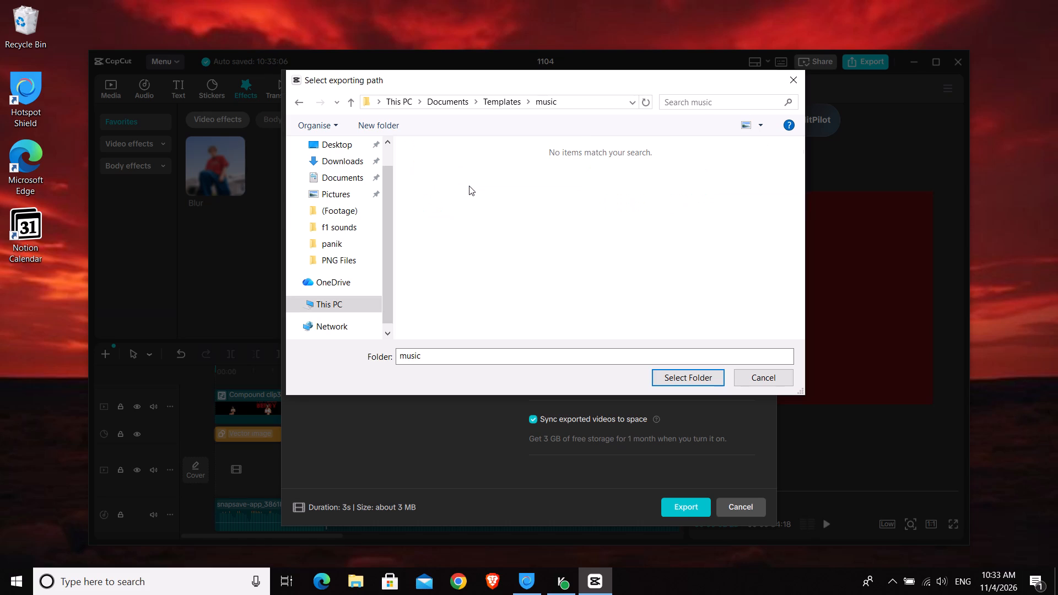
pyautogui.click(354, 99)
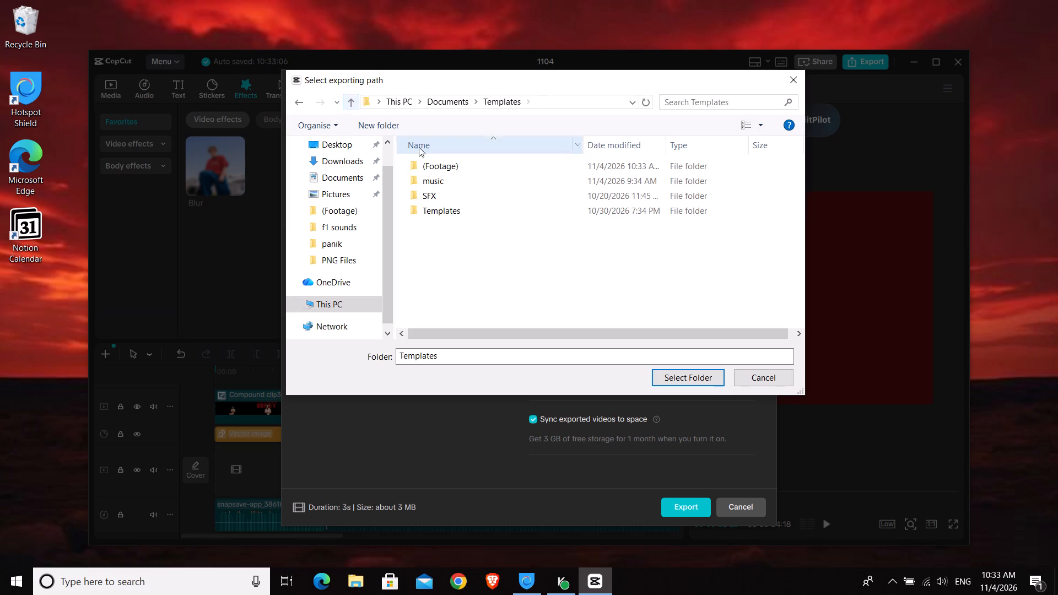
pyautogui.click(438, 180)
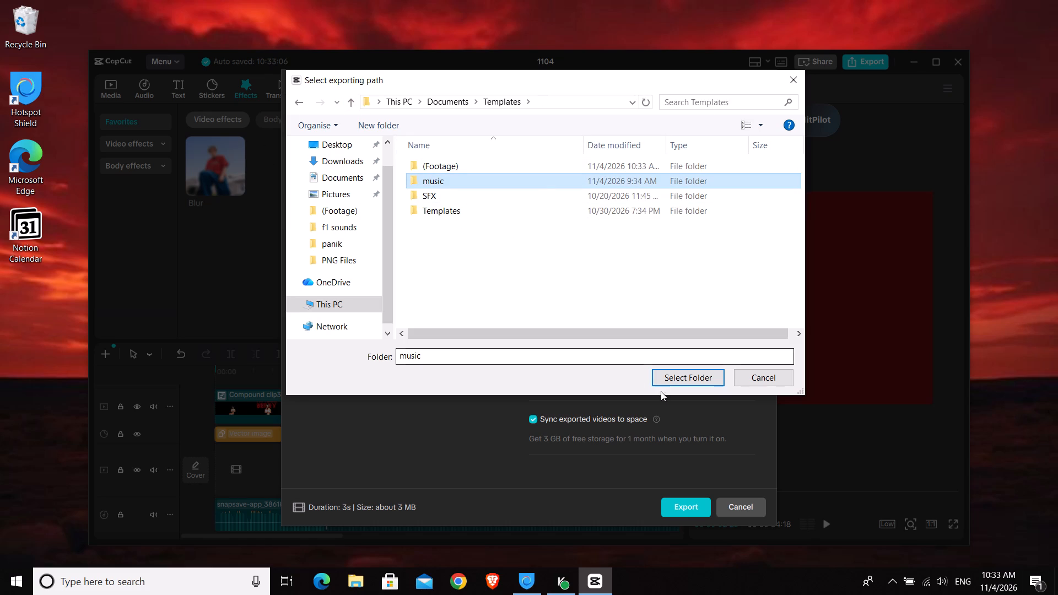
pyautogui.click(671, 380)
pyautogui.click(682, 511)
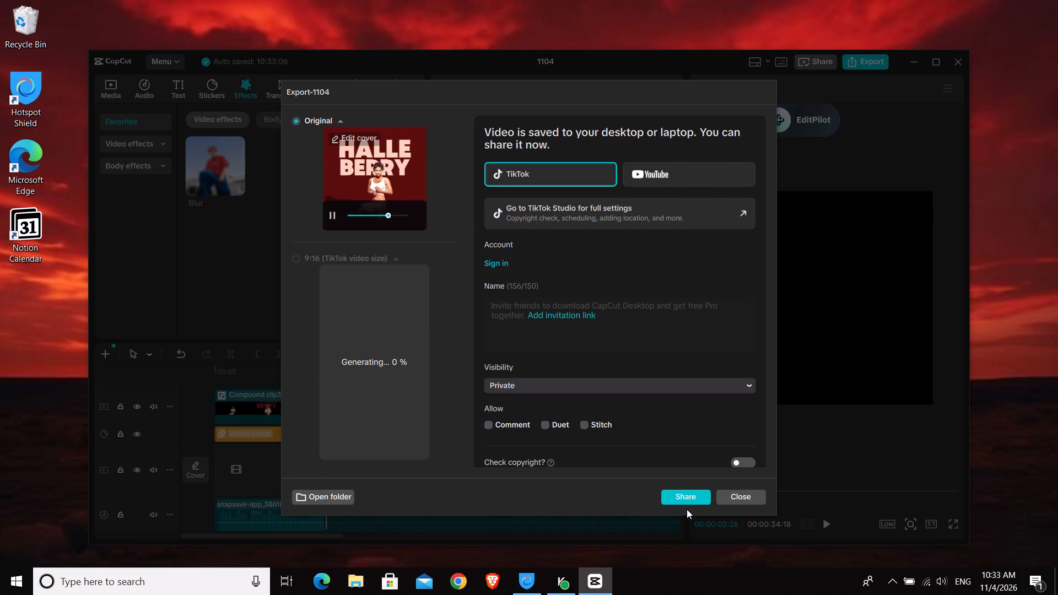
# Close the export window and import the scene 1 video from the music folder in File Explorer into the project's media.
pyautogui.click(335, 491)
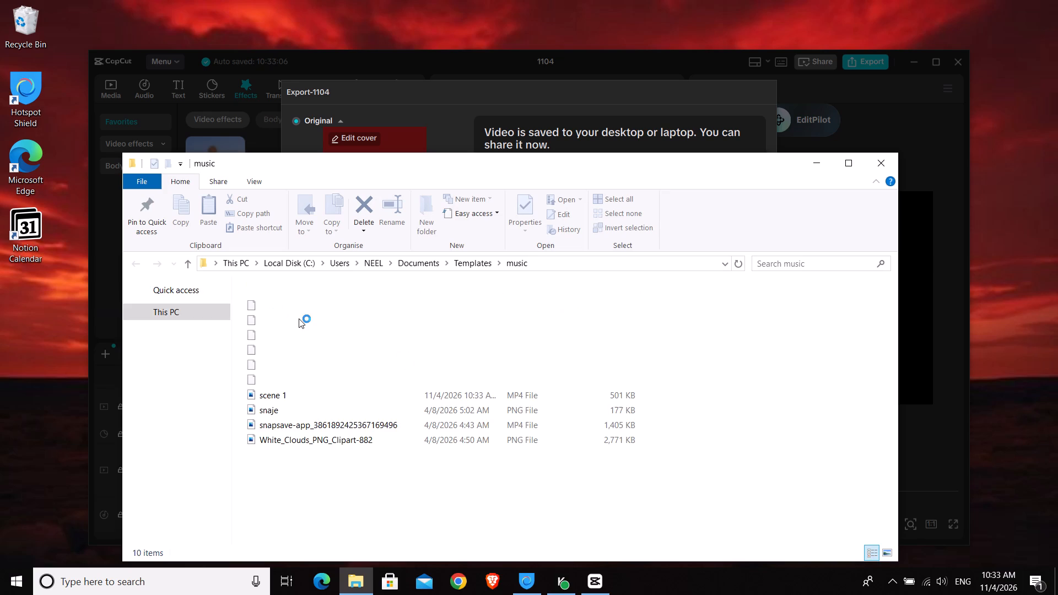
pyautogui.click(677, 118)
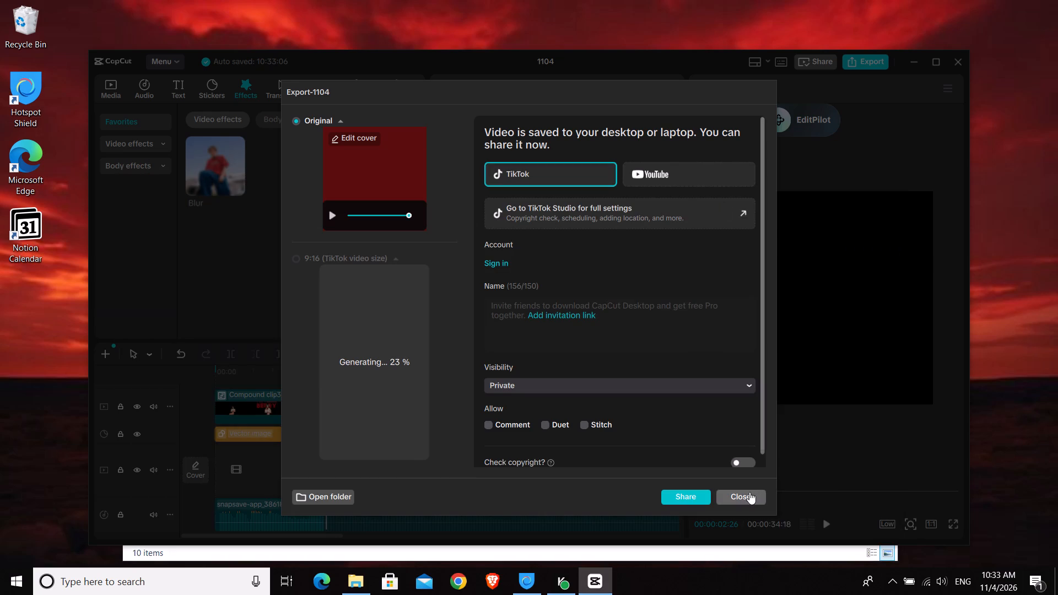
pyautogui.click(749, 492)
pyautogui.click(358, 576)
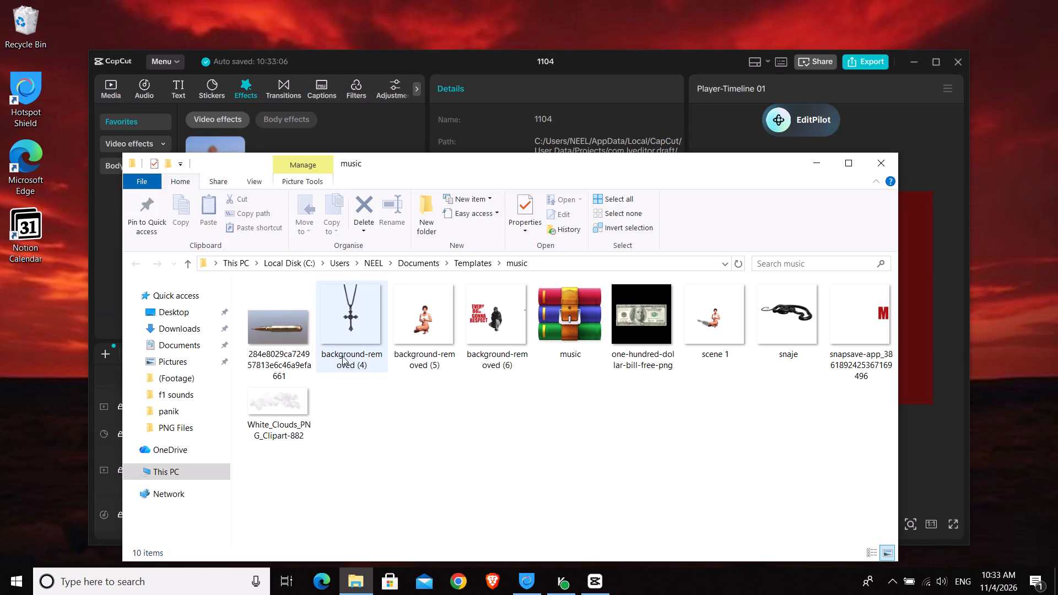
pyautogui.click(109, 86)
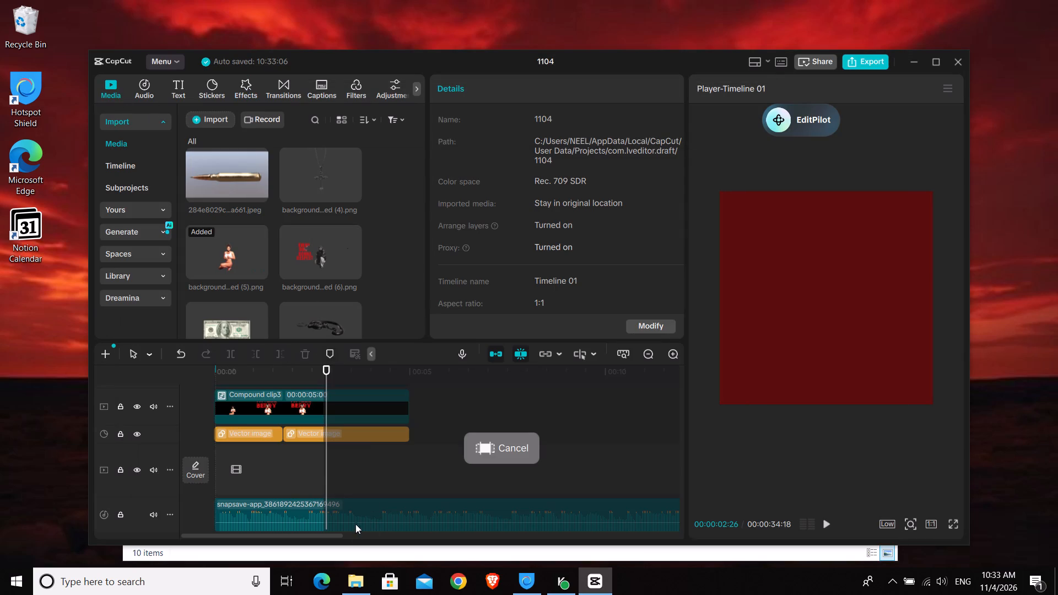
pyautogui.click(347, 585)
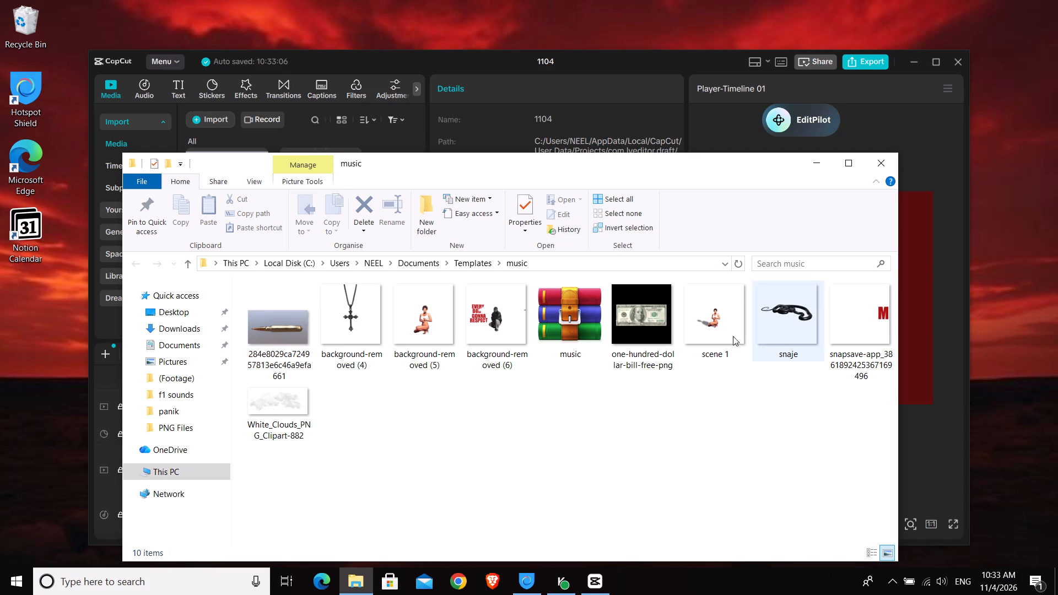
pyautogui.moveTo(706, 327); pyautogui.dragTo(384, 142)
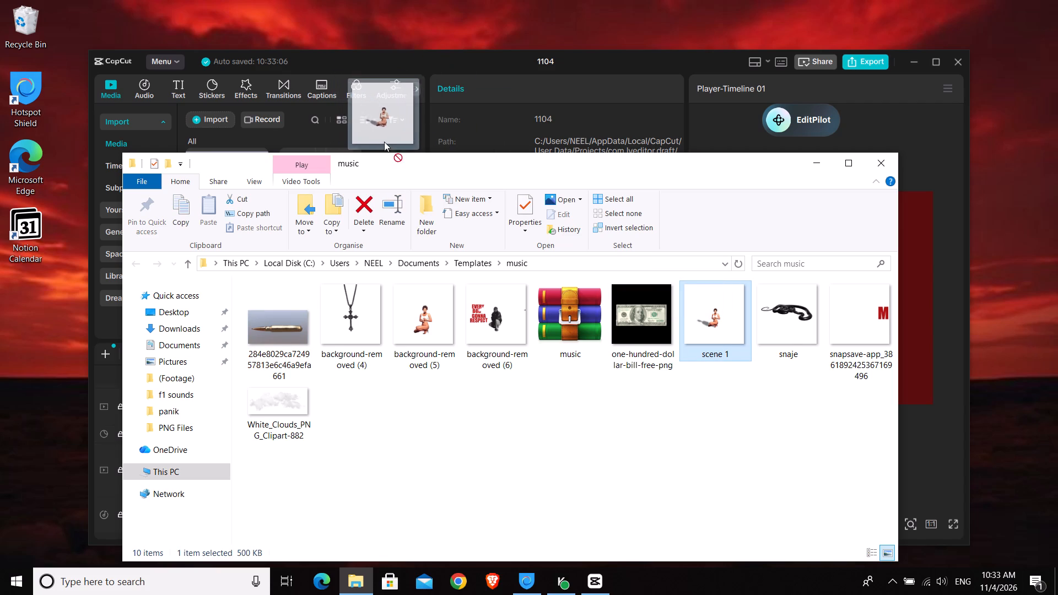
pyautogui.moveTo(384, 142); pyautogui.dragTo(397, 148)
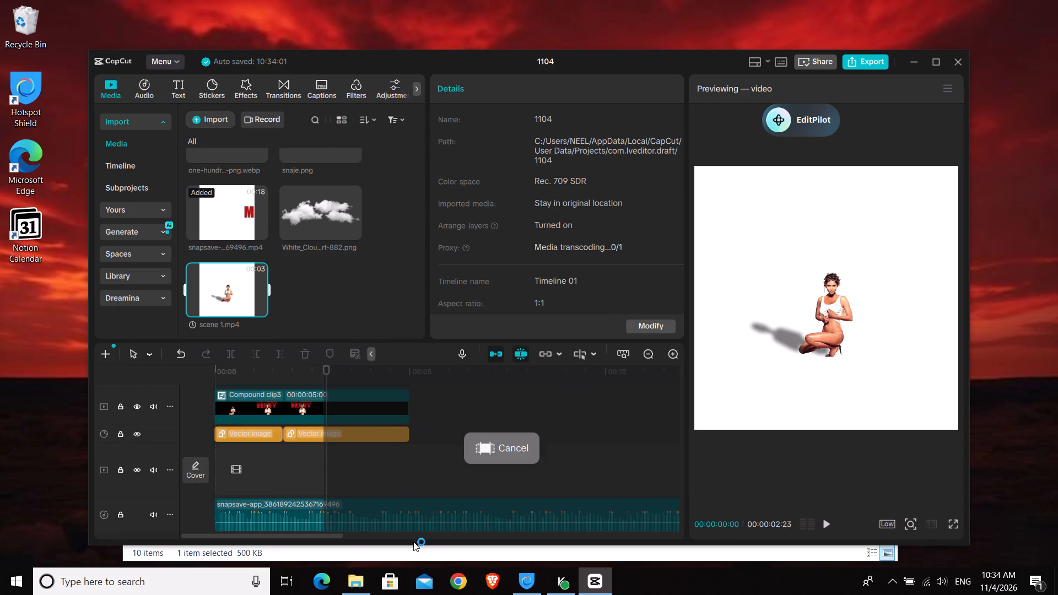
pyautogui.click(357, 592)
pyautogui.click(872, 163)
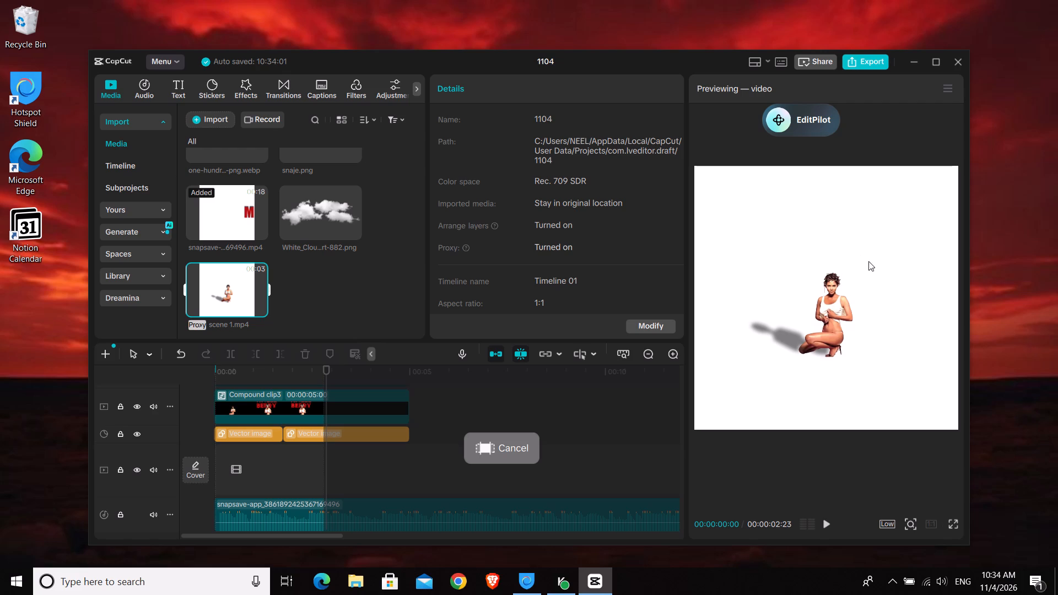
# Place scene 1.mp4 on its own track directly below Compound clip3, aligned with the start of the timeline.
pyautogui.click(216, 373)
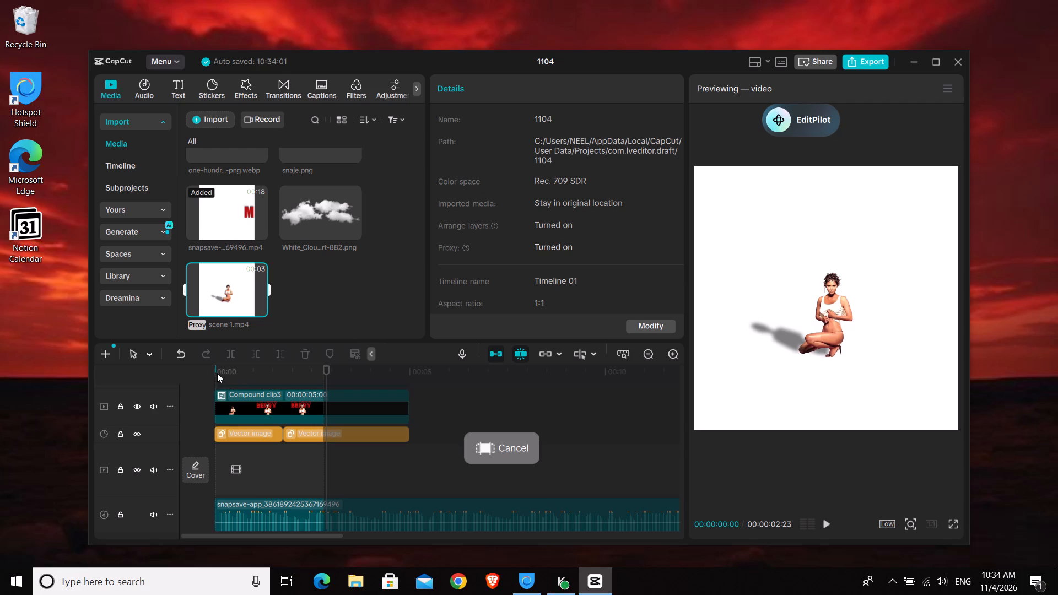
pyautogui.click(221, 375)
pyautogui.moveTo(330, 375); pyautogui.dragTo(304, 380)
pyautogui.moveTo(214, 280); pyautogui.dragTo(214, 430)
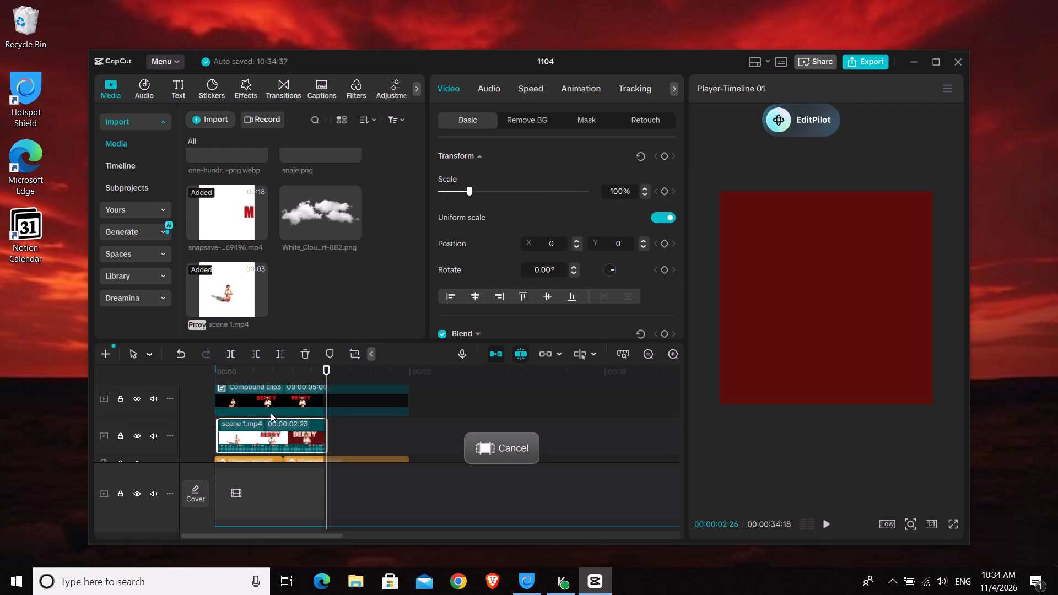
pyautogui.moveTo(257, 431); pyautogui.dragTo(255, 432)
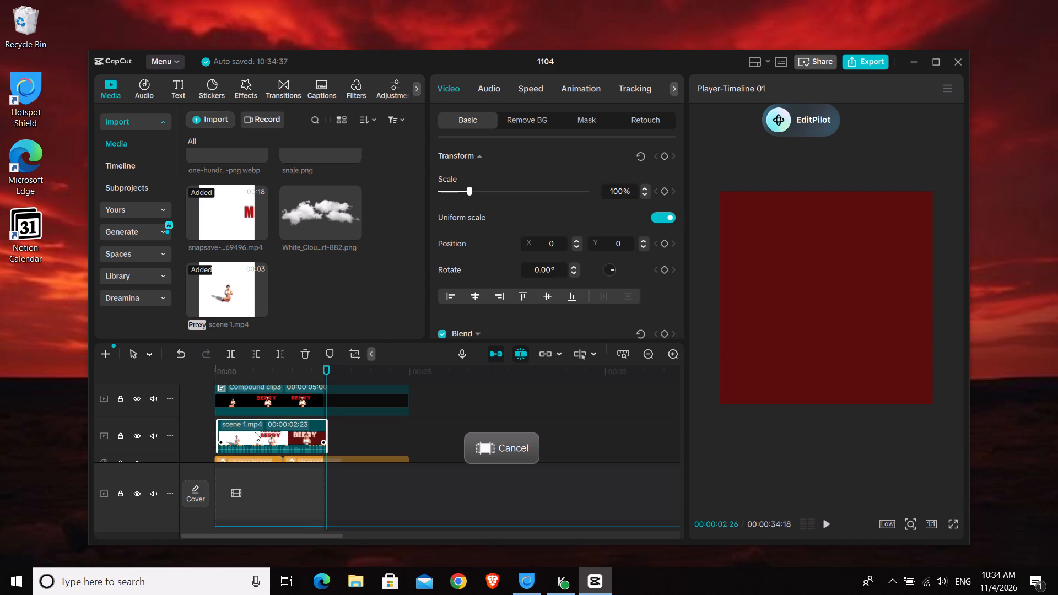
pyautogui.moveTo(255, 432); pyautogui.dragTo(252, 432)
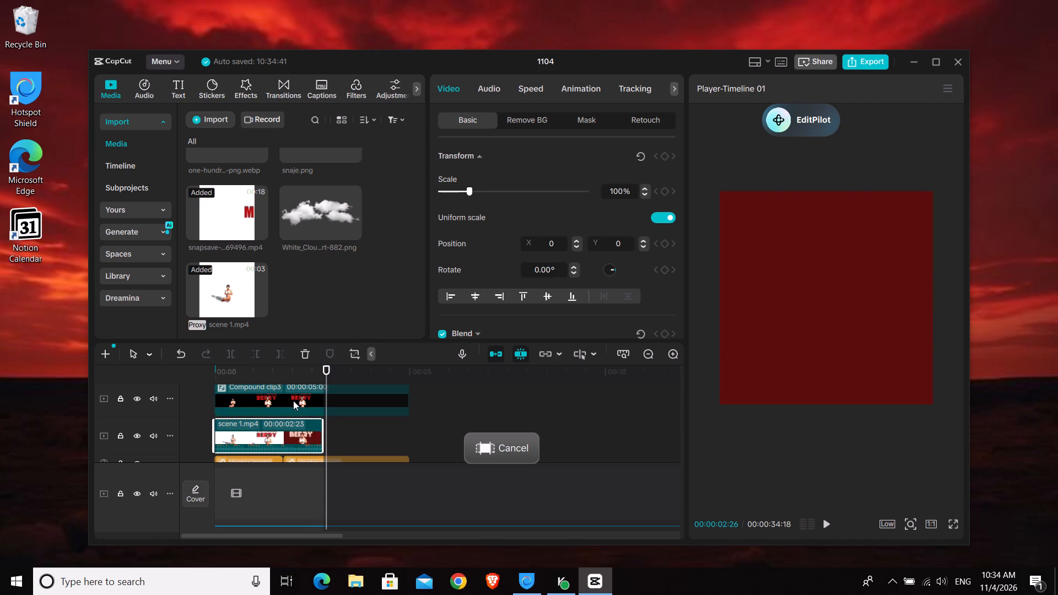
# Delete Compound clip3 from the track above scene 1.mp4.
pyautogui.click(293, 401)
pyautogui.scroll(2, 327, 410)
pyautogui.scroll(-2, 332, 412)
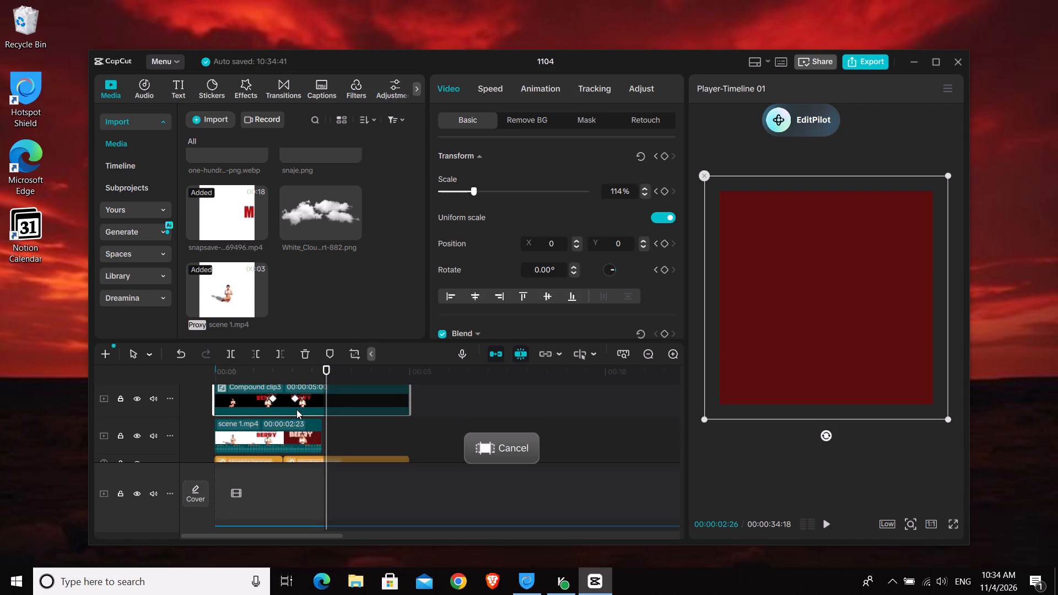
pyautogui.scroll(2, 338, 427)
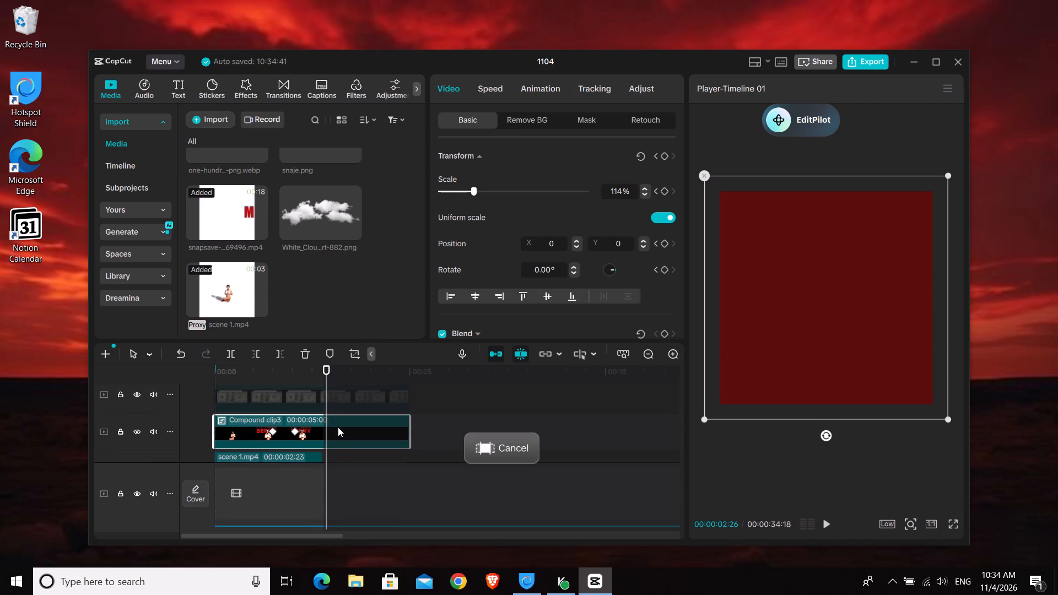
pyautogui.scroll(-3, 338, 427)
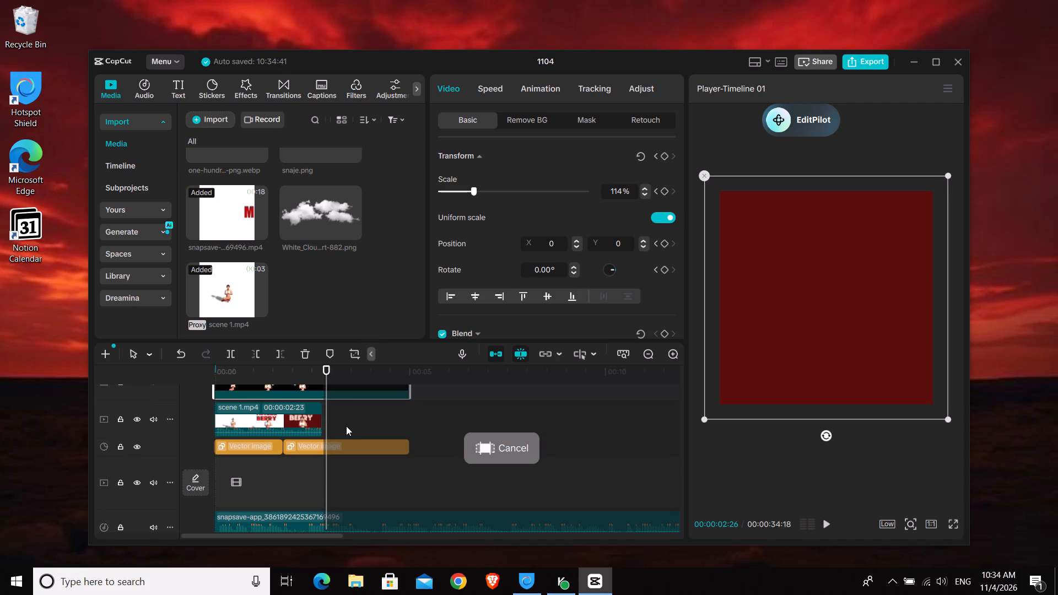
pyautogui.press('Delete')
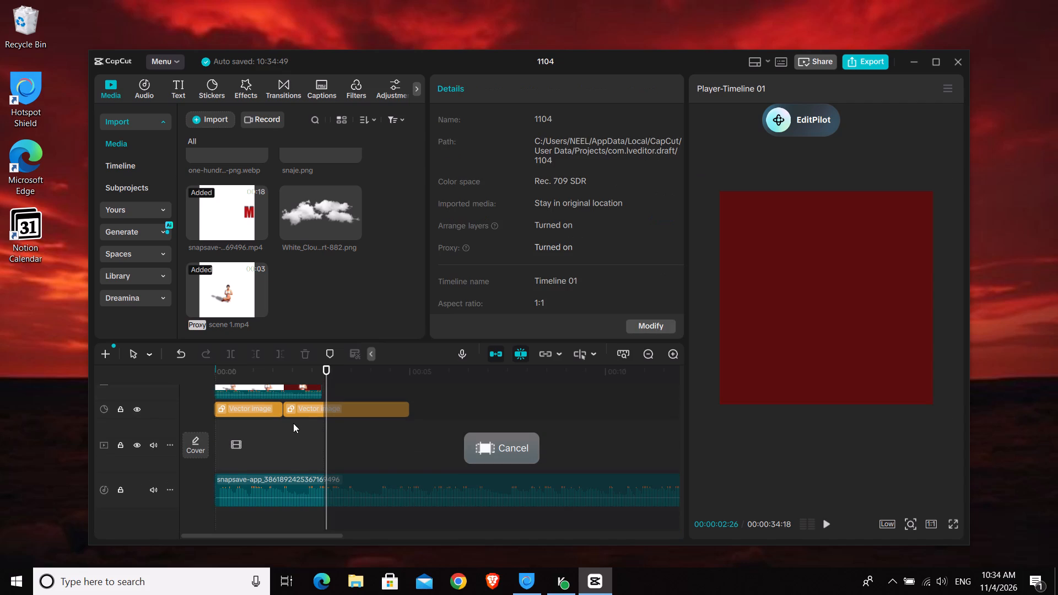
# Delete both vector image clips from the track below scene 1.mp4.
pyautogui.moveTo(305, 432); pyautogui.dragTo(262, 414)
pyautogui.press('Delete')
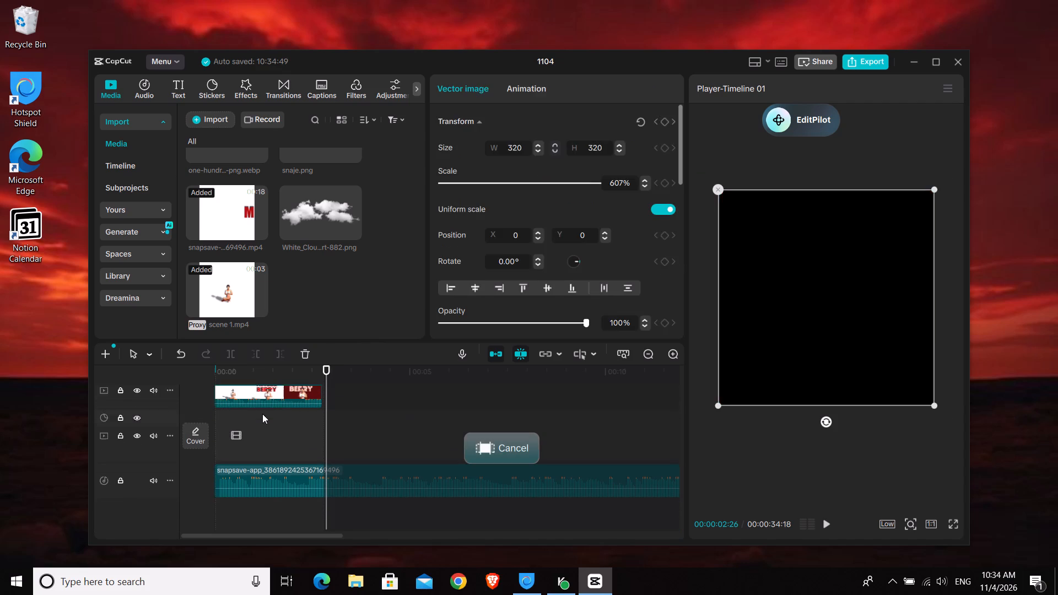
# Reactivate the deactivated one-hundred-dollar-bill clip on the track above scene 1.mp4.
pyautogui.scroll(3, 293, 428)
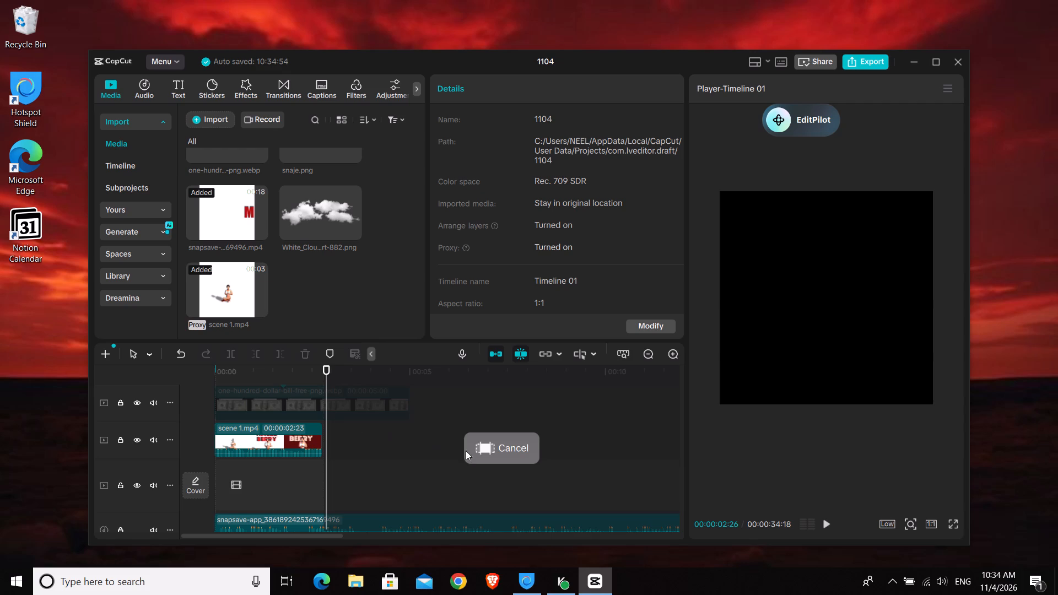
pyautogui.click(503, 451)
pyautogui.click(227, 379)
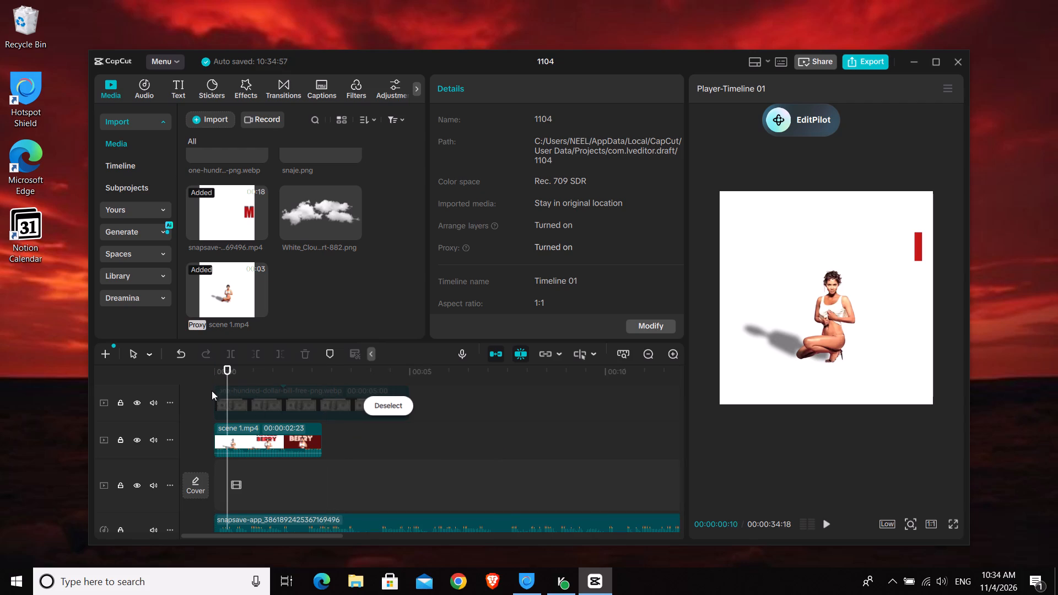
pyautogui.click(255, 396)
pyautogui.press('v')
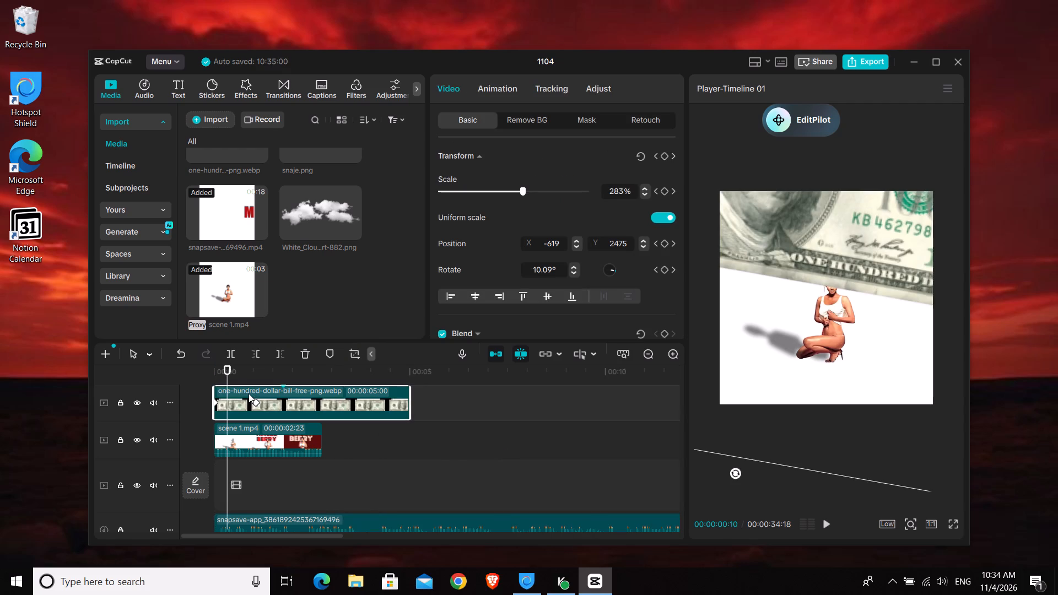
# Play the opening from the start of the timeline to review the dollar bill clip over scene 1.
pyautogui.click(213, 376)
pyautogui.click(215, 376)
pyautogui.press('space')
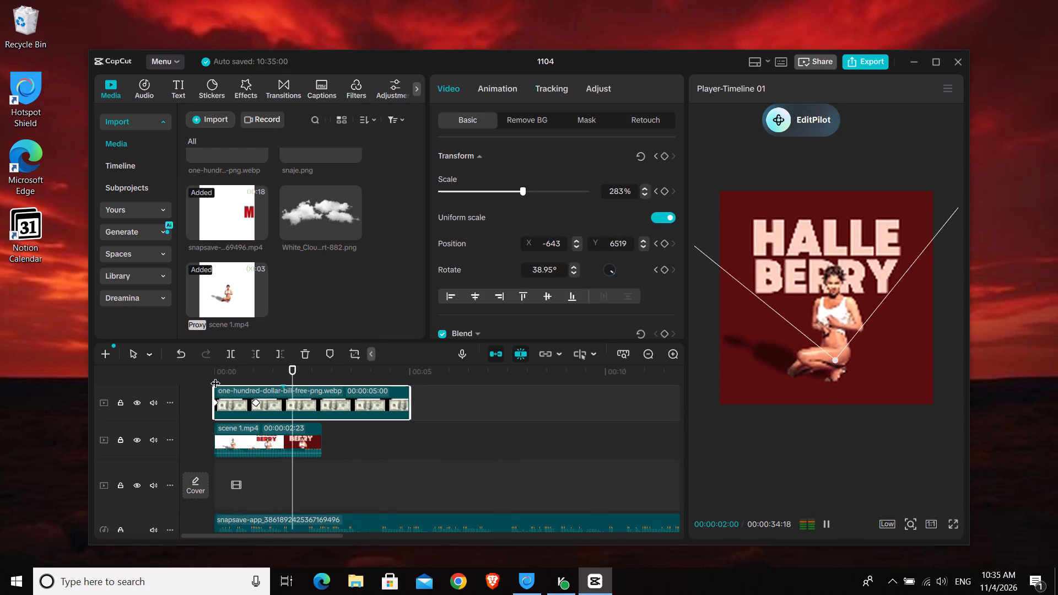
pyautogui.press('space')
pyautogui.press('space')
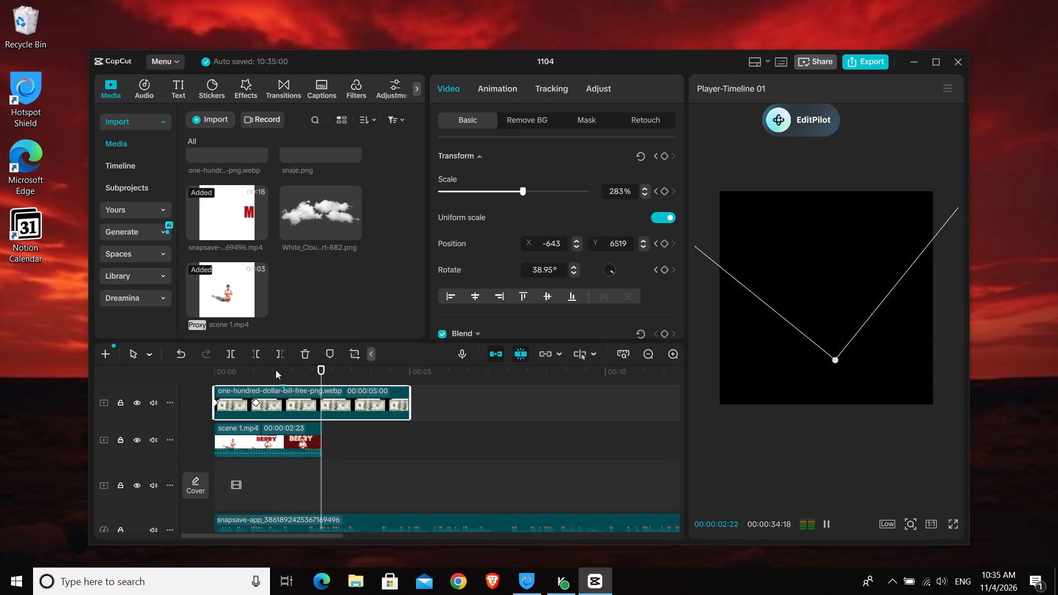
pyautogui.press('space')
pyautogui.click(259, 366)
# Extract the audio from scene 1.mp4 and delete the extracted scene 1 audio clip.
pyautogui.click(283, 440)
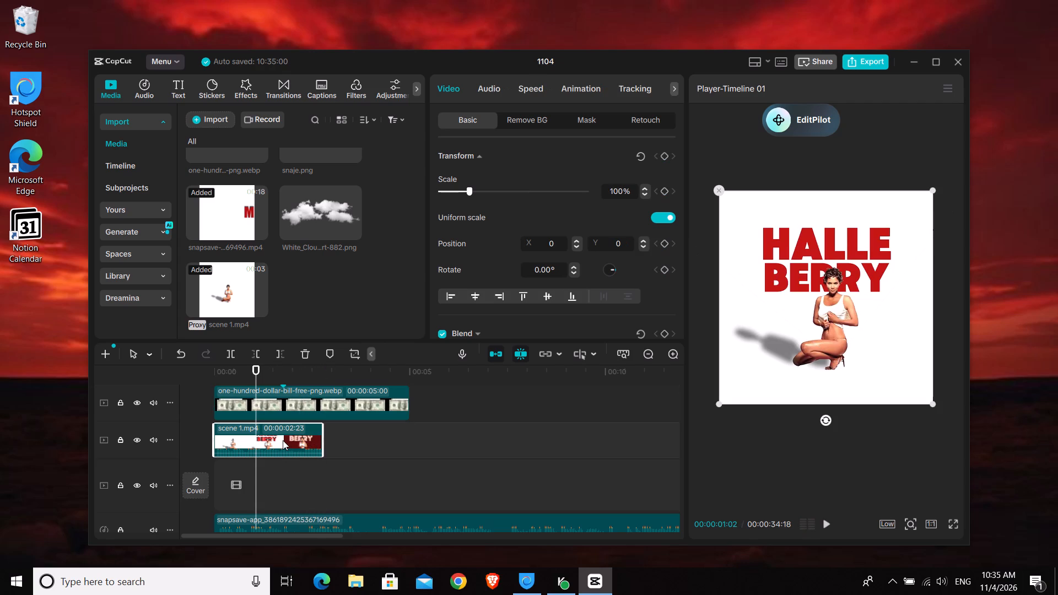
pyautogui.rightClick(283, 440)
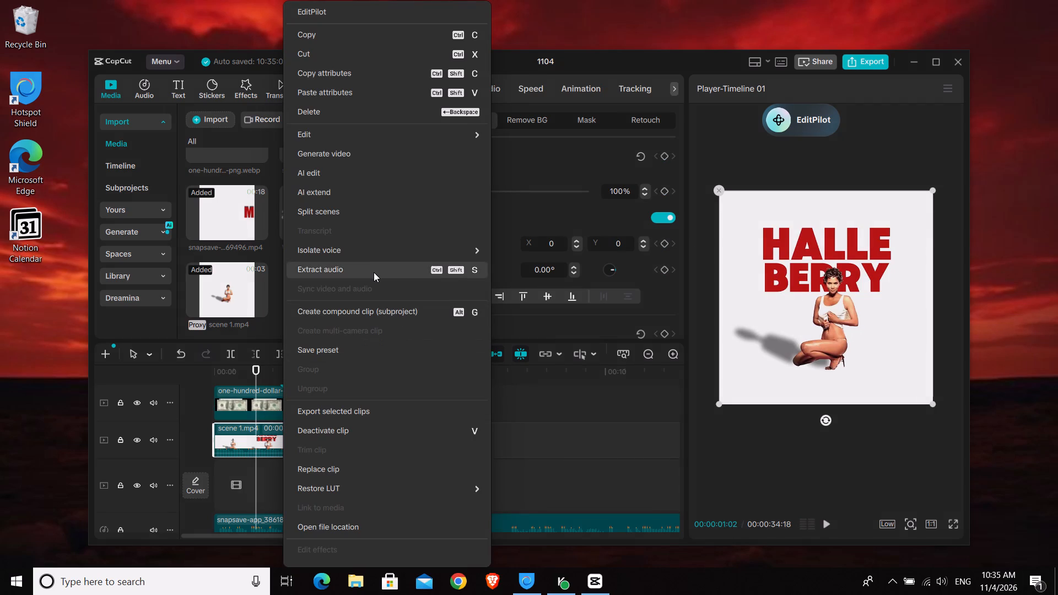
pyautogui.click(374, 272)
pyautogui.click(288, 520)
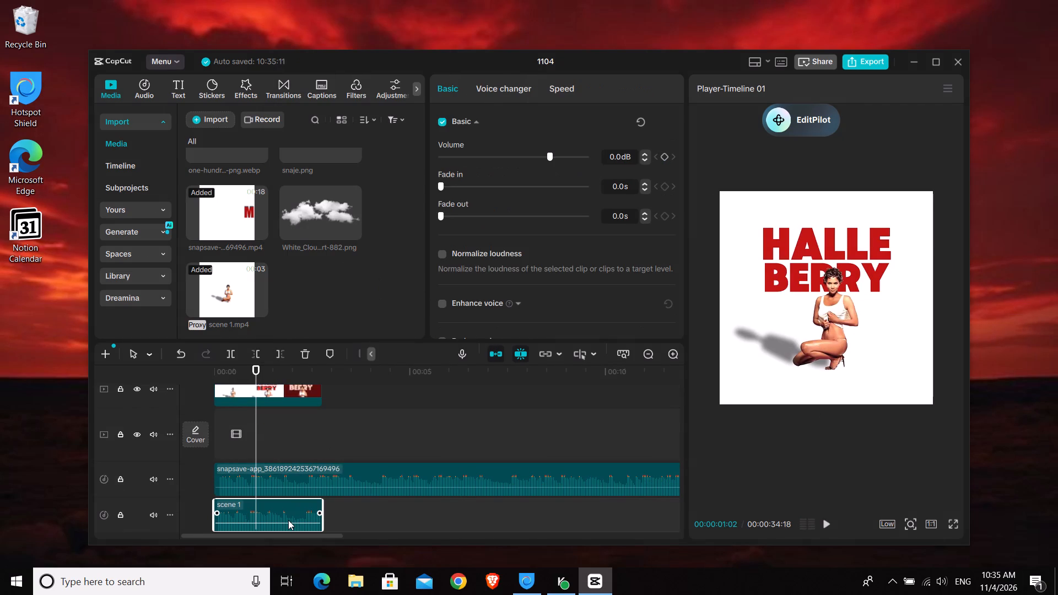
pyautogui.press('Delete')
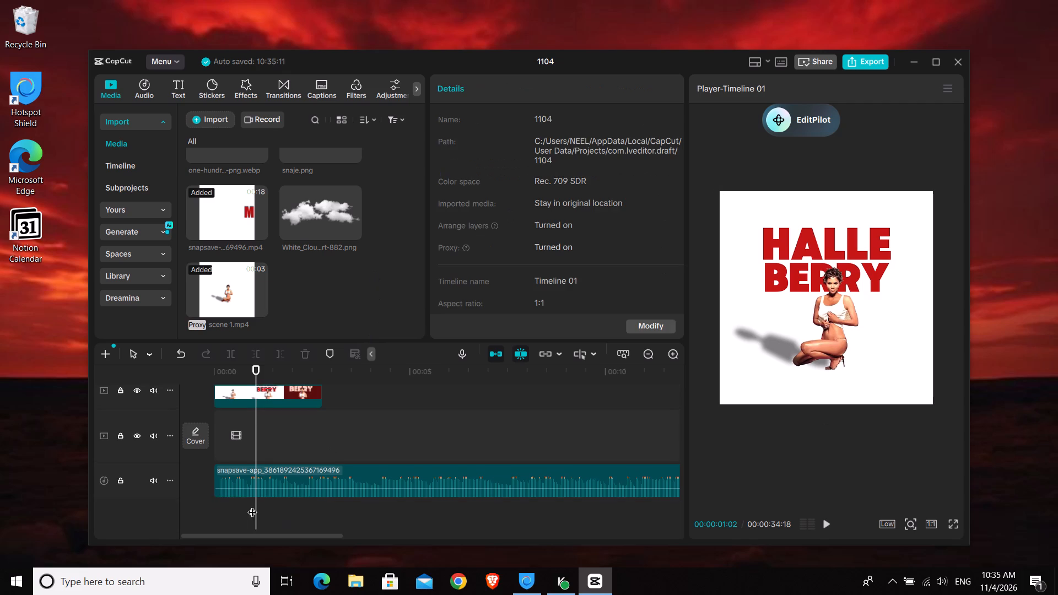
# Play the opening repeatedly past the end of scene 1 to review its timing against the music track.
pyautogui.click(216, 506)
pyautogui.press('space')
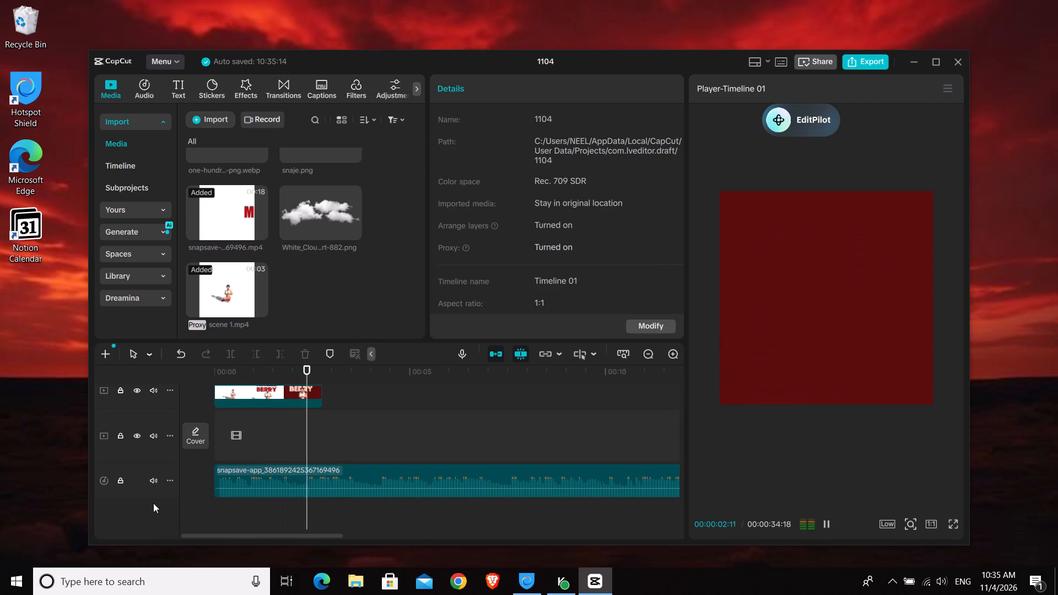
pyautogui.press('space')
pyautogui.click(321, 514)
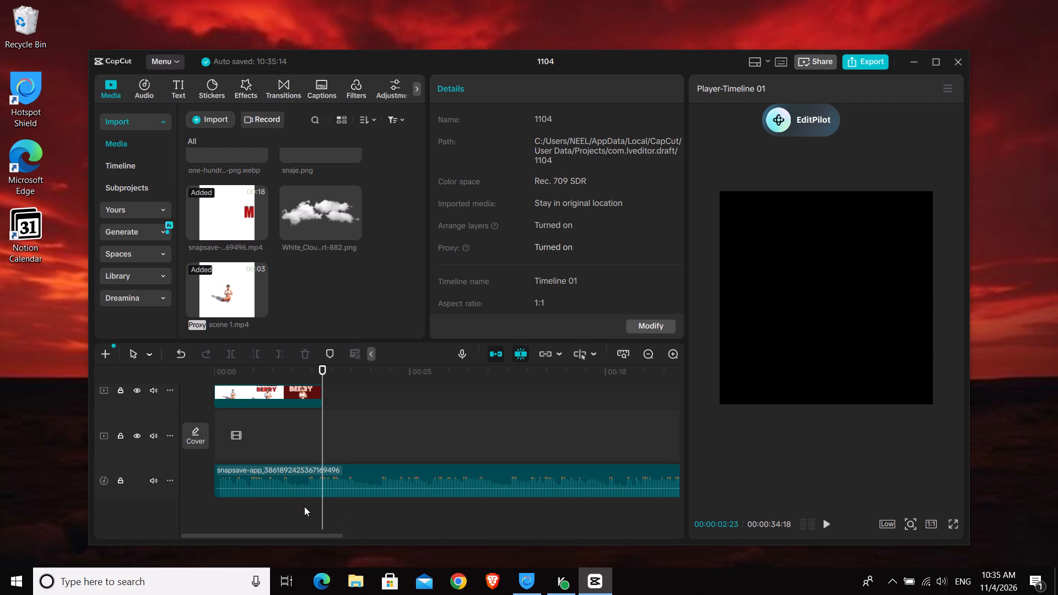
pyautogui.press('space')
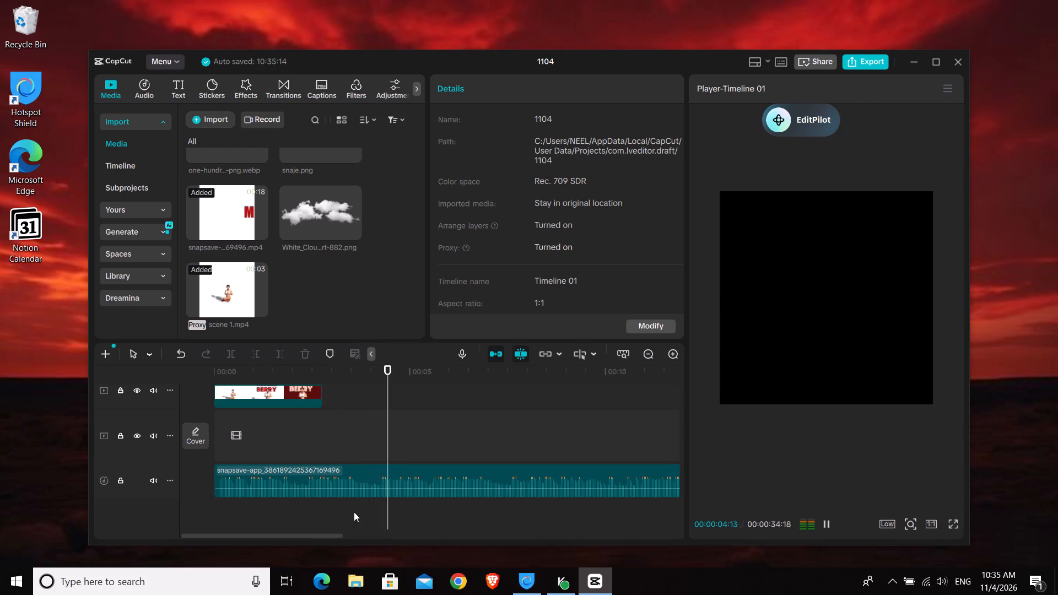
pyautogui.click(279, 512)
pyautogui.press('space')
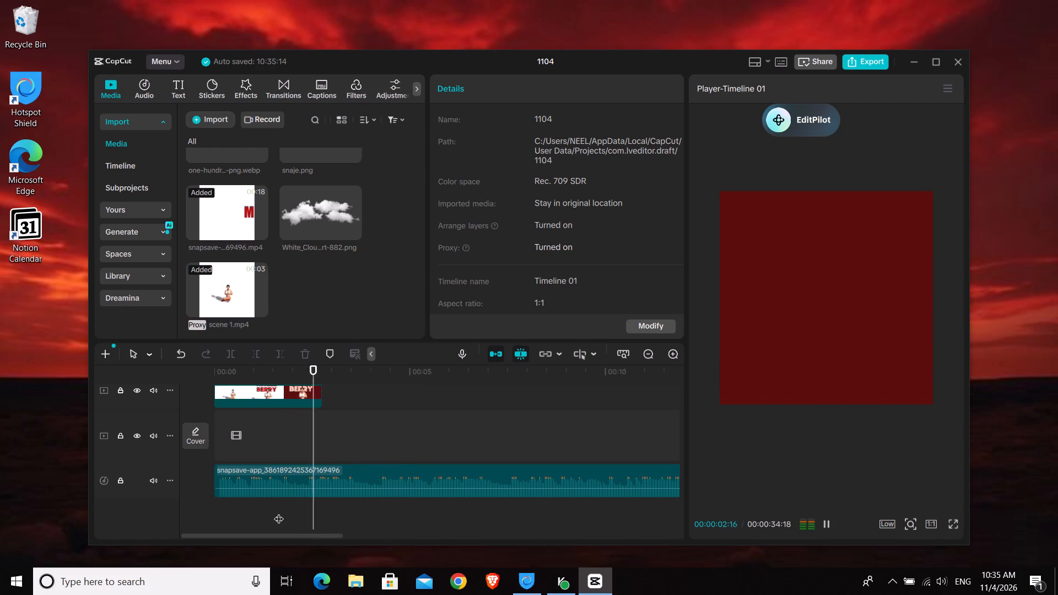
pyautogui.press('space')
pyautogui.click(246, 516)
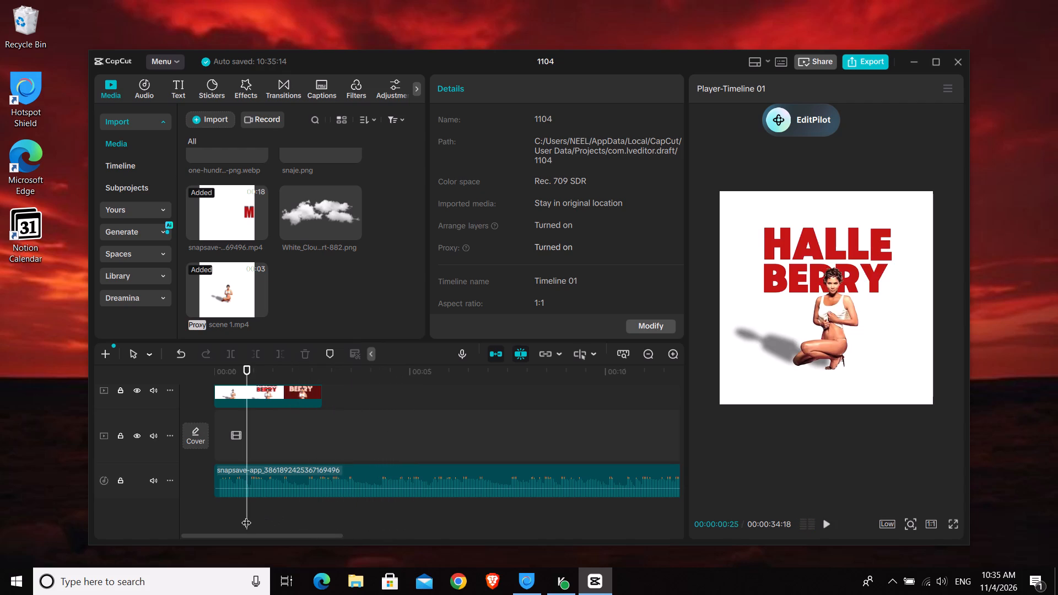
pyautogui.press('space')
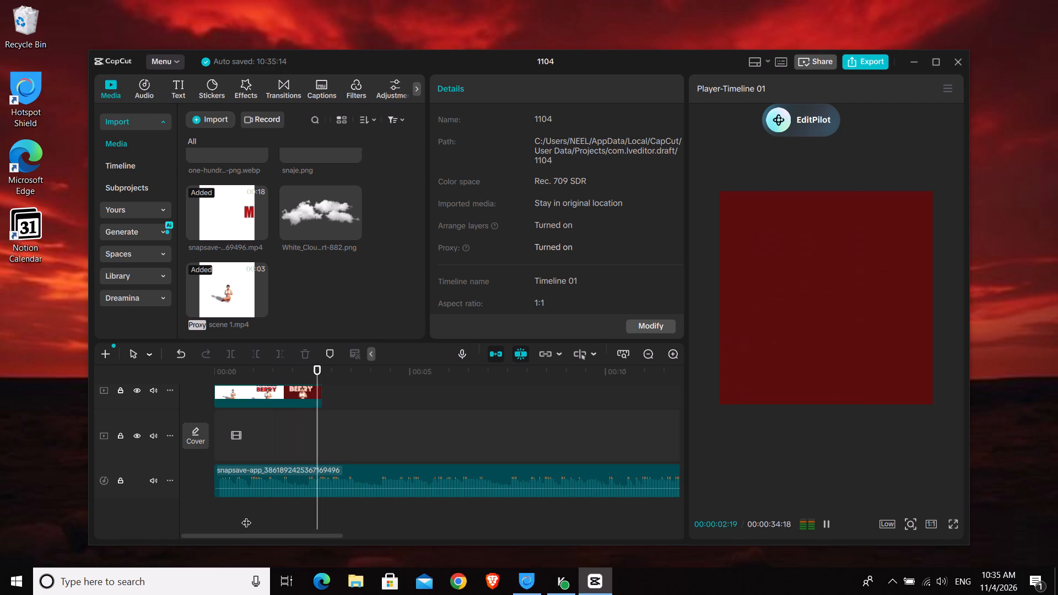
pyautogui.press('space')
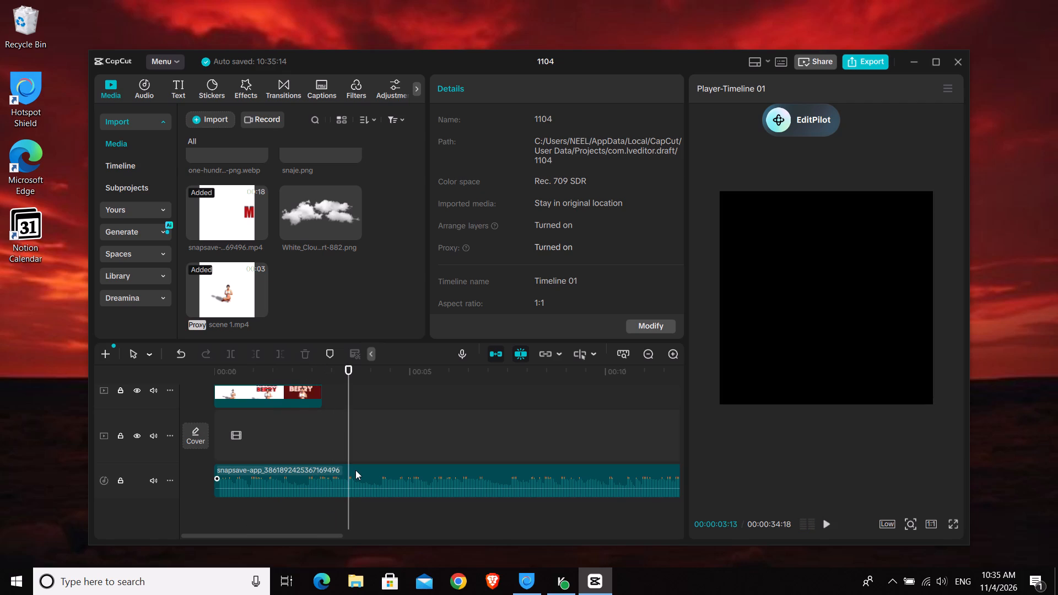
pyautogui.press('space')
pyautogui.press('space')
pyautogui.click(352, 456)
pyautogui.click(350, 448)
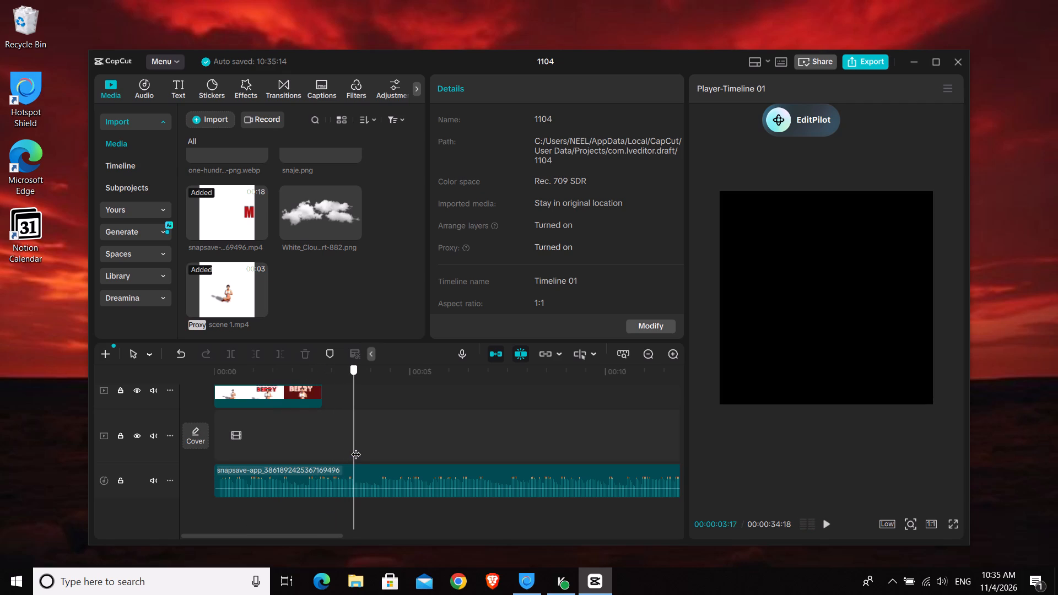
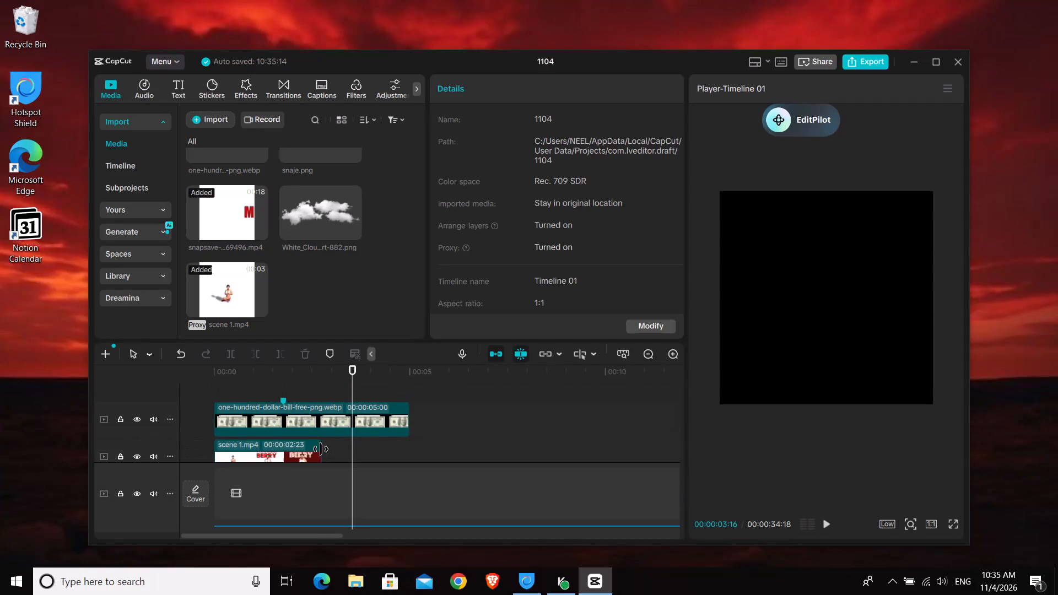
# Add a marker named "scene 2" at 00:00:03:16 on the one-hundred-dollar-bill clip.
pyautogui.click(342, 429)
pyautogui.write('mm')
pyautogui.press('BackSpace')
pyautogui.write('scene 2')
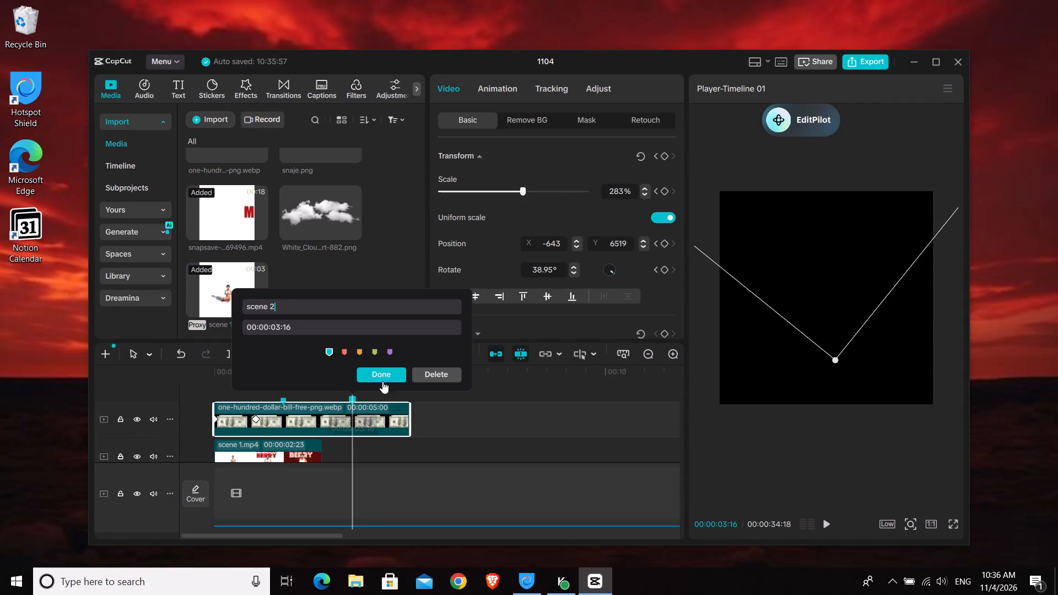
pyautogui.click(385, 378)
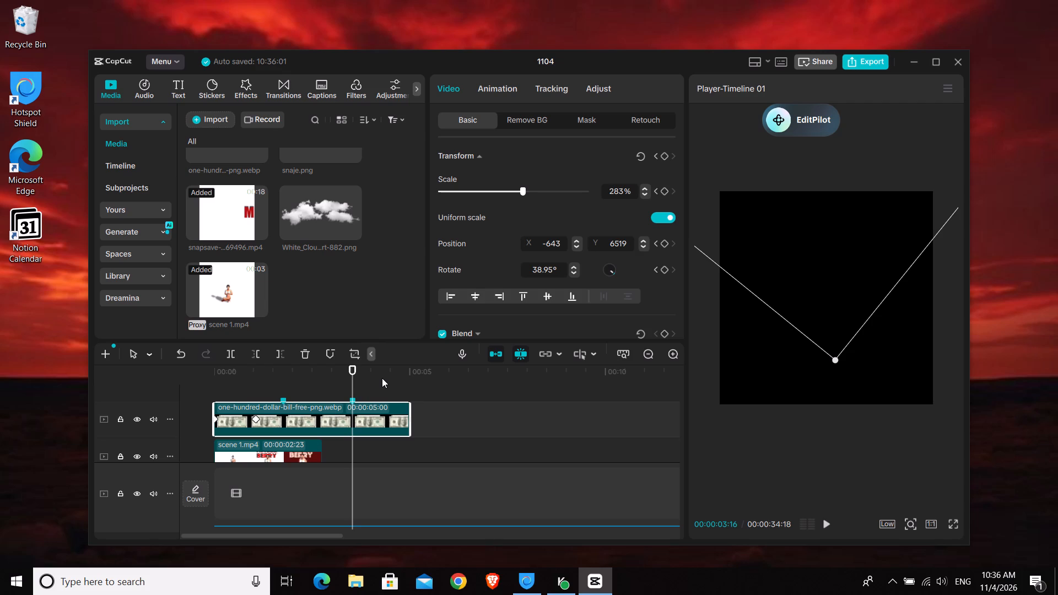
# Change the colour of the "scene 2" marker on the dollar bill clip to red.
pyautogui.click(354, 399)
pyautogui.rightClick(352, 399)
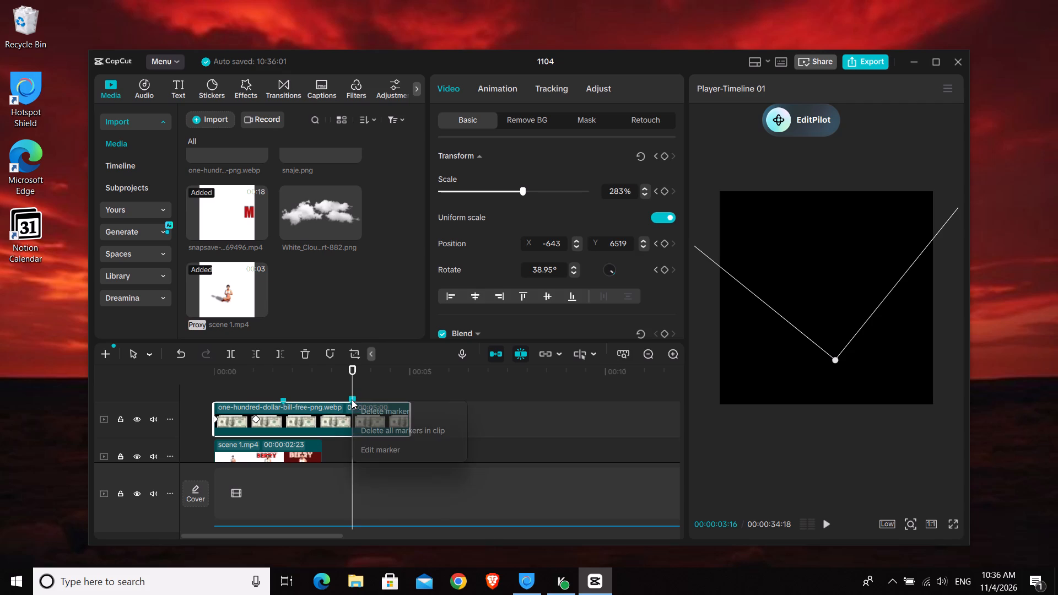
pyautogui.click(409, 448)
pyautogui.click(344, 348)
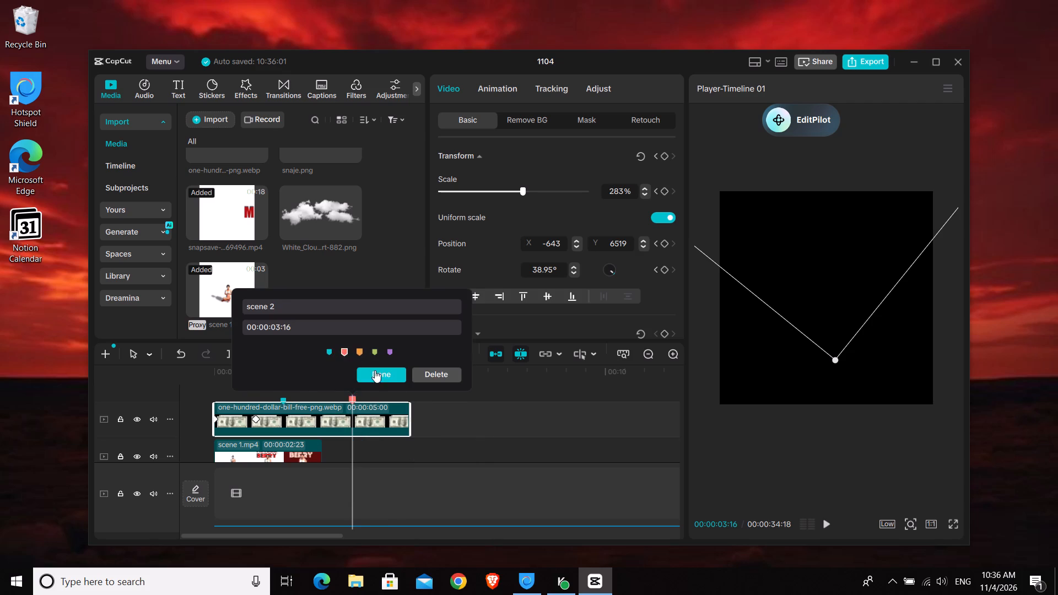
pyautogui.click(395, 382)
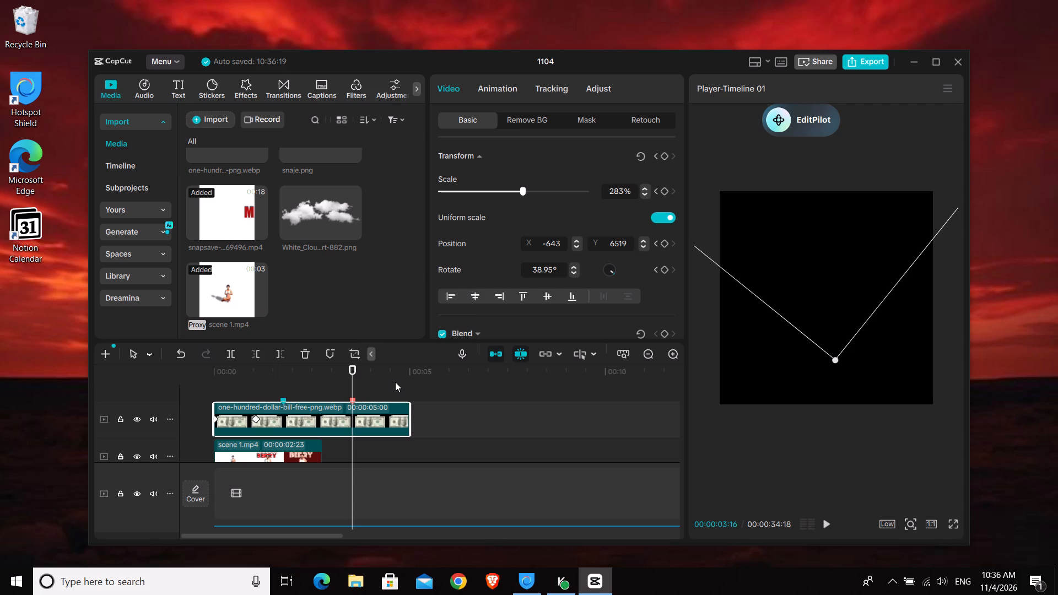
# Add a default text clip on a new track above the dollar bill clip, starting where scene 1.mp4 ends.
pyautogui.click(171, 79)
pyautogui.click(183, 86)
pyautogui.moveTo(225, 142); pyautogui.dragTo(234, 148)
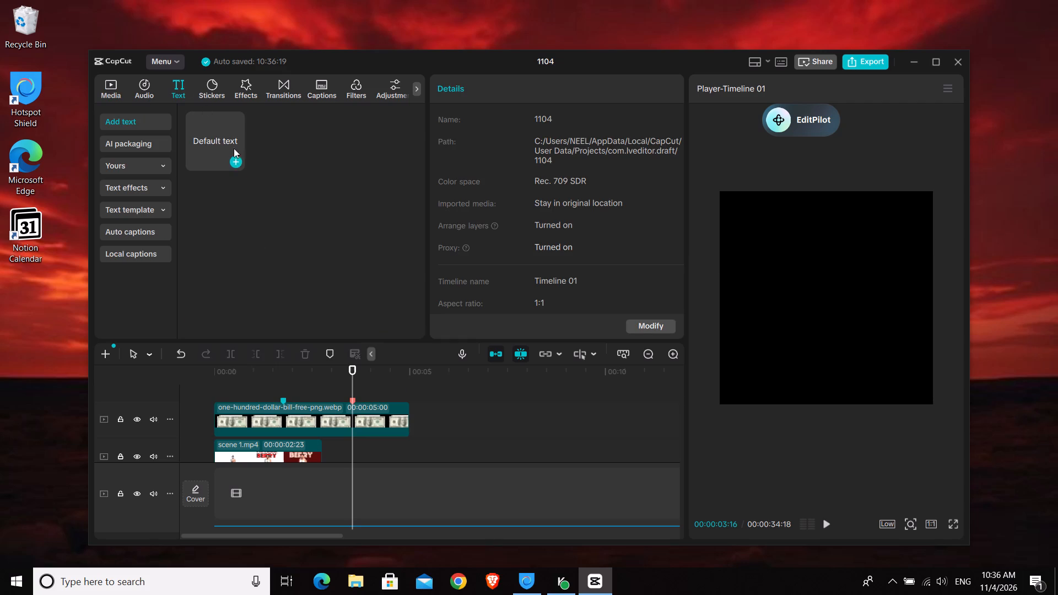
pyautogui.moveTo(234, 148); pyautogui.dragTo(326, 391)
pyautogui.scroll(-2, 341, 385)
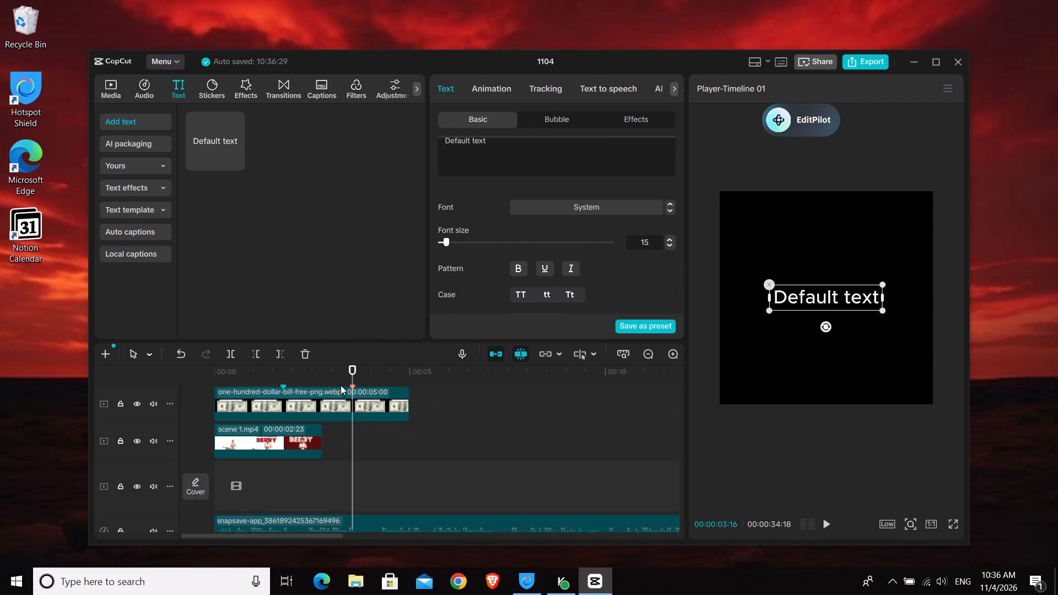
pyautogui.scroll(-1, 341, 385)
pyautogui.click(303, 428)
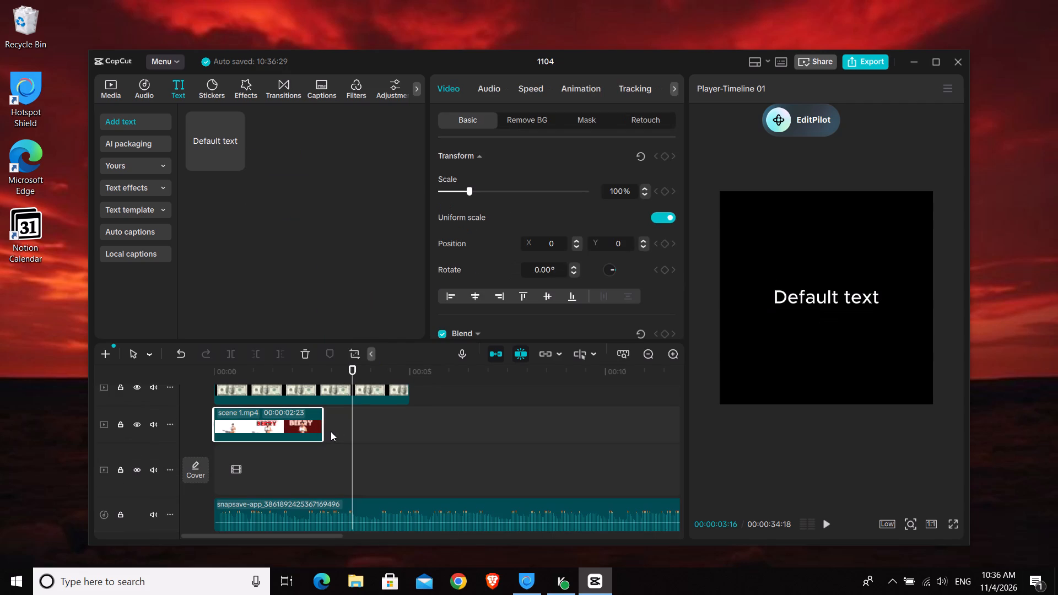
pyautogui.moveTo(323, 428); pyautogui.dragTo(333, 434)
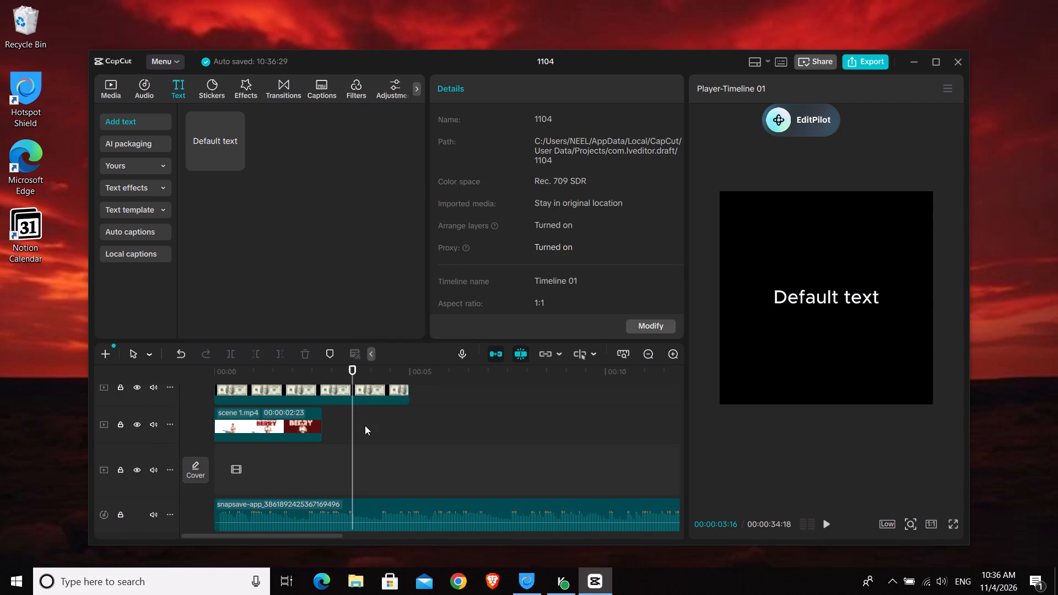
pyautogui.scroll(2, 365, 425)
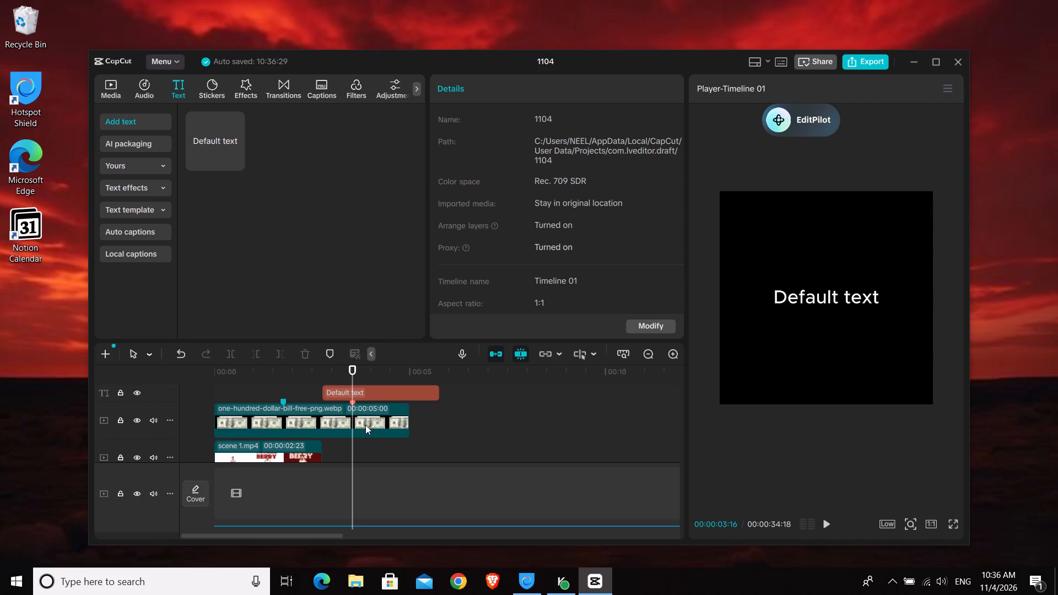
# Clear the placeholder wording from the new text clip.
pyautogui.click(371, 390)
pyautogui.doubleClick(514, 158)
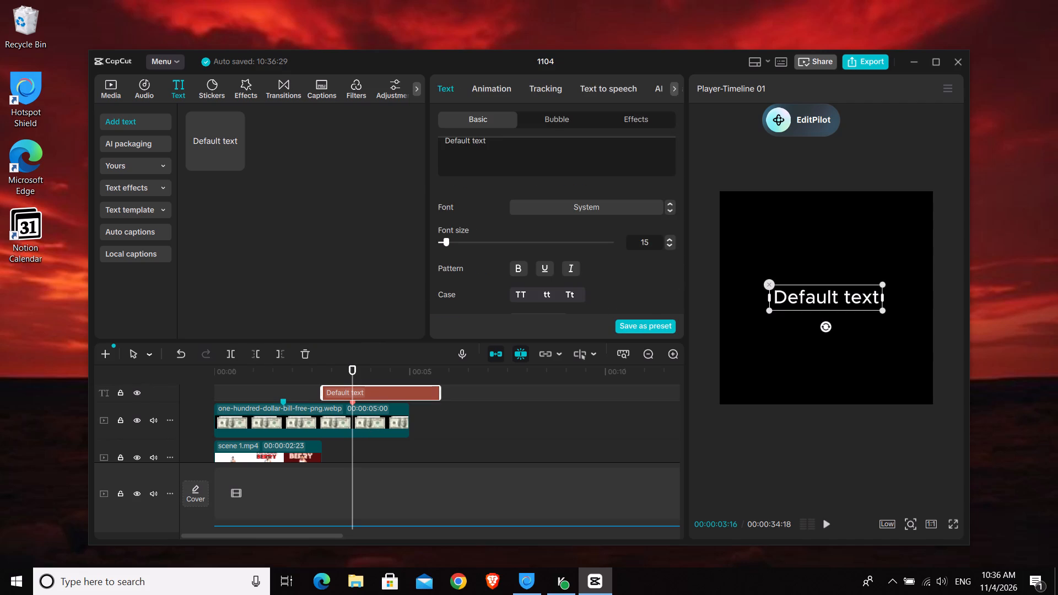
pyautogui.click(514, 158)
pyautogui.press('BackSpace')
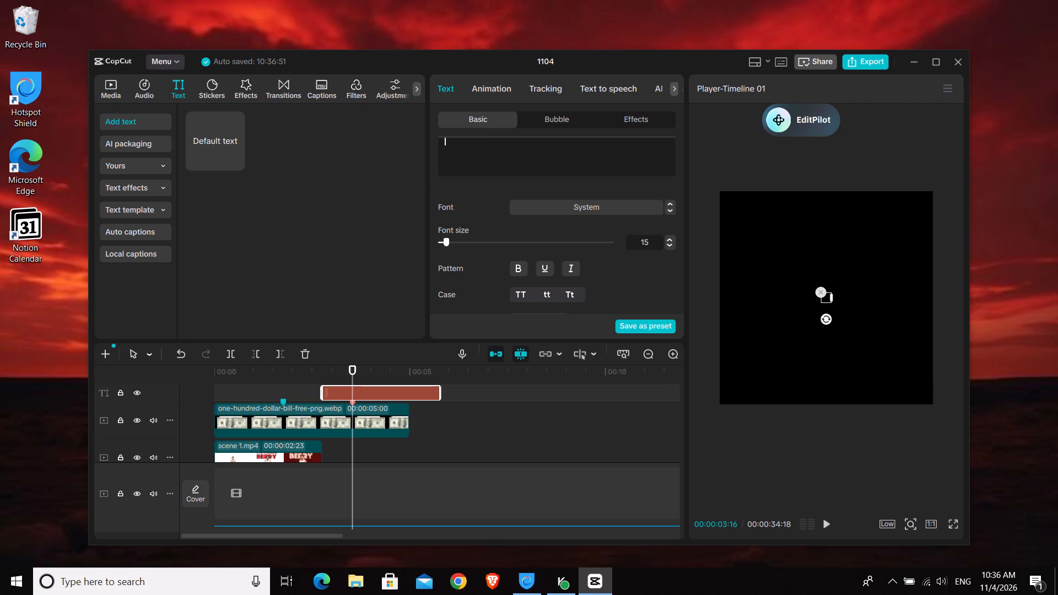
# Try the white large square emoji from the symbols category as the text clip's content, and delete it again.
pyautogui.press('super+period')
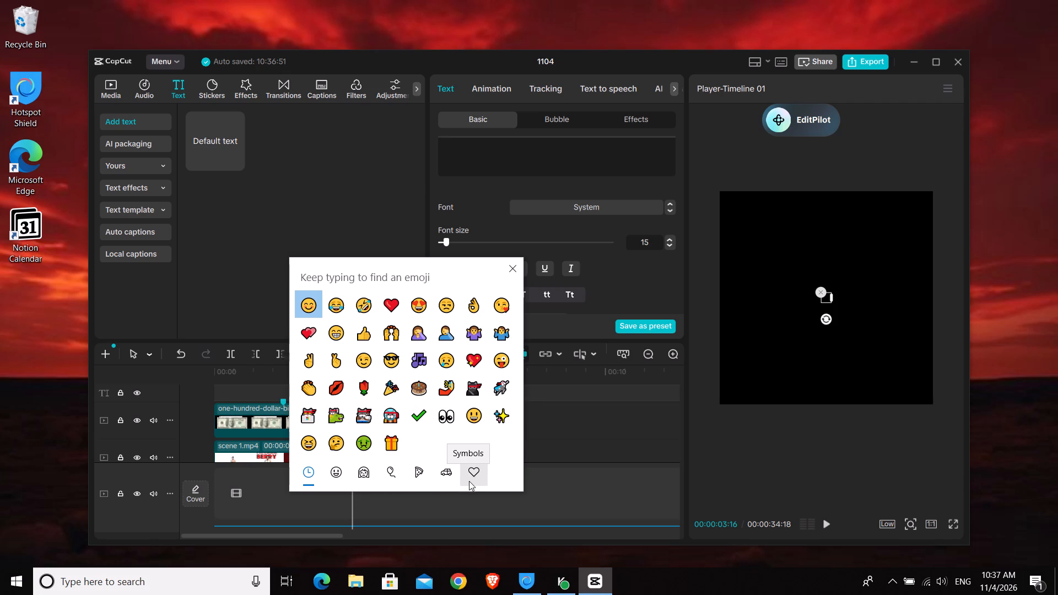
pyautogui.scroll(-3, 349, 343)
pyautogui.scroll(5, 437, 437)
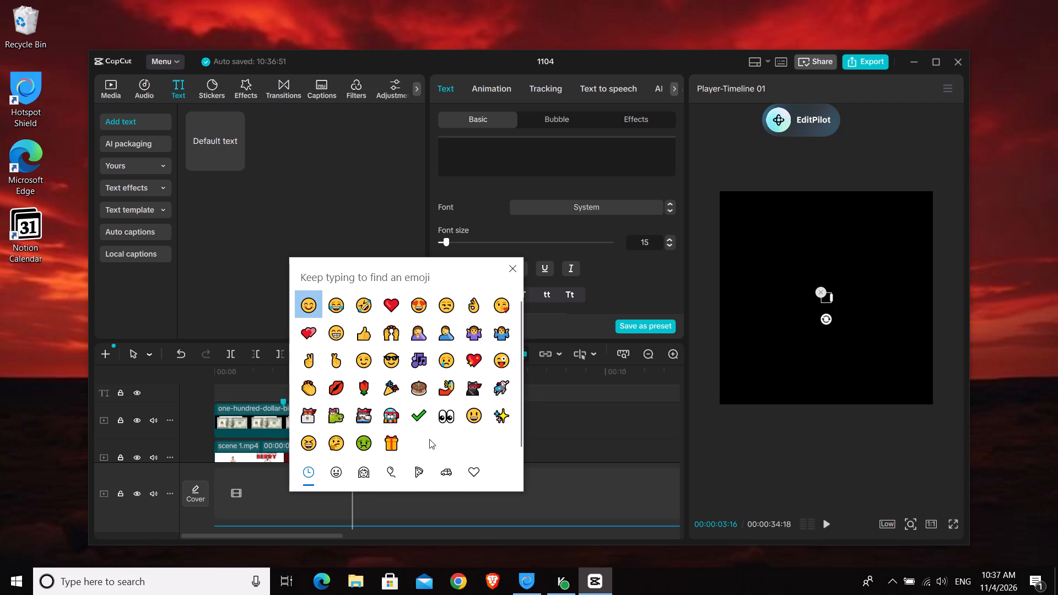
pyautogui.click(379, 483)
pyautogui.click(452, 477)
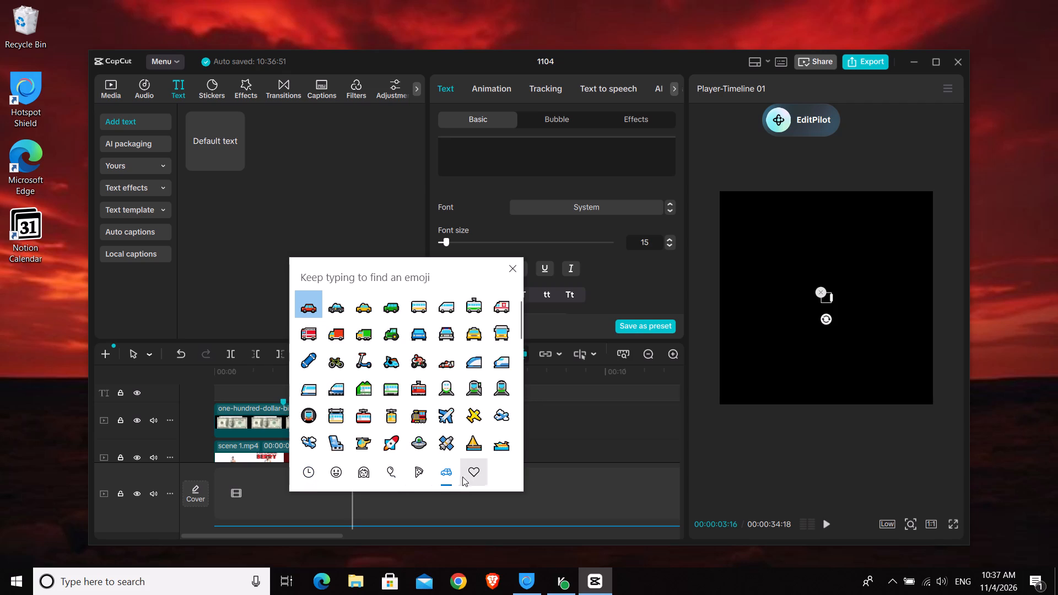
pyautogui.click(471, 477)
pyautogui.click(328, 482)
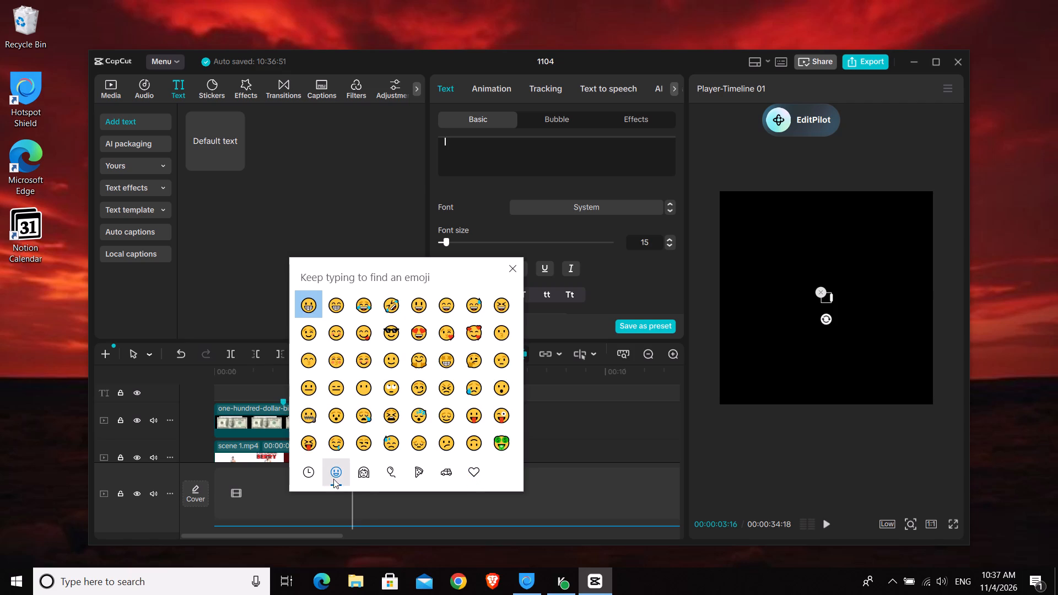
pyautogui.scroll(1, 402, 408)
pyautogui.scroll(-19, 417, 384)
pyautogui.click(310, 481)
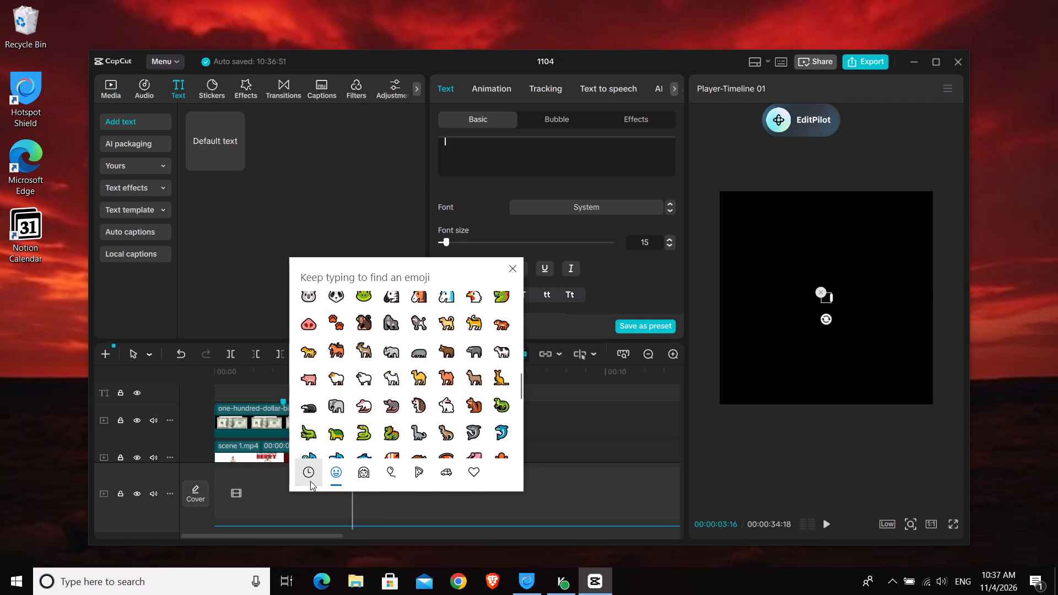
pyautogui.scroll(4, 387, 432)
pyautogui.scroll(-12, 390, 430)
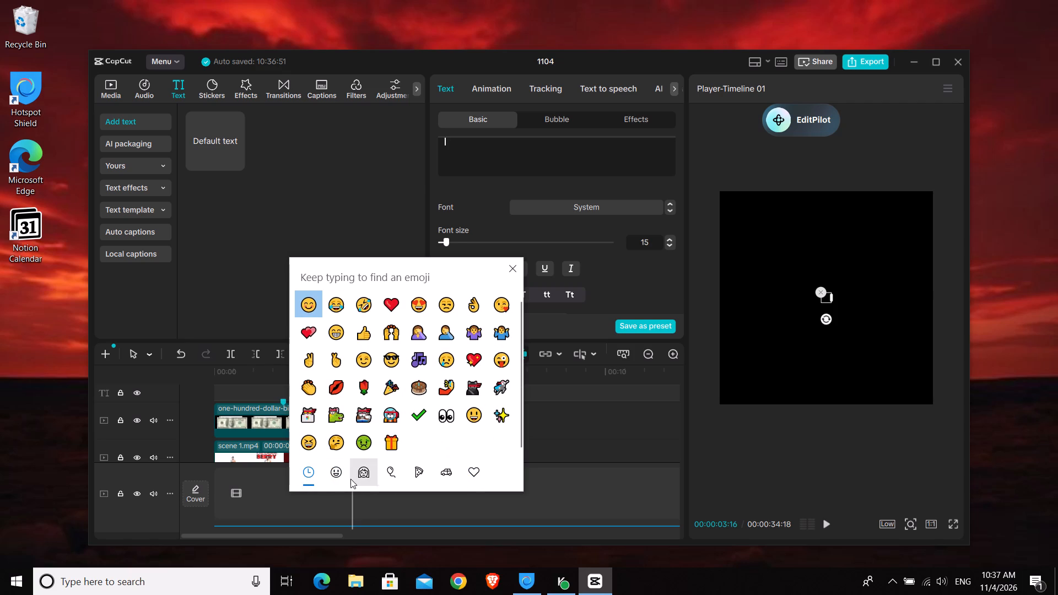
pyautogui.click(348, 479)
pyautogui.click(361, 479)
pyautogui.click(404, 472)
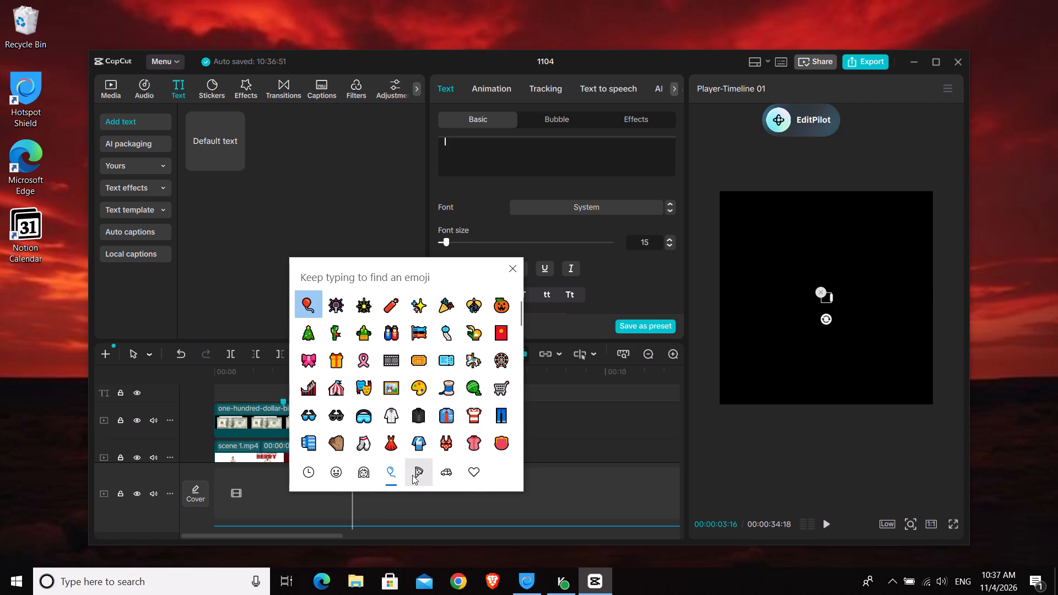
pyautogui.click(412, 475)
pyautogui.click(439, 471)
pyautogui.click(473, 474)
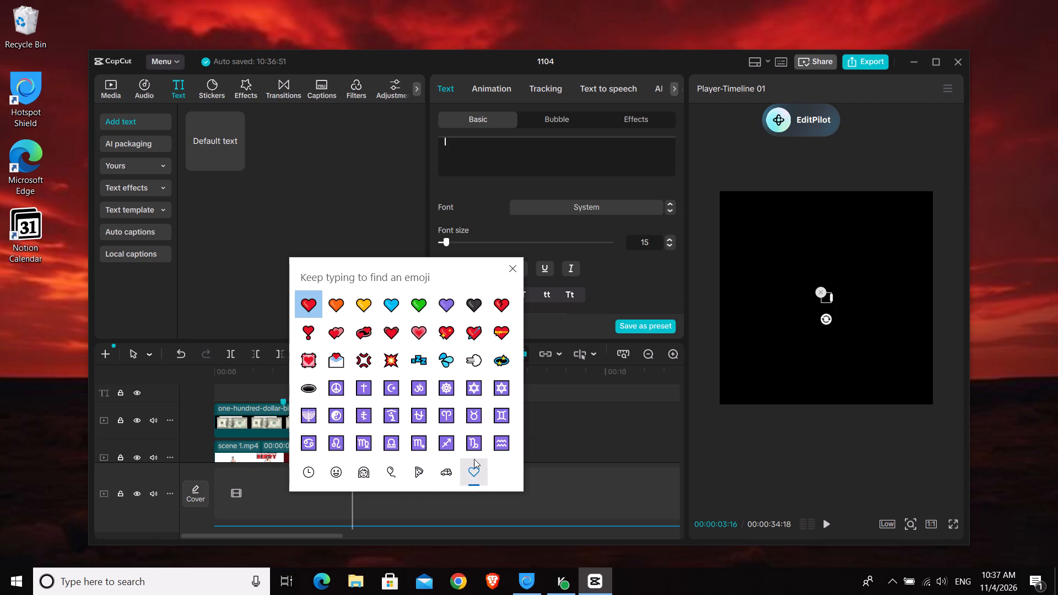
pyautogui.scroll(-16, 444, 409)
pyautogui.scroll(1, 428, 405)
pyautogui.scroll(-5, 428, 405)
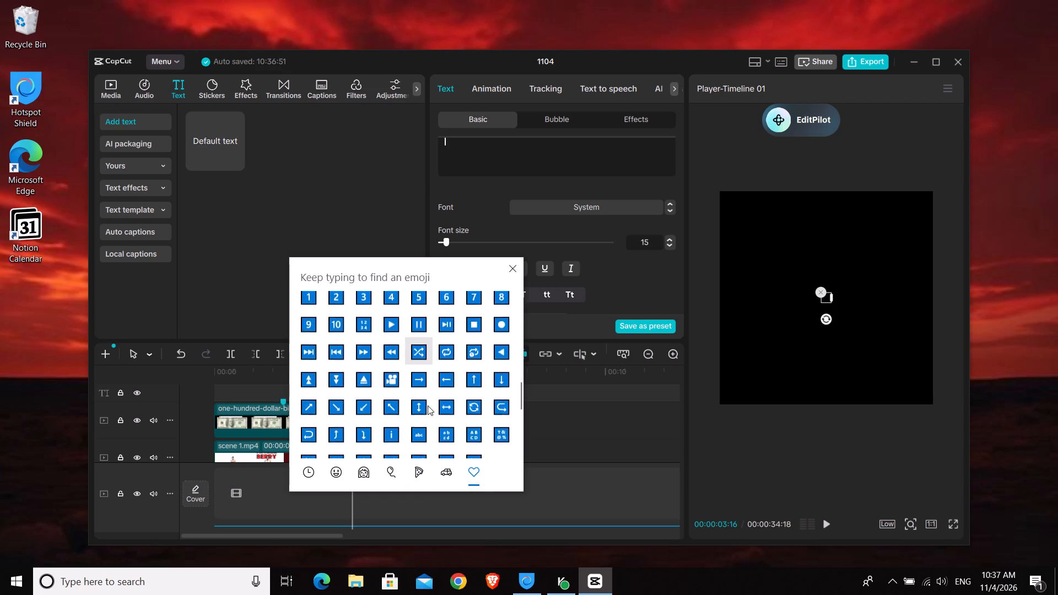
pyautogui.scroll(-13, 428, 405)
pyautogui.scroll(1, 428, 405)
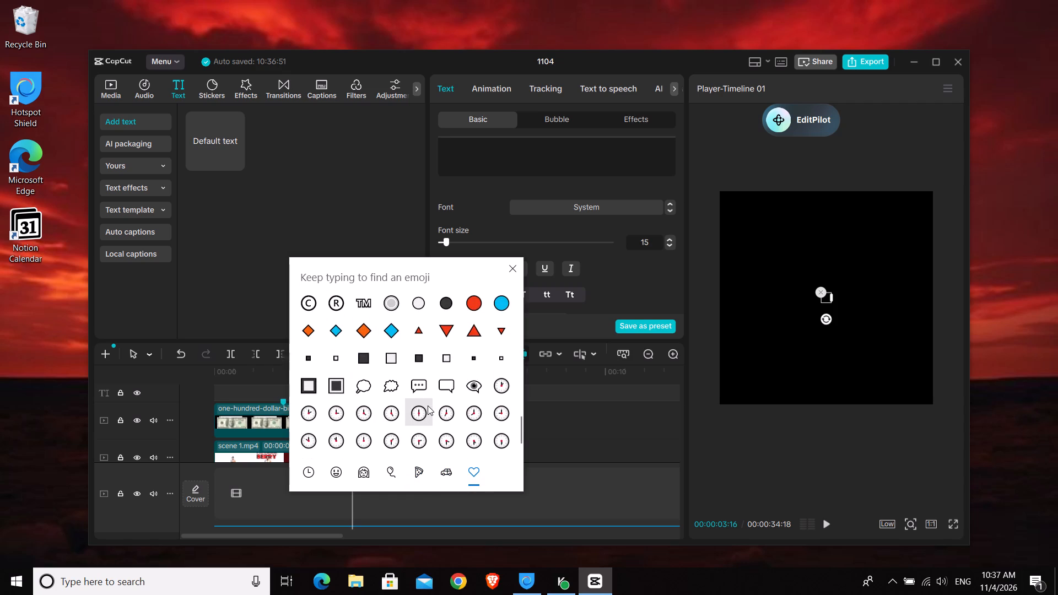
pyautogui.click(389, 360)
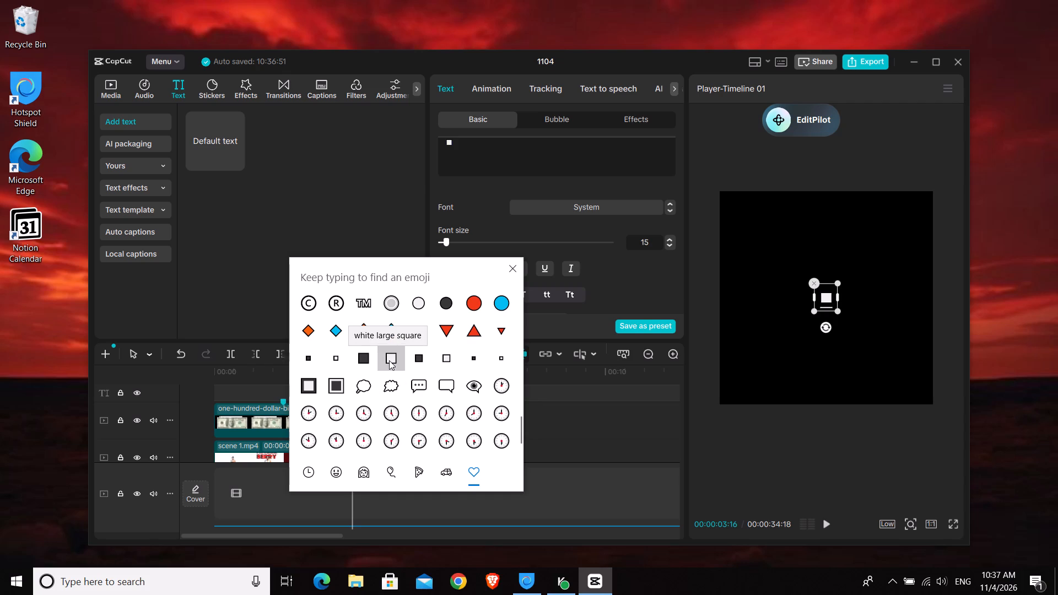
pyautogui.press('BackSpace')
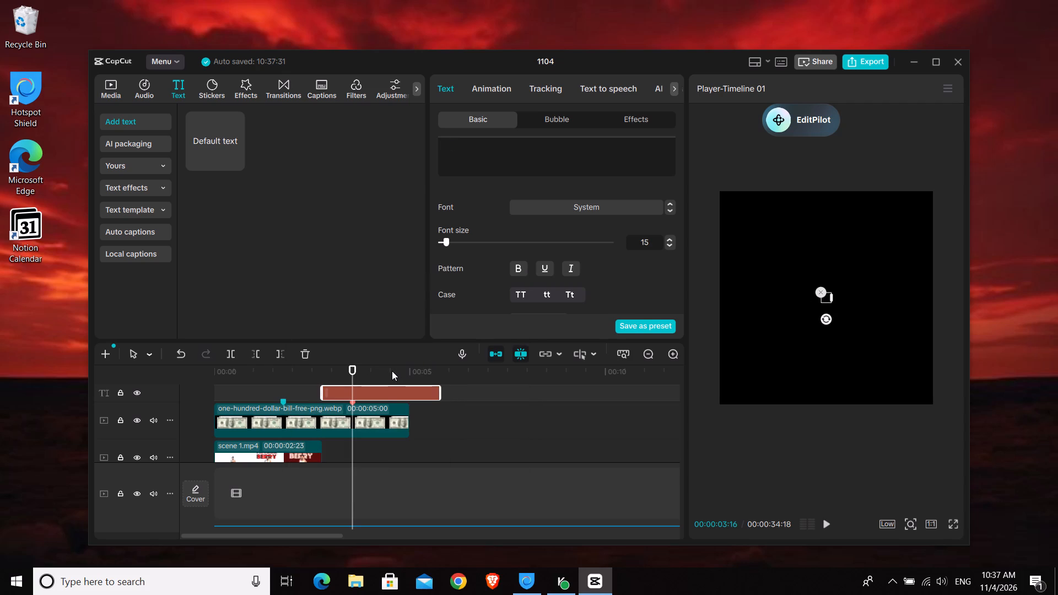
# Browse the emoji picker's recent, people, celebration, food and transport categories for a suitable emoji for the empty text clip.
pyautogui.press('super+period')
pyautogui.scroll(-6, 528, 323)
pyautogui.scroll(1, 593, 294)
pyautogui.scroll(-2, 593, 294)
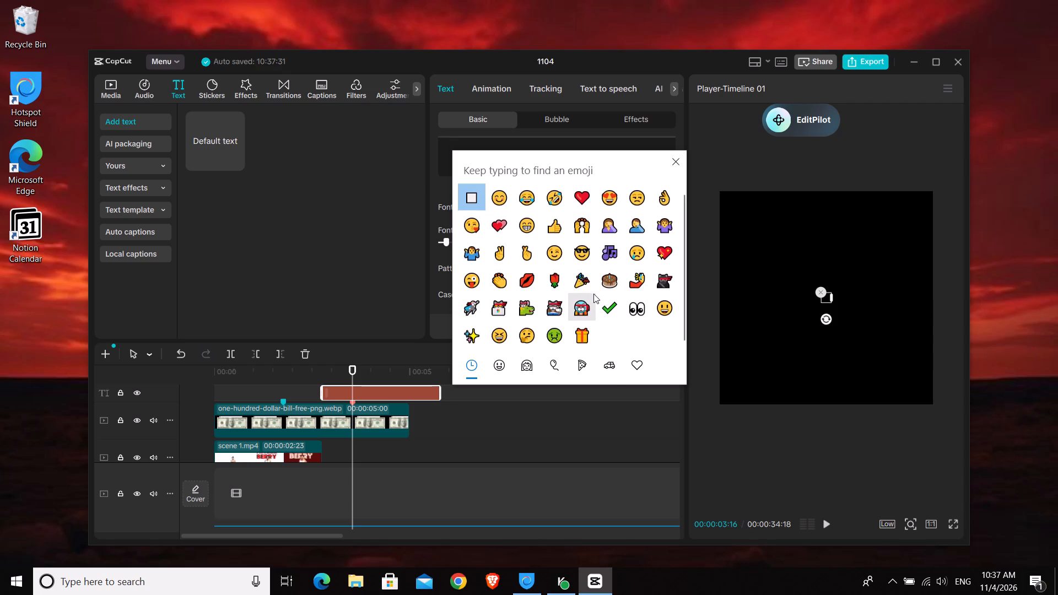
pyautogui.click(543, 373)
pyautogui.scroll(-3, 614, 367)
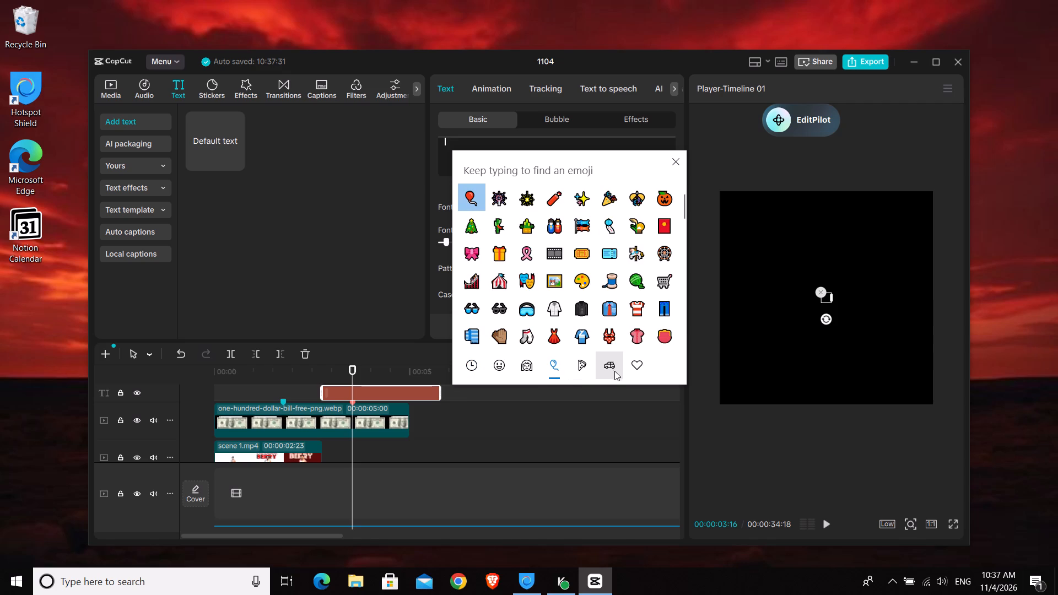
pyautogui.scroll(-3, 614, 371)
pyautogui.scroll(-13, 601, 306)
pyautogui.scroll(1, 592, 321)
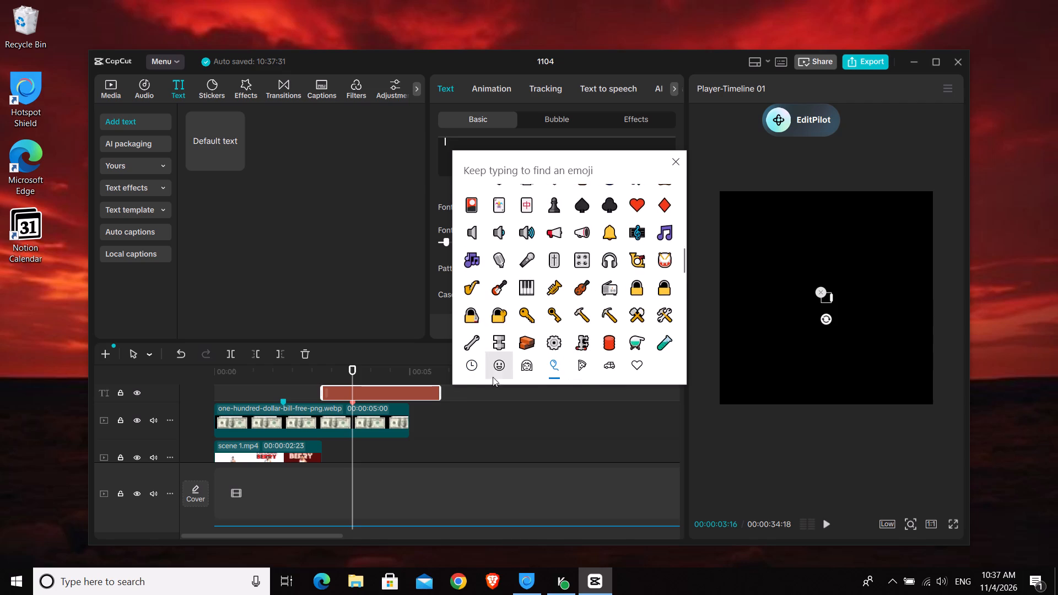
pyautogui.click(470, 373)
pyautogui.scroll(-6, 555, 321)
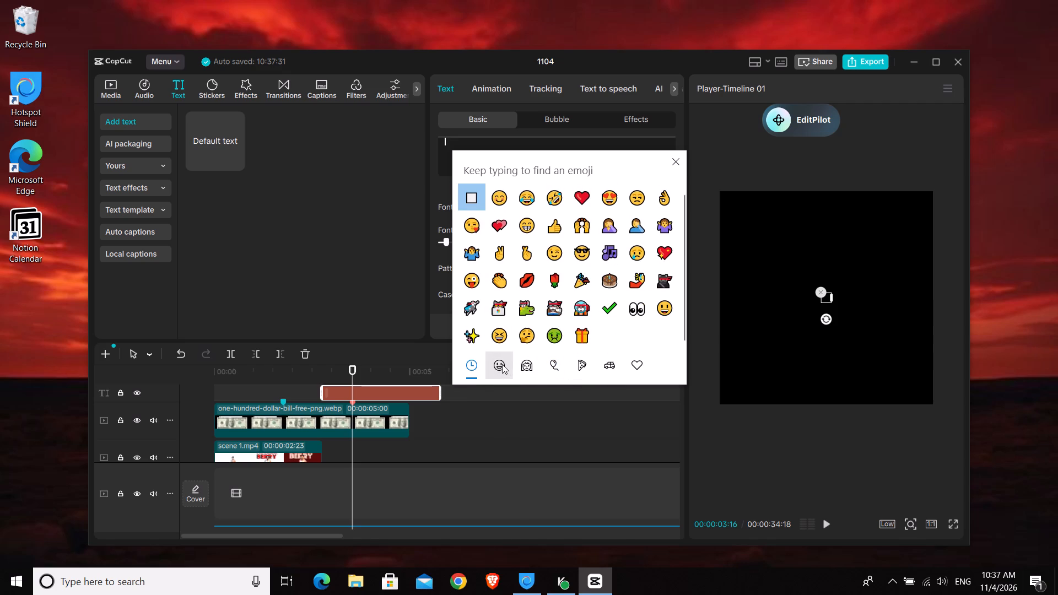
pyautogui.click(502, 364)
pyautogui.scroll(-15, 586, 312)
pyautogui.scroll(1, 594, 303)
pyautogui.scroll(-1, 594, 303)
pyautogui.scroll(1, 594, 303)
pyautogui.scroll(-5, 594, 303)
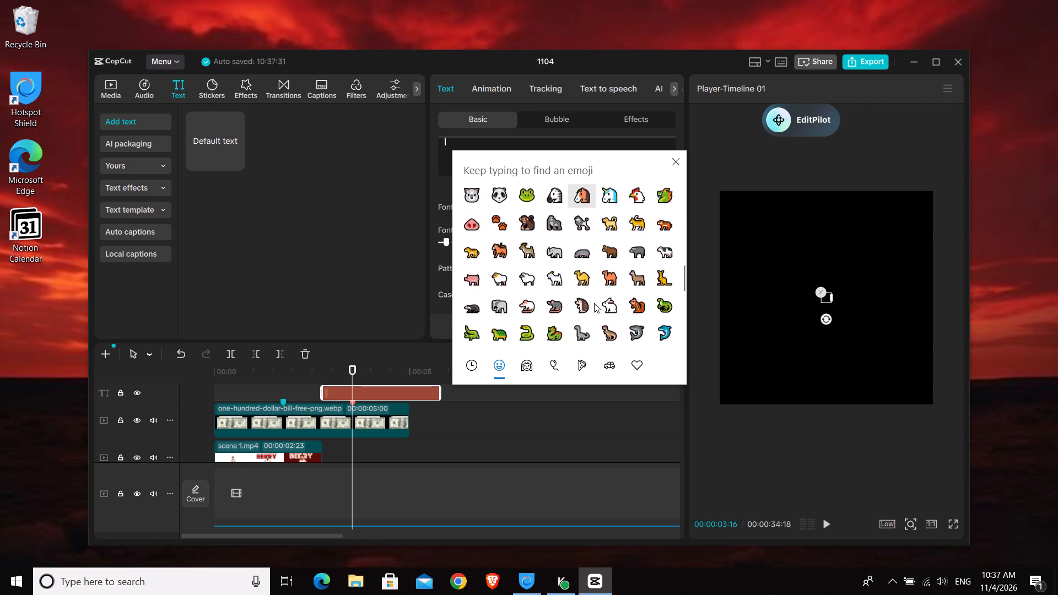
pyautogui.scroll(-18, 594, 303)
pyautogui.click(528, 369)
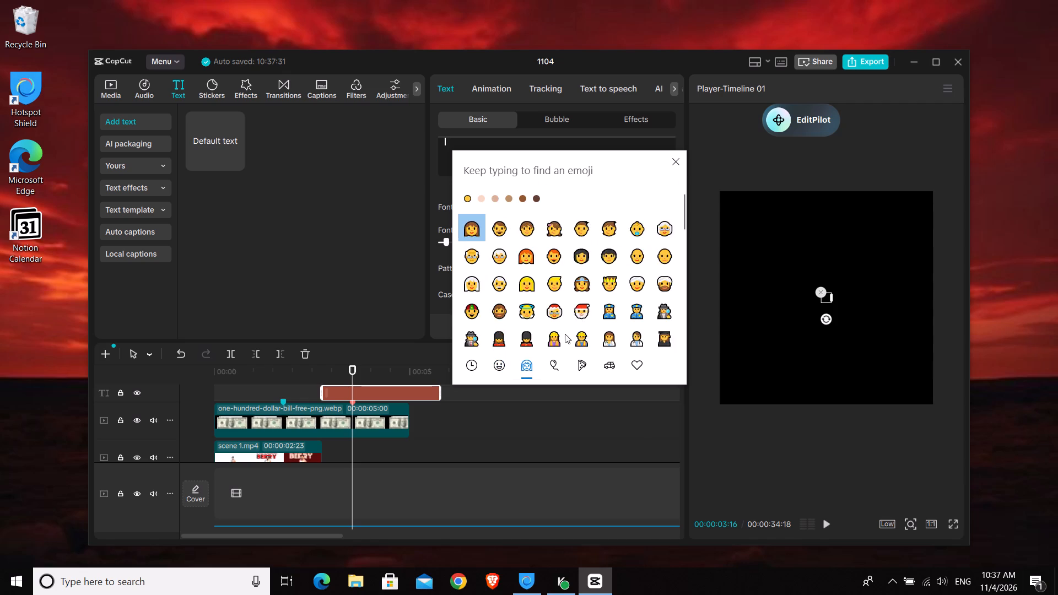
pyautogui.scroll(-18, 595, 310)
pyautogui.scroll(1, 580, 322)
pyautogui.scroll(-1, 580, 322)
pyautogui.click(554, 359)
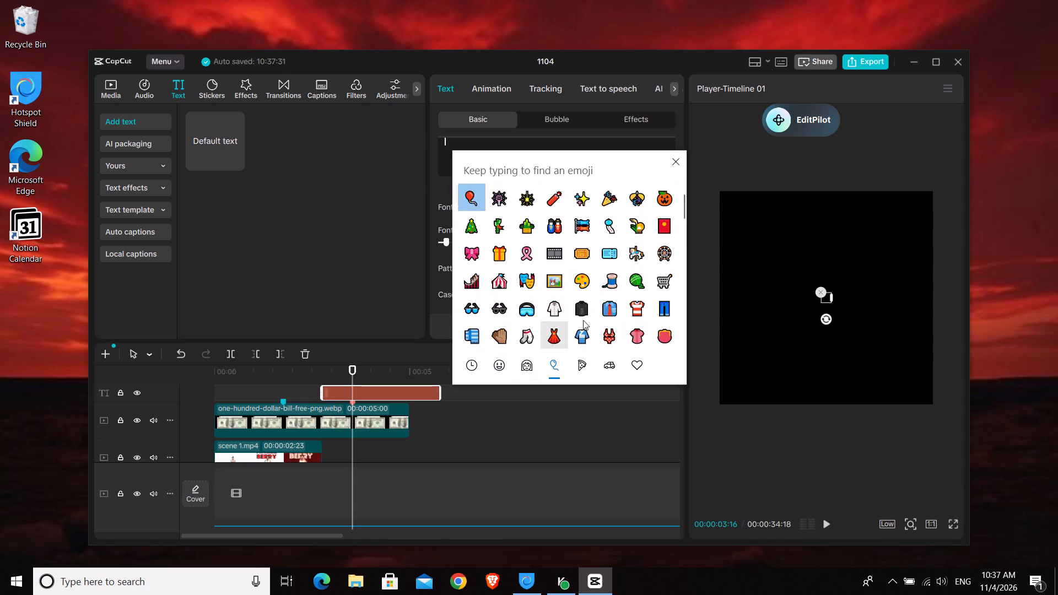
pyautogui.scroll(-13, 593, 312)
pyautogui.scroll(-12, 597, 306)
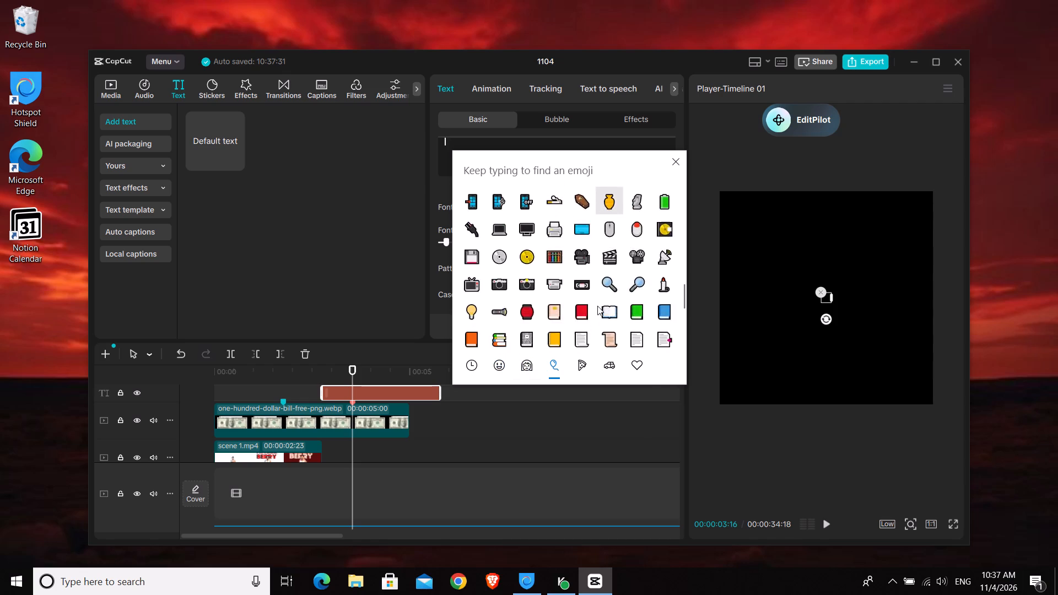
pyautogui.scroll(-17, 597, 306)
pyautogui.click(569, 372)
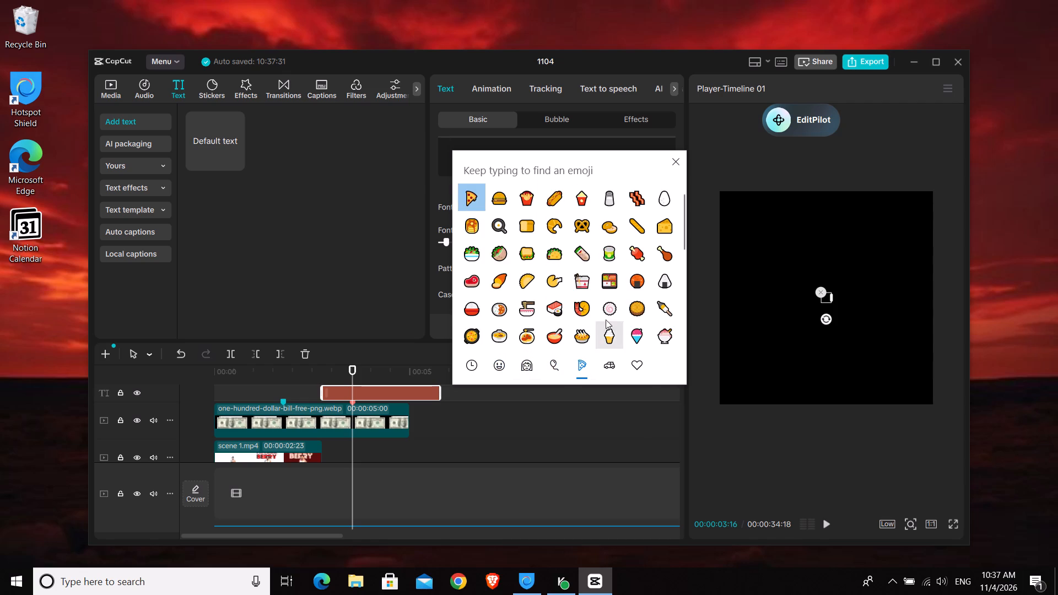
pyautogui.scroll(-19, 607, 304)
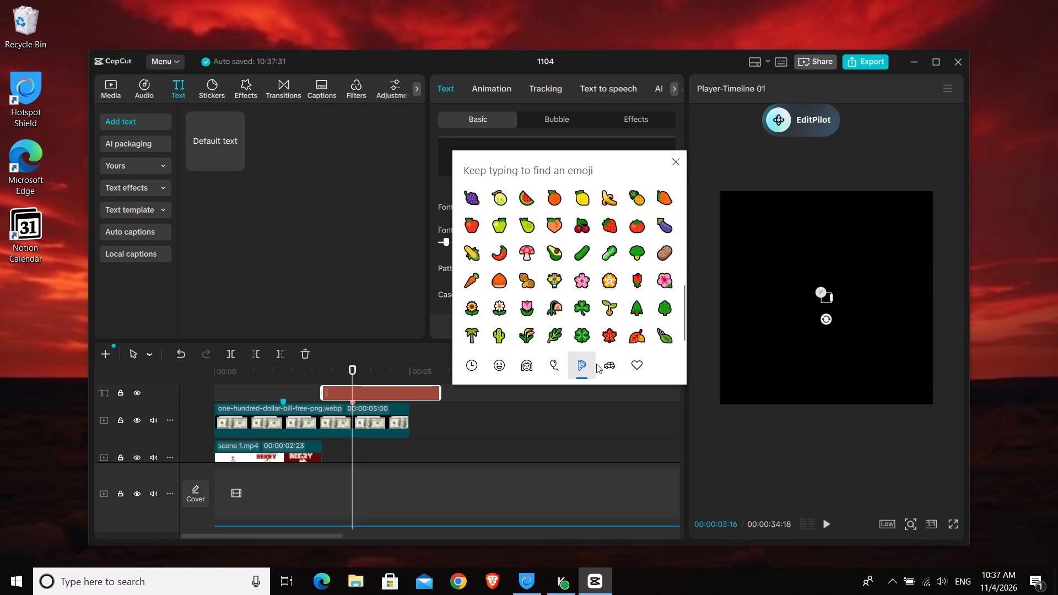
pyautogui.click(600, 370)
pyautogui.scroll(-14, 616, 309)
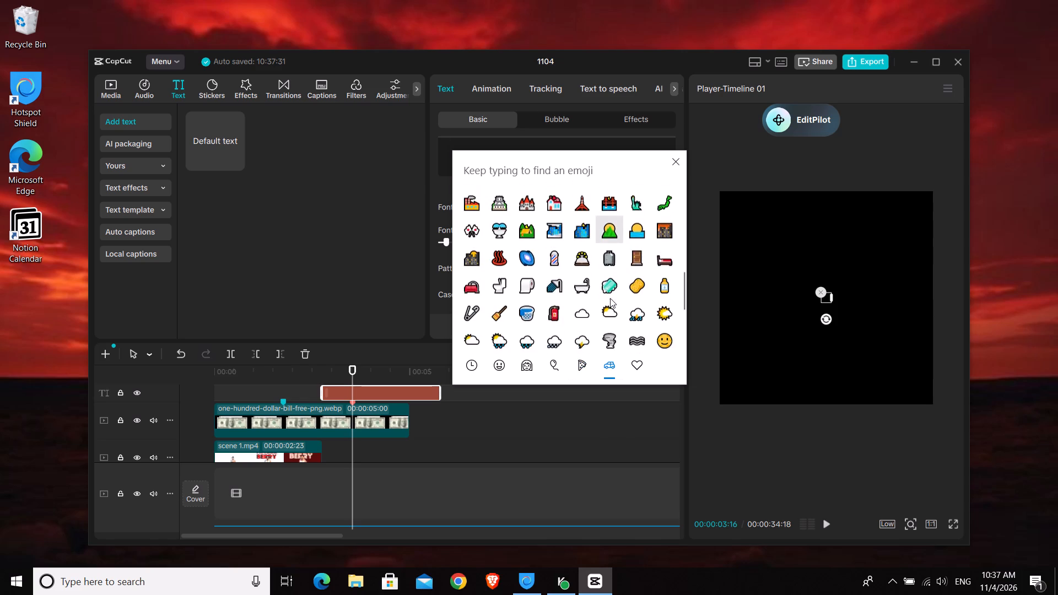
pyautogui.scroll(-13, 610, 298)
# Insert the white medium square emoji from the symbols category as the text clip's content and close the emoji picker.
pyautogui.click(626, 365)
pyautogui.scroll(-4, 637, 305)
pyautogui.scroll(1, 635, 301)
pyautogui.scroll(-1, 633, 298)
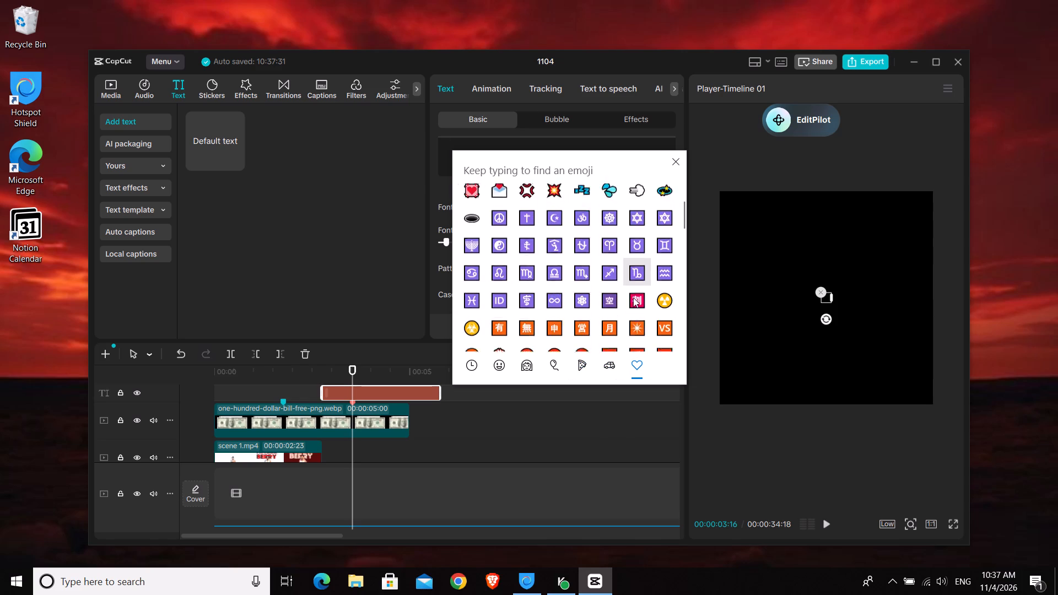
pyautogui.scroll(-15, 635, 296)
pyautogui.scroll(-7, 628, 300)
pyautogui.scroll(1, 628, 300)
pyautogui.scroll(-3, 628, 300)
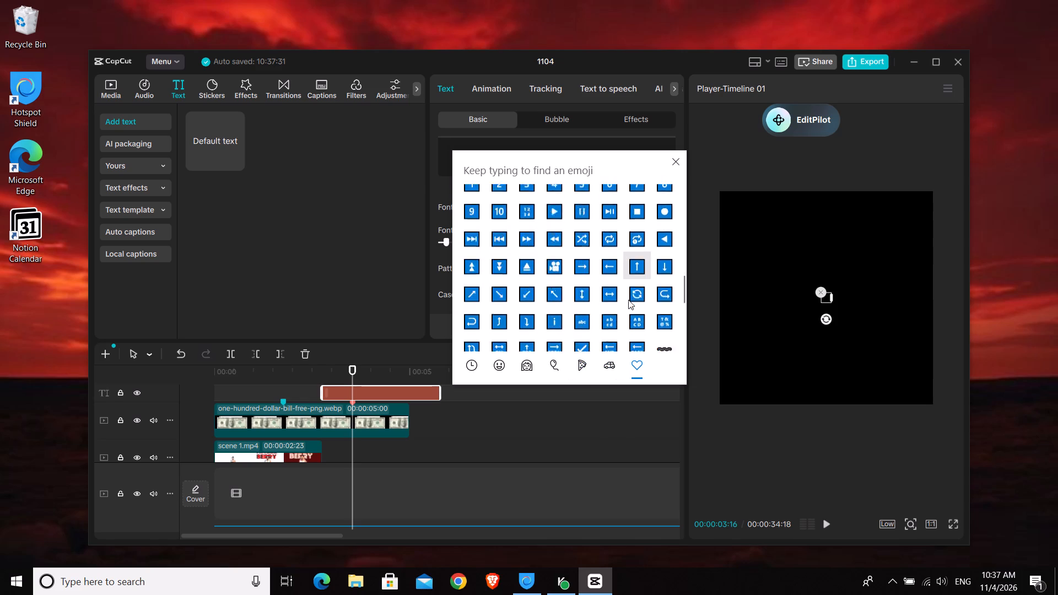
pyautogui.scroll(-6, 628, 300)
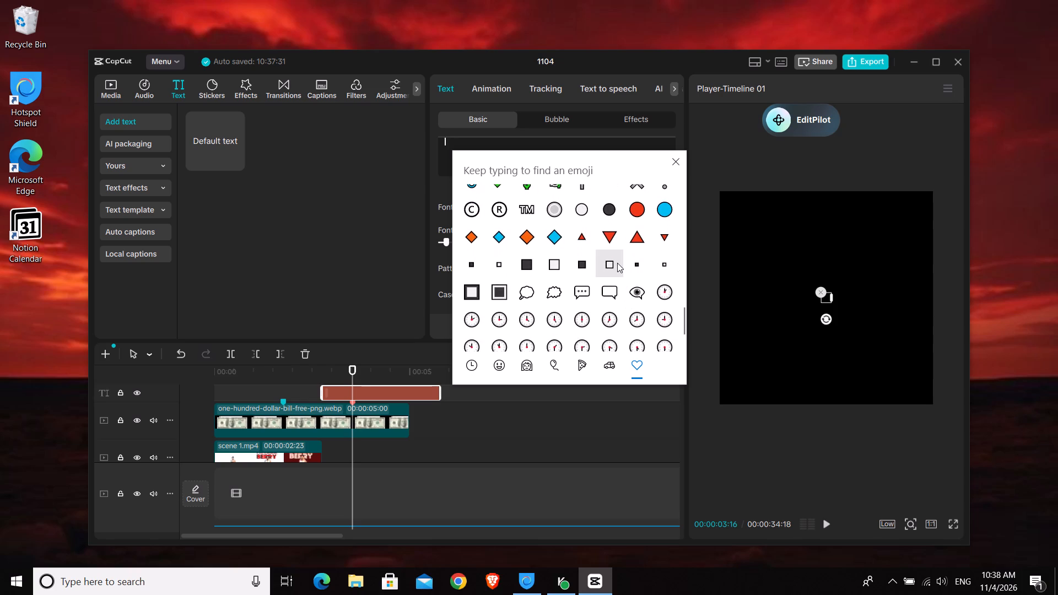
pyautogui.click(617, 263)
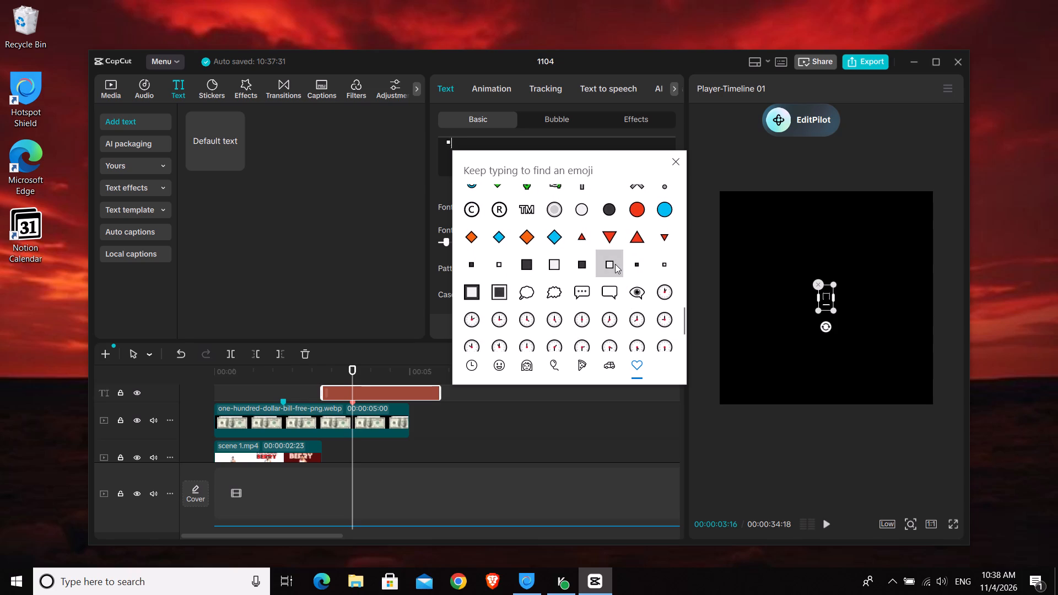
pyautogui.click(679, 167)
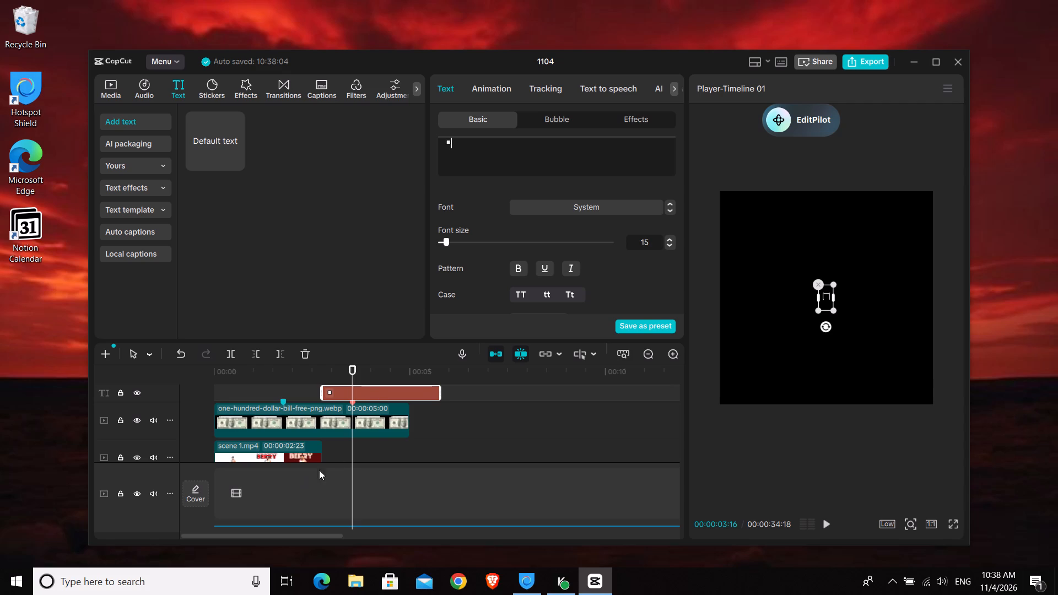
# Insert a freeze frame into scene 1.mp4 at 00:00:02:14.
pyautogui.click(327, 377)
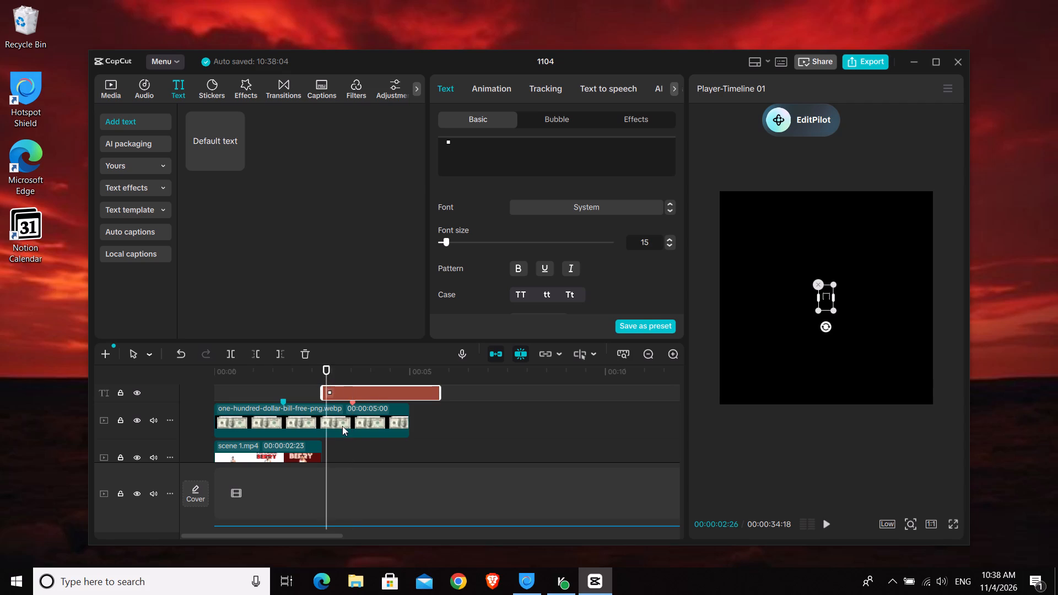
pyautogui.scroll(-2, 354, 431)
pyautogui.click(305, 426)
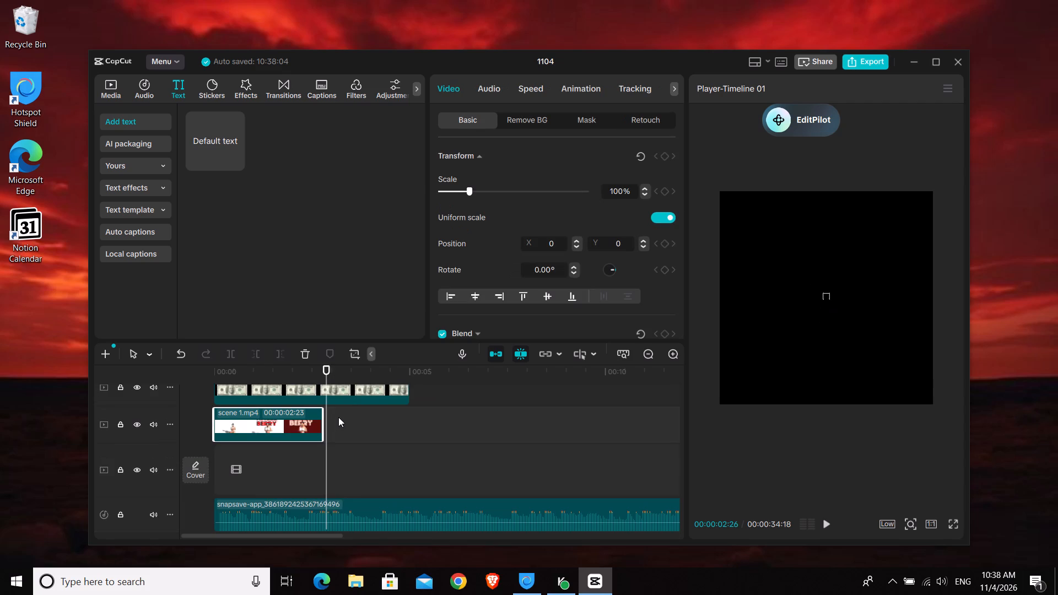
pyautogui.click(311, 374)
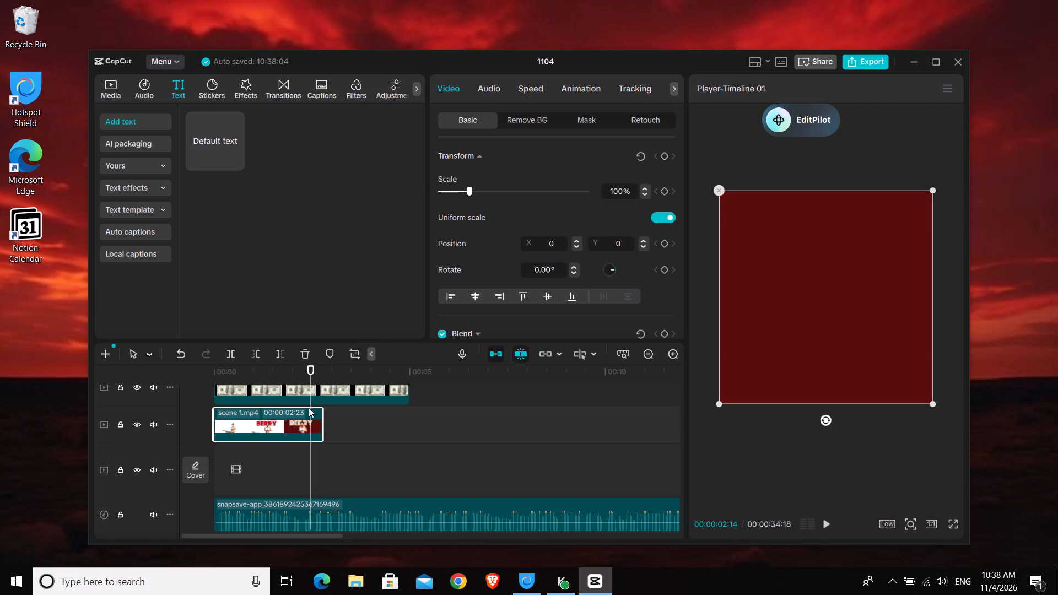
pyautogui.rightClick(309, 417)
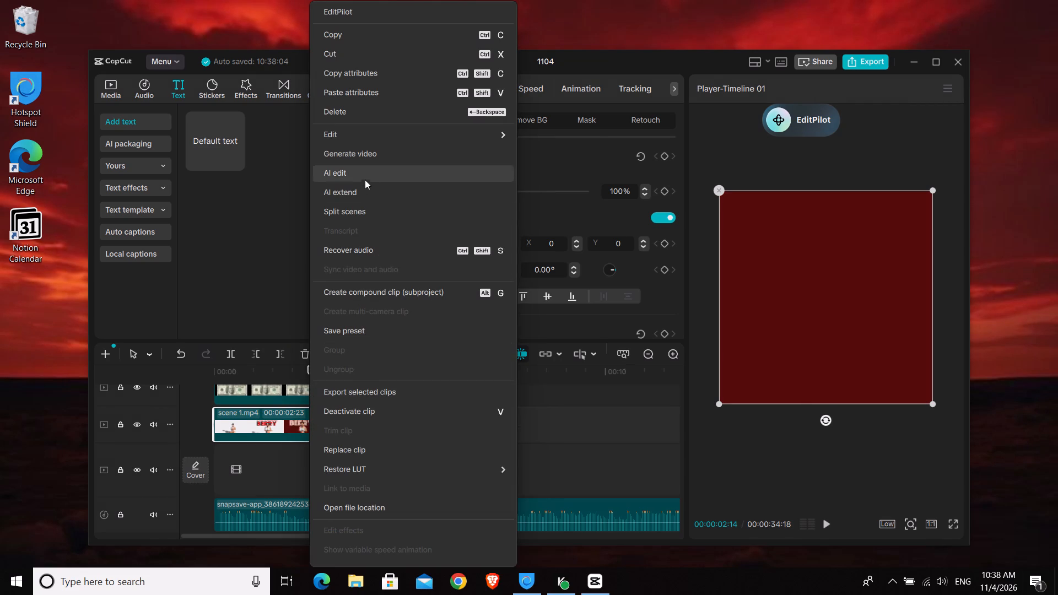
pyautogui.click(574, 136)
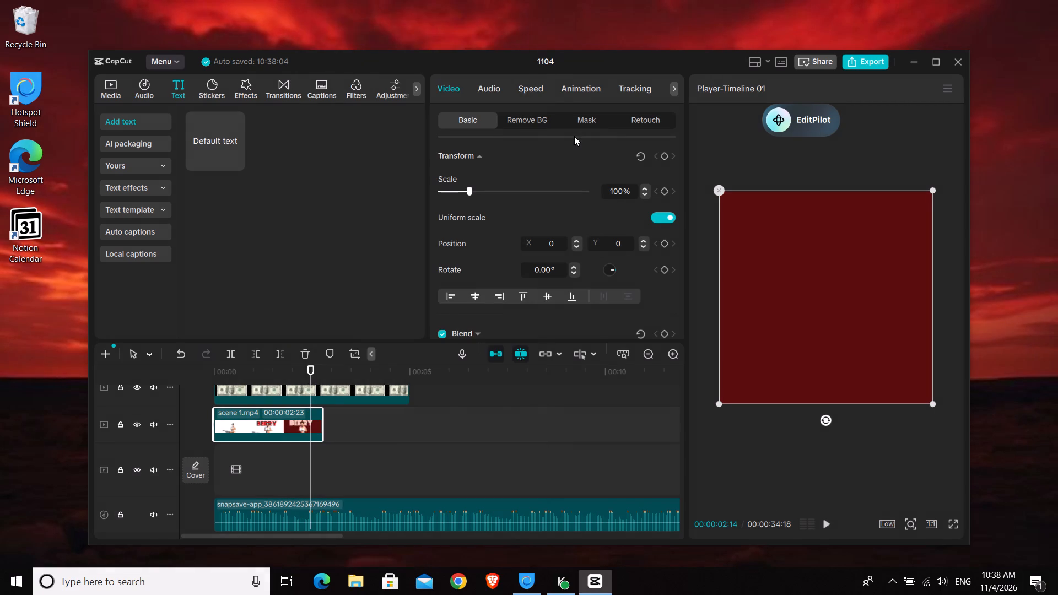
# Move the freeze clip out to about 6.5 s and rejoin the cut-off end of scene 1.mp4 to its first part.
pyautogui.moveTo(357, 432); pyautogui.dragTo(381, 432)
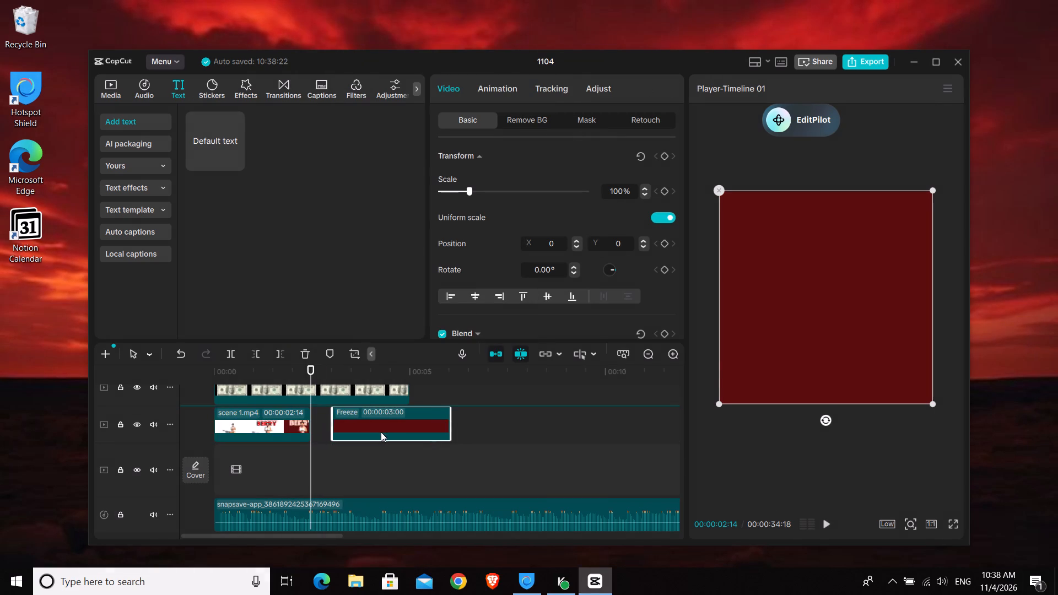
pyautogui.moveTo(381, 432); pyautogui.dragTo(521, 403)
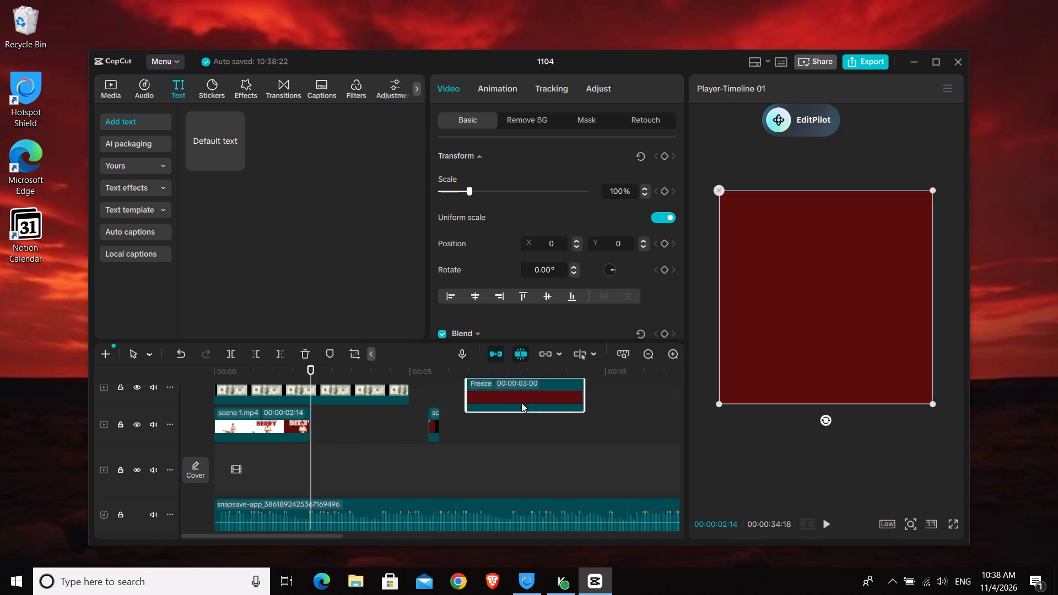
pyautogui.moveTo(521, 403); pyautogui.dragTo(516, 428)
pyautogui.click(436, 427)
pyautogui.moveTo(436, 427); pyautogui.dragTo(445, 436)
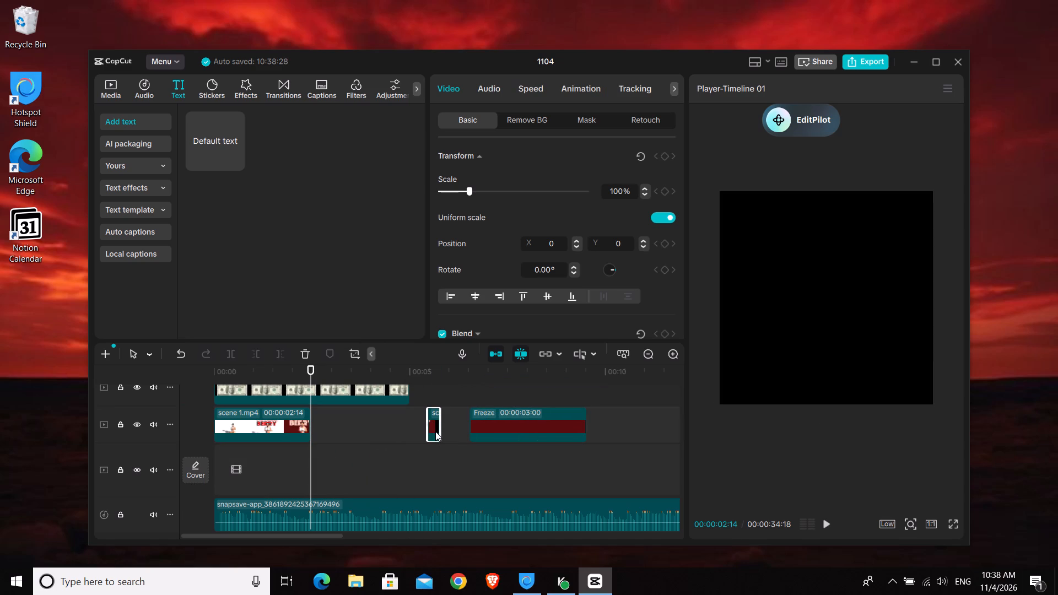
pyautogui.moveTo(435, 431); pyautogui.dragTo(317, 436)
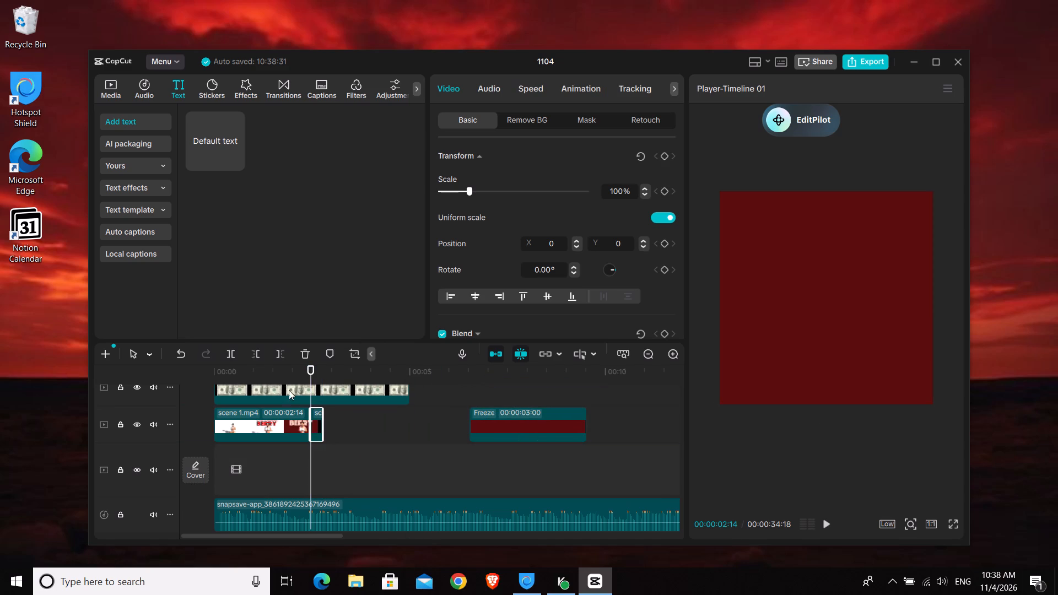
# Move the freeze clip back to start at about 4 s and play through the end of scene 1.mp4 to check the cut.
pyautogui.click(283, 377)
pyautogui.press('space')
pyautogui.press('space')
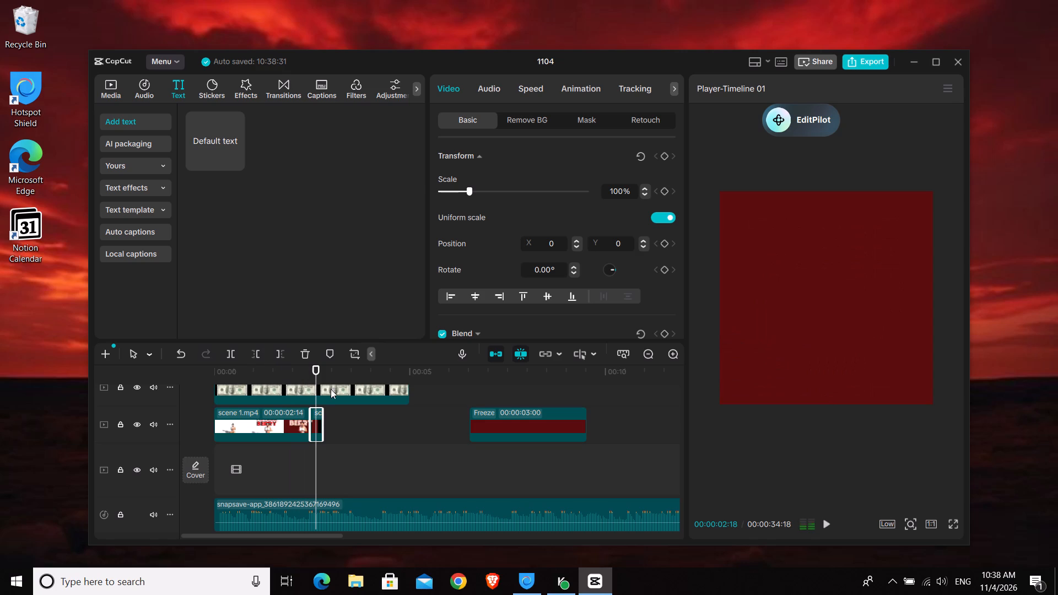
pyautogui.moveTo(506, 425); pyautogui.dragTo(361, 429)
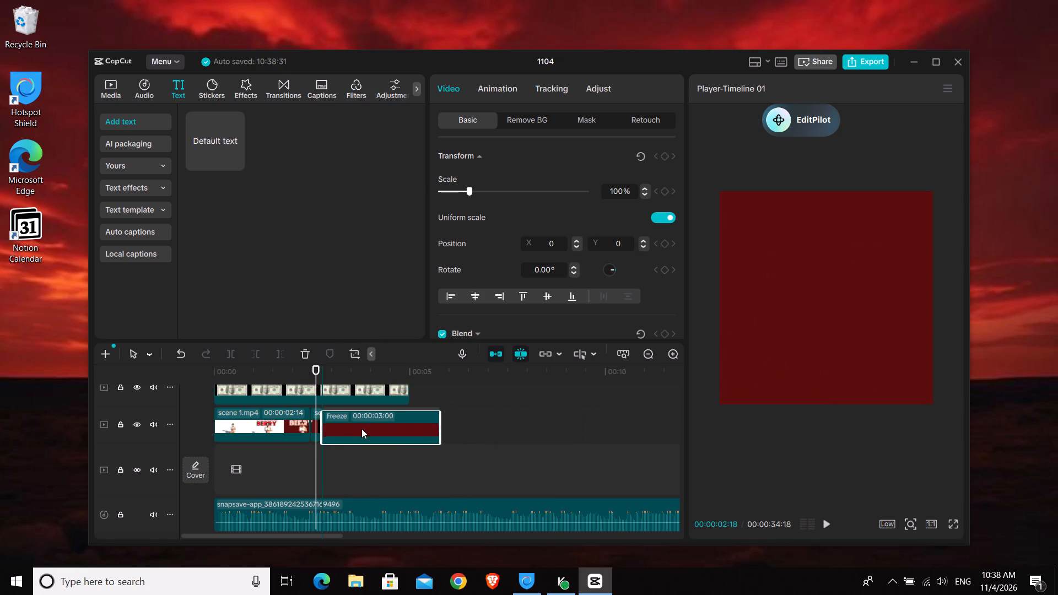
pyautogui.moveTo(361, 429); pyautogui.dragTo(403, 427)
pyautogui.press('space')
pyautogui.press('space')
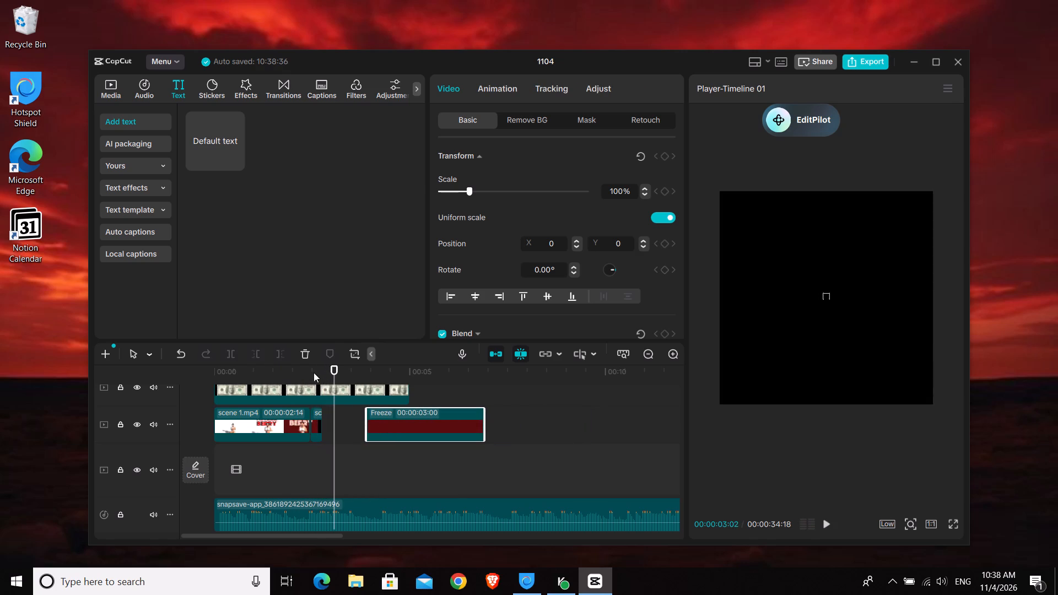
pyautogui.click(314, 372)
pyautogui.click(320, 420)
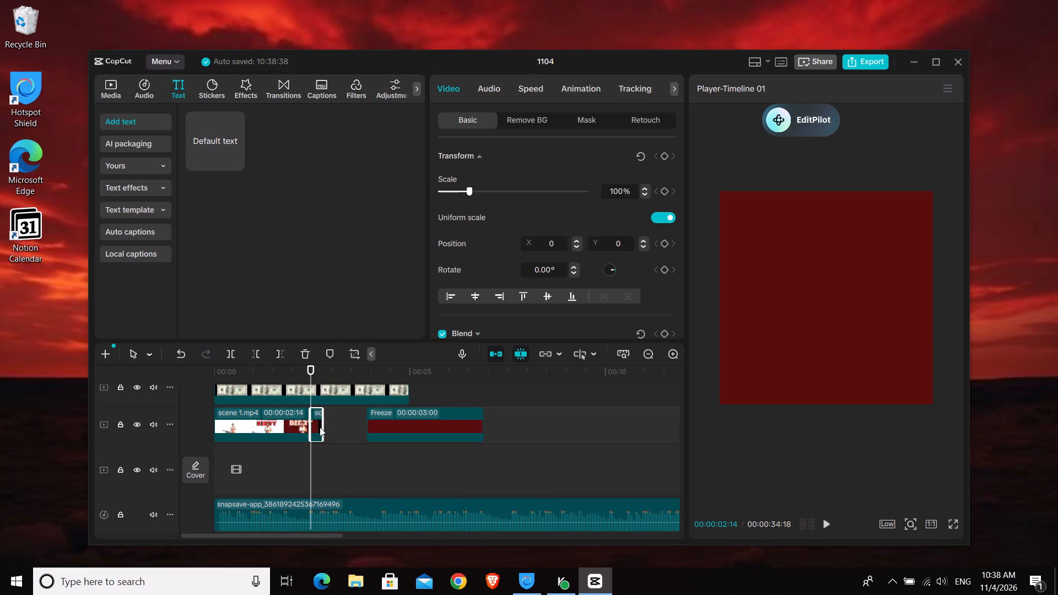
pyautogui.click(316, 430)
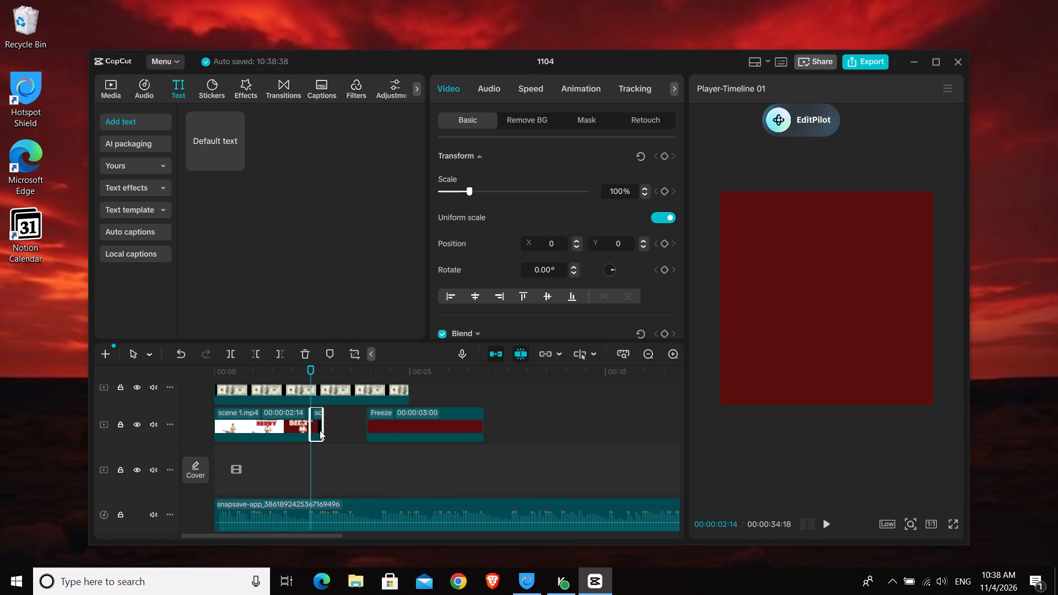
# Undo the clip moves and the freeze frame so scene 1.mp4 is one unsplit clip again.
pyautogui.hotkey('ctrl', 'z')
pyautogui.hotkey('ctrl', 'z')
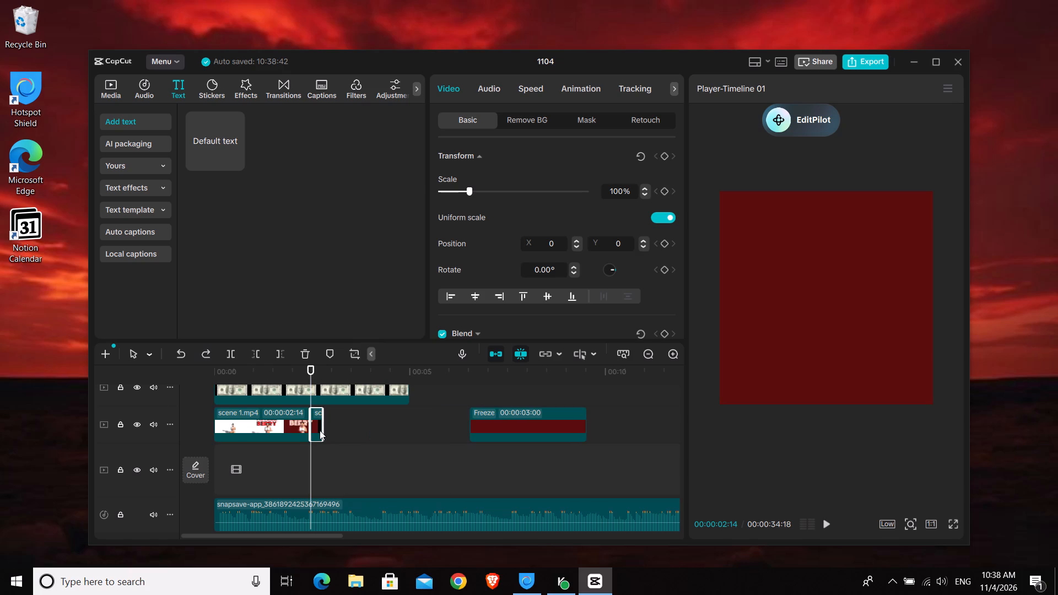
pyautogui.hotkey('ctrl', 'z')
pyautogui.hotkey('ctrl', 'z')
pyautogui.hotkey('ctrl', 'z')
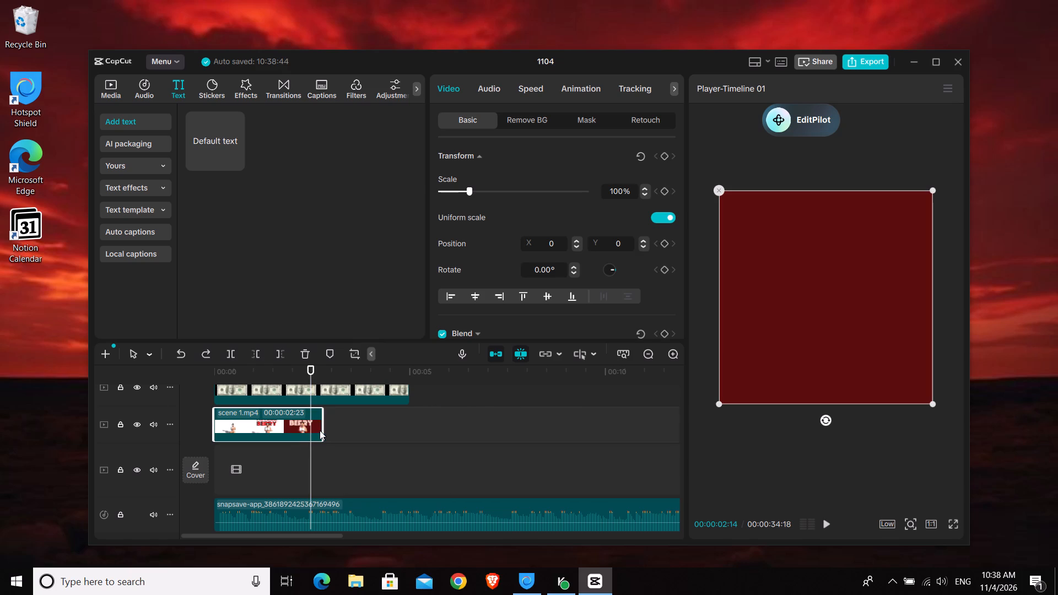
# Insert a freeze frame into scene 1.mp4 at 00:00:02:18.
pyautogui.click(311, 377)
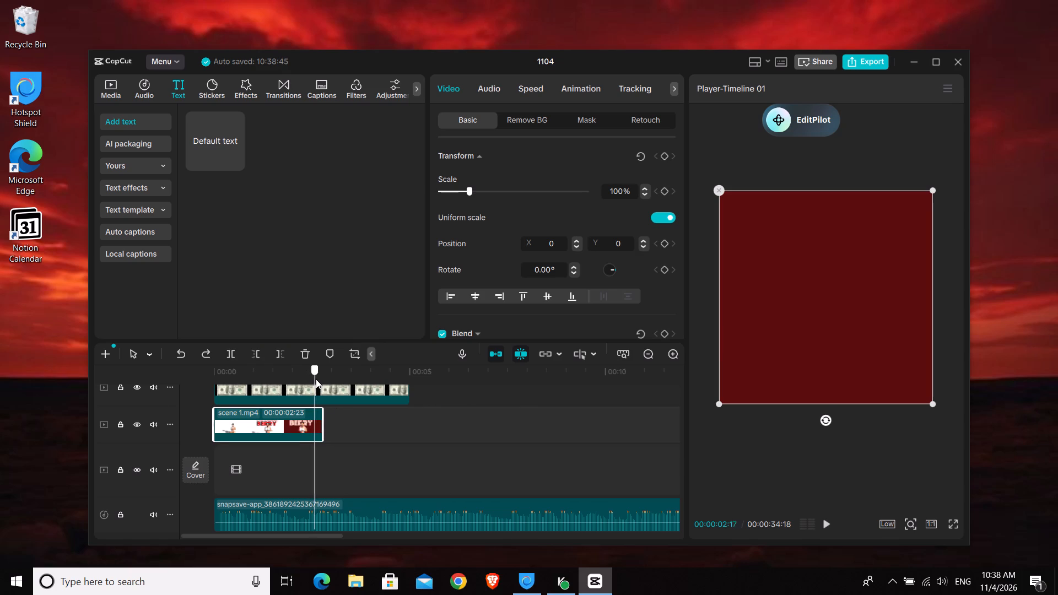
pyautogui.rightClick(314, 424)
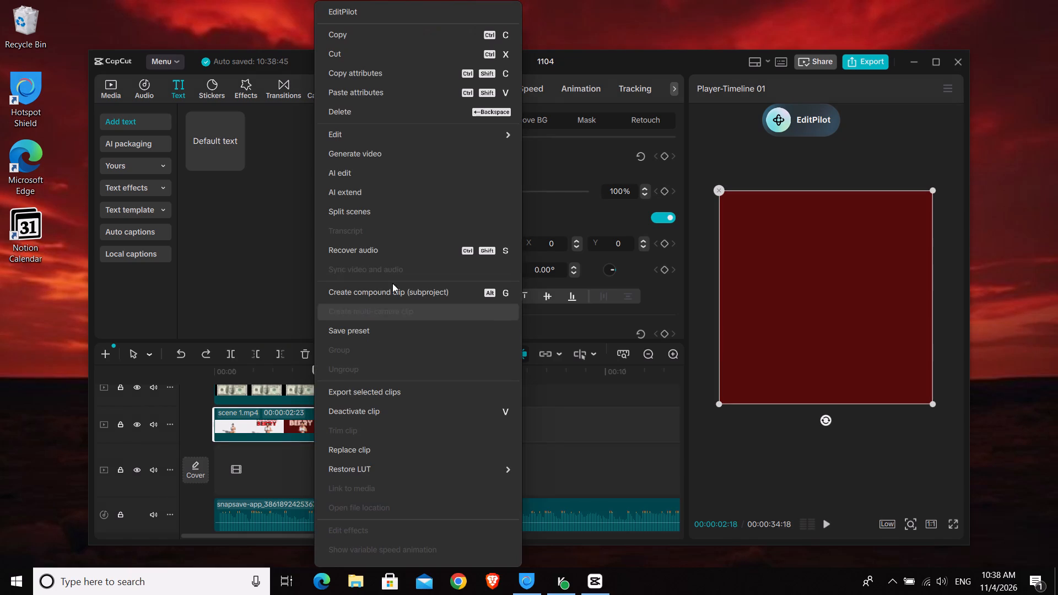
pyautogui.click(558, 142)
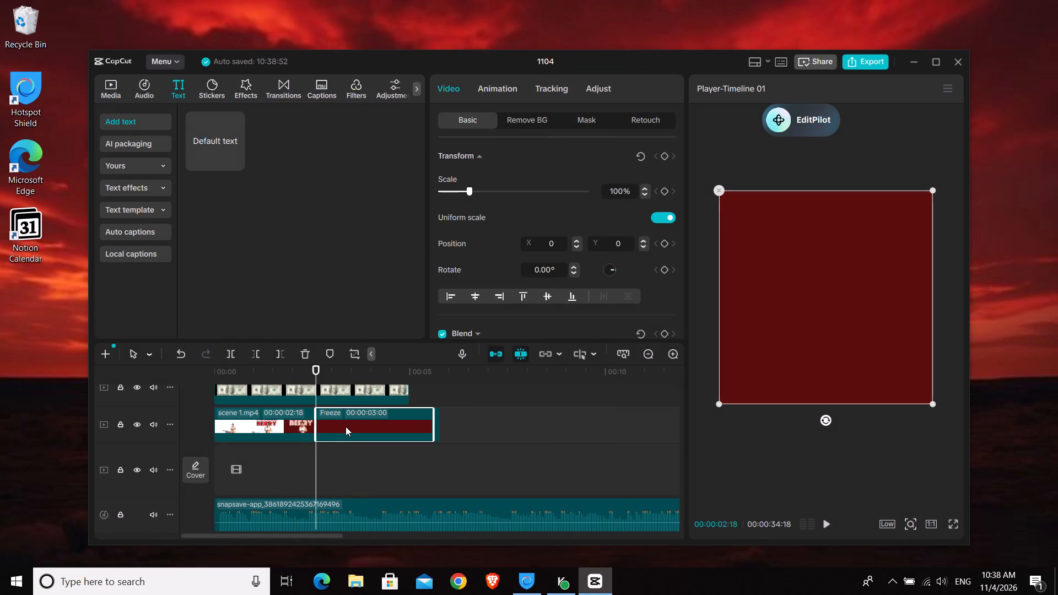
# Delete the leftover sliver of scene 1.mp4 after the freeze clip.
pyautogui.click(434, 420)
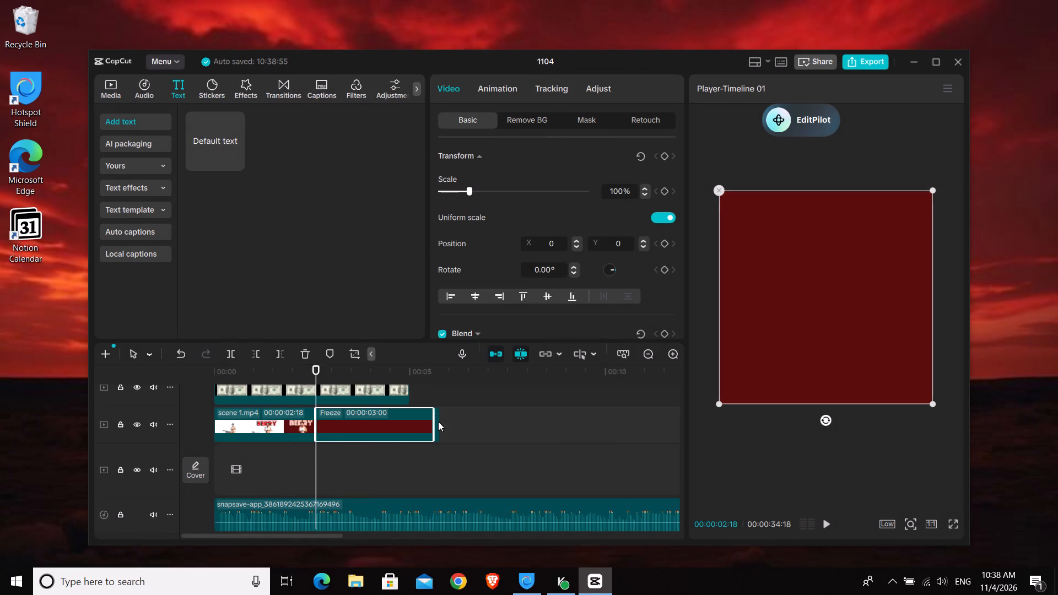
pyautogui.click(438, 421)
pyautogui.press('Delete')
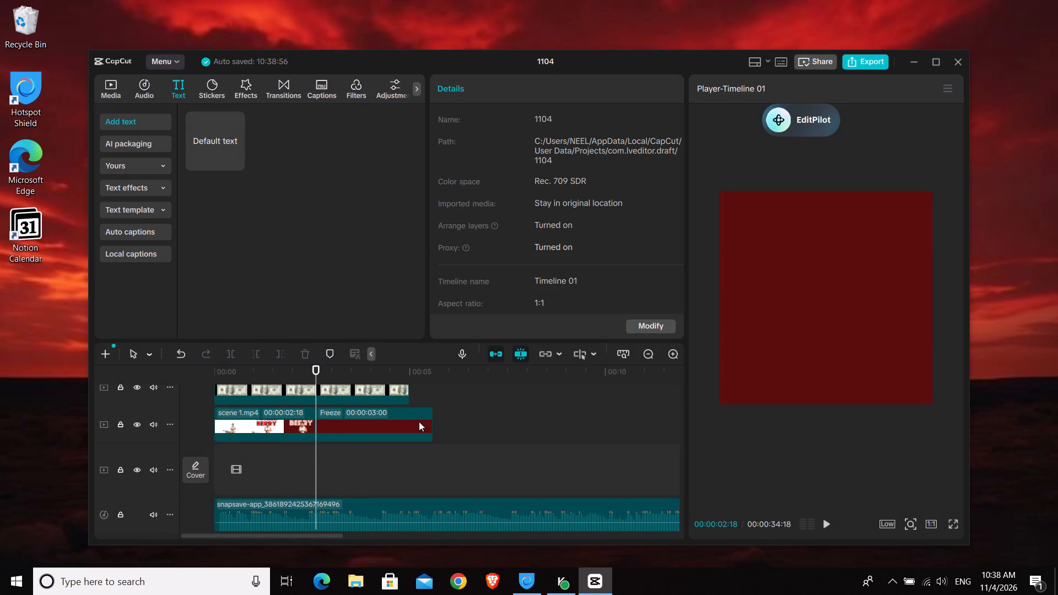
# Trim the freeze clip to end at 00:00:05:00, in line with the end of the dollar-bill clip.
pyautogui.click(415, 464)
pyautogui.click(407, 357)
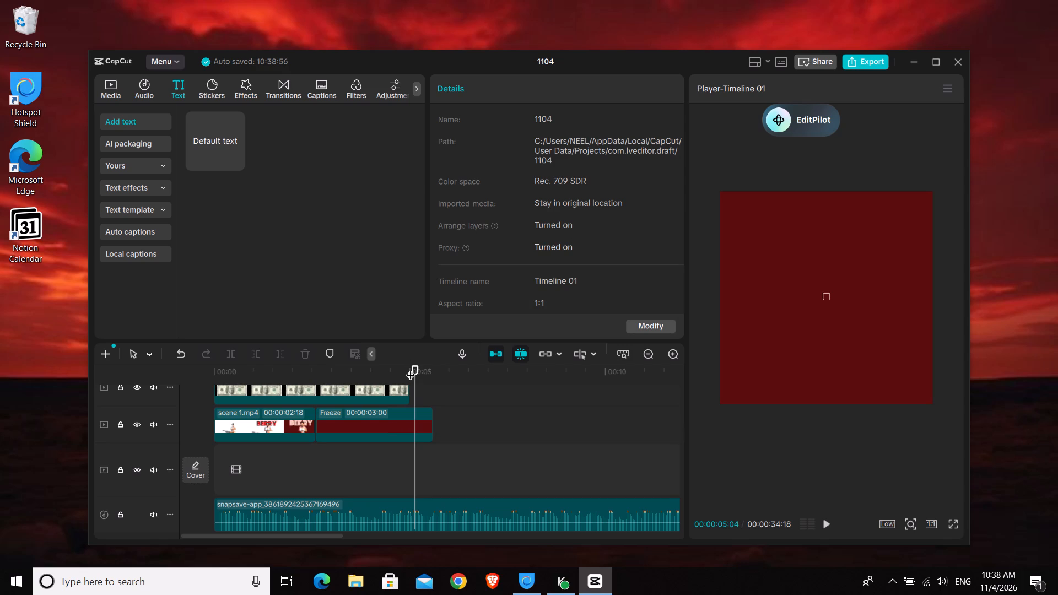
pyautogui.click(410, 368)
pyautogui.click(392, 421)
pyautogui.press('f')
pyautogui.press('Delete')
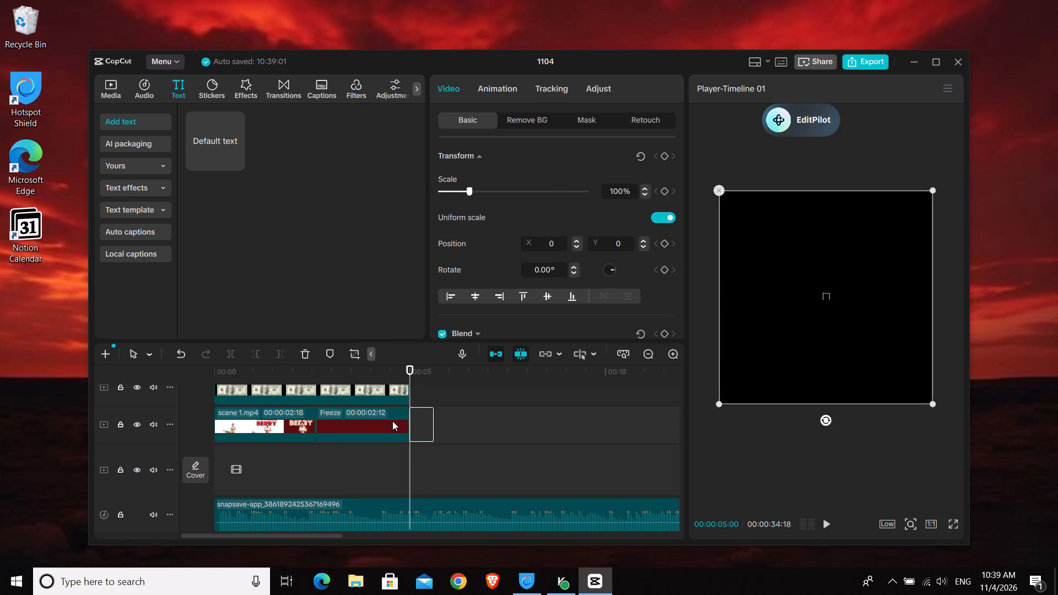
# Set the square emoji text layer's colour to pure white, FFFFFF.
pyautogui.scroll(5, 389, 420)
pyautogui.scroll(-1, 359, 427)
pyautogui.click(325, 393)
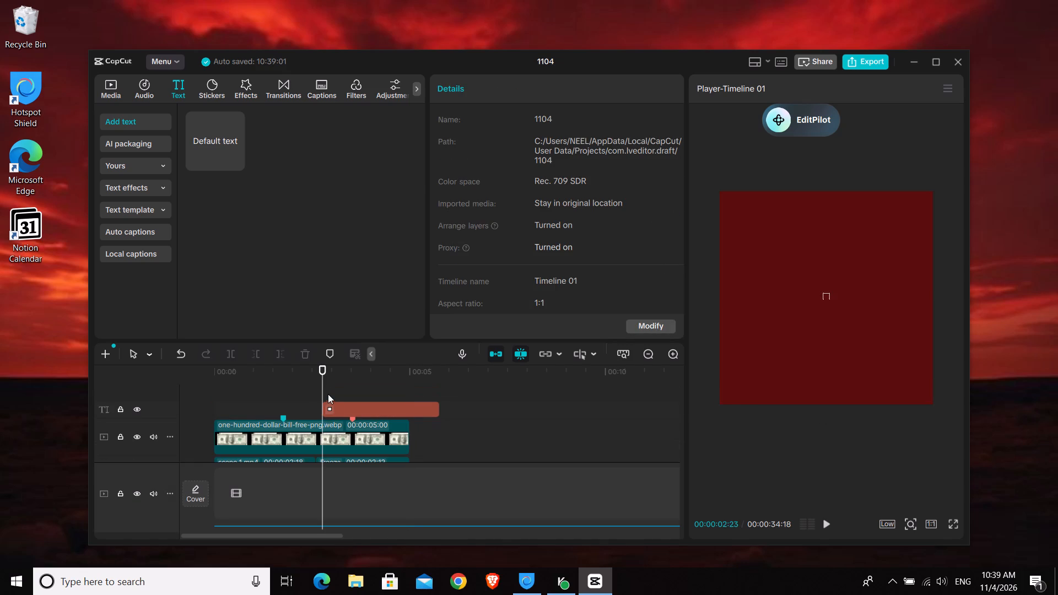
pyautogui.click(333, 394)
pyautogui.click(339, 409)
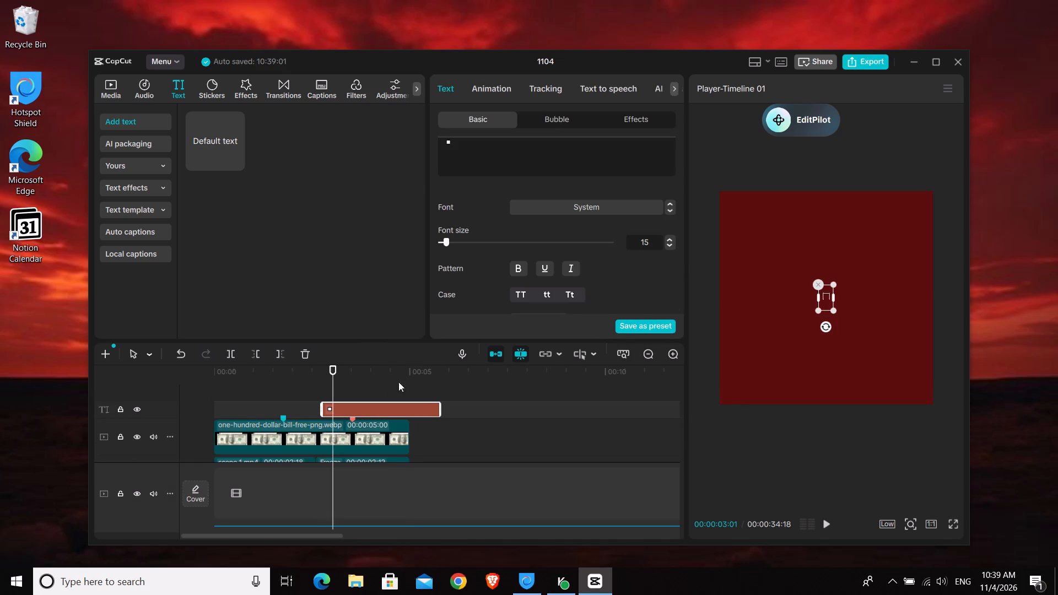
pyautogui.scroll(-2, 607, 228)
pyautogui.click(548, 191)
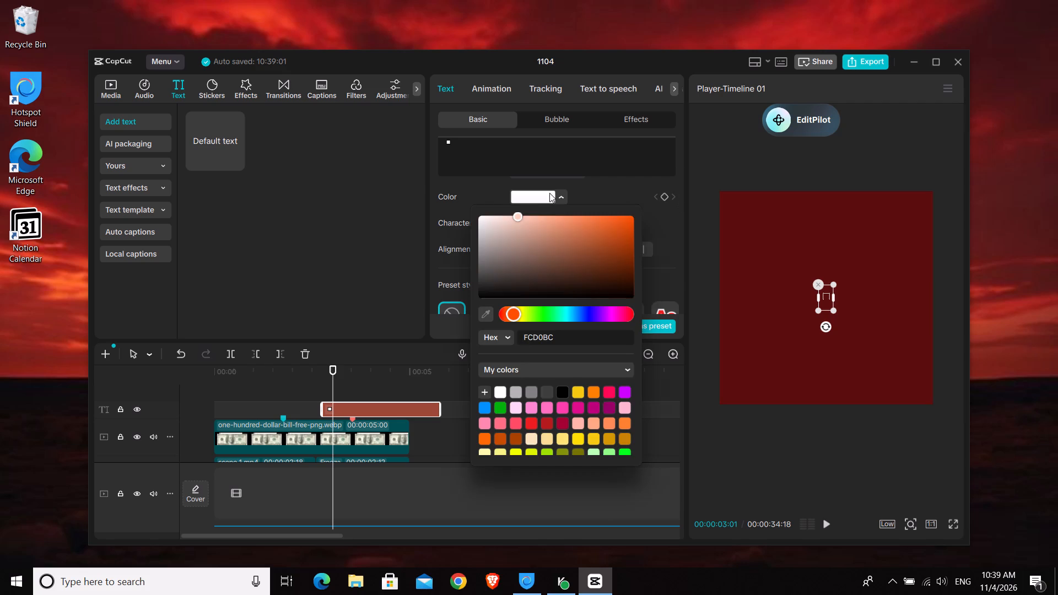
pyautogui.moveTo(512, 220); pyautogui.dragTo(428, 205)
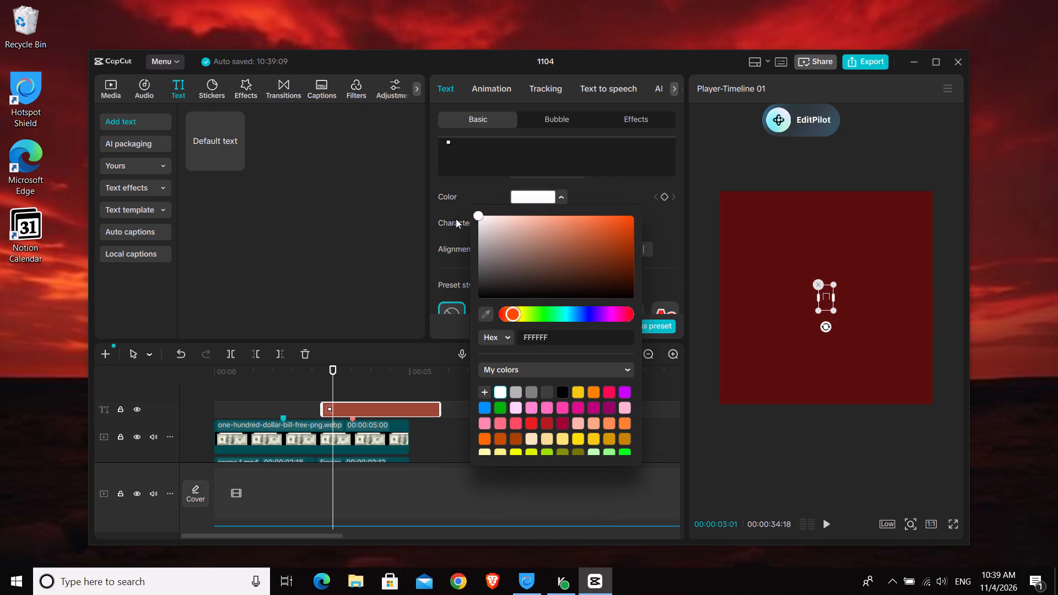
pyautogui.click(526, 203)
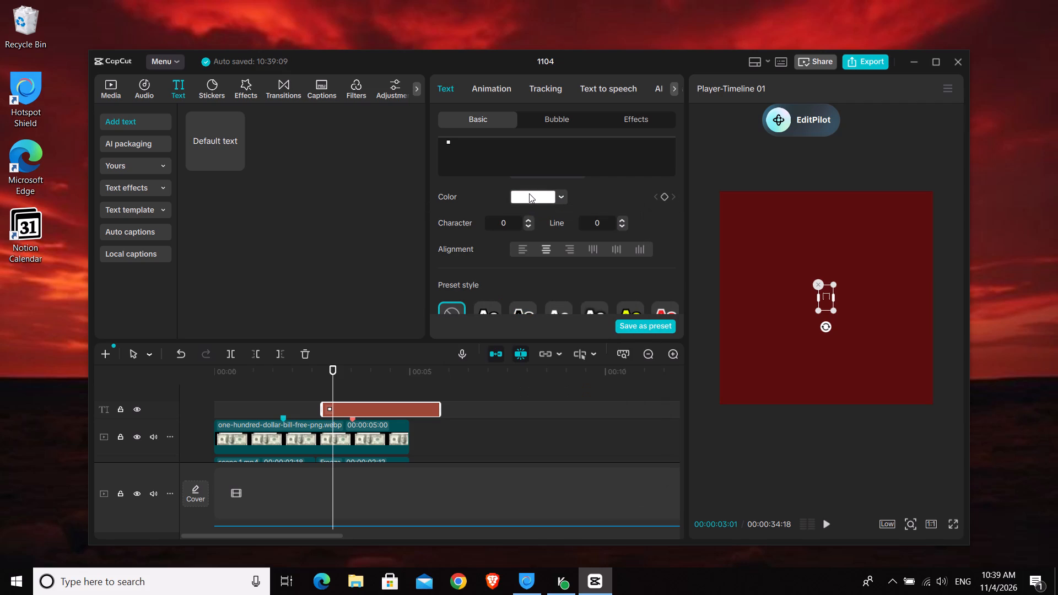
pyautogui.click(529, 193)
pyautogui.click(530, 193)
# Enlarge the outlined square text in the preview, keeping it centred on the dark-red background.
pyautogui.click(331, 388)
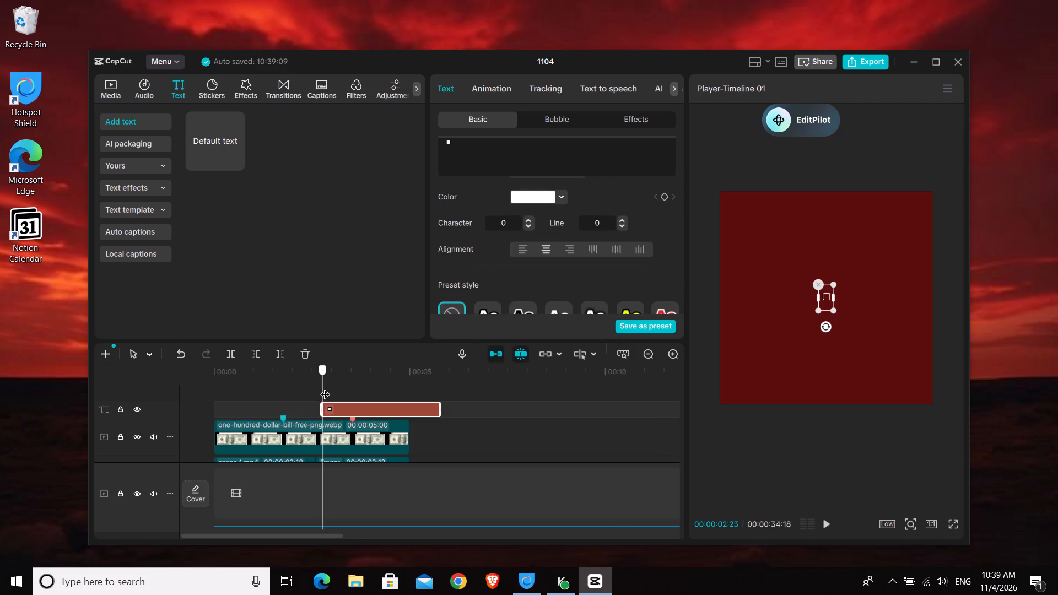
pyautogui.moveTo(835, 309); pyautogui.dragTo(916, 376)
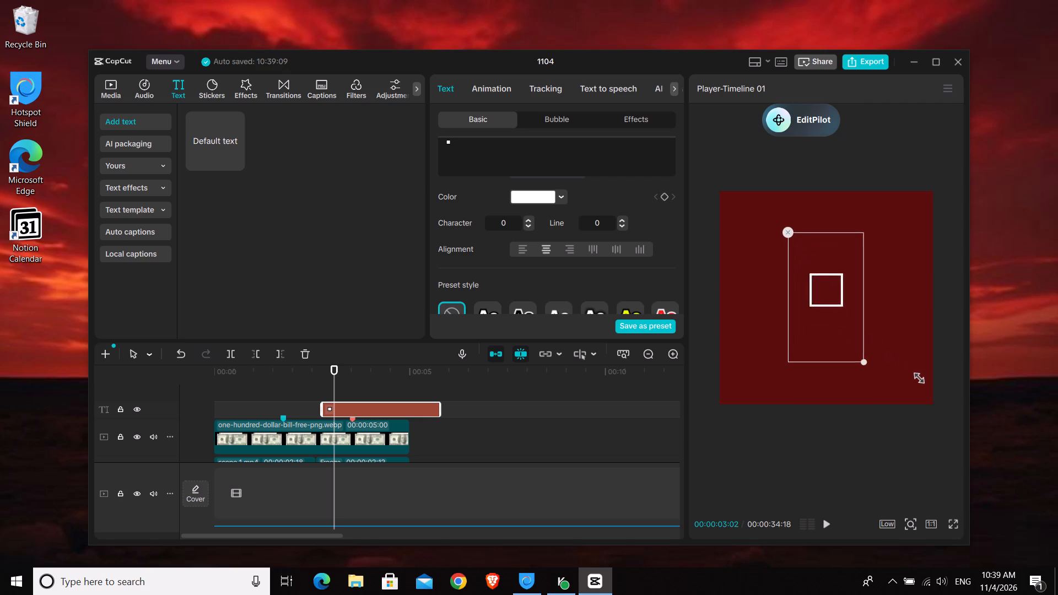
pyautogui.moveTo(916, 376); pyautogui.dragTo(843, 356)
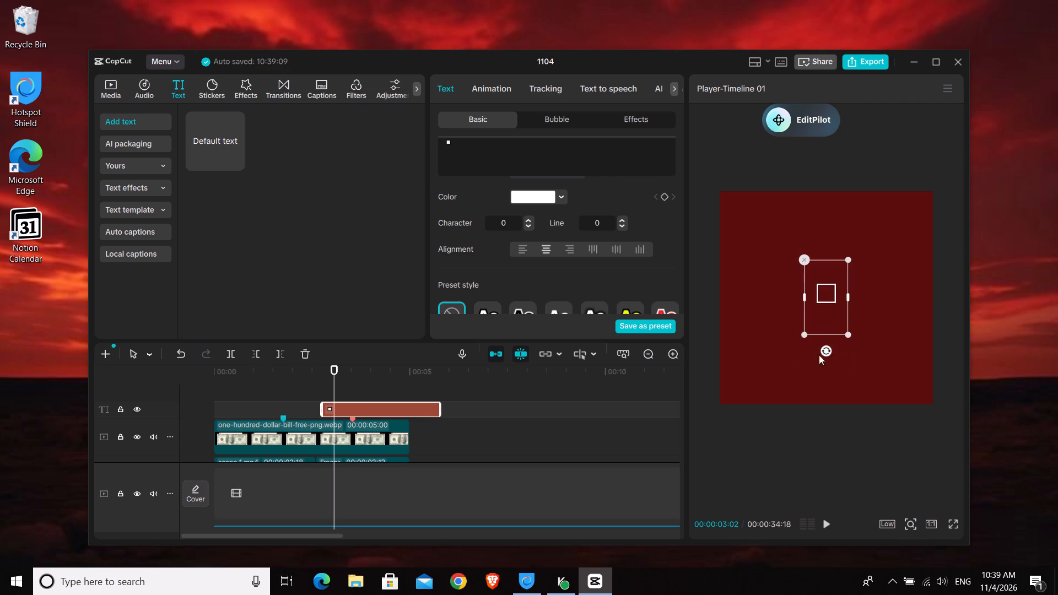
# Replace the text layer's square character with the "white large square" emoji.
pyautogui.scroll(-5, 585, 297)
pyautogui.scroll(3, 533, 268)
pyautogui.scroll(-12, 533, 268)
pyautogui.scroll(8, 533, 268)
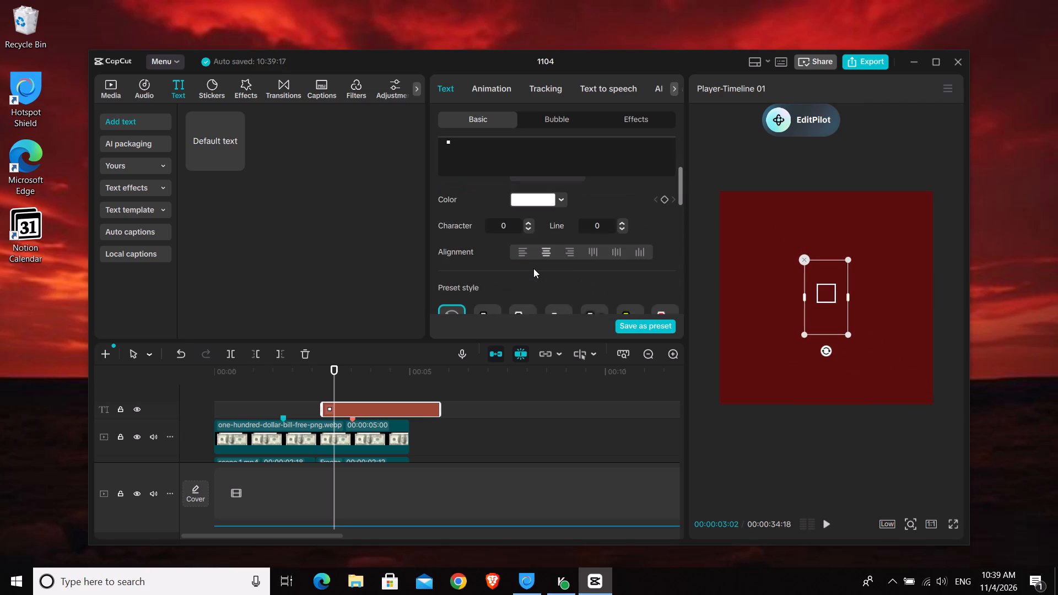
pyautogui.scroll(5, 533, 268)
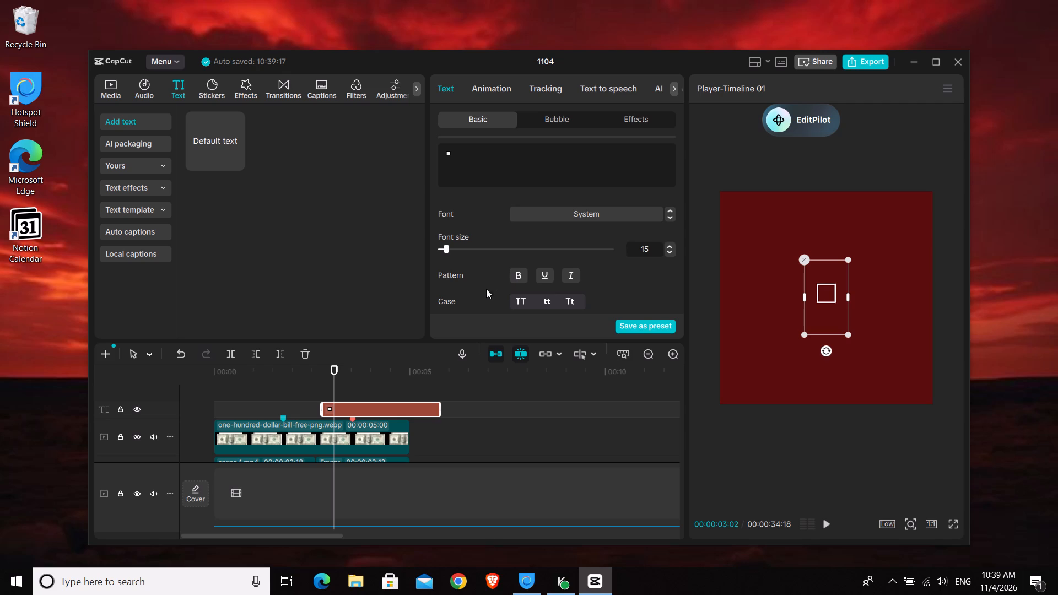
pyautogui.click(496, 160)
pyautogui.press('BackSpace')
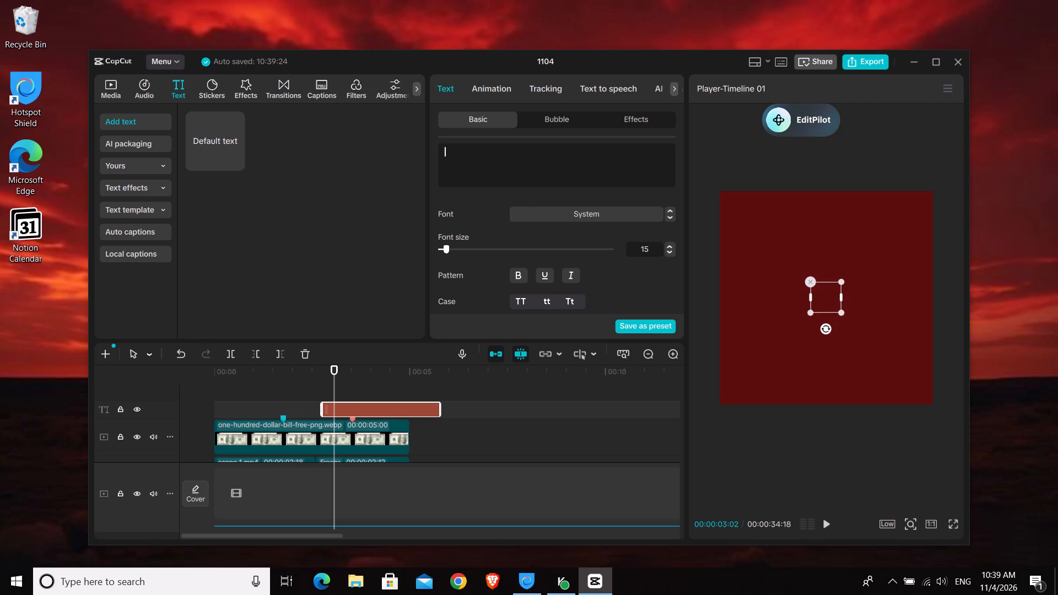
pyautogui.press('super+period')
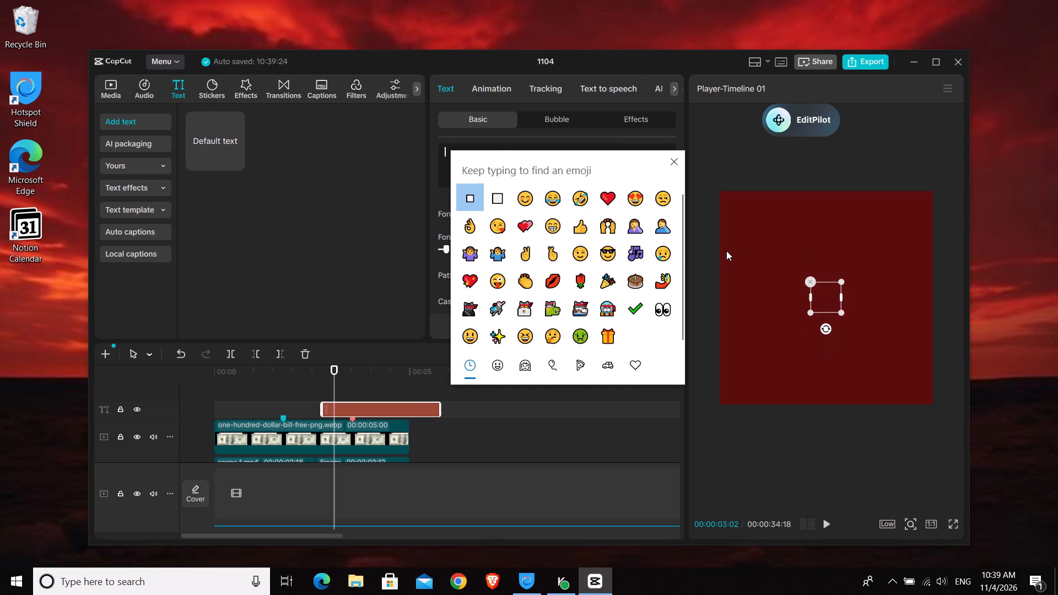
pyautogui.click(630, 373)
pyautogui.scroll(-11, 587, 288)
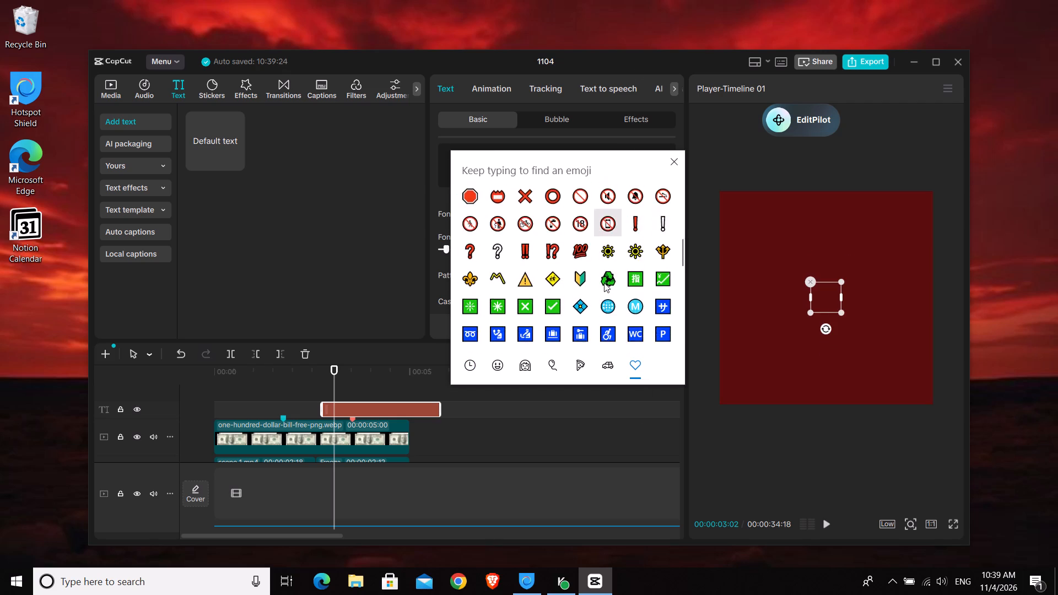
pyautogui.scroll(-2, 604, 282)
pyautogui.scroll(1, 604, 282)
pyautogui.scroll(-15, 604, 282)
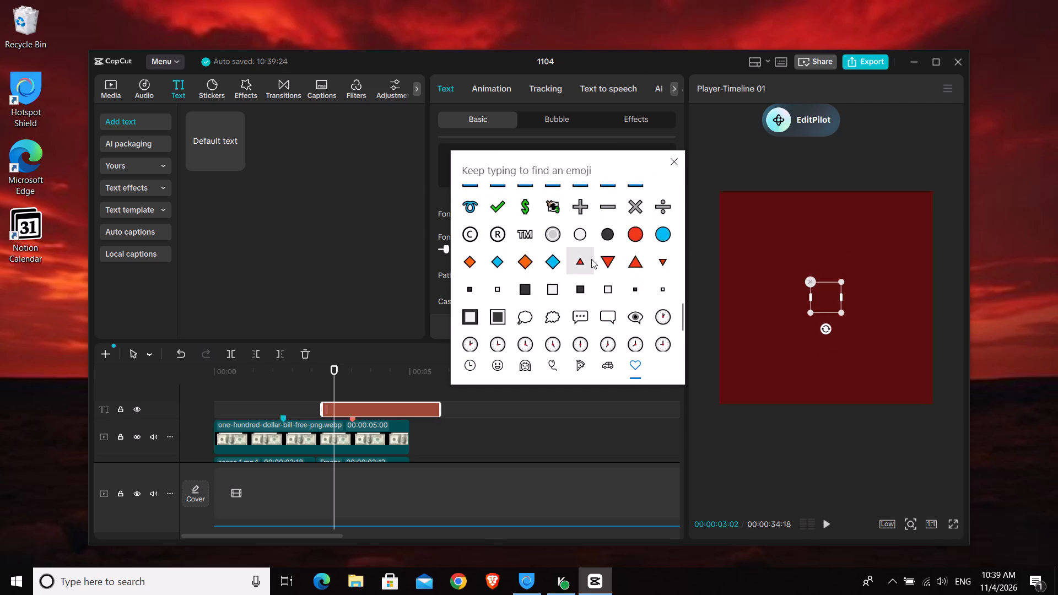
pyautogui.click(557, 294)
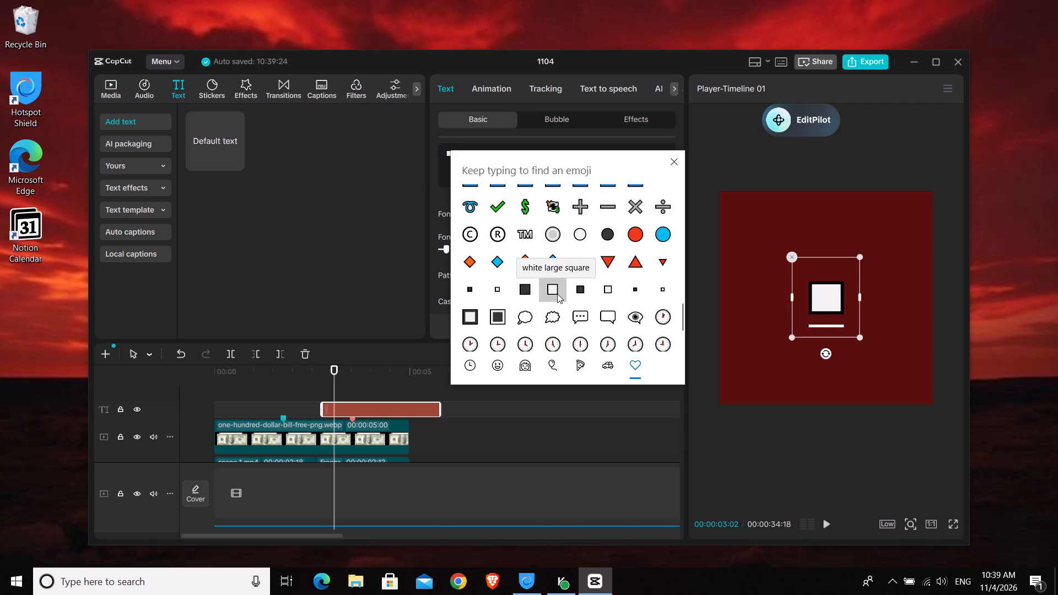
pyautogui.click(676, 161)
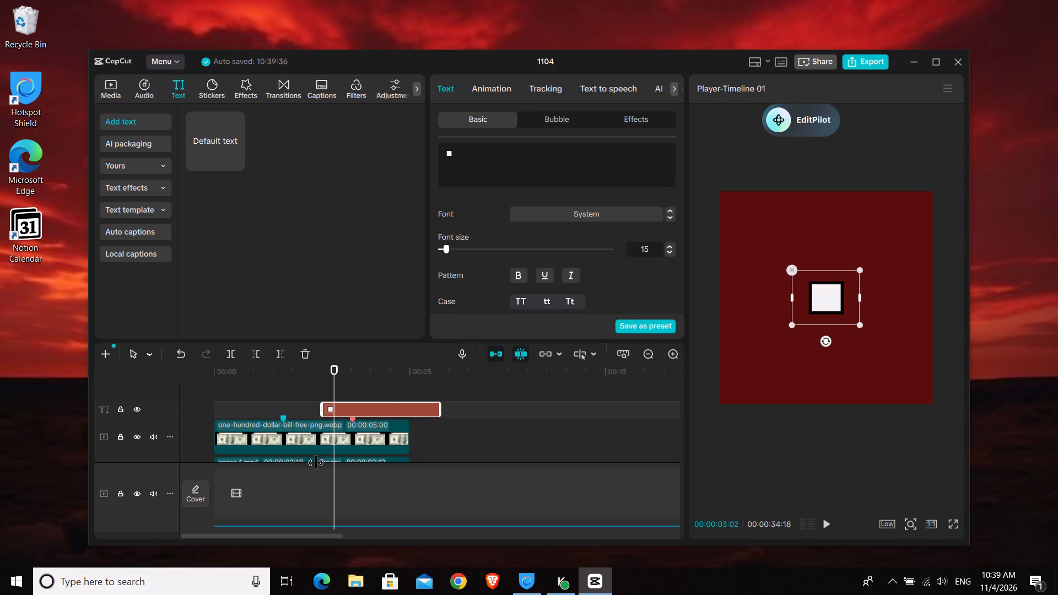
# Enlarge the white square emoji in the preview to 500% scale and widen its text box slightly.
pyautogui.click(333, 386)
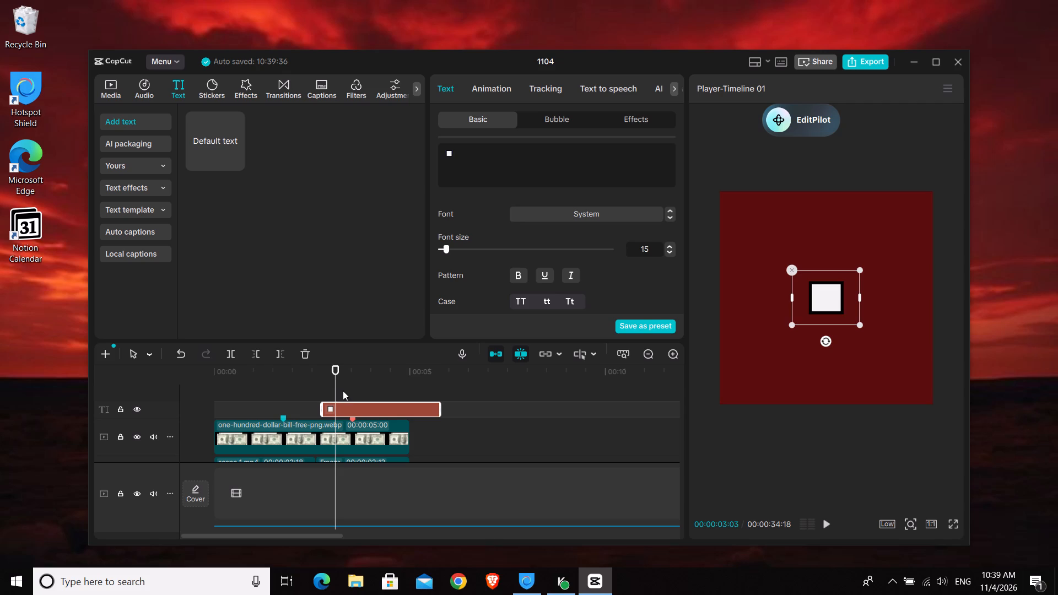
pyautogui.moveTo(858, 323); pyautogui.dragTo(980, 371)
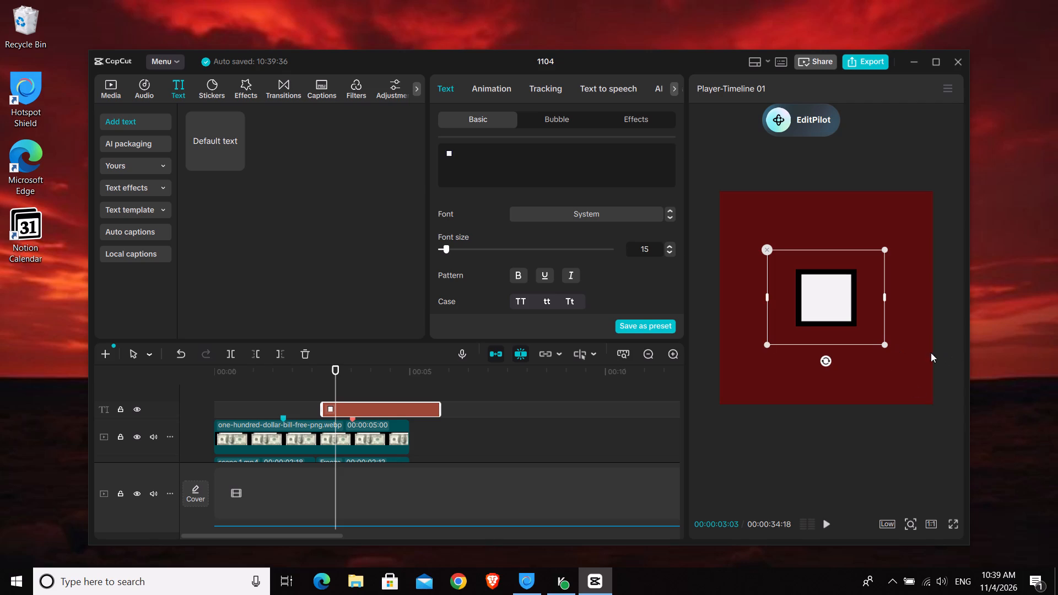
pyautogui.moveTo(883, 345); pyautogui.dragTo(963, 374)
pyautogui.moveTo(884, 248); pyautogui.dragTo(916, 227)
pyautogui.moveTo(886, 297); pyautogui.dragTo(892, 308)
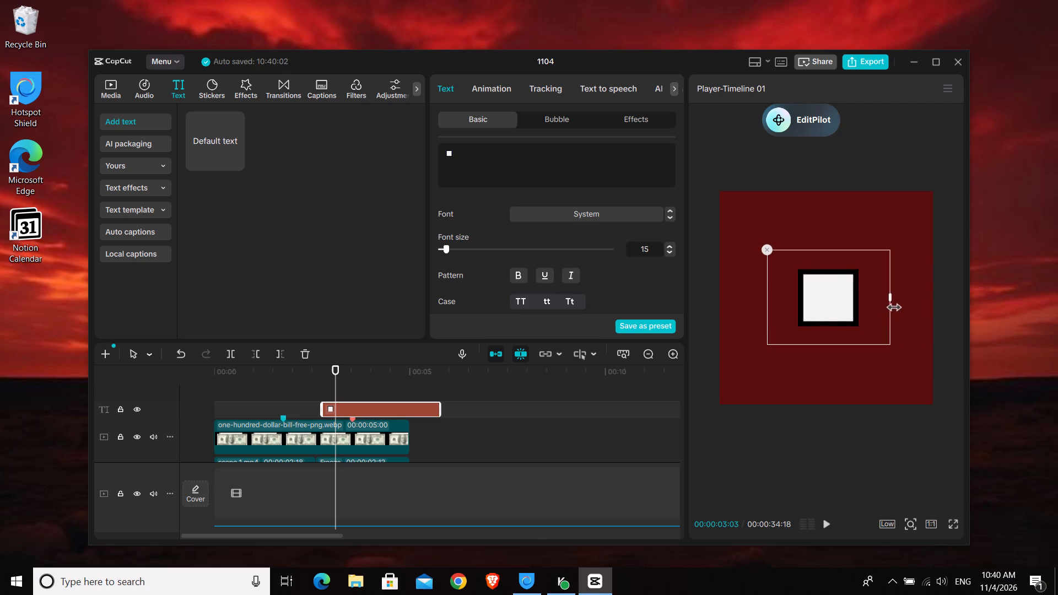
pyautogui.moveTo(892, 308); pyautogui.dragTo(888, 308)
pyautogui.moveTo(886, 344); pyautogui.dragTo(946, 382)
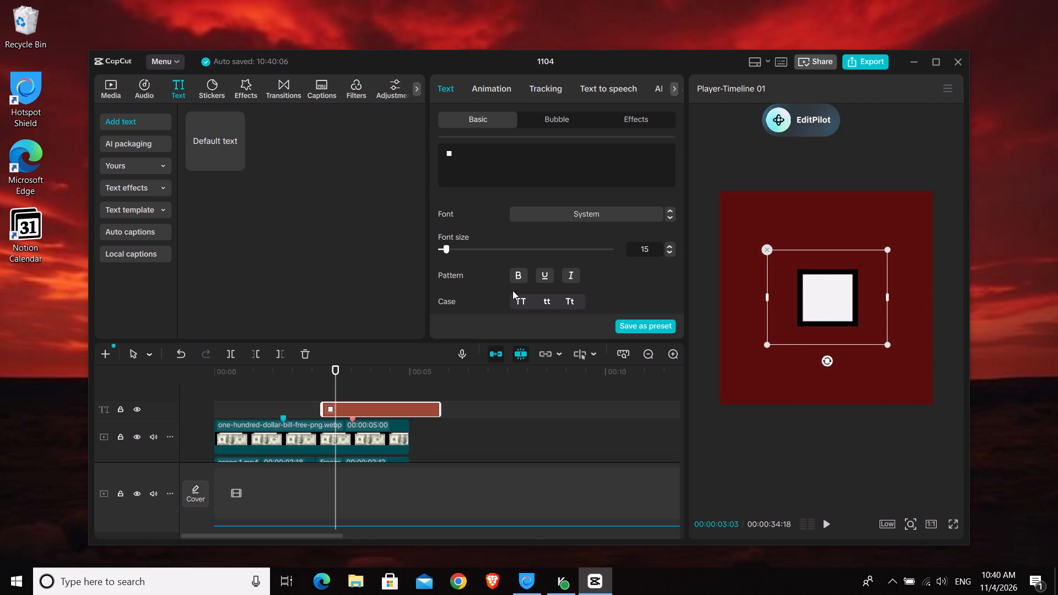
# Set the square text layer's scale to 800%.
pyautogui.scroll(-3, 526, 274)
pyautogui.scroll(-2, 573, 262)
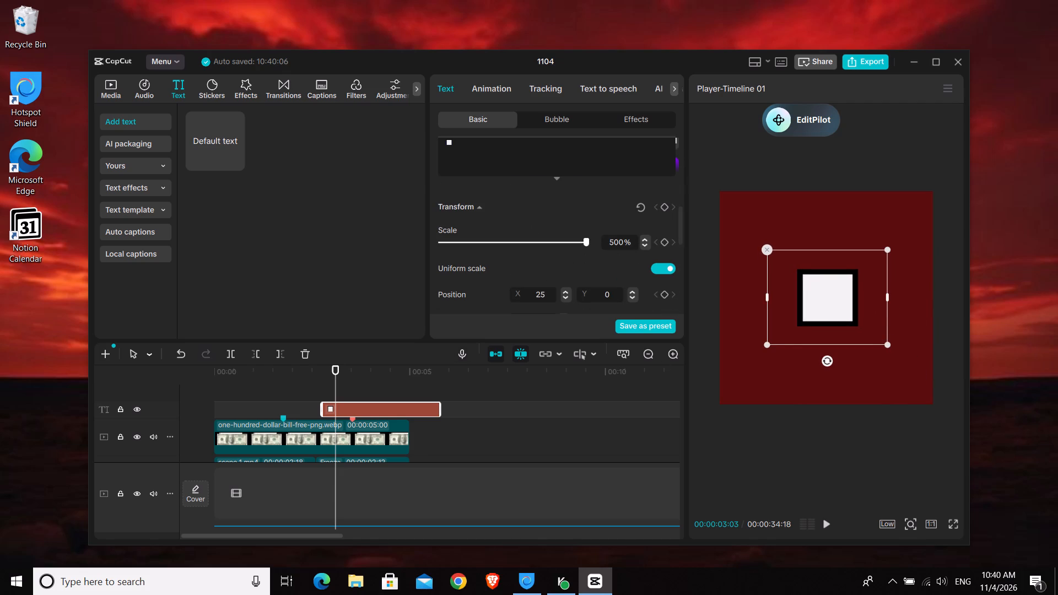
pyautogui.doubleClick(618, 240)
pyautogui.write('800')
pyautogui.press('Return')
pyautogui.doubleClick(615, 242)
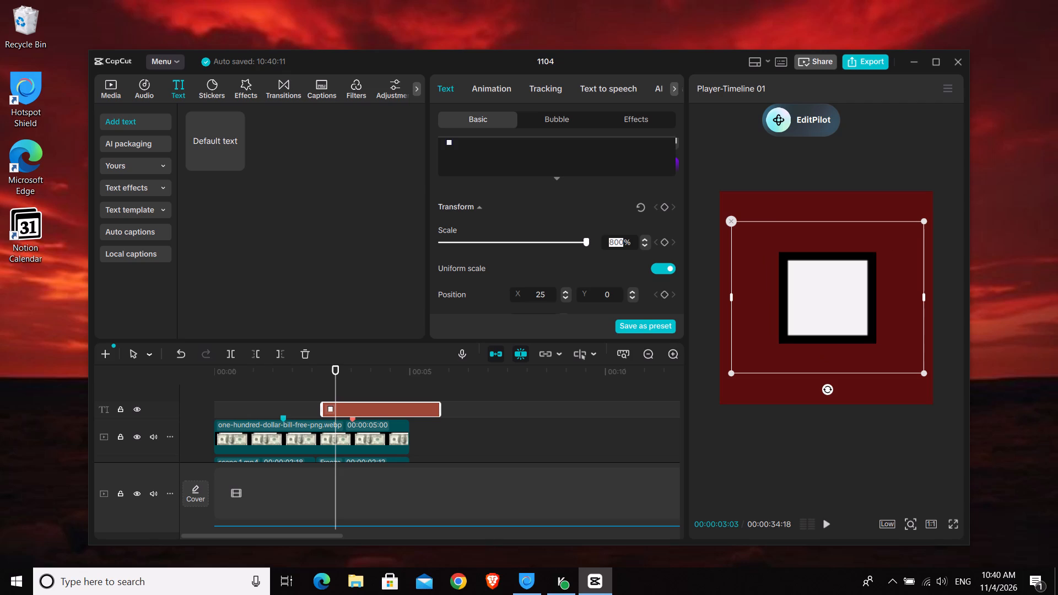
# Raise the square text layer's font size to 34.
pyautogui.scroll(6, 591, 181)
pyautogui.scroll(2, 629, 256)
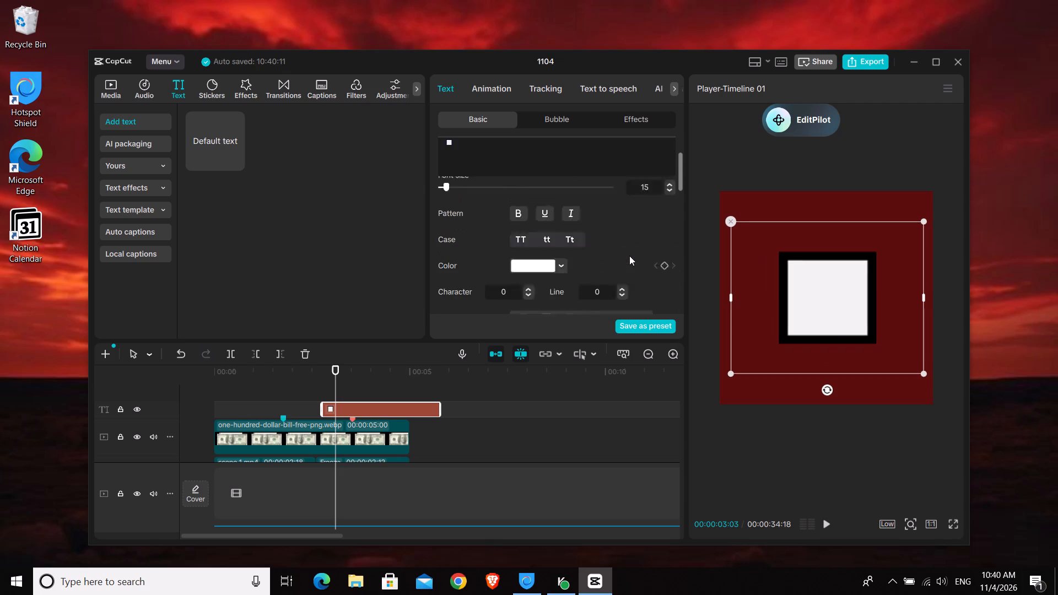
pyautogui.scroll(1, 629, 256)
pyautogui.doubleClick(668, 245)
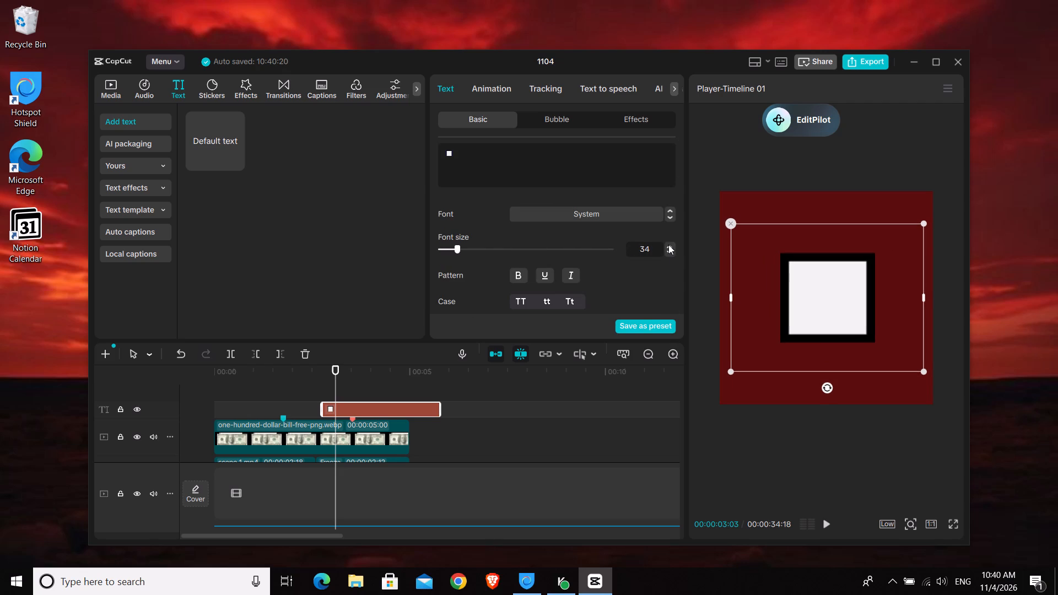
# Set the square text layer's scale to 1500%.
pyautogui.scroll(-4, 644, 302)
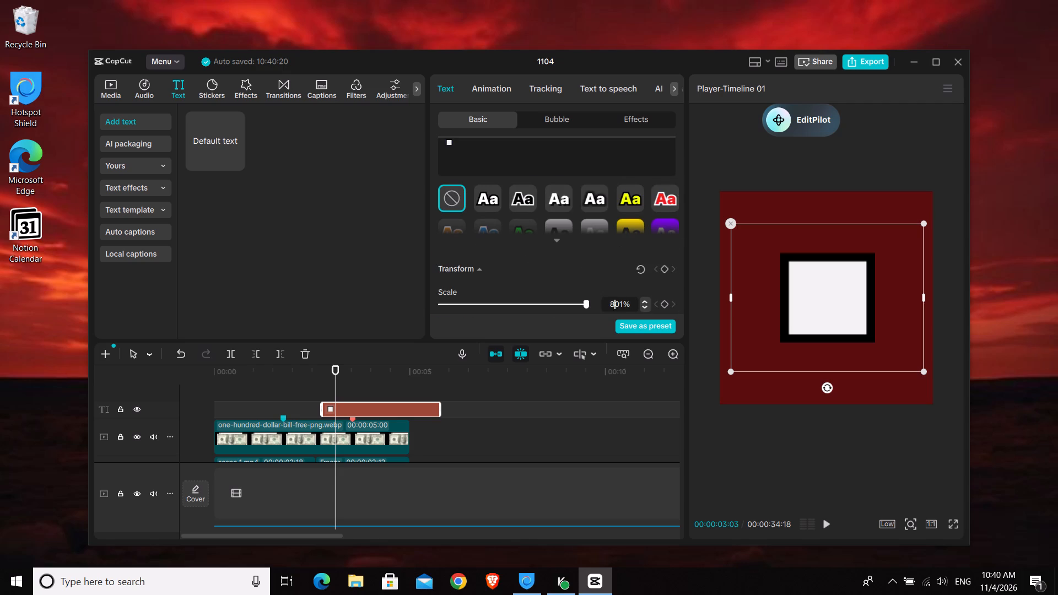
pyautogui.doubleClick(616, 305)
pyautogui.write('1500')
pyautogui.press('Return')
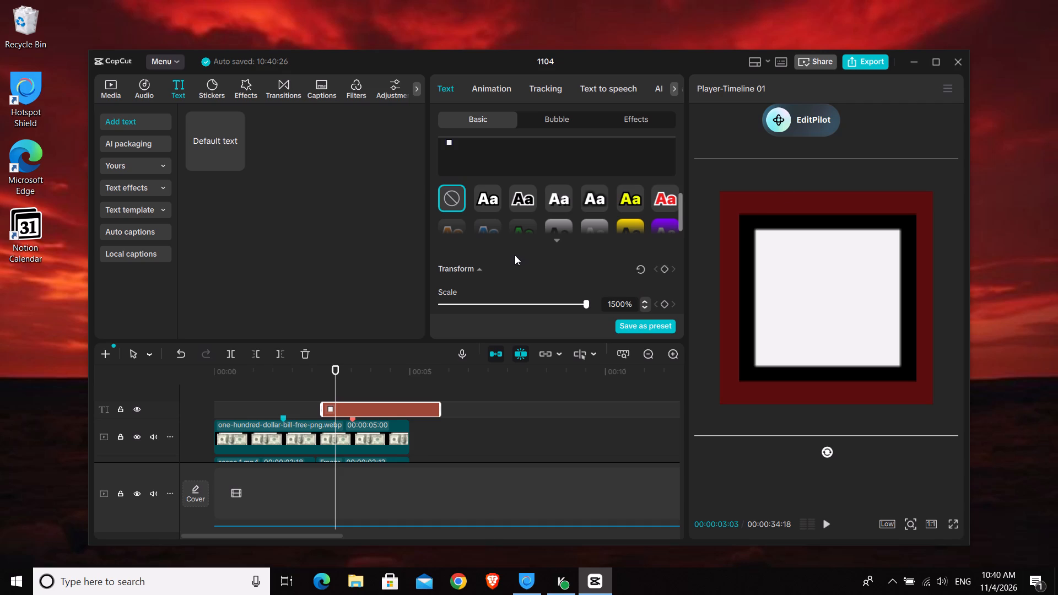
# Clear the white large square emoji from the text layer's content.
pyautogui.scroll(6, 563, 234)
pyautogui.click(528, 156)
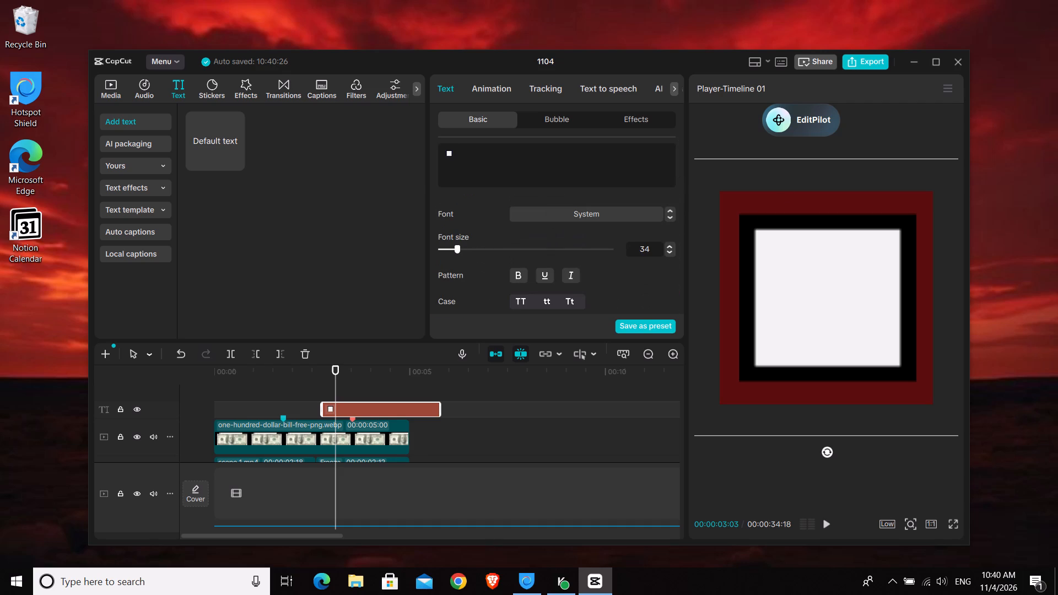
pyautogui.press('BackSpace')
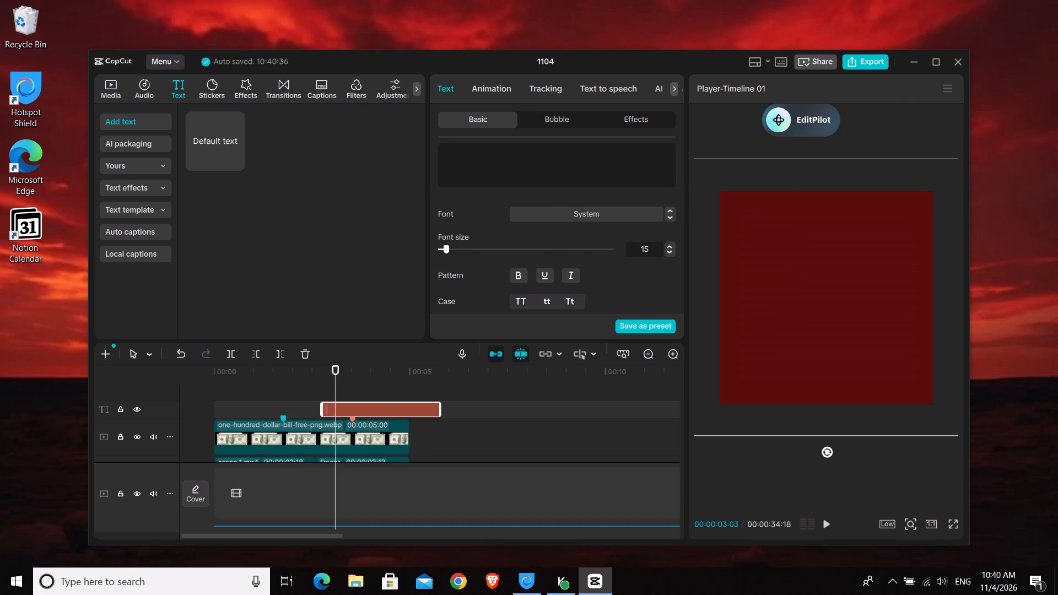
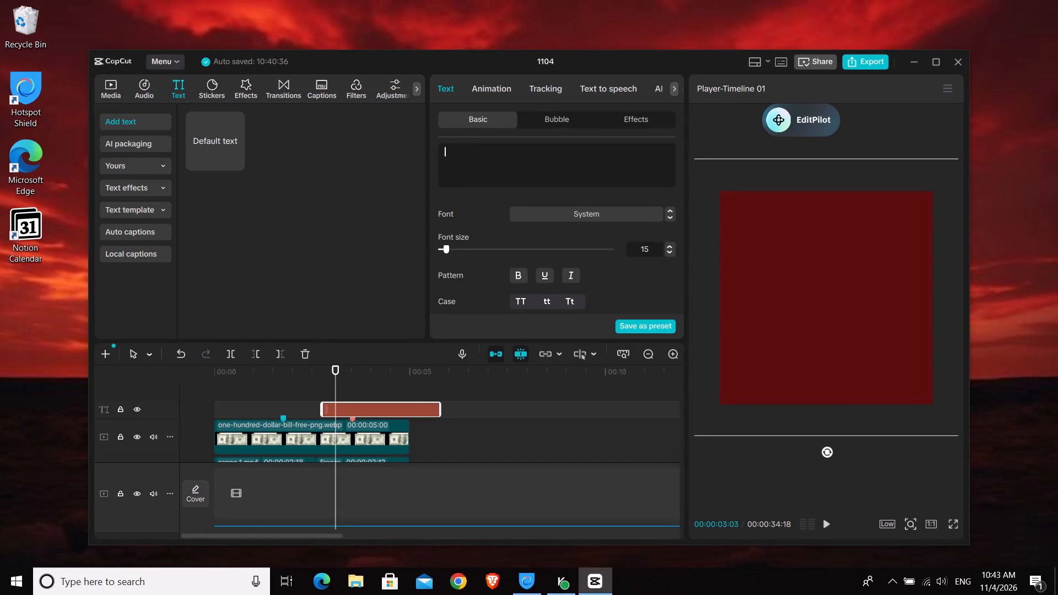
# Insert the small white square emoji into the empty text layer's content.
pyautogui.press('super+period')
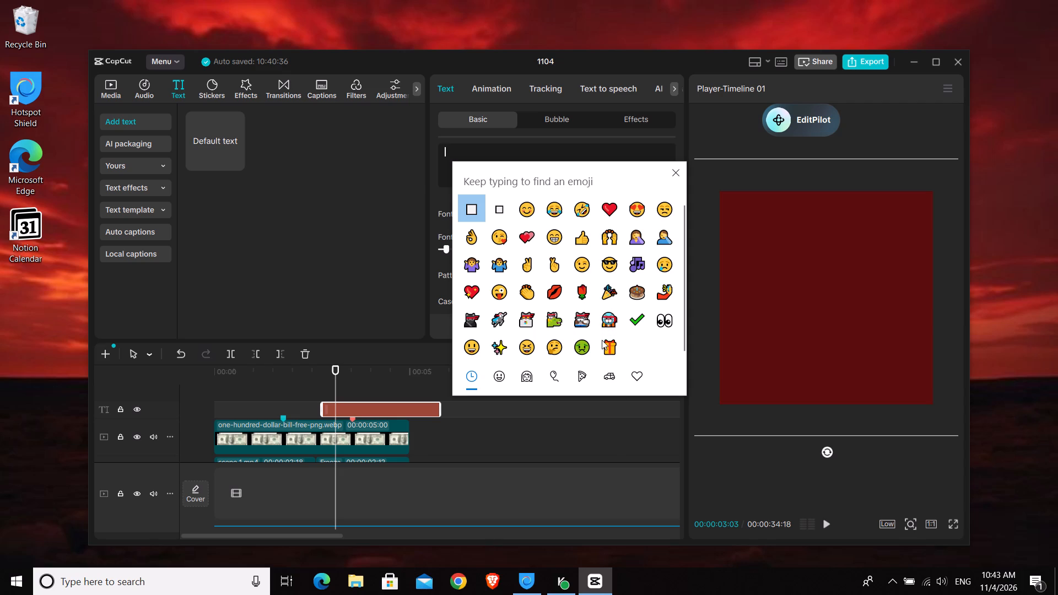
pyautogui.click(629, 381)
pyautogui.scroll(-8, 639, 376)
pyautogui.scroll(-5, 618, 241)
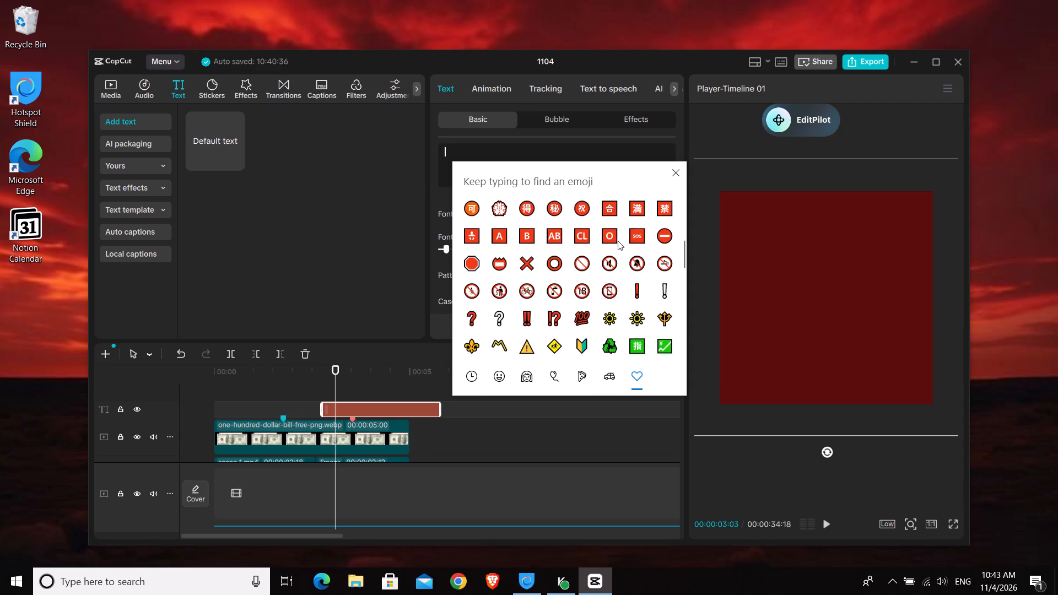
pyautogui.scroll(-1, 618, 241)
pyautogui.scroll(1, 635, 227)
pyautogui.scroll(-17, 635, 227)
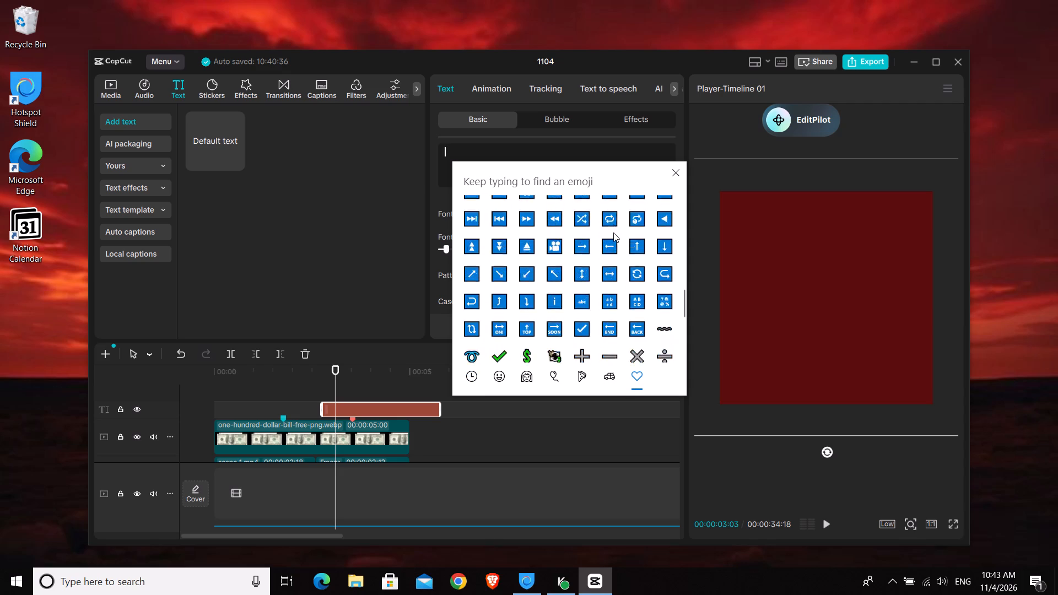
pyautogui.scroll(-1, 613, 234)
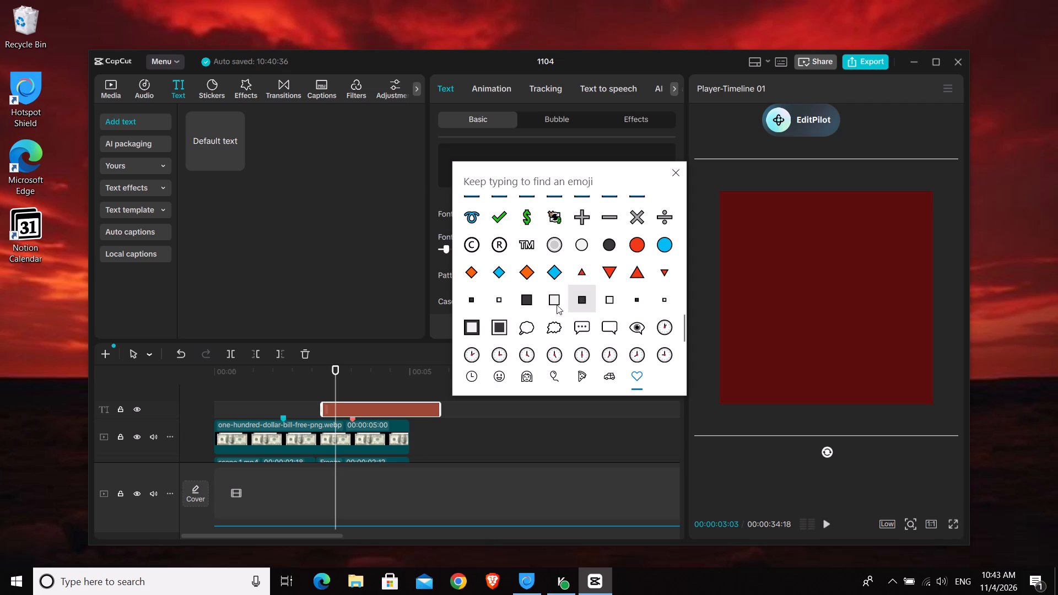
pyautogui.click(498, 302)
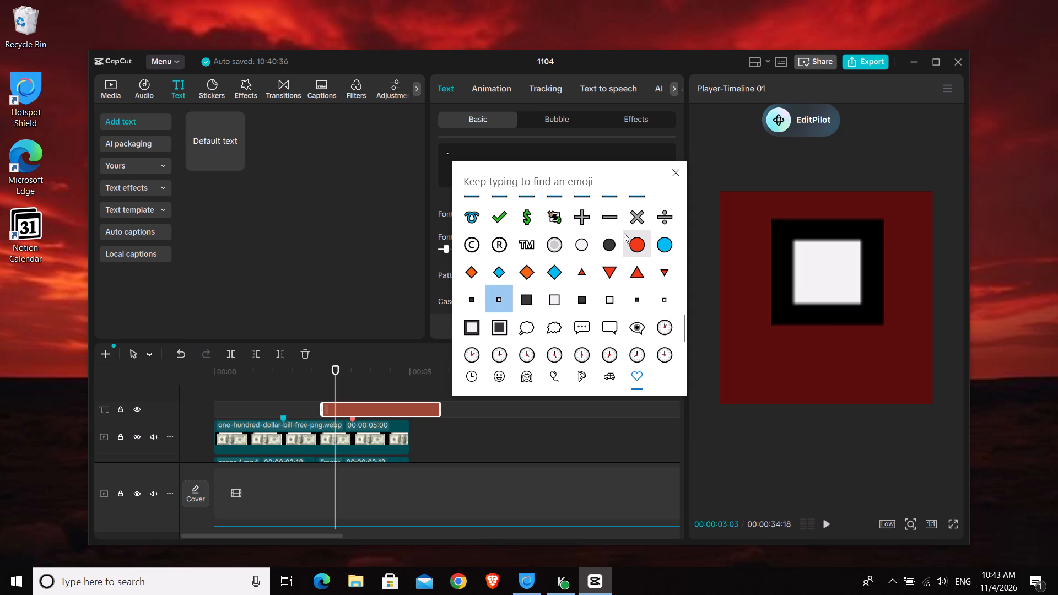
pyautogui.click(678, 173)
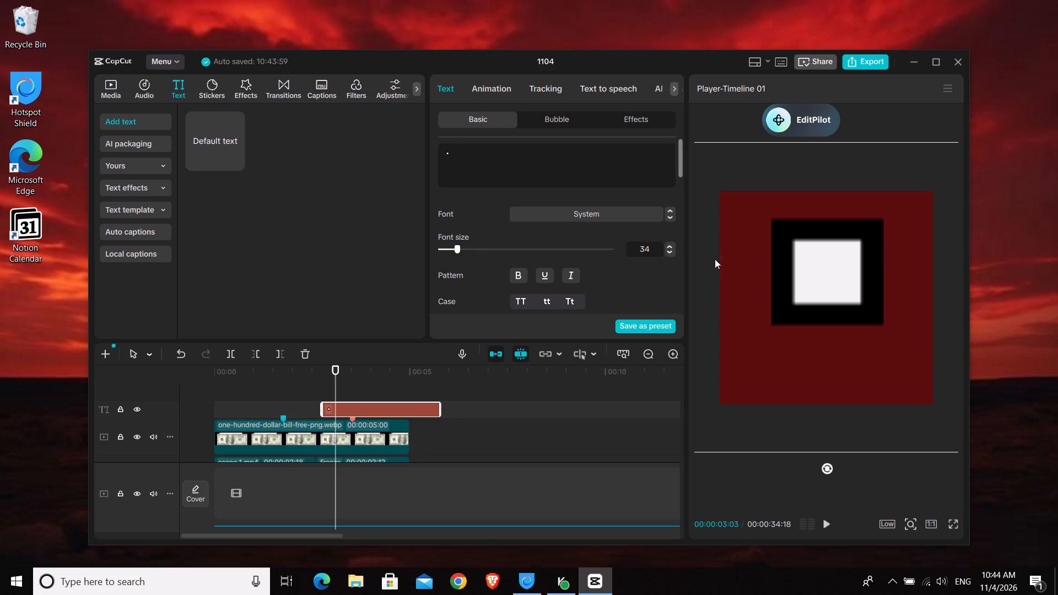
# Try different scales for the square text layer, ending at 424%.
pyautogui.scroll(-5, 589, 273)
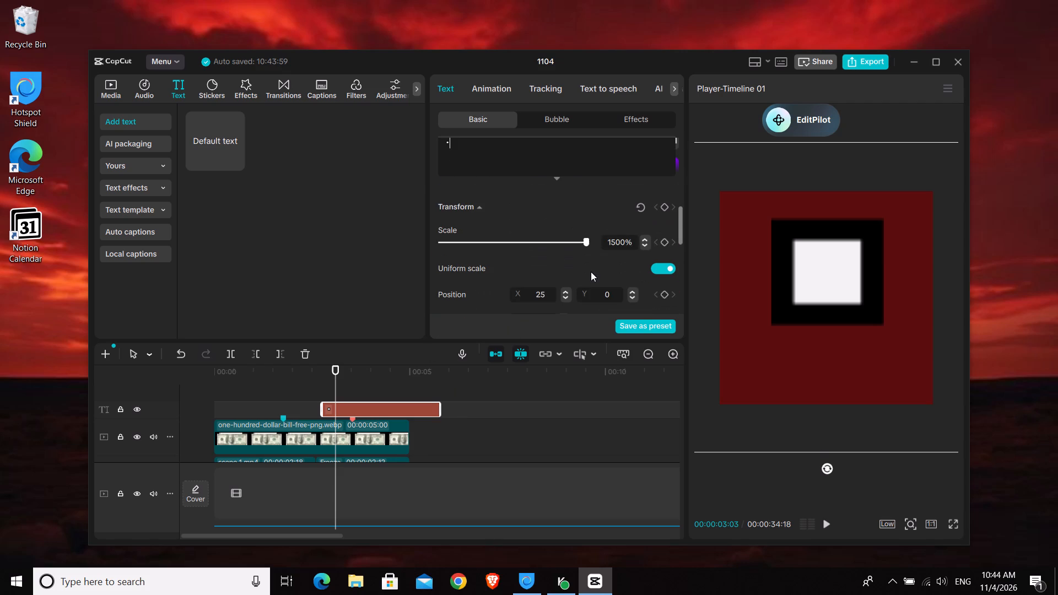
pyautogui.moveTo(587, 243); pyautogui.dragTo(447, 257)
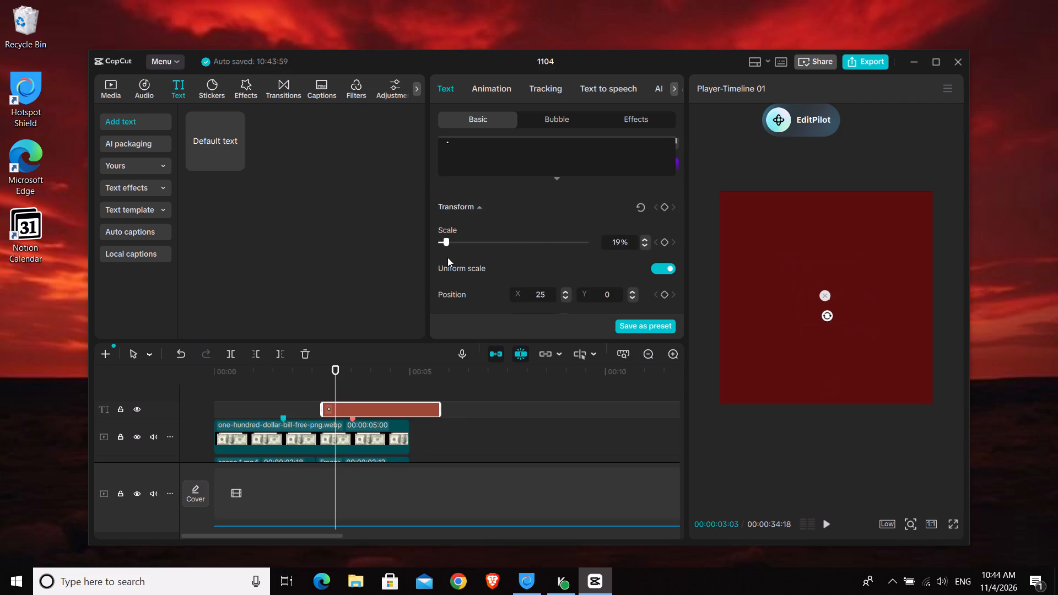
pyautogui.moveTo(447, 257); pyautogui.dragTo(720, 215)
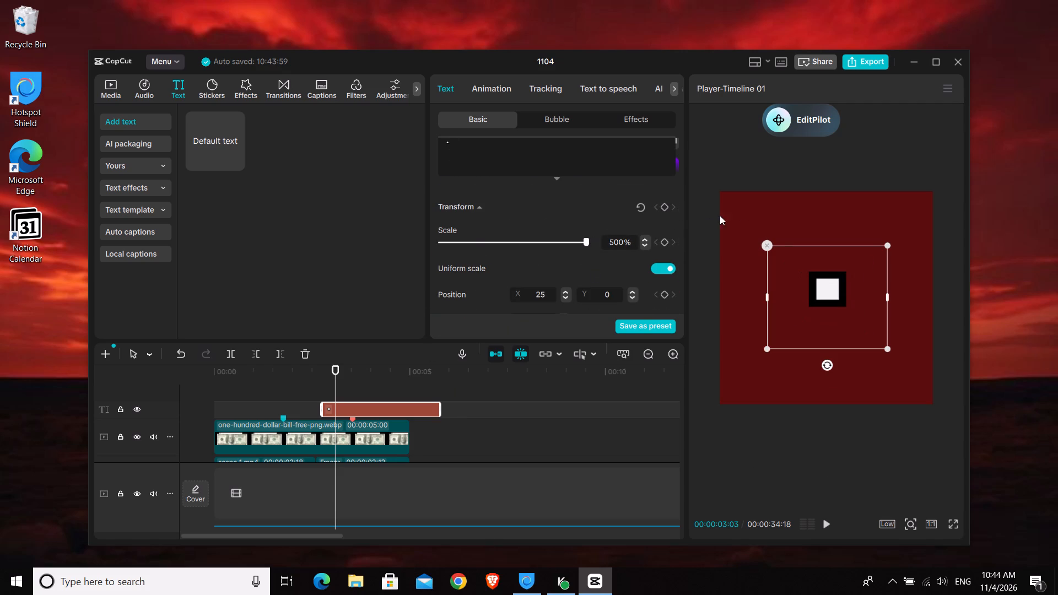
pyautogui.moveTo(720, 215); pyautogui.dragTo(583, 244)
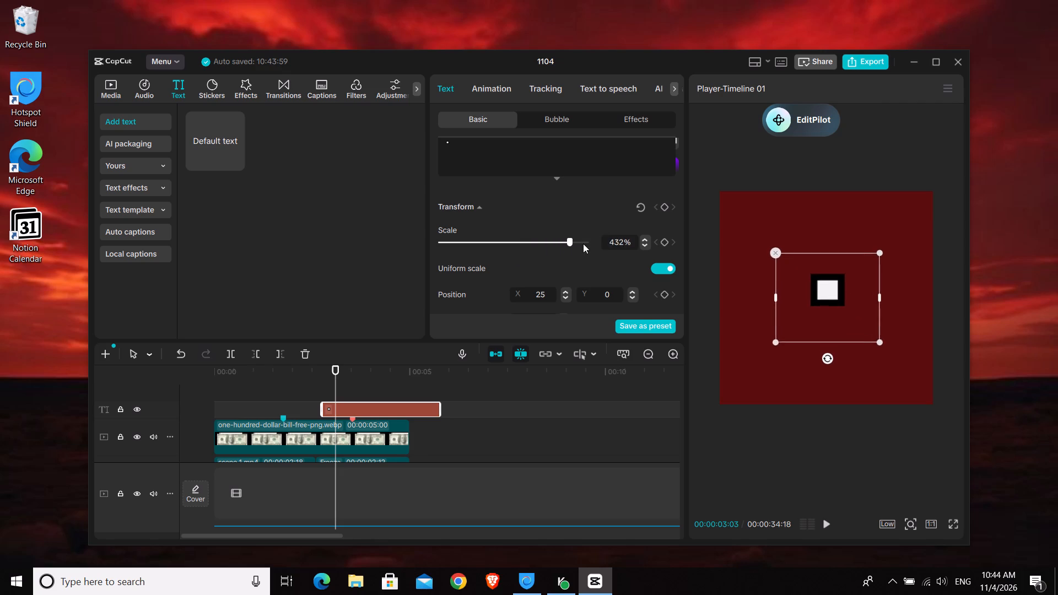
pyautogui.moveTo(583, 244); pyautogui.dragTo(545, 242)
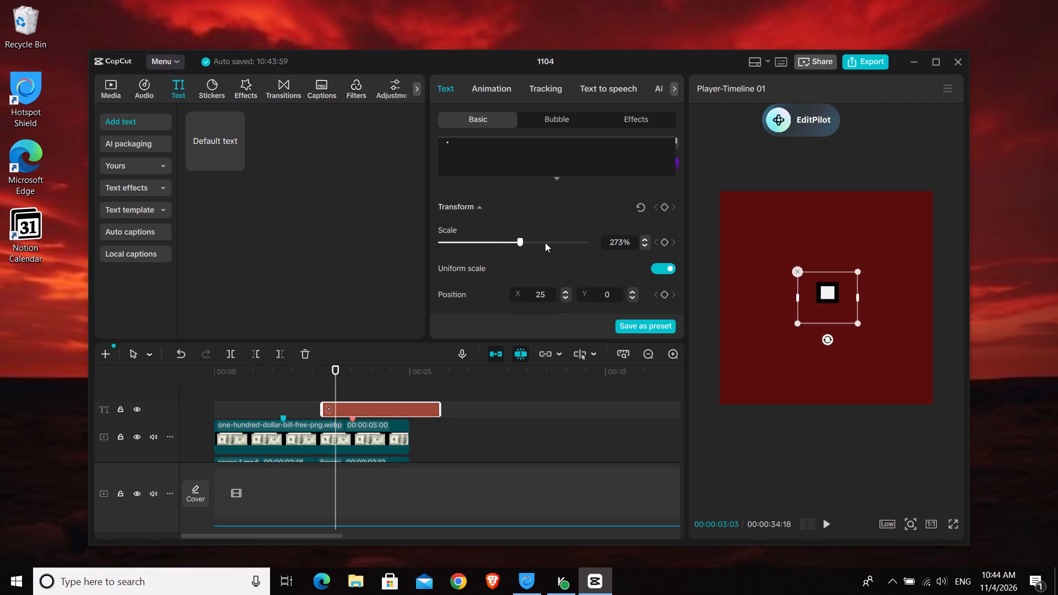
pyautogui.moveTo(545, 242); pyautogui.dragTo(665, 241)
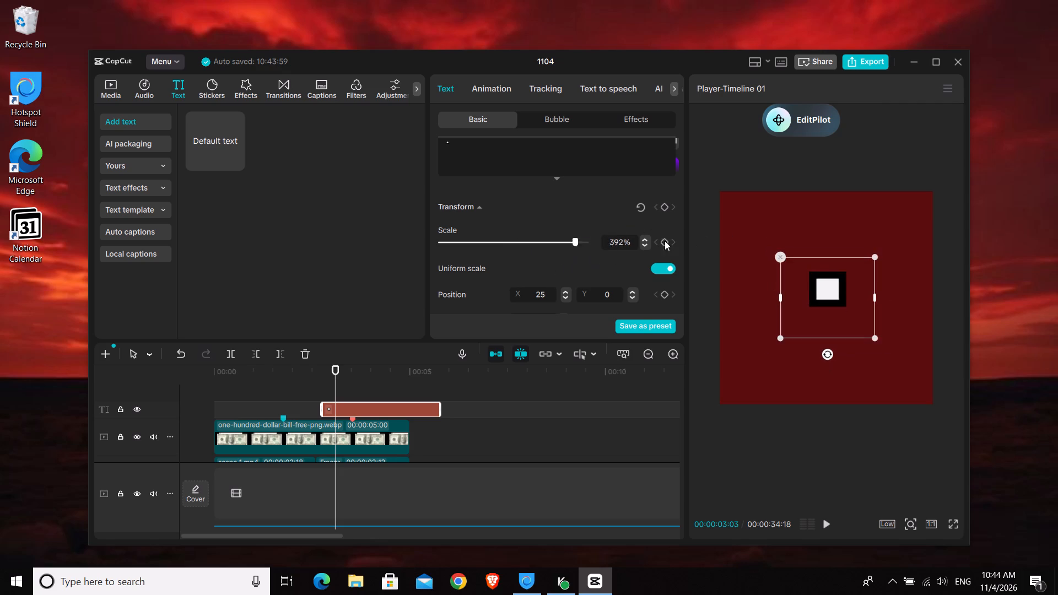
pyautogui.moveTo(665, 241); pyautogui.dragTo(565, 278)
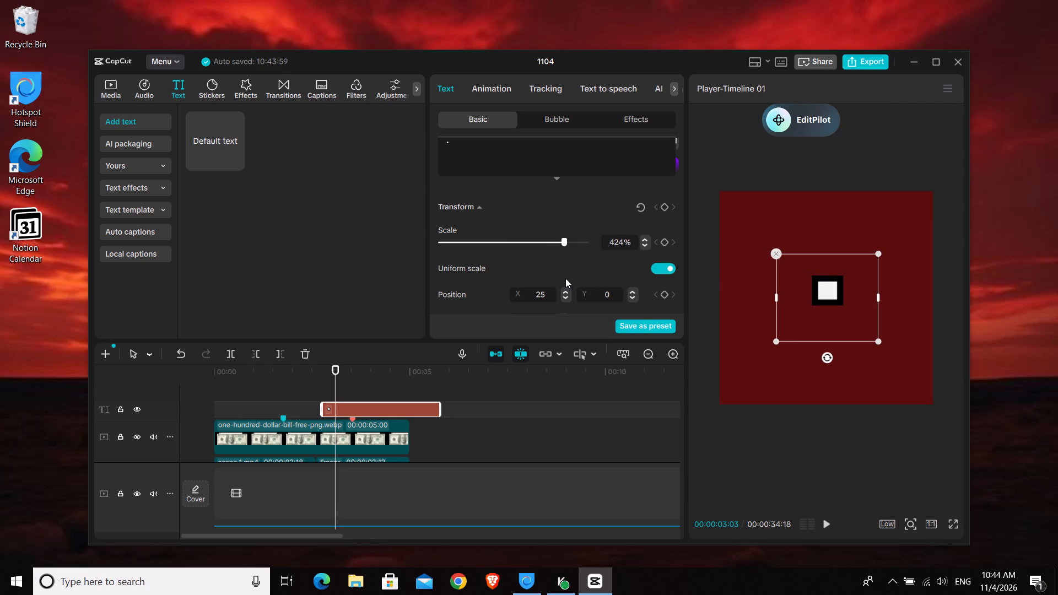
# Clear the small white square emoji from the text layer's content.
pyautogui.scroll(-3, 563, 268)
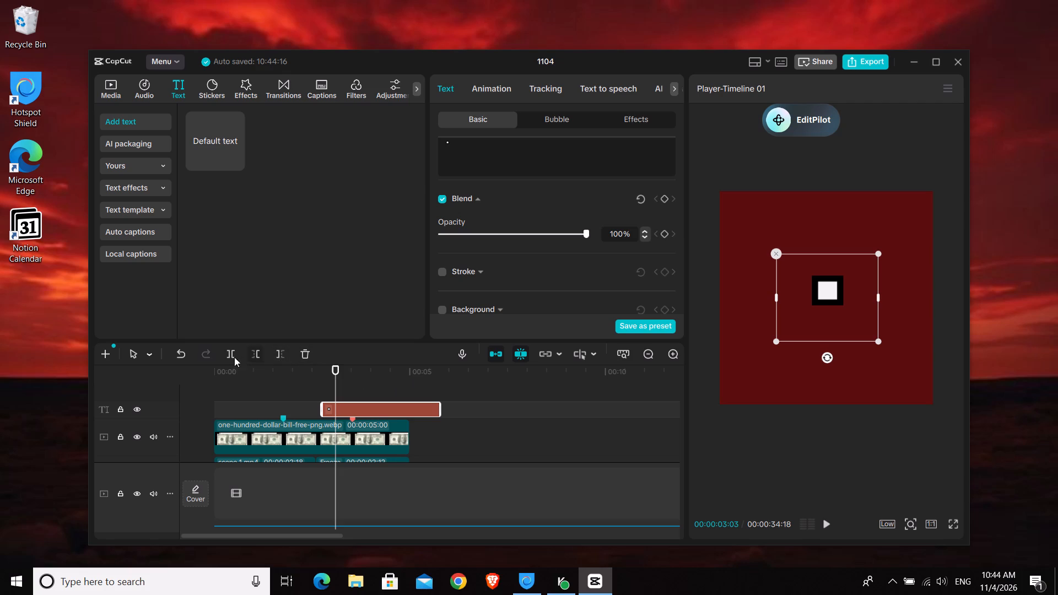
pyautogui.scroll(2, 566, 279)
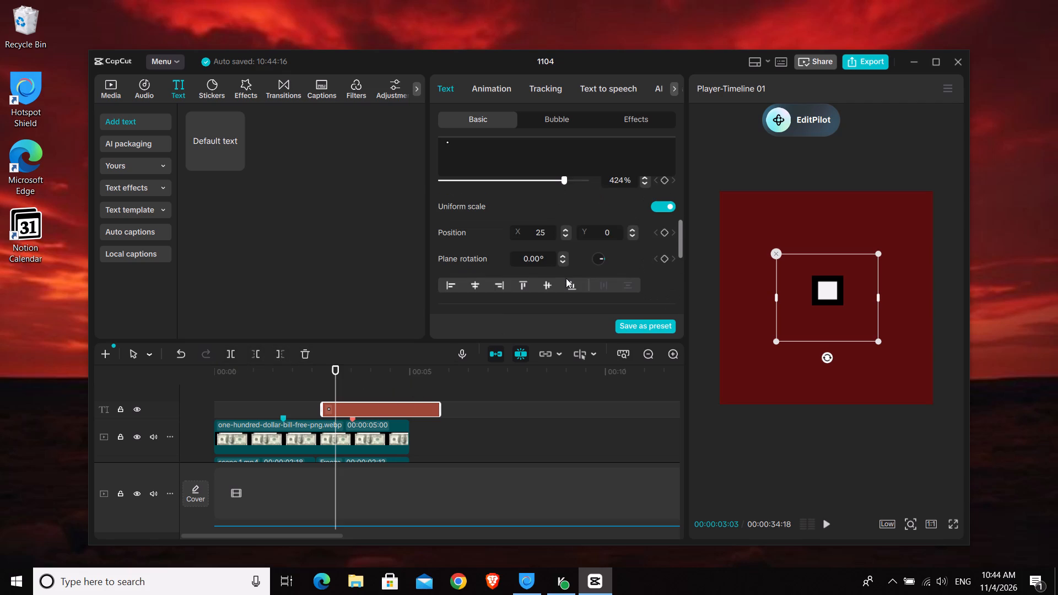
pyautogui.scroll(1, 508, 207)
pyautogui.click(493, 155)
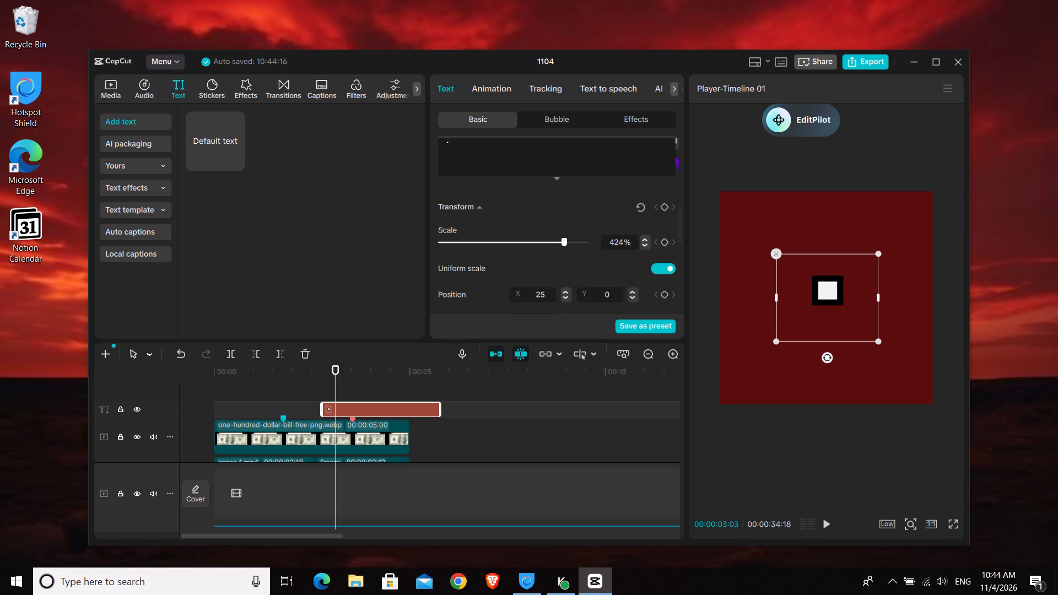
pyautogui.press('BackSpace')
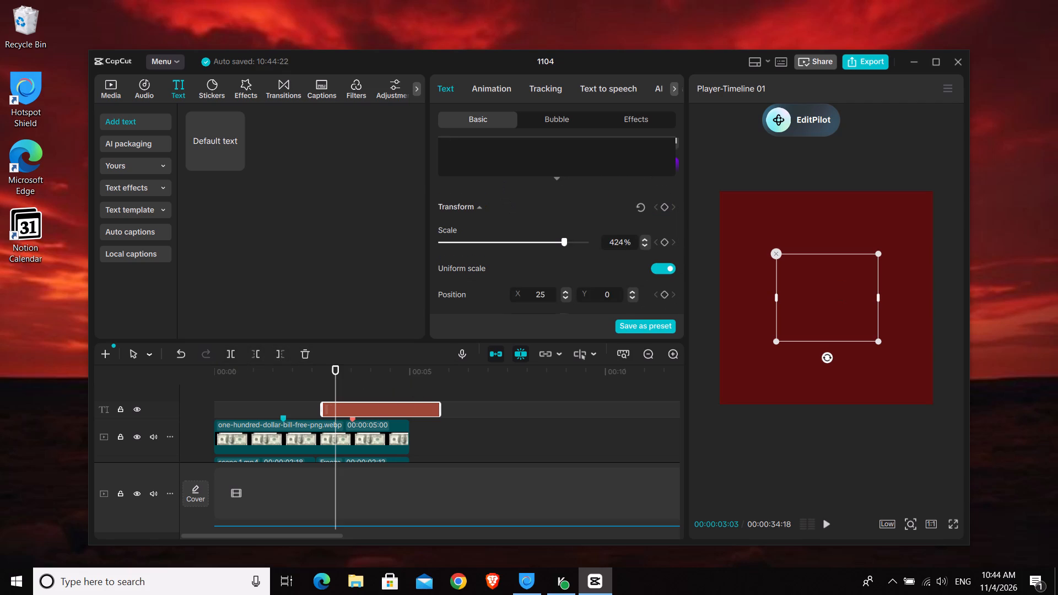
# Insert the large black square emoji and the smaller medium black square emoji into the text layer.
pyautogui.press('super+period')
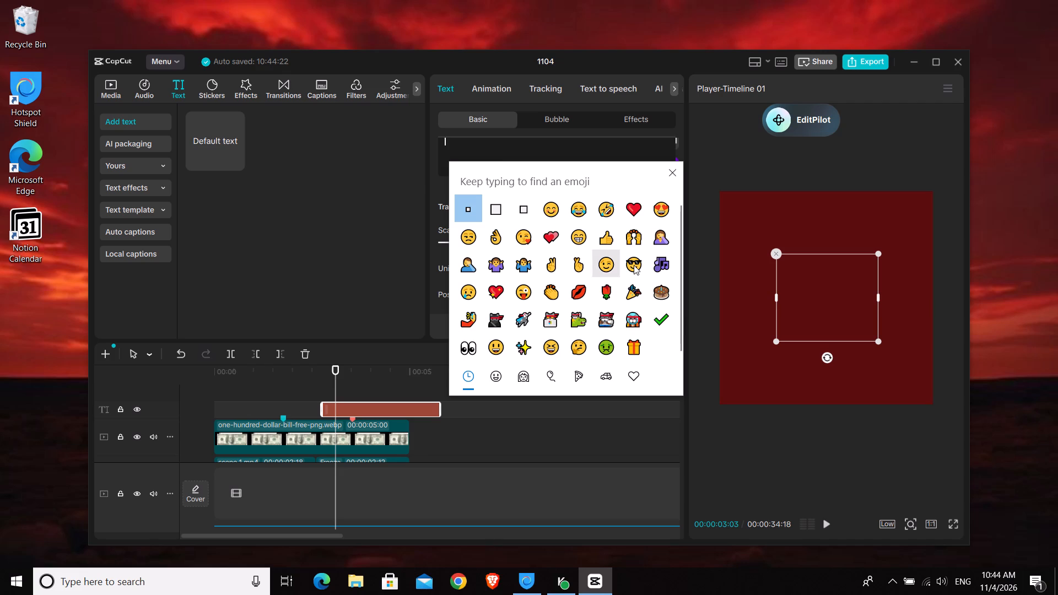
pyautogui.click(616, 383)
pyautogui.click(637, 380)
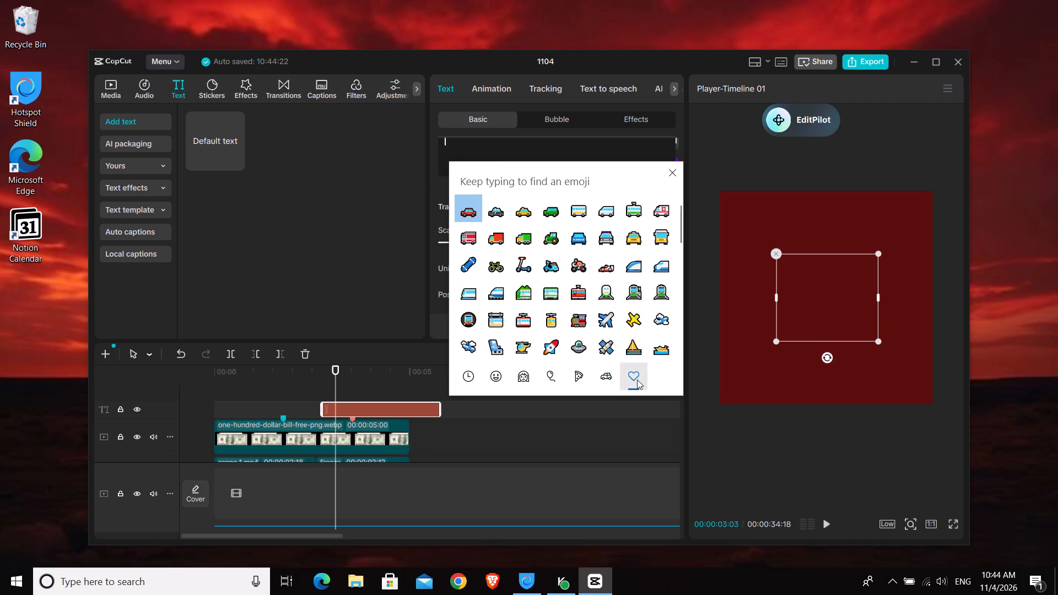
pyautogui.scroll(1, 626, 297)
pyautogui.scroll(-16, 626, 297)
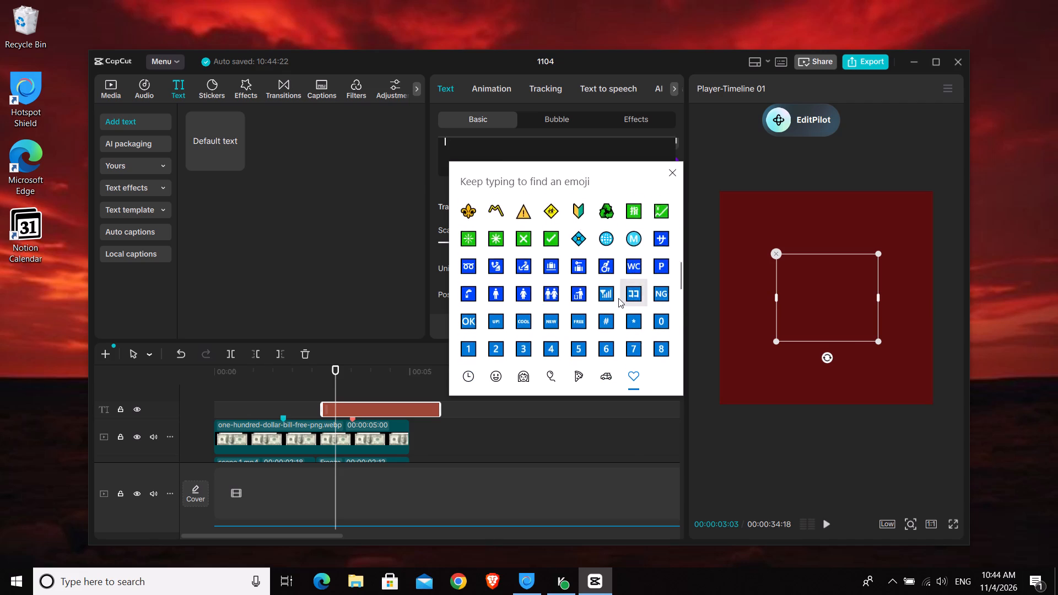
pyautogui.scroll(-11, 618, 298)
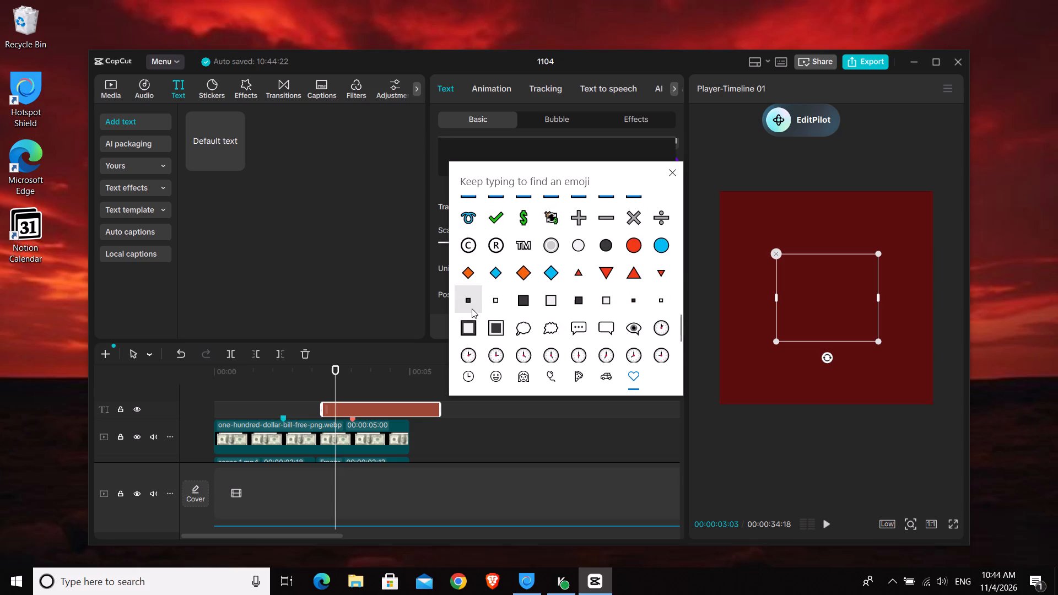
pyautogui.click(521, 299)
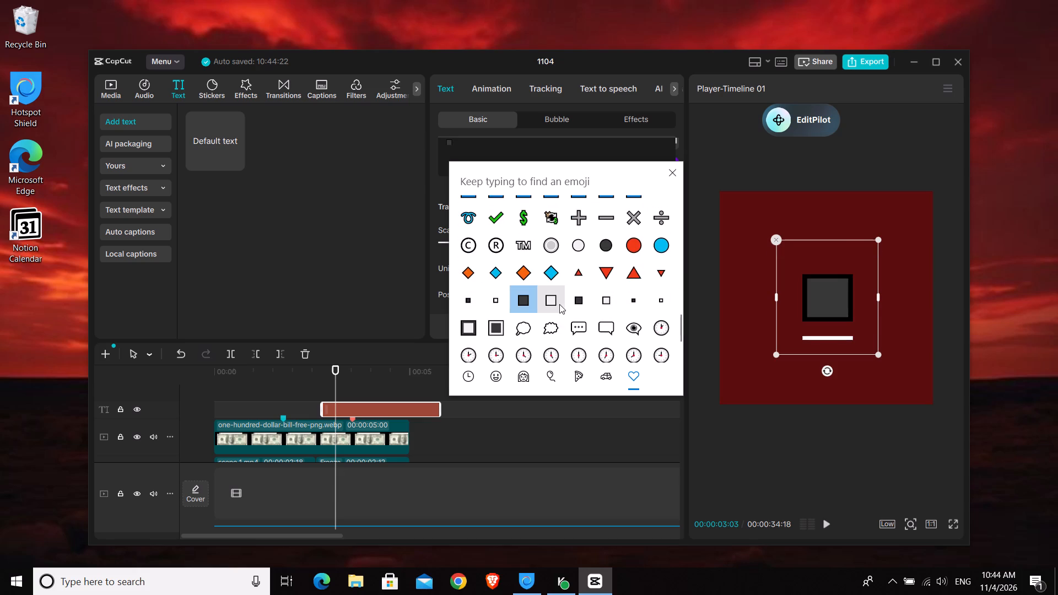
pyautogui.click(577, 304)
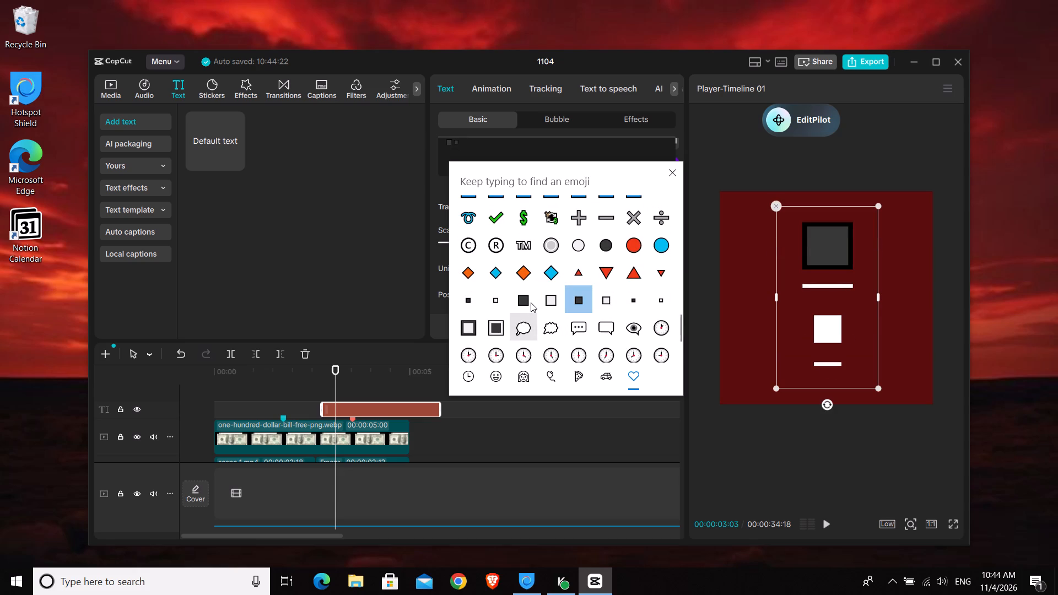
# Delete the large black square emoji from the text content, keeping only the smaller square character.
pyautogui.click(481, 143)
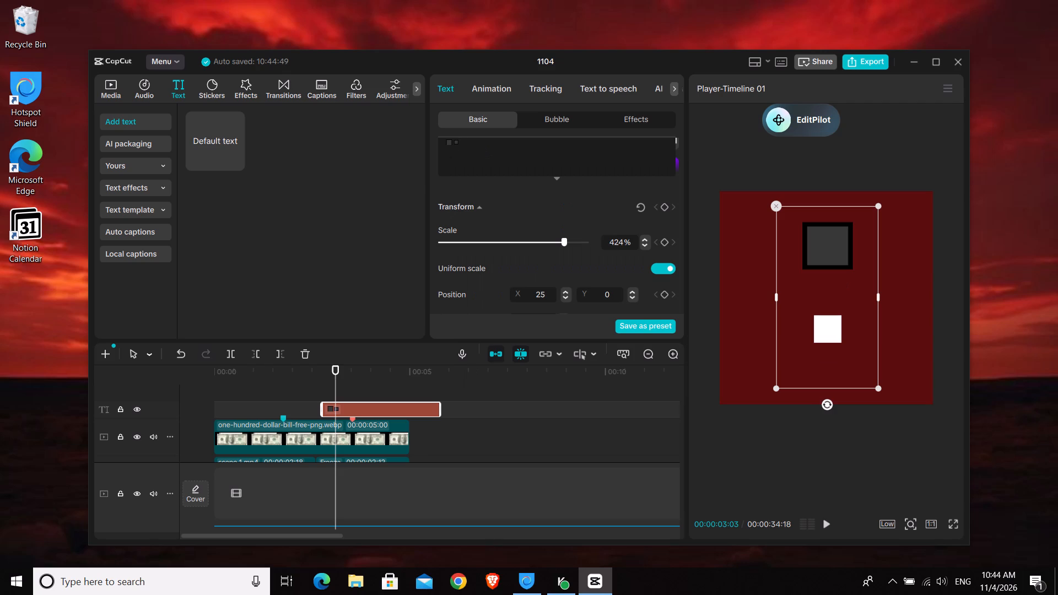
pyautogui.press('BackSpace')
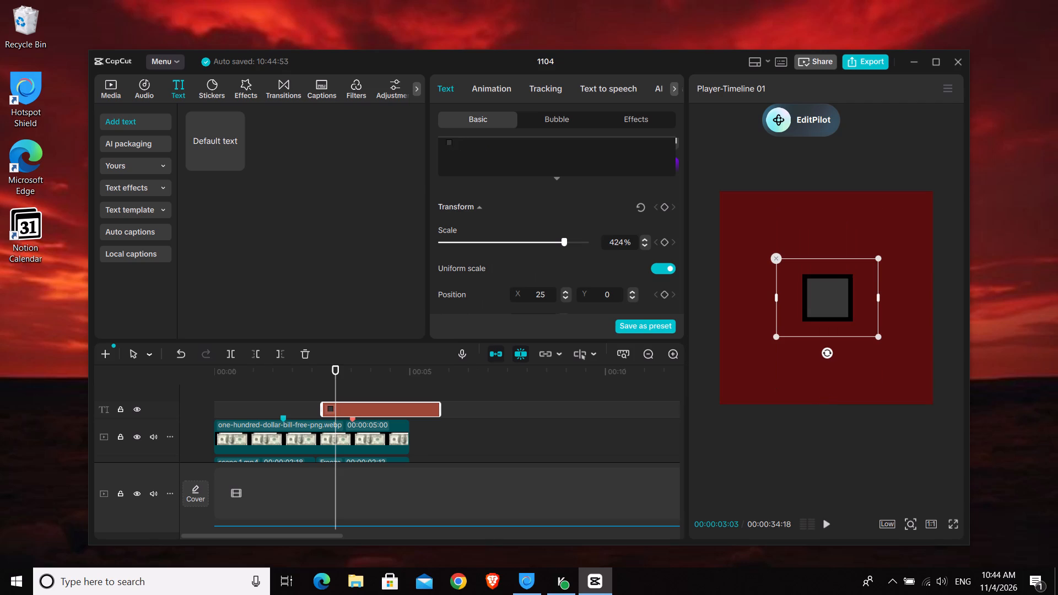
pyautogui.hotkey('ctrl', 'z')
pyautogui.press('Left')
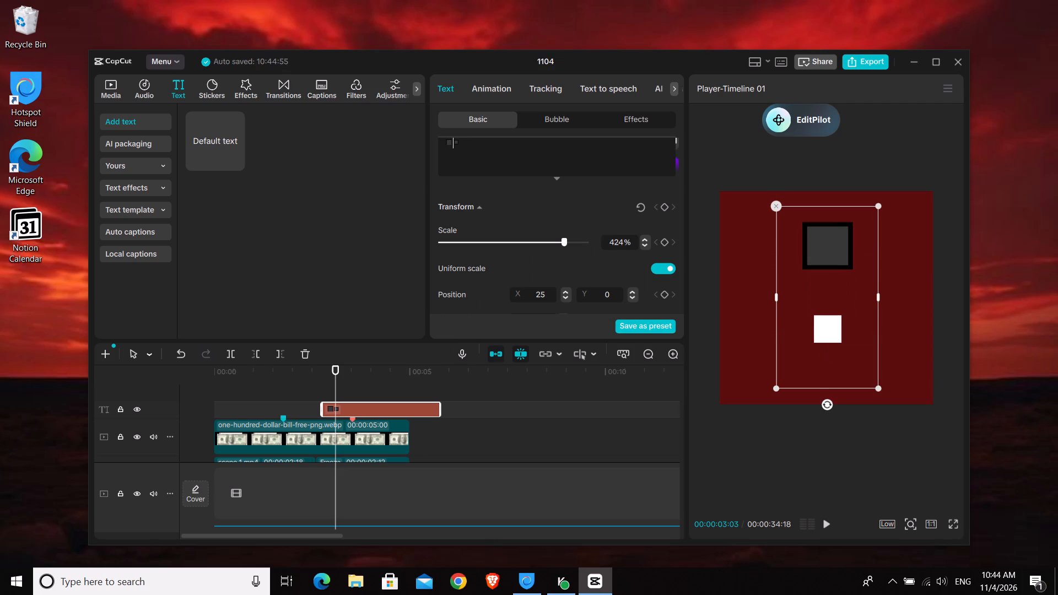
pyautogui.press('BackSpace')
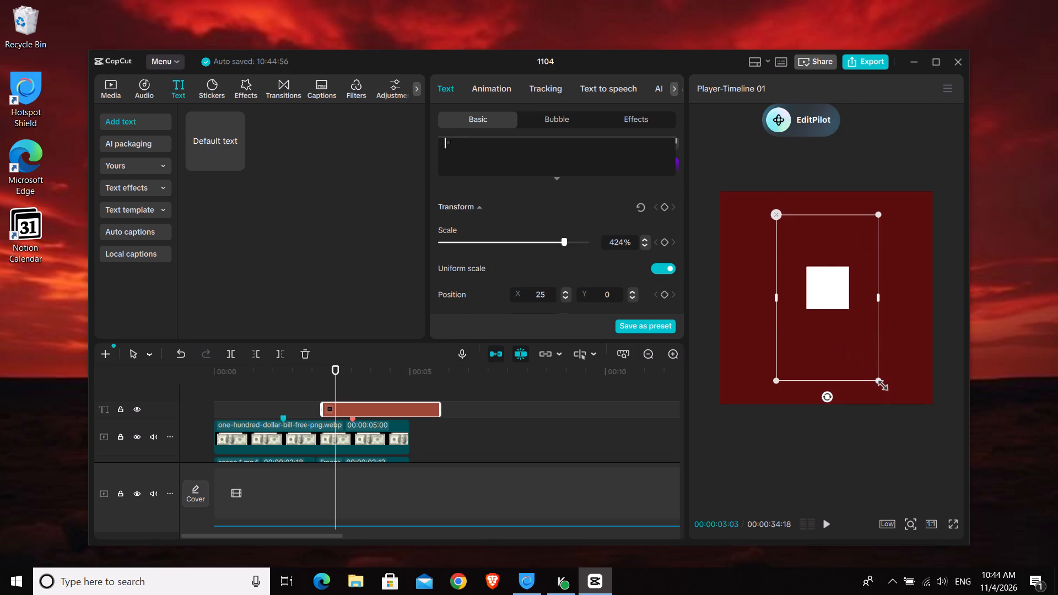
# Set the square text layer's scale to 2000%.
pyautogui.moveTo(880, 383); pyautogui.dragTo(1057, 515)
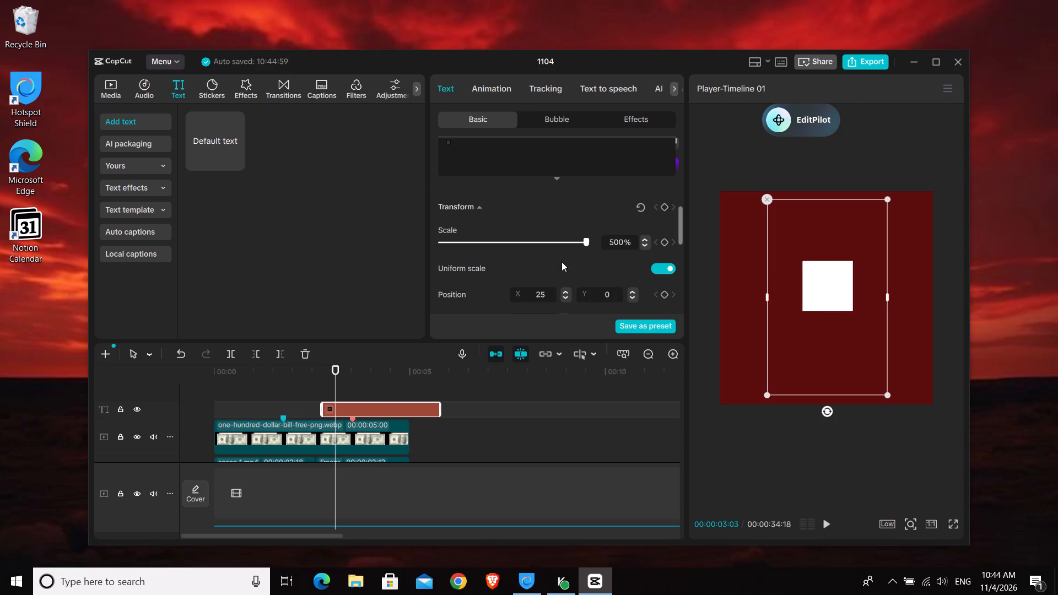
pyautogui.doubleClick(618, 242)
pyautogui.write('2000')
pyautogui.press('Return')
# Move the white square down in the preview to centre it over the frame, at about X 0, Y -879.
pyautogui.scroll(-2, 575, 277)
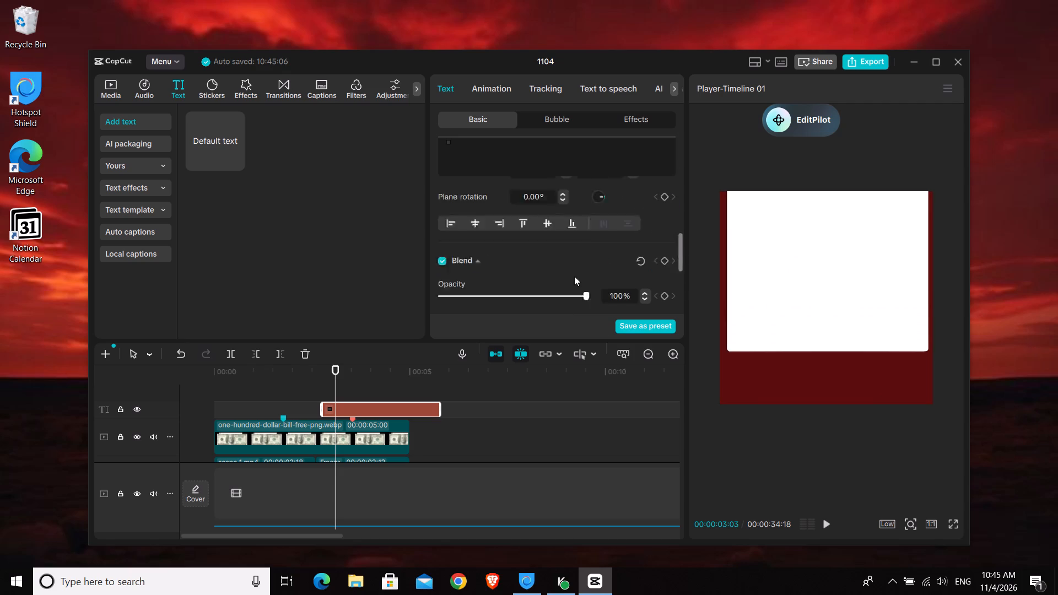
pyautogui.scroll(-2, 574, 276)
pyautogui.scroll(2, 597, 275)
pyautogui.moveTo(797, 303); pyautogui.dragTo(796, 337)
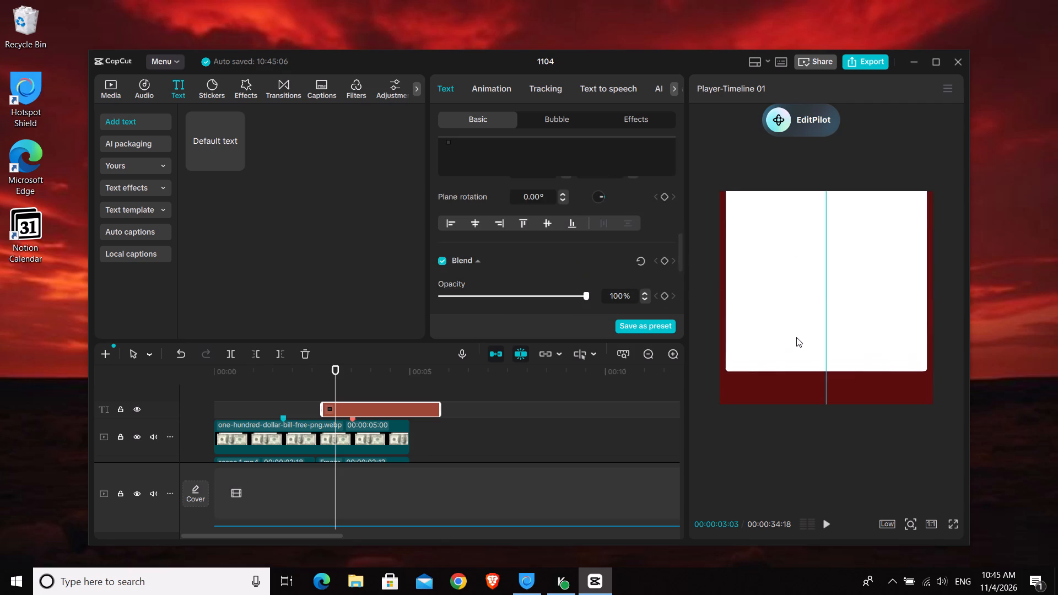
pyautogui.moveTo(796, 337); pyautogui.dragTo(795, 351)
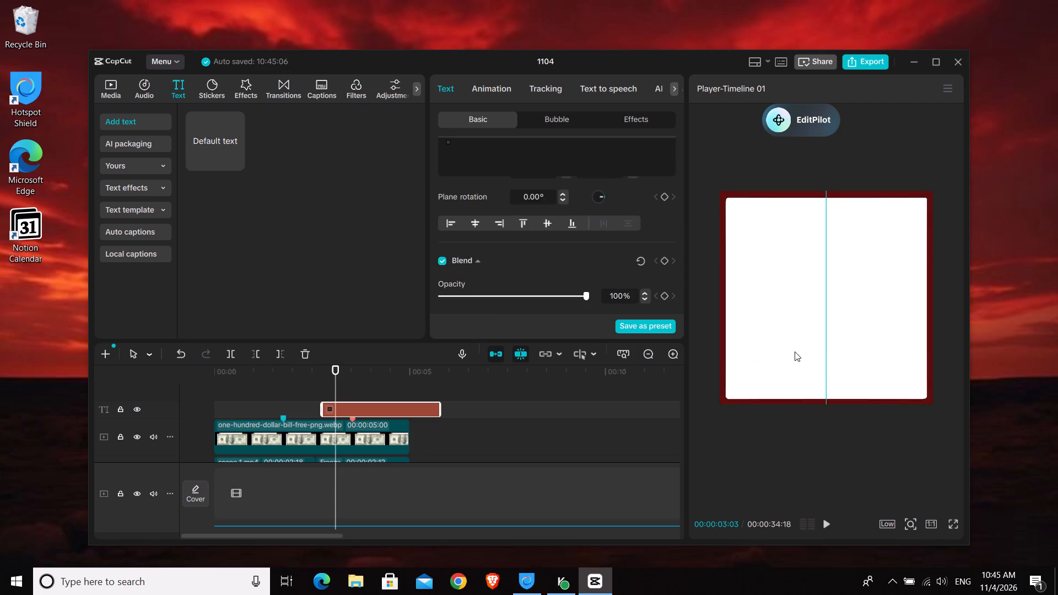
pyautogui.moveTo(795, 351); pyautogui.dragTo(793, 351)
# Set the square text layer's scale to 2500%.
pyautogui.scroll(2, 603, 242)
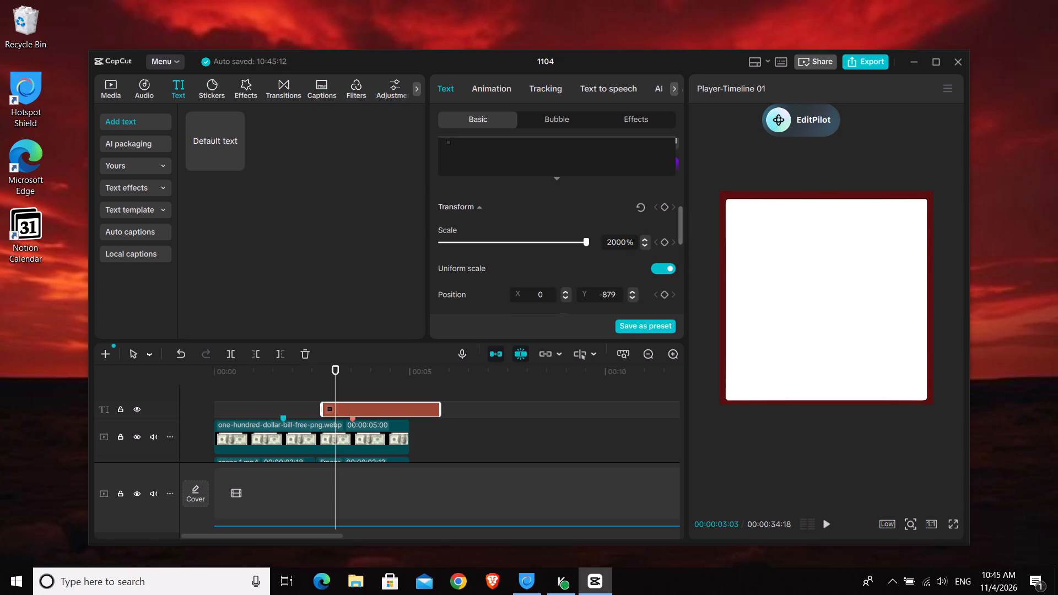
pyautogui.doubleClick(622, 242)
pyautogui.write('2500')
pyautogui.press('Return')
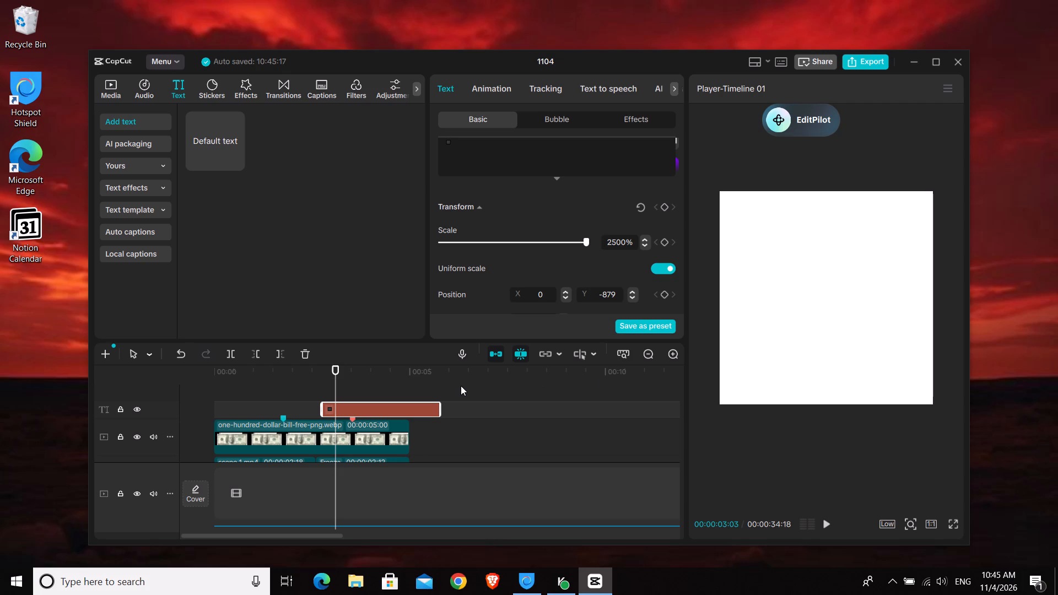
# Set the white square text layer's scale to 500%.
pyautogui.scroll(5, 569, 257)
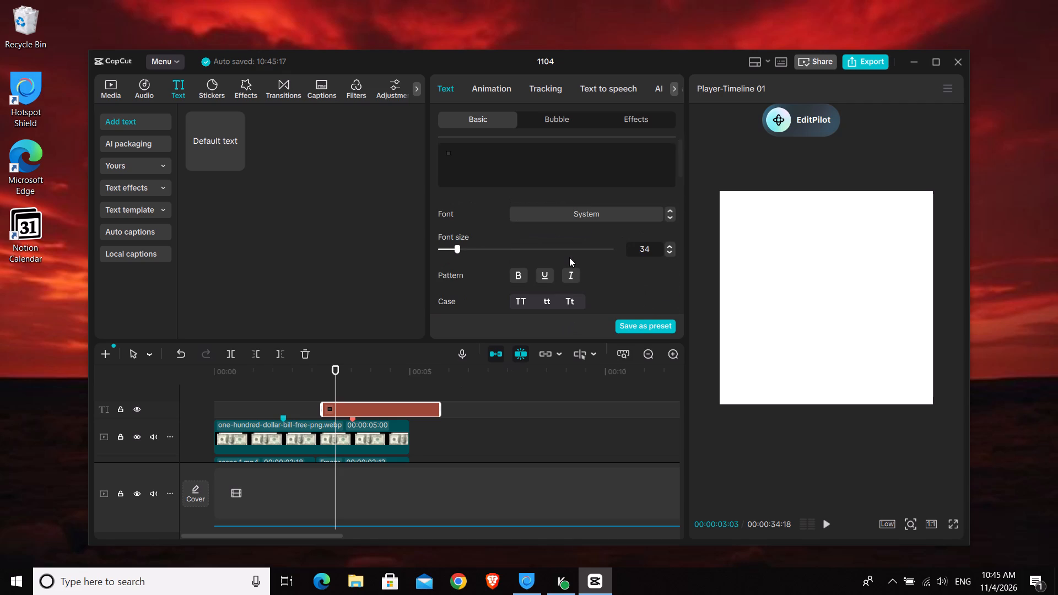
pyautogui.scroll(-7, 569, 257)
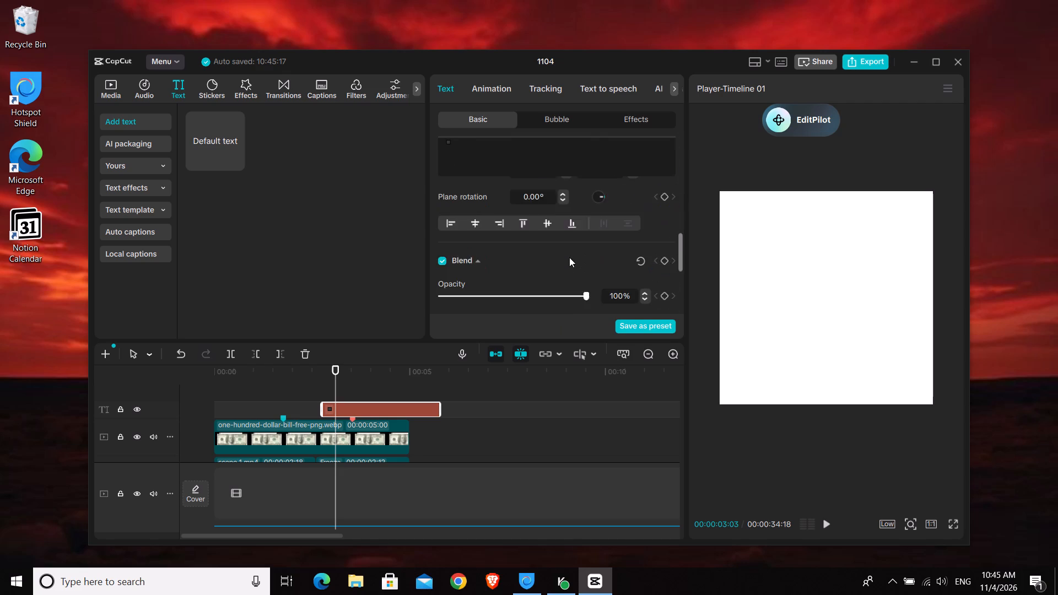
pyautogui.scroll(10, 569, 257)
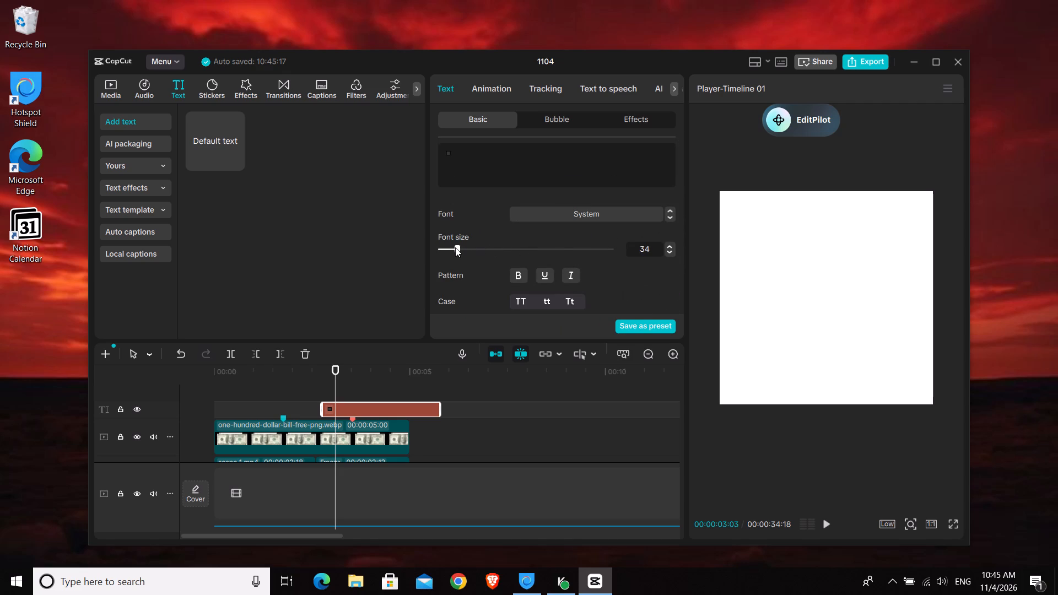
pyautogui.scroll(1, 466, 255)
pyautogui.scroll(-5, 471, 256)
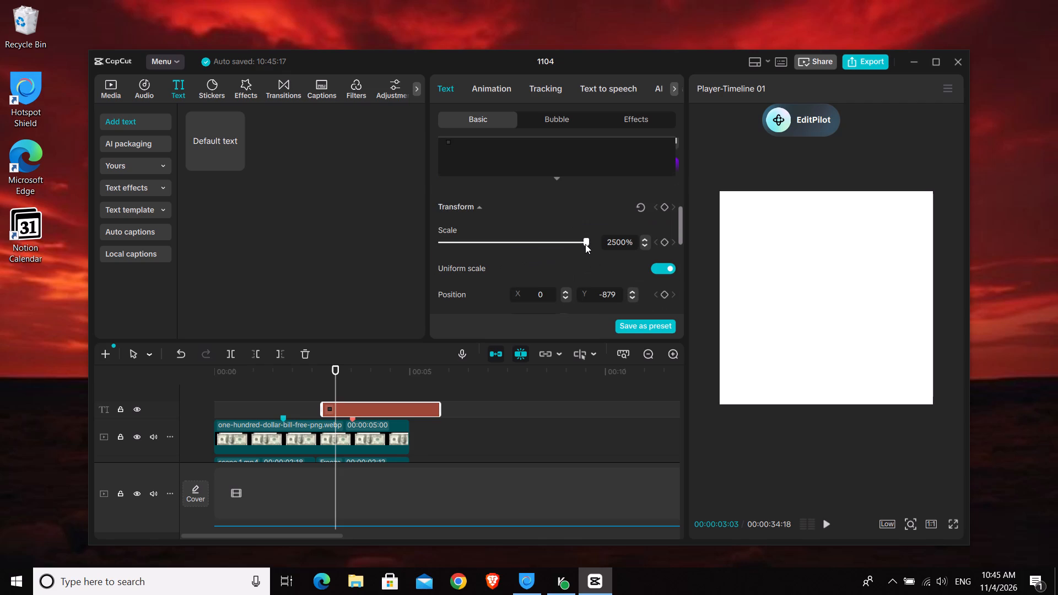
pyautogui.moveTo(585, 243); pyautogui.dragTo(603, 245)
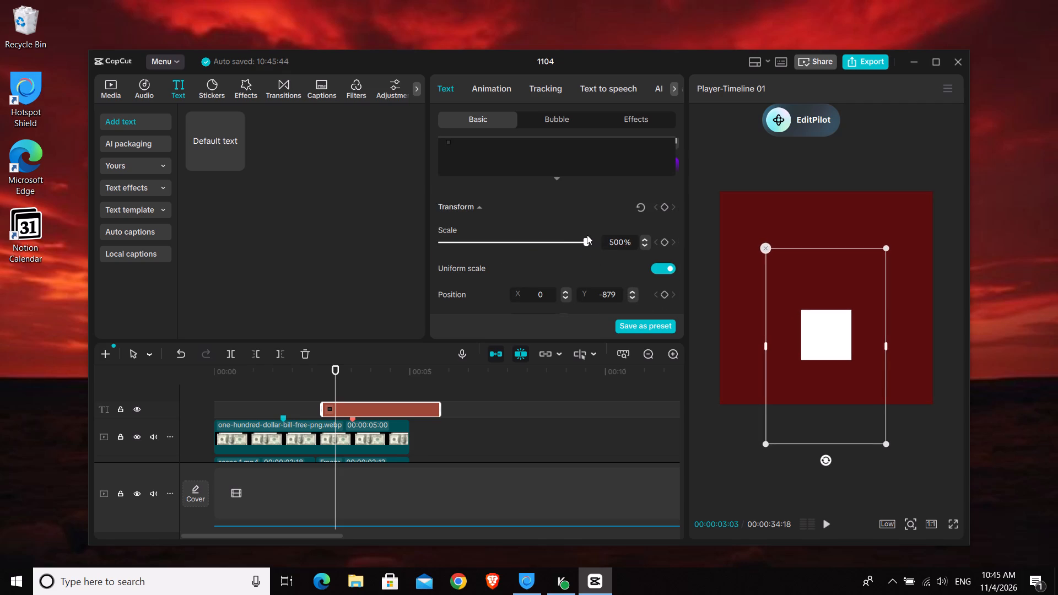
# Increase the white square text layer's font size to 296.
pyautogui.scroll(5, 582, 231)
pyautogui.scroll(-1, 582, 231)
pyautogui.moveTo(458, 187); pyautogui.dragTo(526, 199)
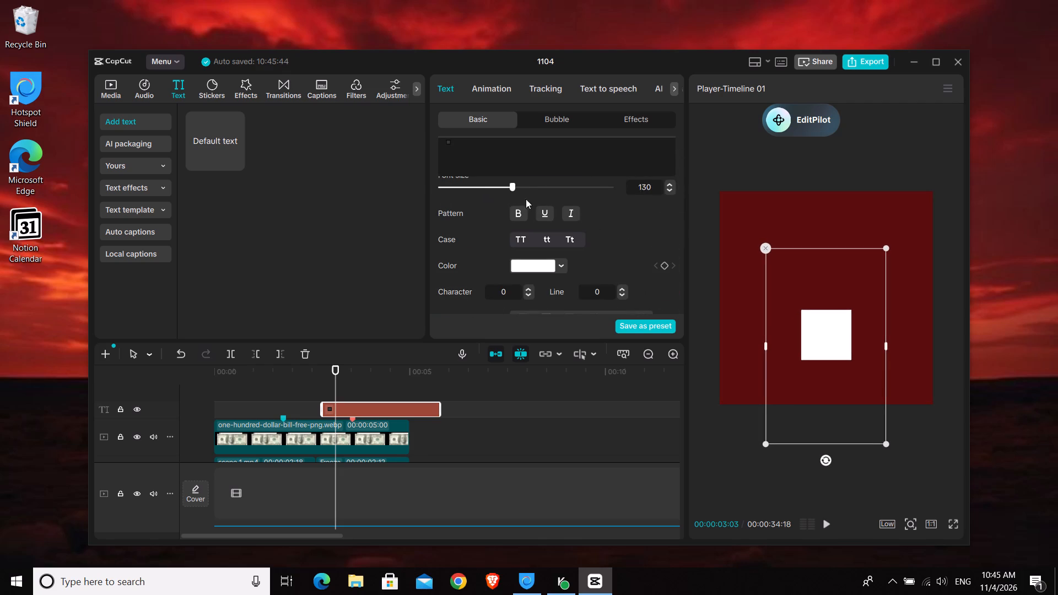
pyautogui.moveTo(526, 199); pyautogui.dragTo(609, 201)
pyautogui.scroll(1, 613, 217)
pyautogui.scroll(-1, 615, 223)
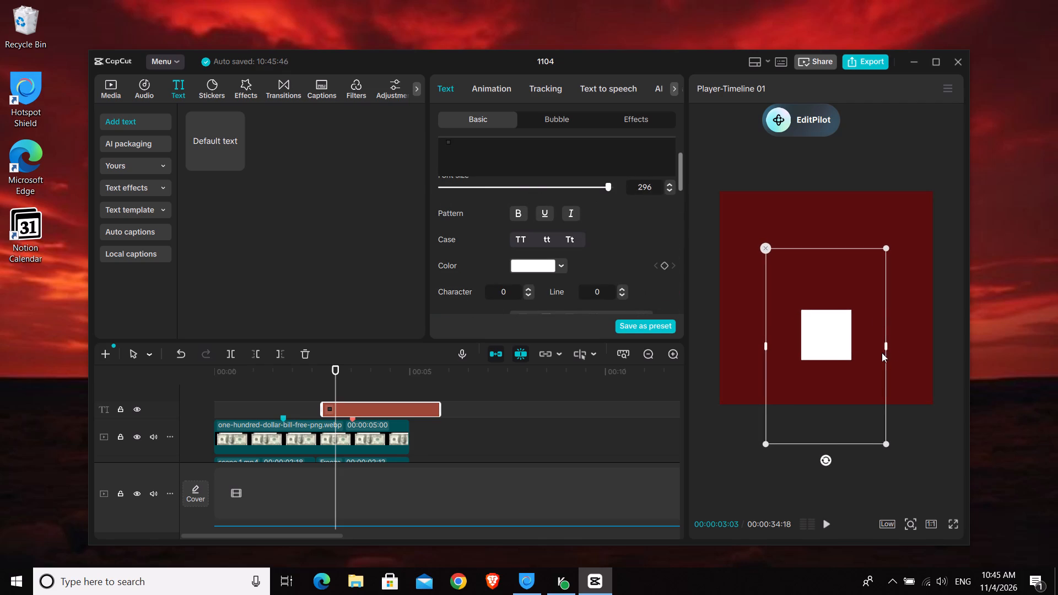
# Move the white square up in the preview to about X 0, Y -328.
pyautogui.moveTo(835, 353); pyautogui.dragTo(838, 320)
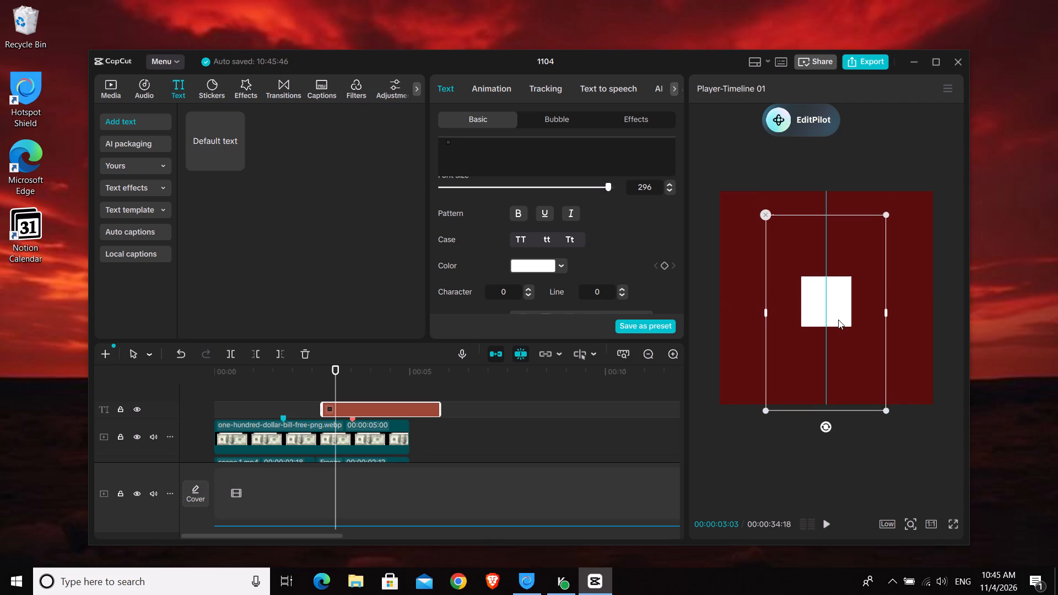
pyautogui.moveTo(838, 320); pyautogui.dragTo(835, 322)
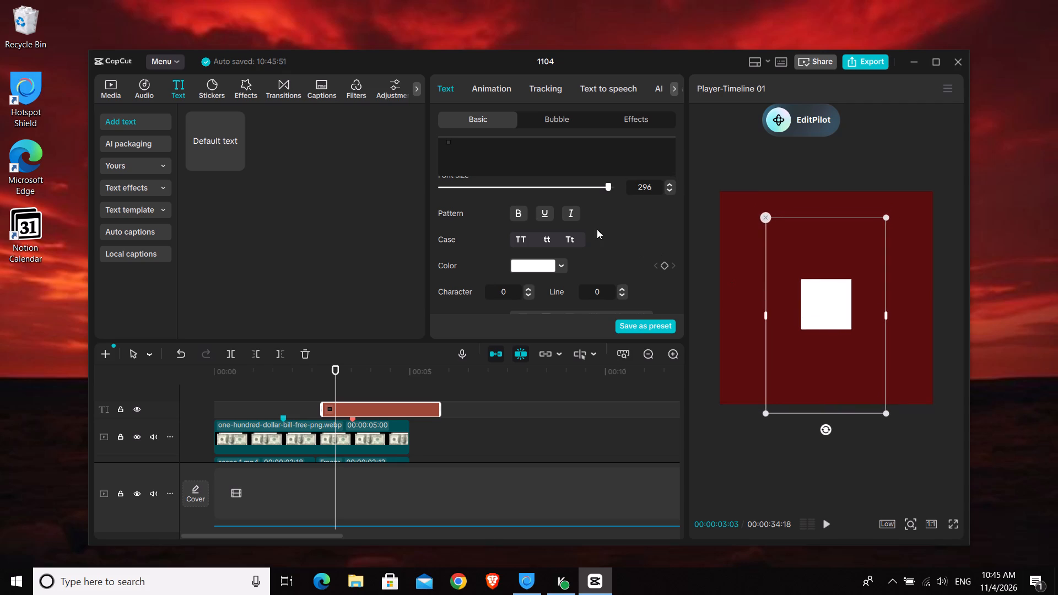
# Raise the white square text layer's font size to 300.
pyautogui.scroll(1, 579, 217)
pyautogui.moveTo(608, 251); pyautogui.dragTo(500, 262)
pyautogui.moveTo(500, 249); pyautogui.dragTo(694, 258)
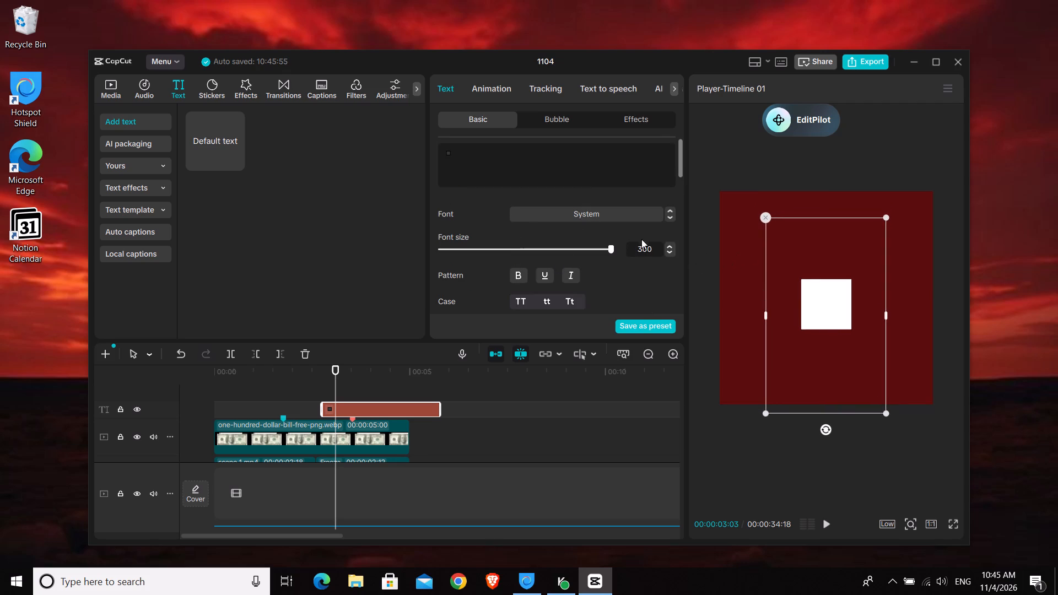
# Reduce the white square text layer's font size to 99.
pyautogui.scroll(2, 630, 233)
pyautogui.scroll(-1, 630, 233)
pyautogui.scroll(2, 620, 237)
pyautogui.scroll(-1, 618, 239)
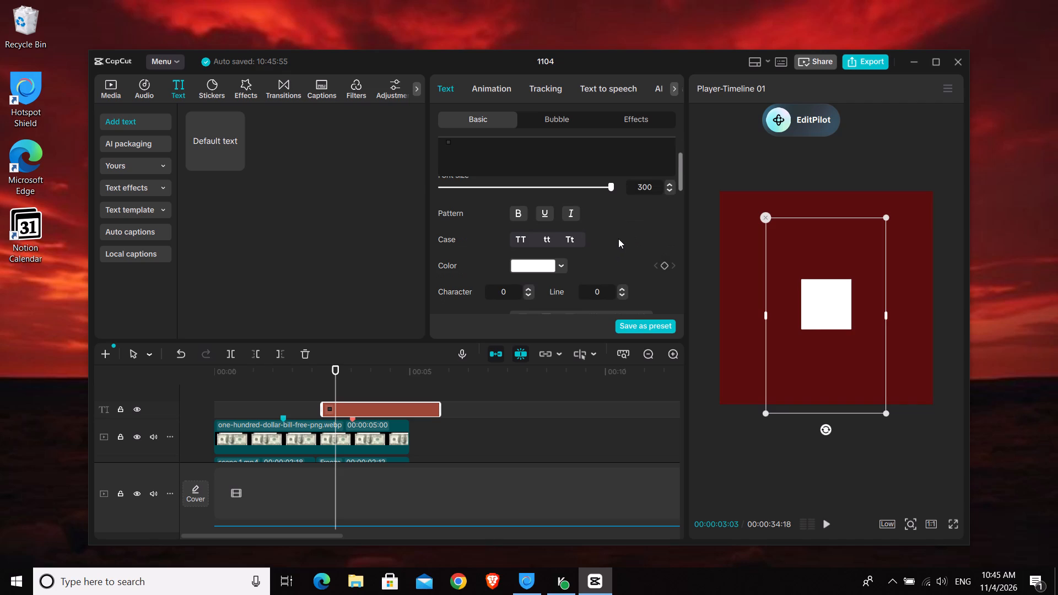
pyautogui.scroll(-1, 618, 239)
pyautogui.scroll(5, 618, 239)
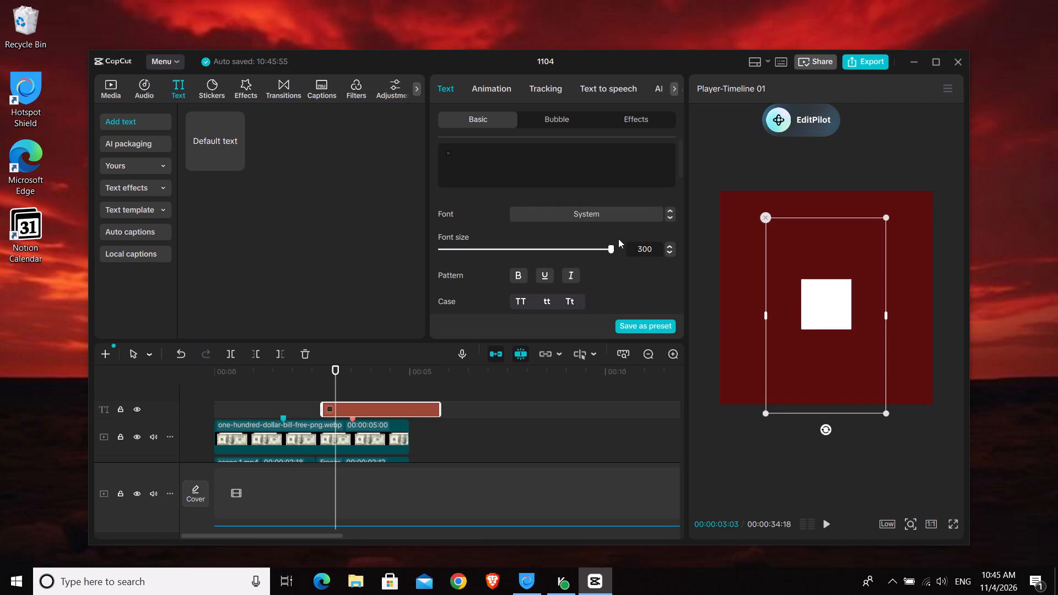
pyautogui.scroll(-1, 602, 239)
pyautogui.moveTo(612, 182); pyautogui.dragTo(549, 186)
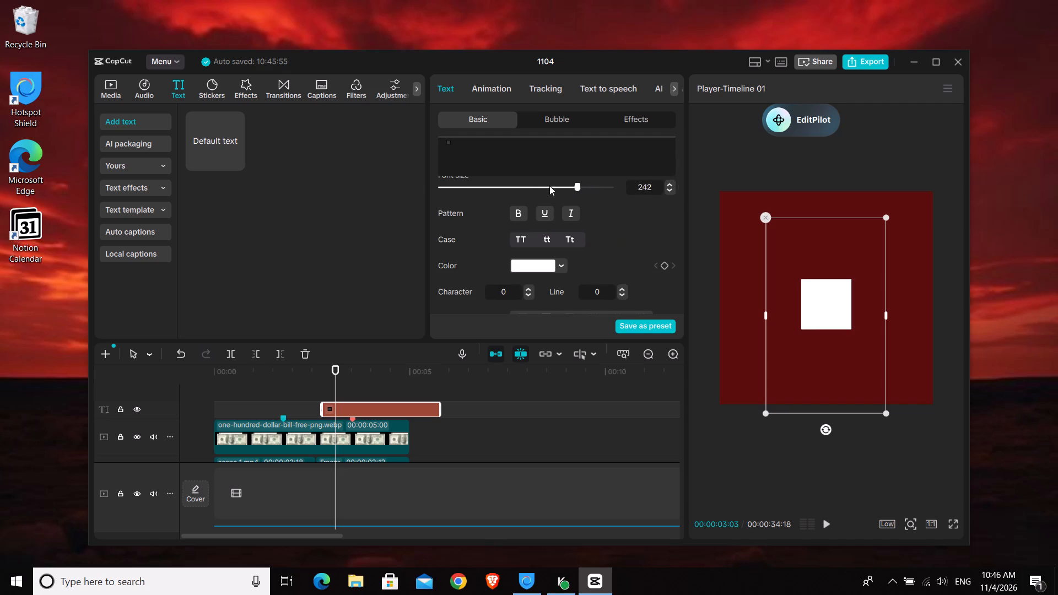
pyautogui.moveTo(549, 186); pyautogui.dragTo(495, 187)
# Look through the square text layer's font, preset style, transform, background, glow, shadow and curve settings.
pyautogui.scroll(-4, 616, 209)
pyautogui.scroll(1, 624, 213)
pyautogui.scroll(-1, 624, 213)
pyautogui.scroll(1, 624, 213)
pyautogui.scroll(-1, 627, 218)
pyautogui.scroll(1, 594, 245)
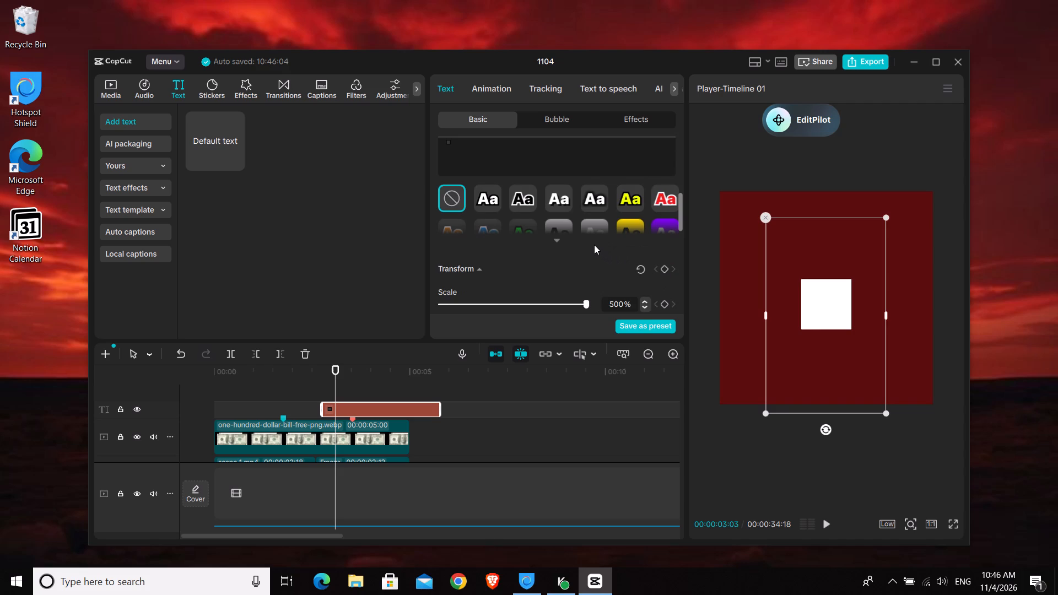
pyautogui.scroll(4, 594, 245)
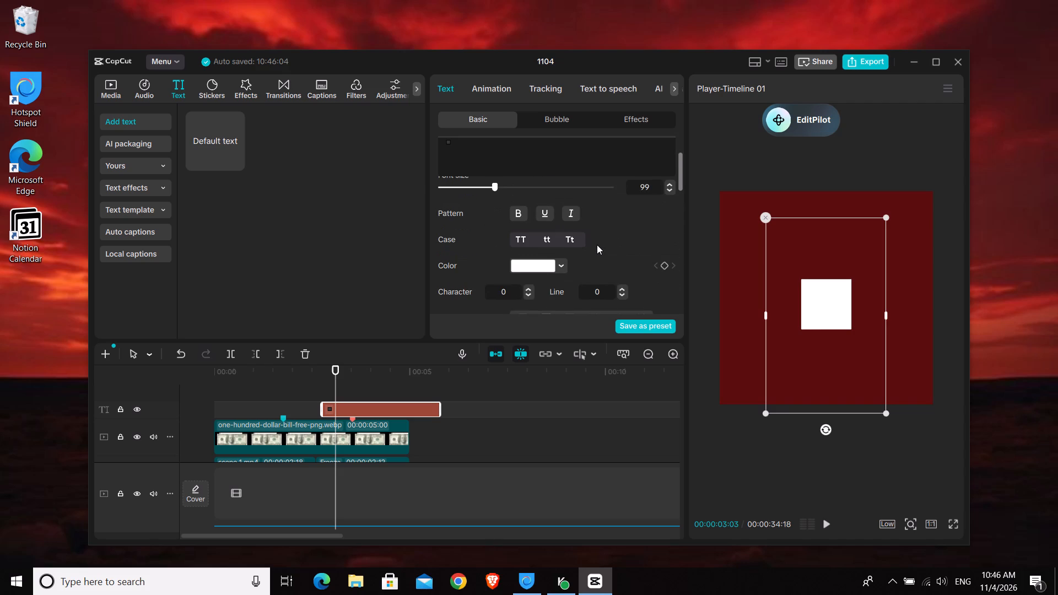
pyautogui.scroll(2, 605, 242)
pyautogui.scroll(-4, 605, 242)
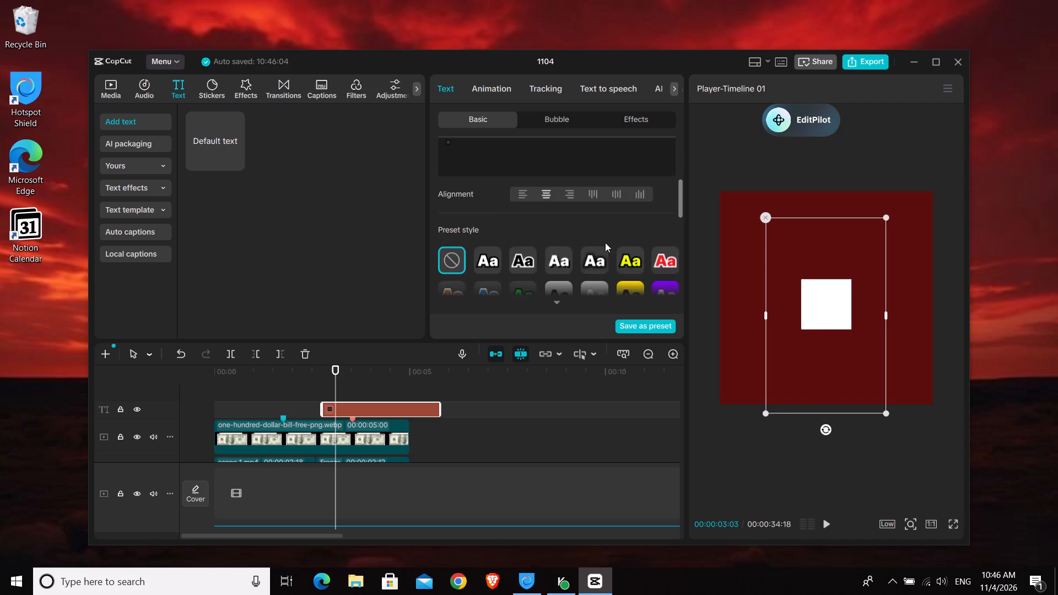
pyautogui.scroll(-8, 605, 242)
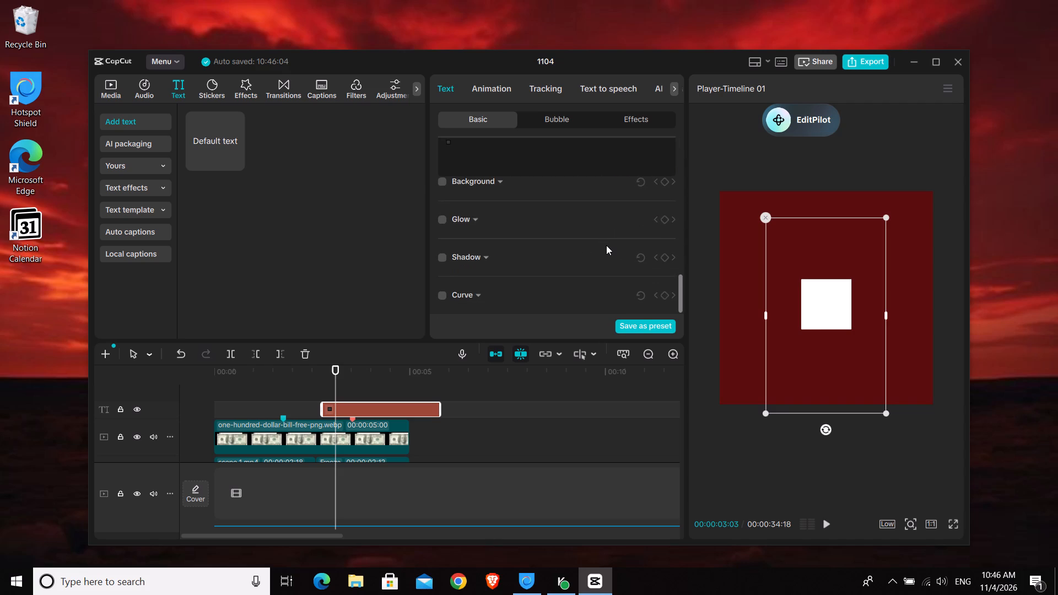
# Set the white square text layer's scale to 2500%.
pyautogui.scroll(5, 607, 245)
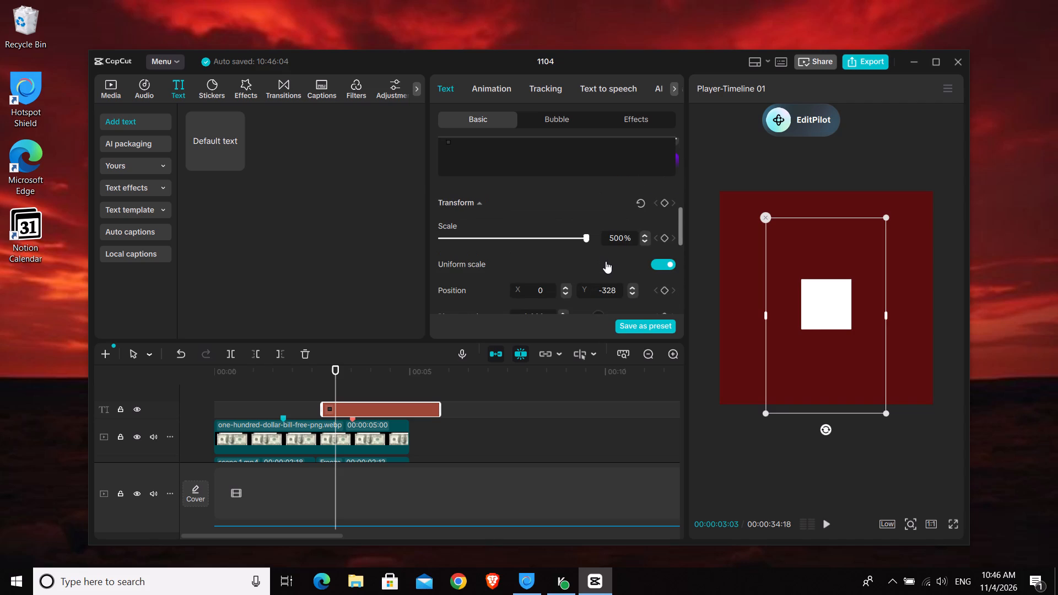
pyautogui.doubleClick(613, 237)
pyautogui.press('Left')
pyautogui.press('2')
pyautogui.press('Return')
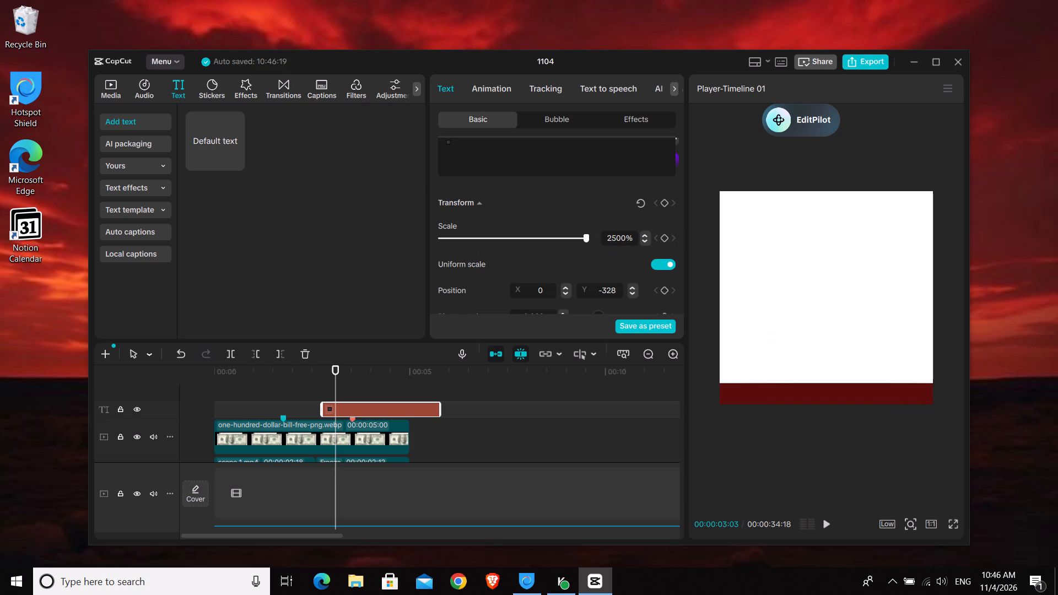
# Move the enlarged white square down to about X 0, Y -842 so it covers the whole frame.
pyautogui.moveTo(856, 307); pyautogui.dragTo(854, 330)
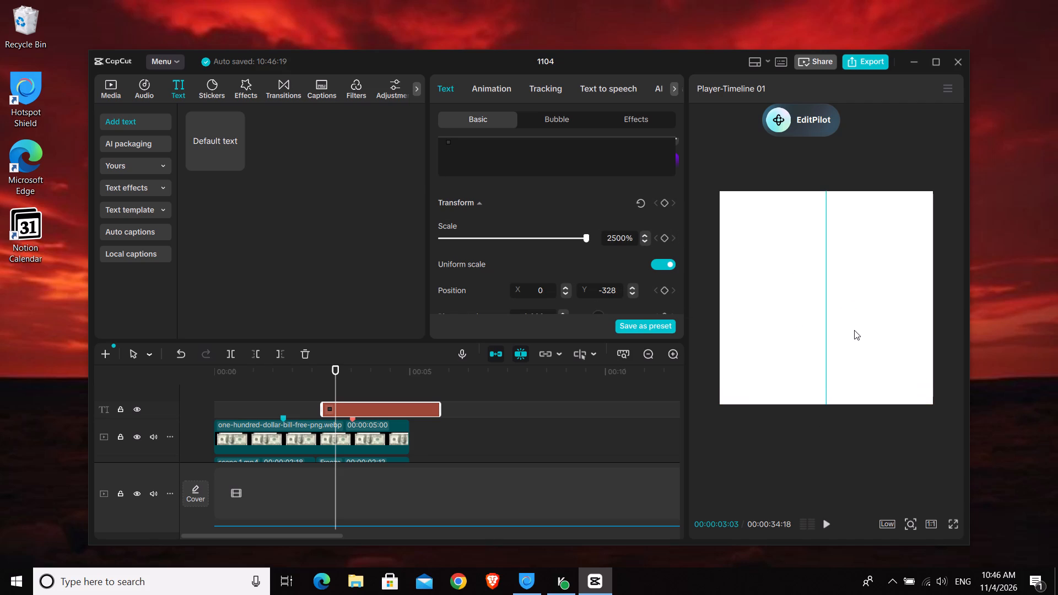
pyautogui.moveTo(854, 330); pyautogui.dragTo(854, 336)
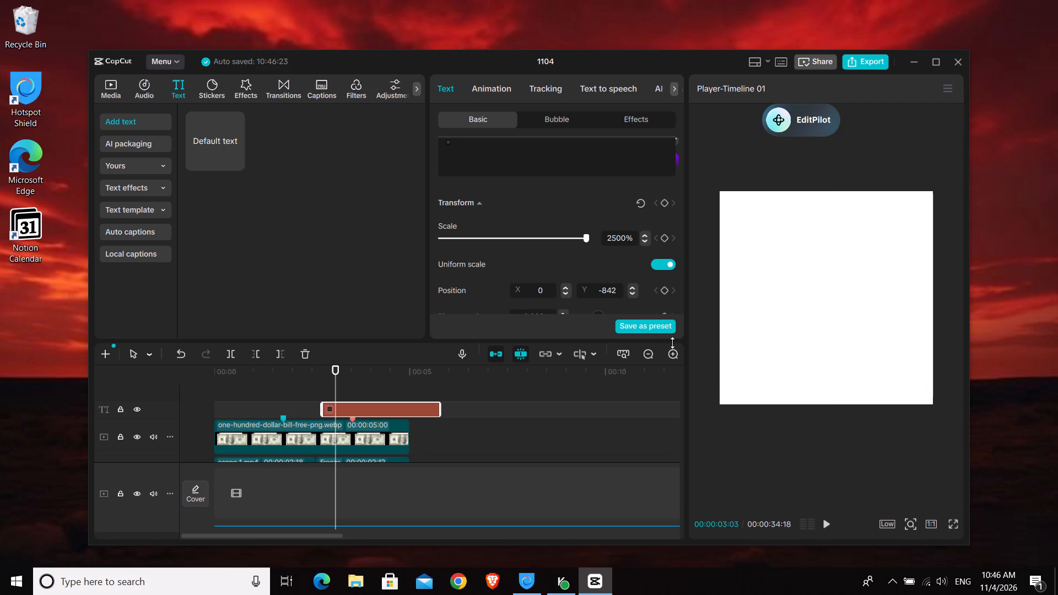
# Review the square text layer's font, preset style, transform and blend settings.
pyautogui.scroll(-3, 520, 256)
pyautogui.scroll(3, 511, 235)
pyautogui.scroll(-1, 522, 264)
pyautogui.scroll(2, 525, 264)
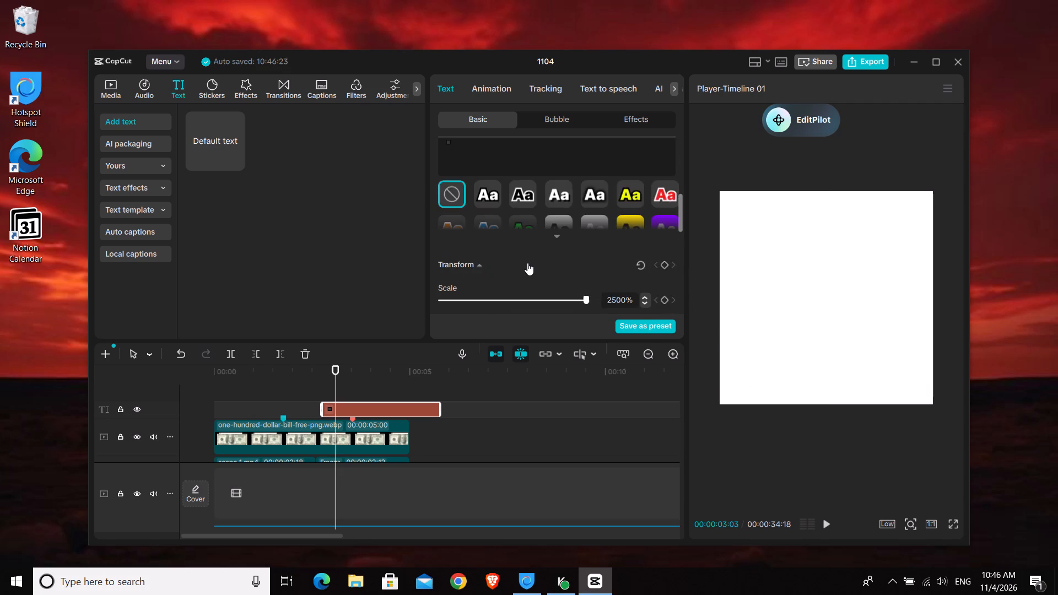
pyautogui.scroll(-3, 527, 263)
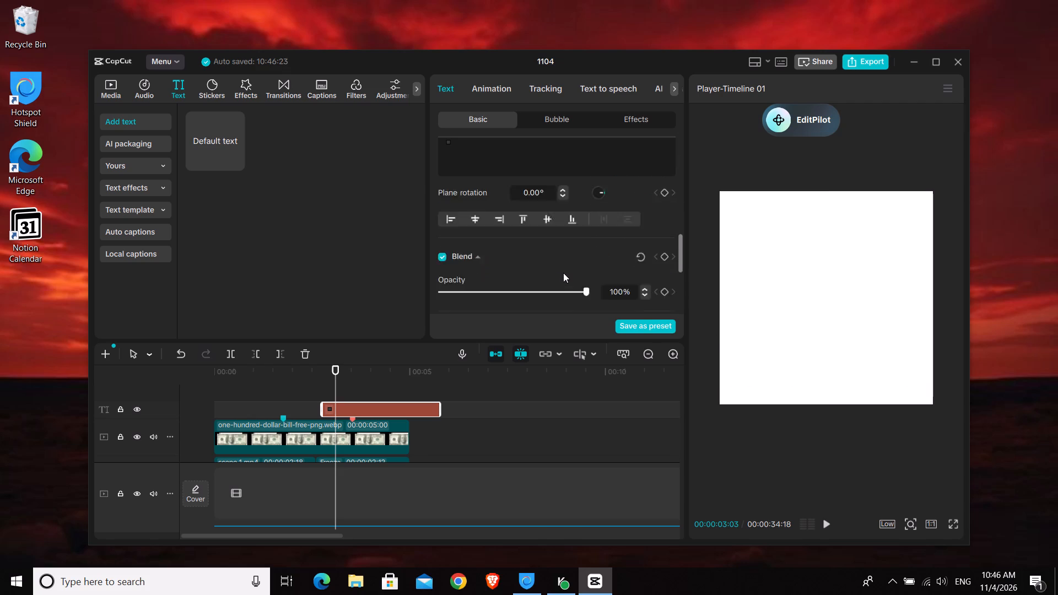
pyautogui.scroll(-1, 563, 273)
pyautogui.scroll(2, 563, 273)
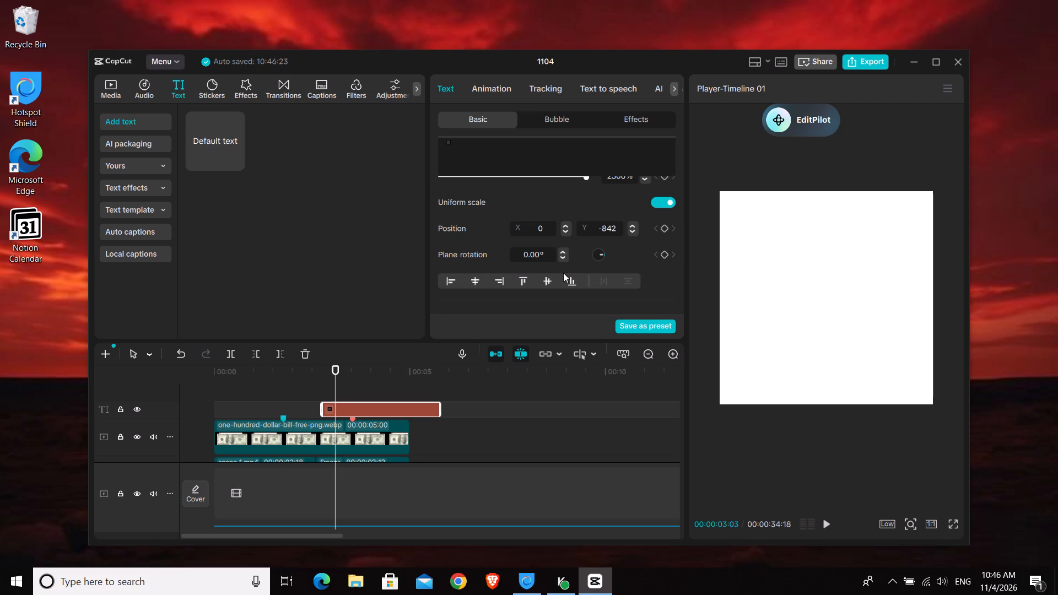
pyautogui.scroll(6, 563, 273)
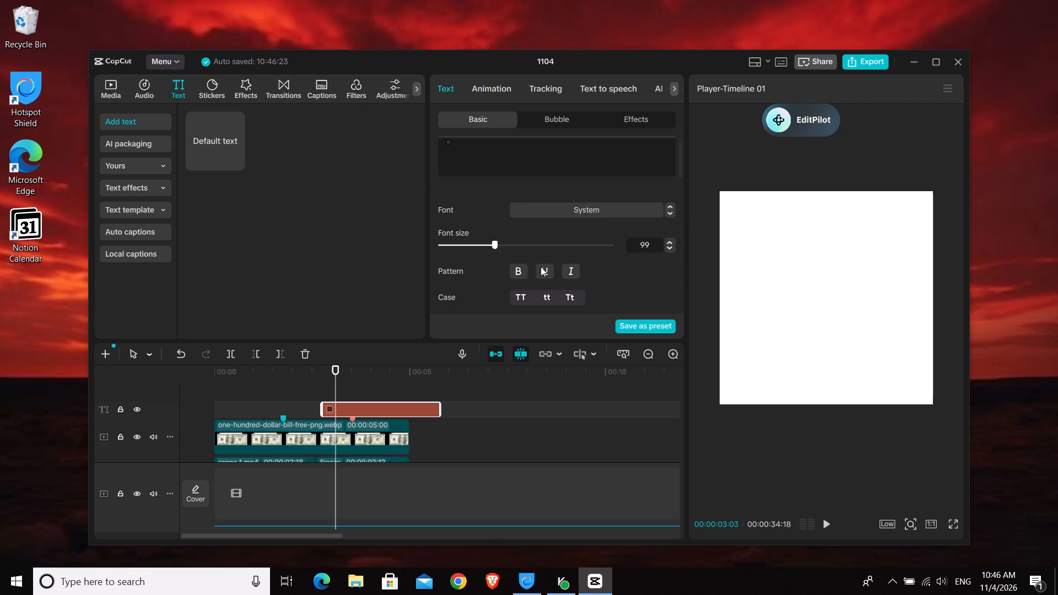
# Undo the square's scale, position and font-size changes back to the small white square alone, with the large black square still removed.
pyautogui.hotkey('ctrl', 'z')
pyautogui.hotkey('ctrl', 'z')
pyautogui.hotkey('ctrl', 'z')
pyautogui.hotkey('ctrl', 'z')
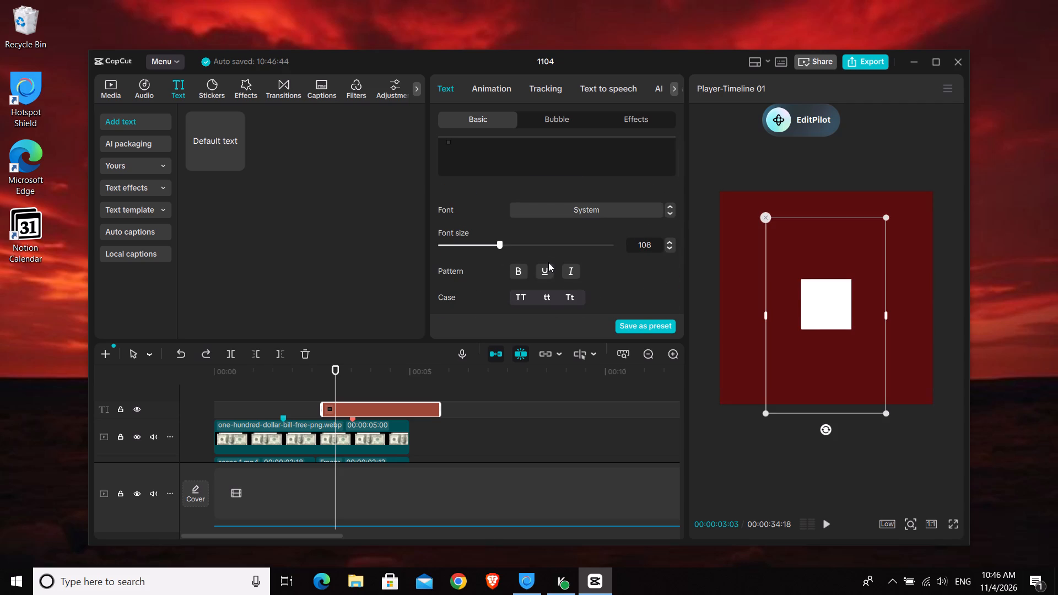
pyautogui.hotkey('ctrl', 'z')
pyautogui.hotkey('ctrl', 'z')
pyautogui.hotkey('ctrl', 'z')
pyautogui.hotkey('ctrl', 'z')
pyautogui.hotkey('ctrl', 'z')
pyautogui.hotkey('ctrl', 'z')
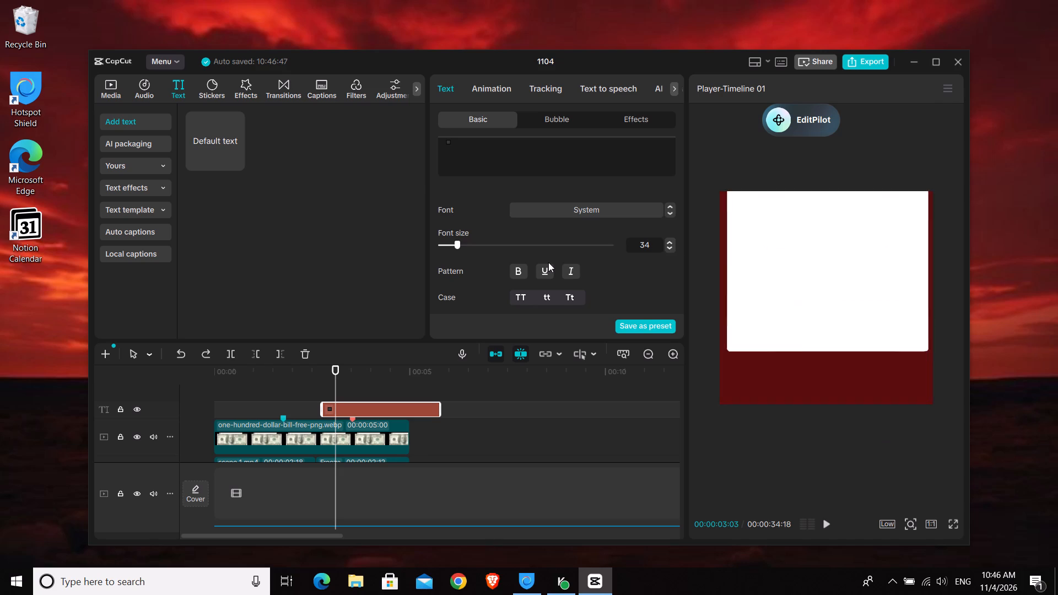
pyautogui.hotkey('ctrl', 'z')
pyautogui.hotkey('ctrl', 'z')
pyautogui.hotkey('ctrl', 'z')
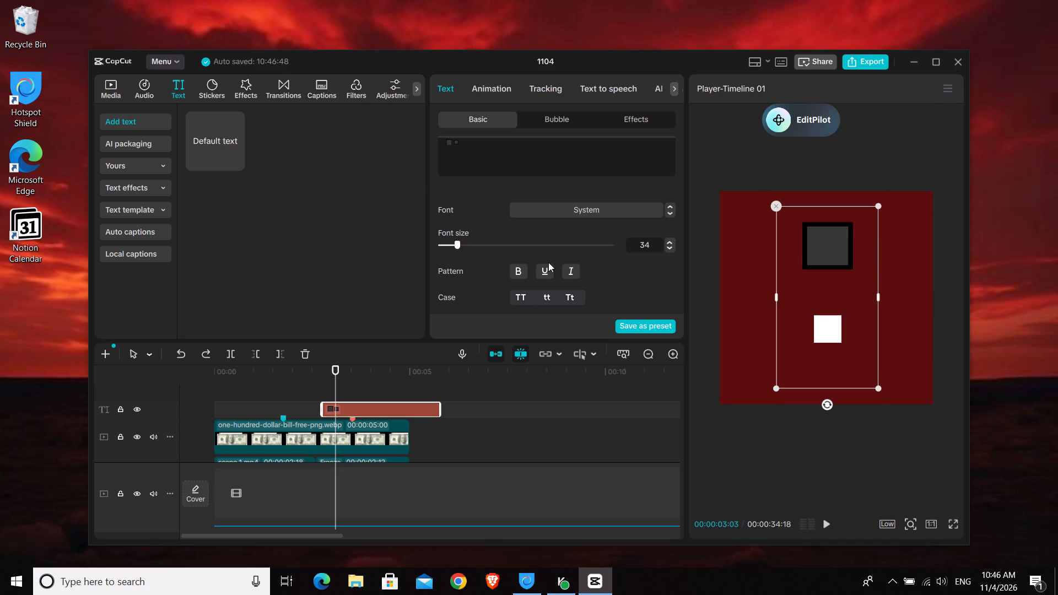
pyautogui.hotkey('ctrl', 'shift', 'z')
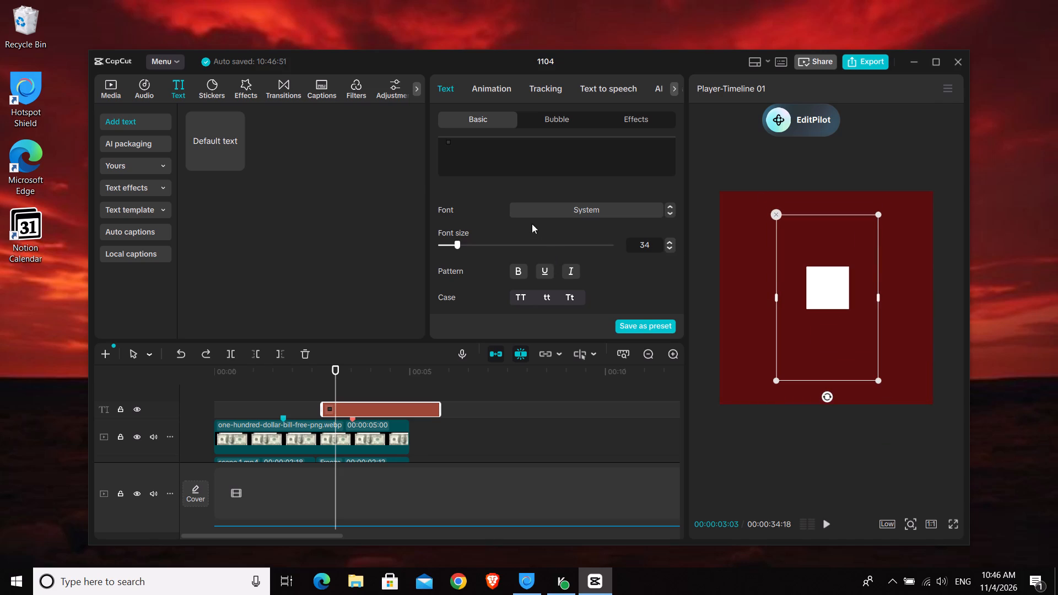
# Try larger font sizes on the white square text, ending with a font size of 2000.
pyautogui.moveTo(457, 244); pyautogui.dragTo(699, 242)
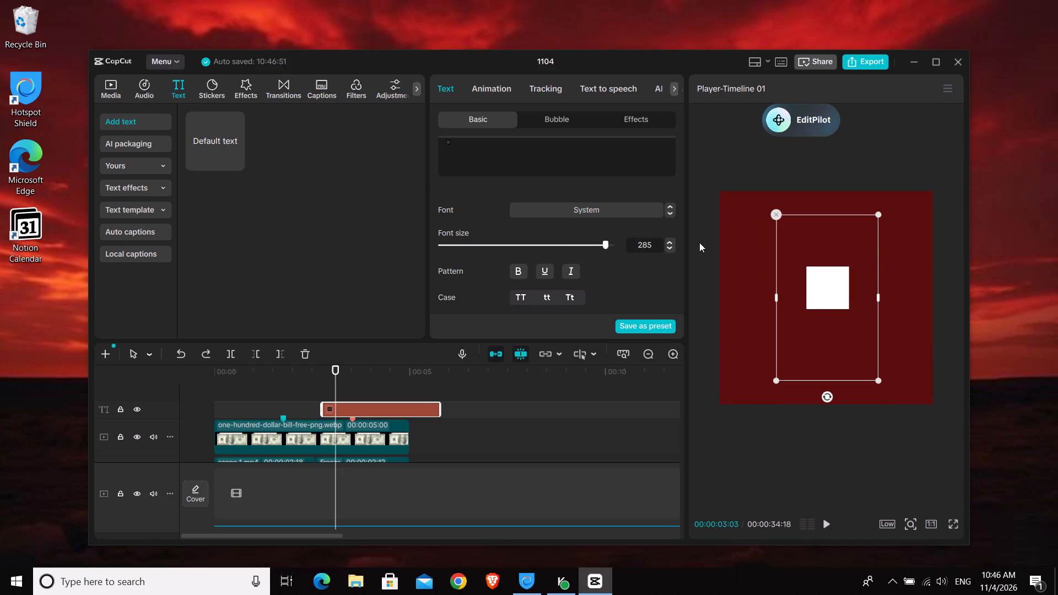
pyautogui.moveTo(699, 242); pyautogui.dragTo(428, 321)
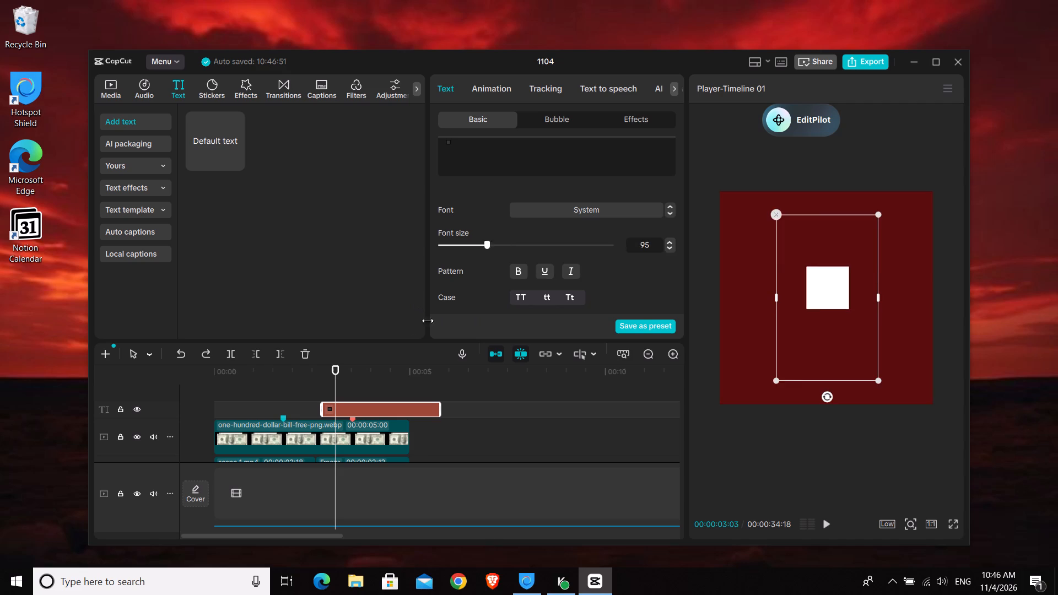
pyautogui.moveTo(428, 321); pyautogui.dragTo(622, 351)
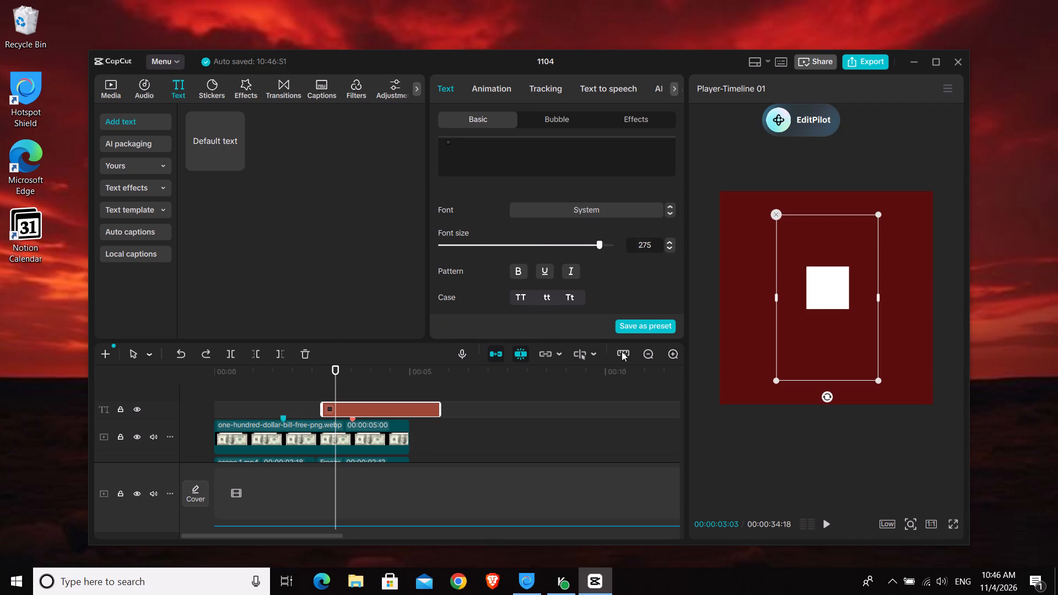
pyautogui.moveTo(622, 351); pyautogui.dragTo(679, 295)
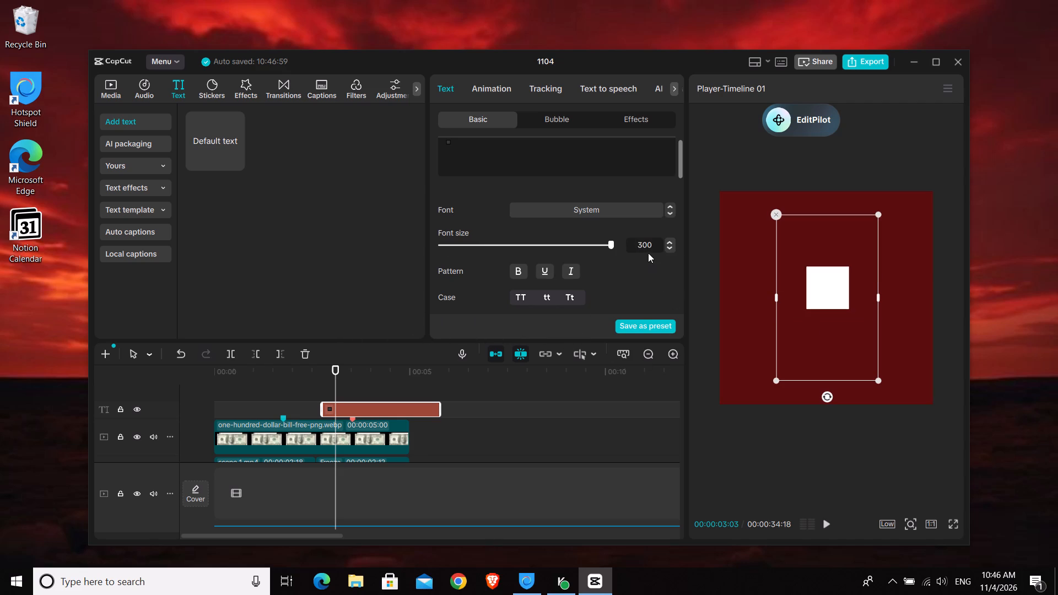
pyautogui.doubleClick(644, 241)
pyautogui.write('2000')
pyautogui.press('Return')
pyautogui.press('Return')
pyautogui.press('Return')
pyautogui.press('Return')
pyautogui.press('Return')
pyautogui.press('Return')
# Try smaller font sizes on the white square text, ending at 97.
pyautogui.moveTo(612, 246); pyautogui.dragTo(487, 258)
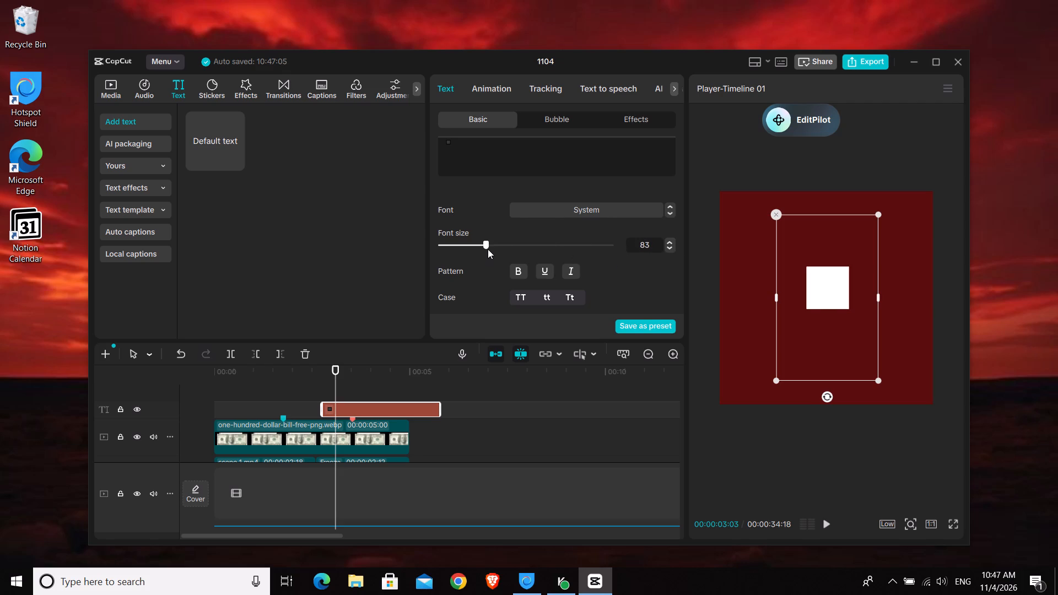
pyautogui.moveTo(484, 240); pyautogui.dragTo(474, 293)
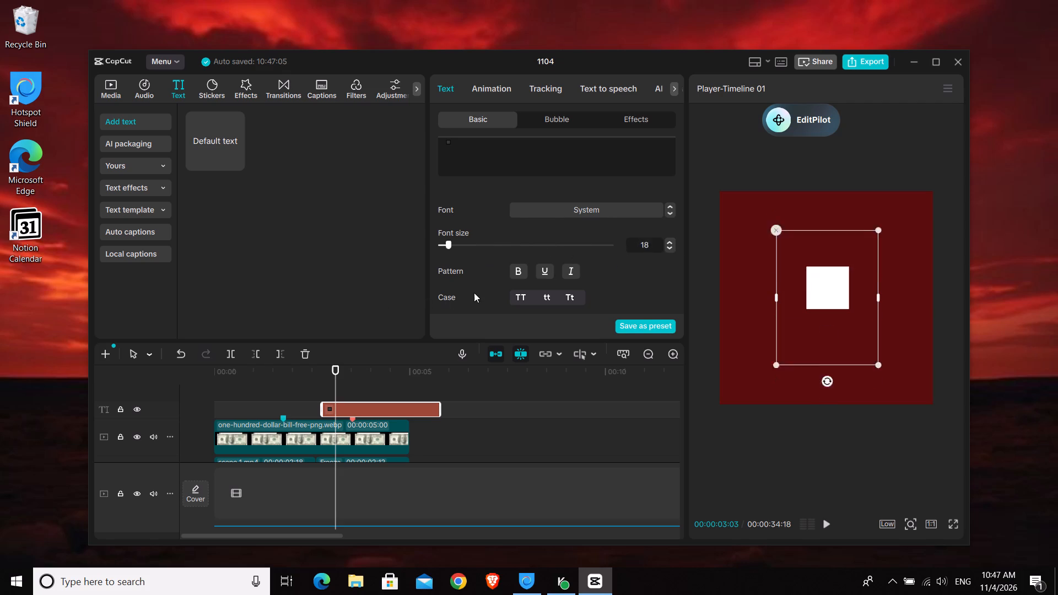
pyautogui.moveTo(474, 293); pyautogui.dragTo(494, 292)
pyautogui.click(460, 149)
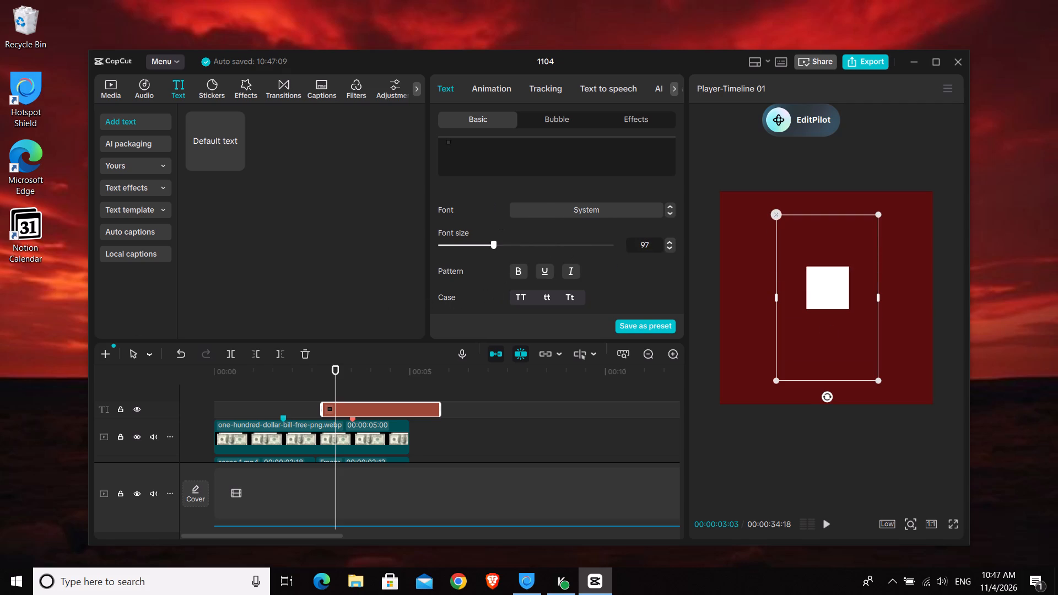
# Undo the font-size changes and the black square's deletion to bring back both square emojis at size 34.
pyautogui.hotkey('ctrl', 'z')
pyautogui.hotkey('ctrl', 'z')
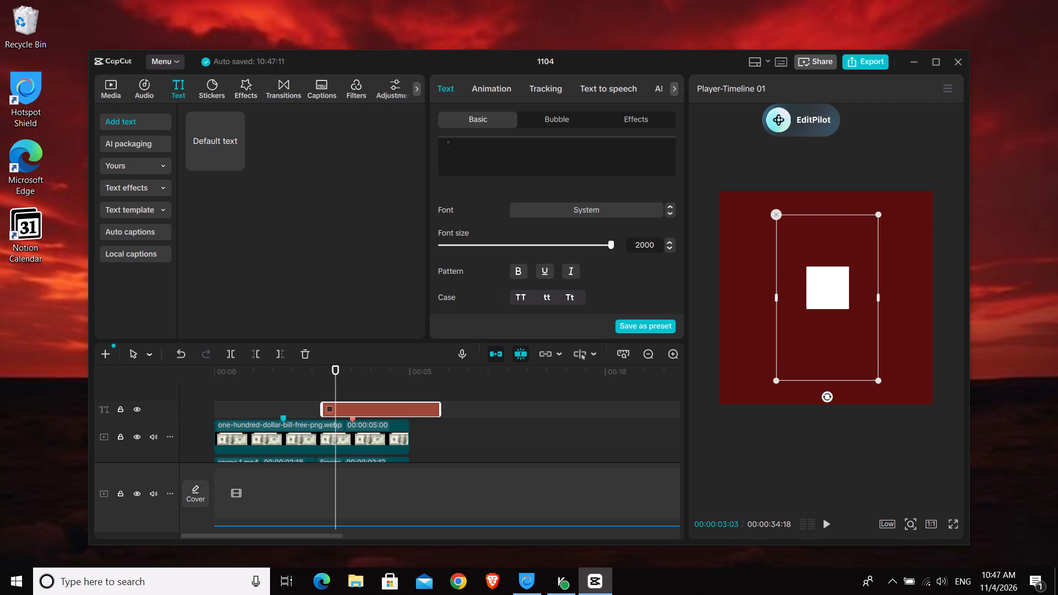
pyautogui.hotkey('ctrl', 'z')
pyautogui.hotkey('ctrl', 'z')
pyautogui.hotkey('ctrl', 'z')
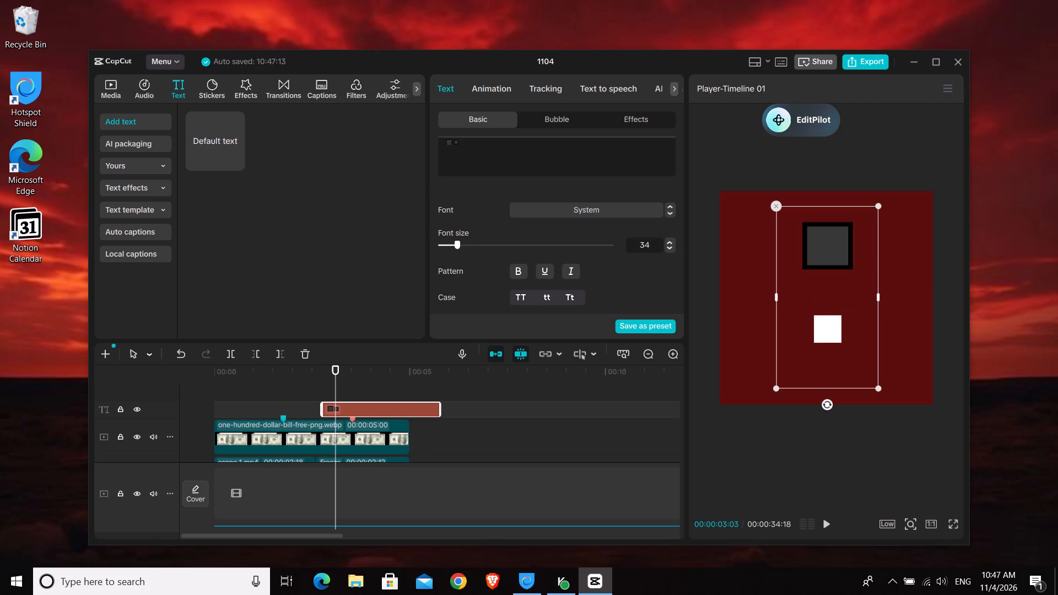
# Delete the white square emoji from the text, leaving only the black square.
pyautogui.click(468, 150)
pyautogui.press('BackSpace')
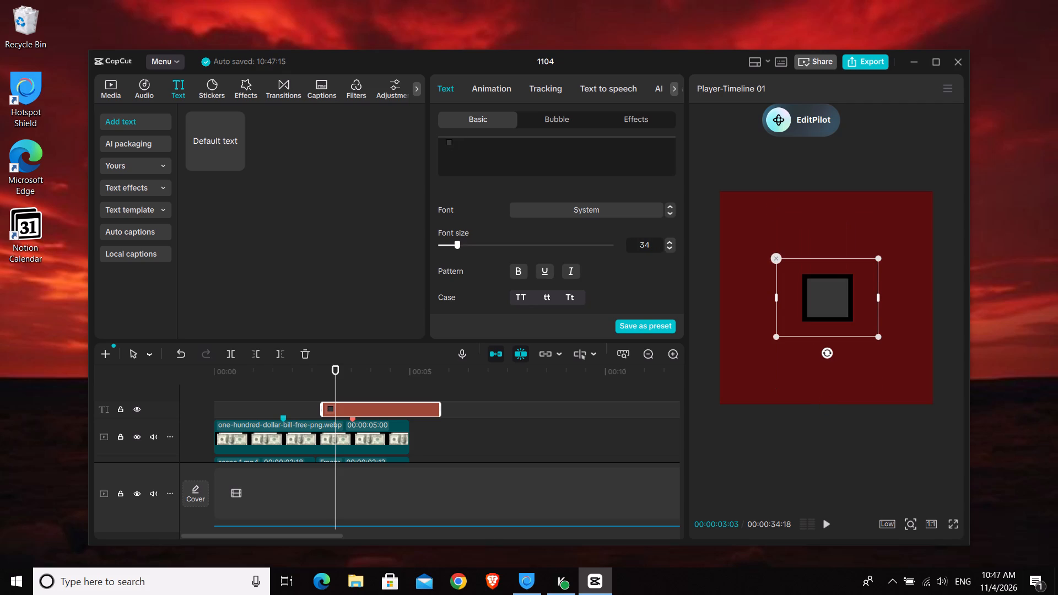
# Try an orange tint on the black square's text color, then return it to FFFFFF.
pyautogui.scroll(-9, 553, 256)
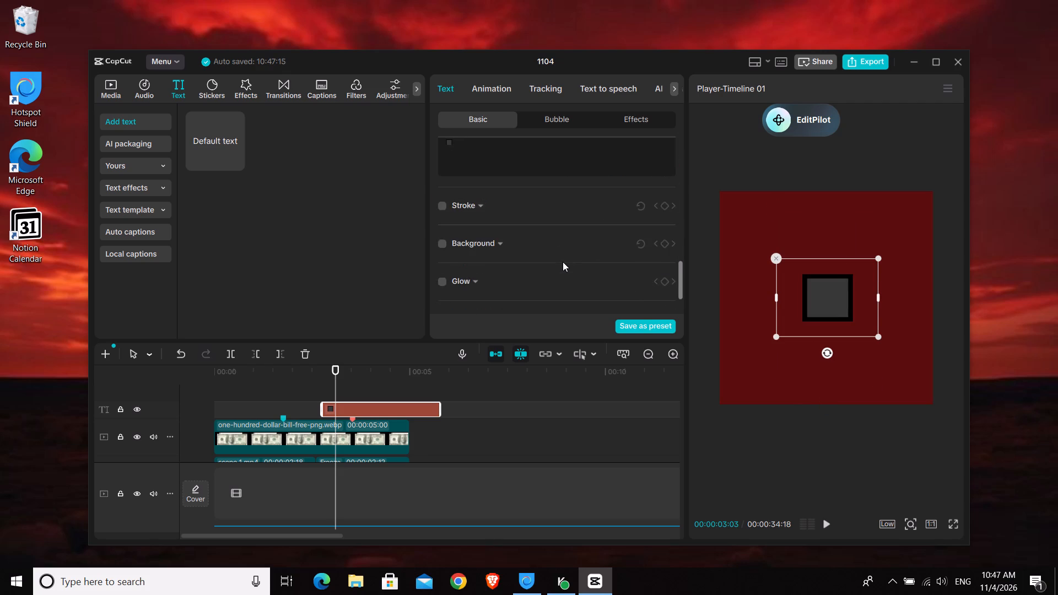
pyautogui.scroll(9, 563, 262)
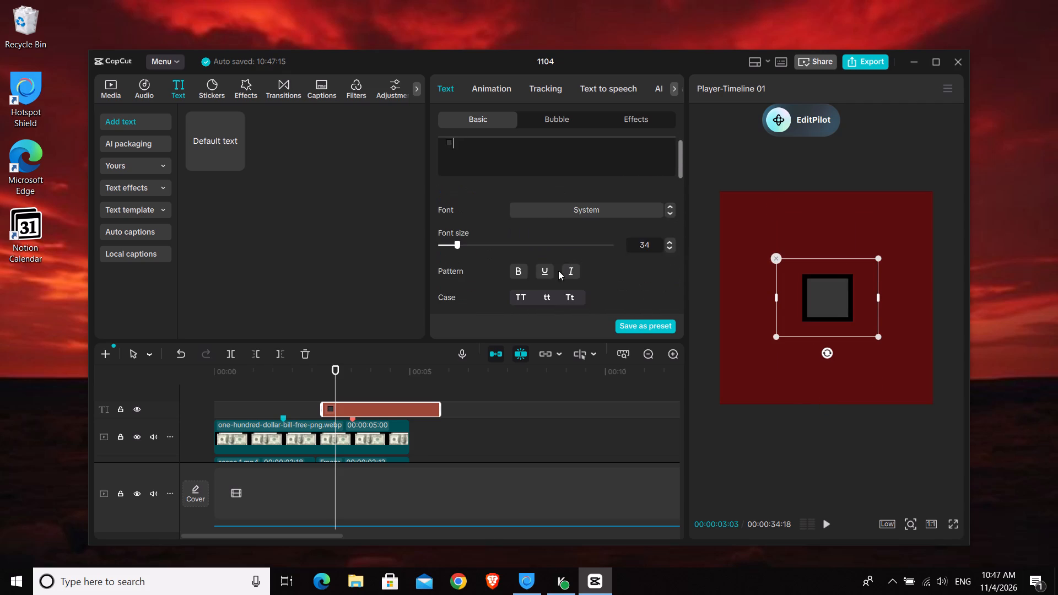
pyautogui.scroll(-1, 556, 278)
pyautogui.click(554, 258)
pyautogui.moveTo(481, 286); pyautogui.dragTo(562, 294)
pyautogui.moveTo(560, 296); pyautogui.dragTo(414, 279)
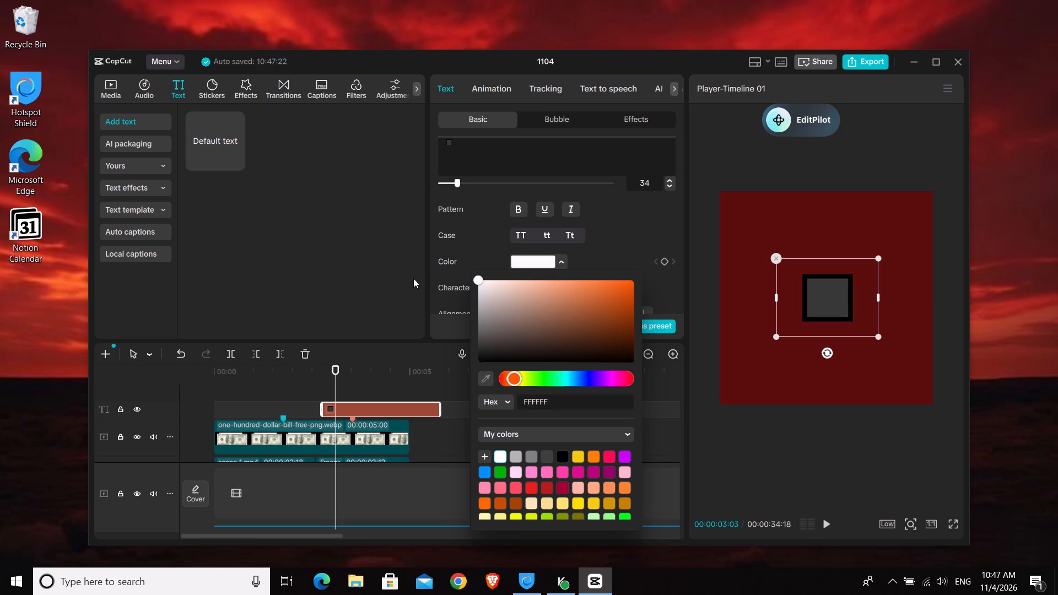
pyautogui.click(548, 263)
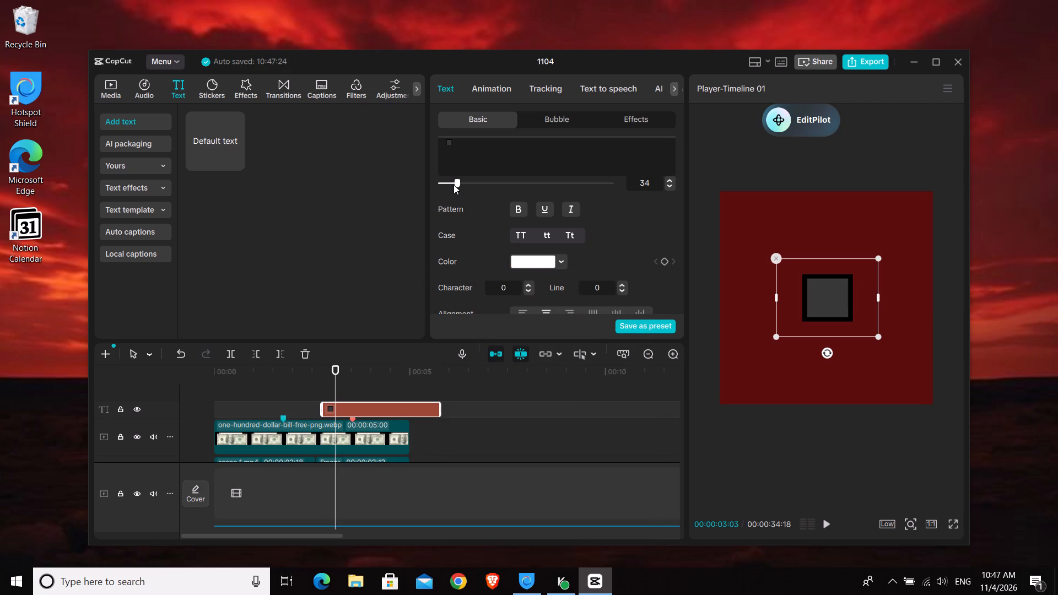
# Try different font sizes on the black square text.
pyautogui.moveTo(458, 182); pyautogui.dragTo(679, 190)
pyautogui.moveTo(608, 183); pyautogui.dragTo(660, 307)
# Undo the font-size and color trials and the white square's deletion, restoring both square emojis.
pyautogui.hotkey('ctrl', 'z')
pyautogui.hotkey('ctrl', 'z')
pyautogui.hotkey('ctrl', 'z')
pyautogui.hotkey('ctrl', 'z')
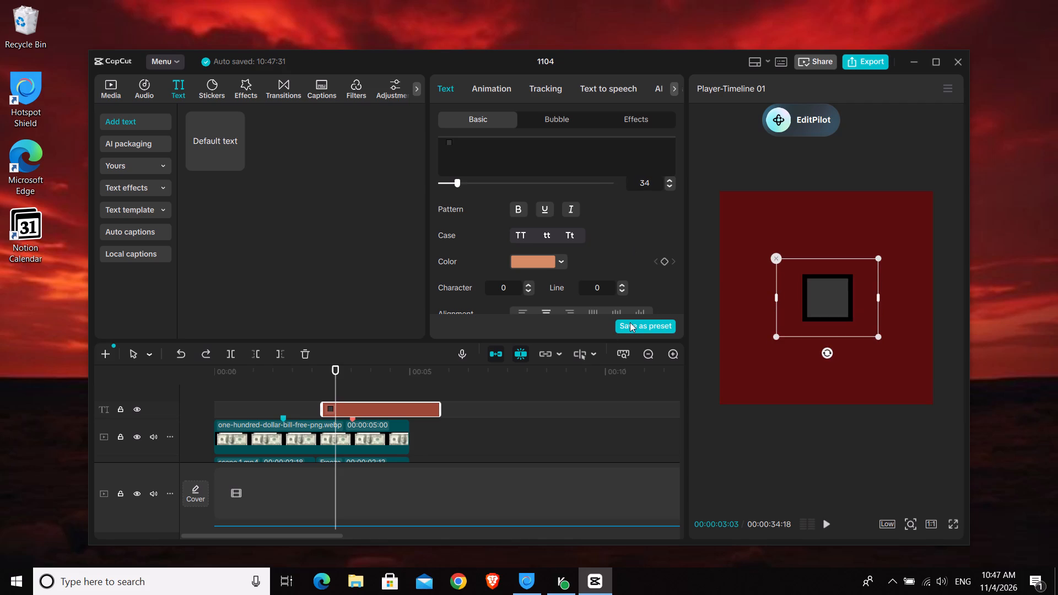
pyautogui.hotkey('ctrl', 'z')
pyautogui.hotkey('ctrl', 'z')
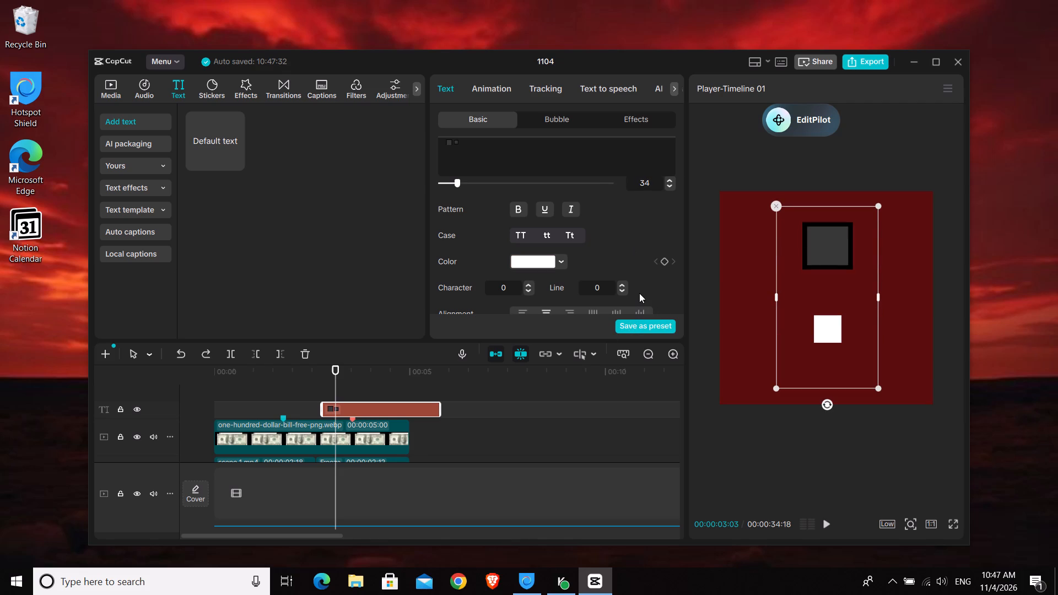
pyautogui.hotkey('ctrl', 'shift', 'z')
# Delete the black square emoji from the text, keeping only the white square.
pyautogui.scroll(2, 509, 192)
pyautogui.click(452, 153)
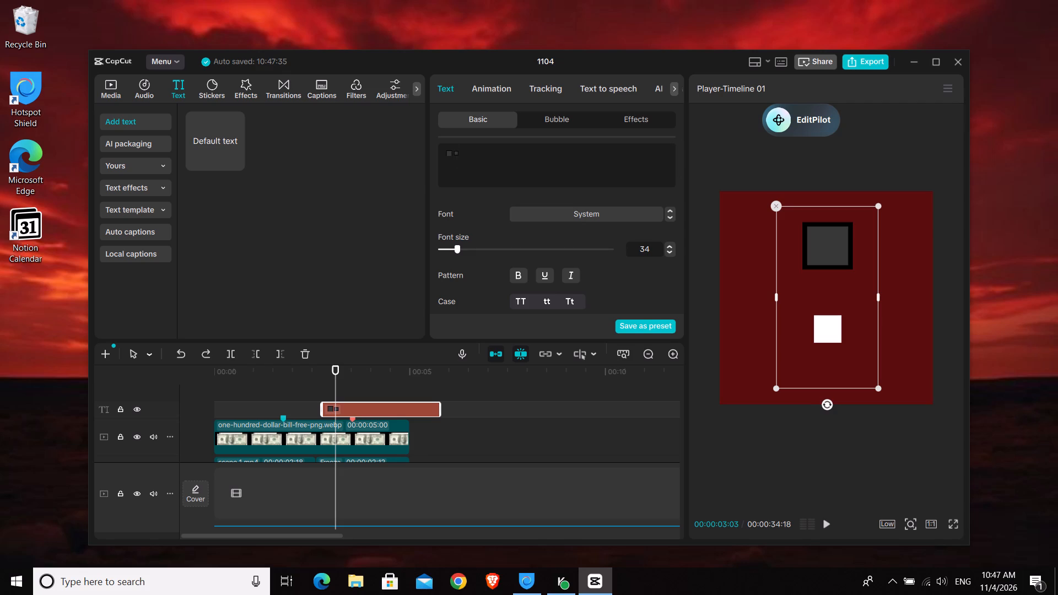
pyautogui.press('BackSpace')
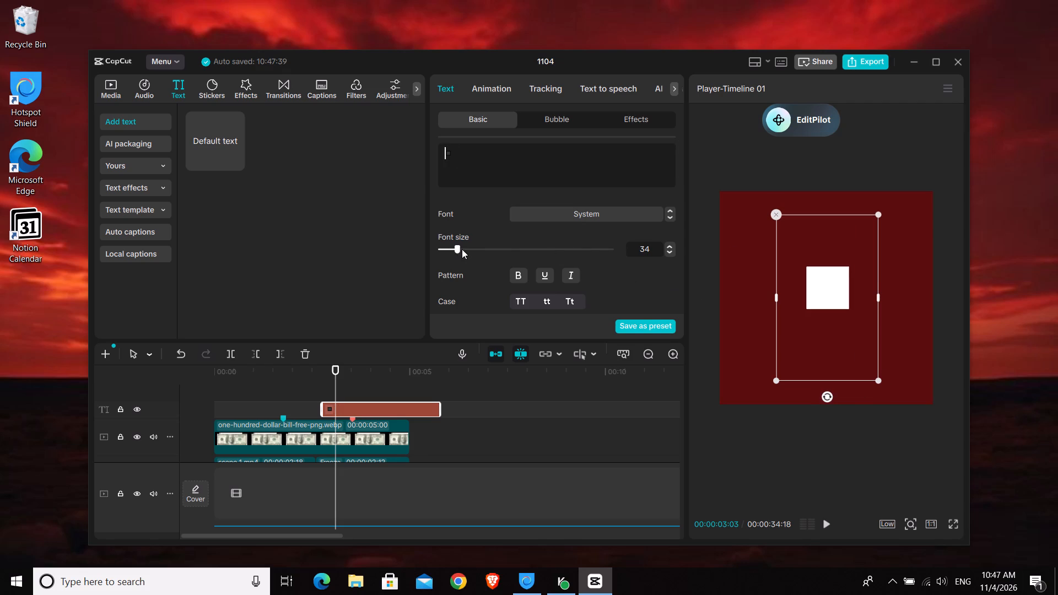
# Make the white square text bold and set its font size to 300.
pyautogui.moveTo(460, 248); pyautogui.dragTo(717, 247)
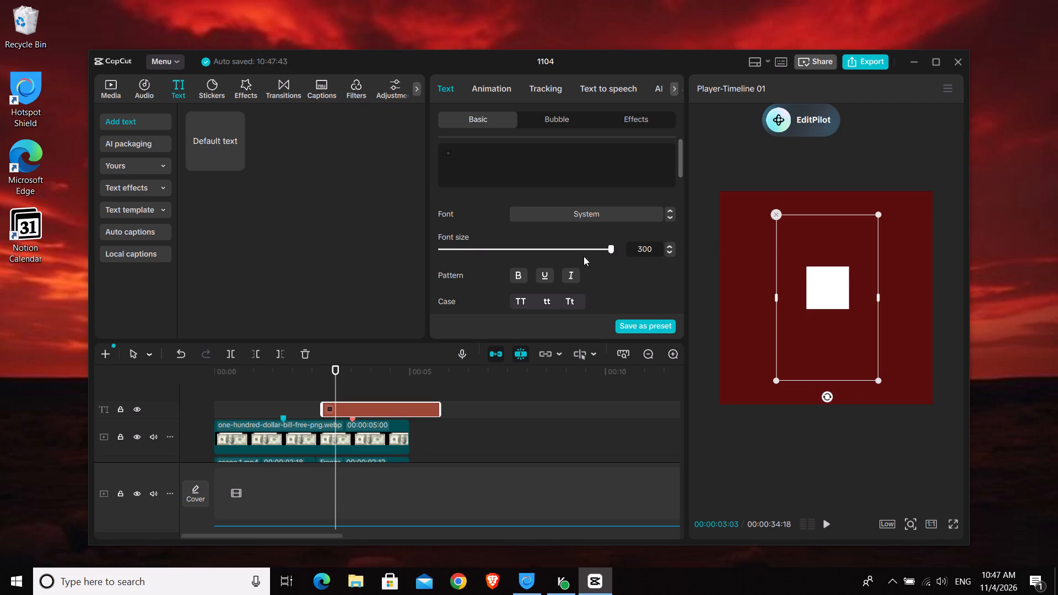
pyautogui.click(522, 274)
pyautogui.moveTo(611, 249); pyautogui.dragTo(472, 253)
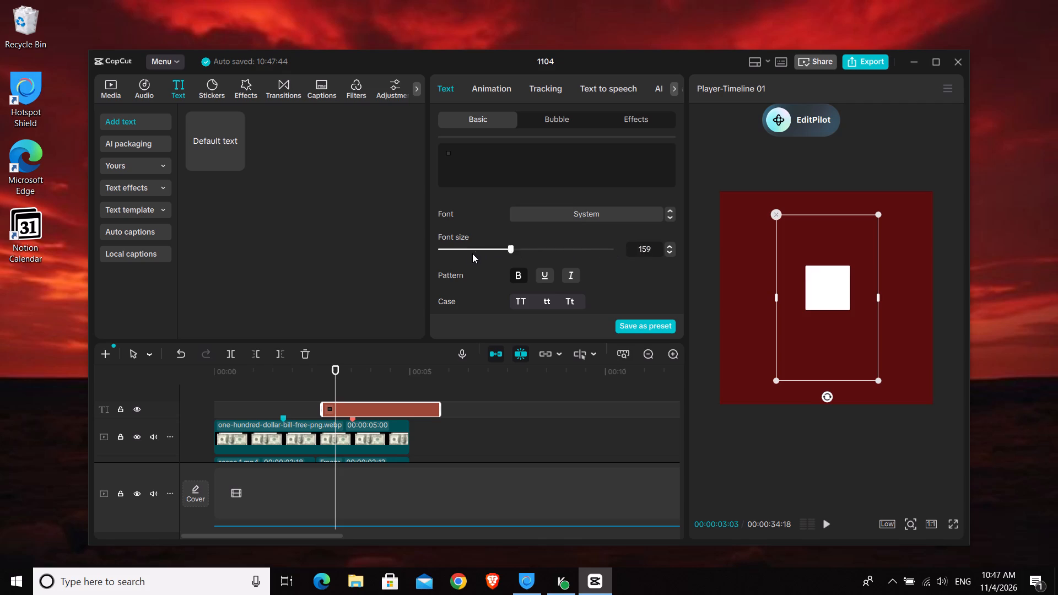
pyautogui.moveTo(472, 253); pyautogui.dragTo(242, 268)
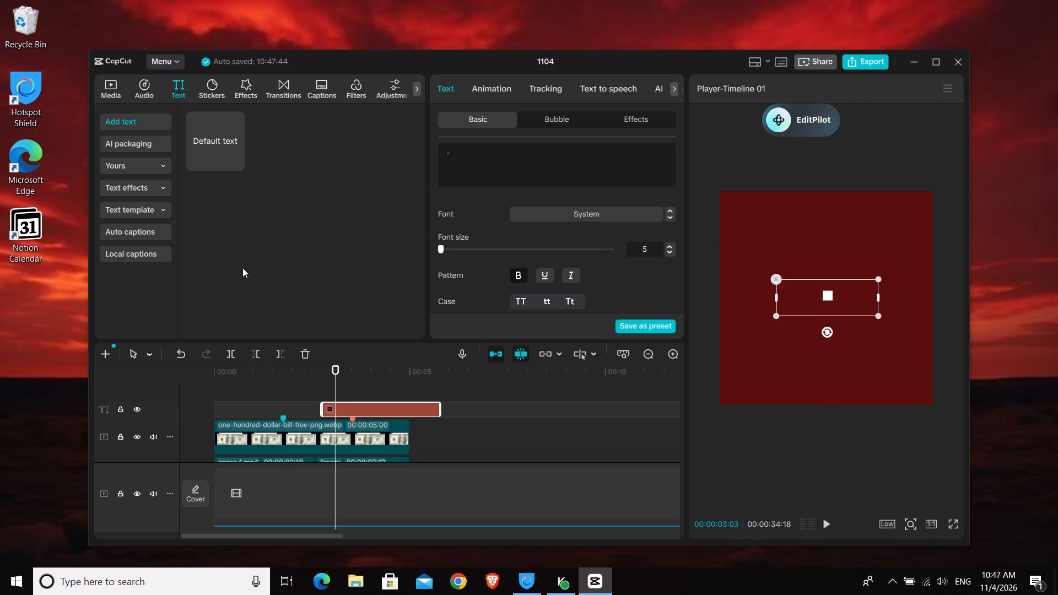
pyautogui.moveTo(242, 268); pyautogui.dragTo(691, 265)
pyautogui.moveTo(613, 246); pyautogui.dragTo(703, 249)
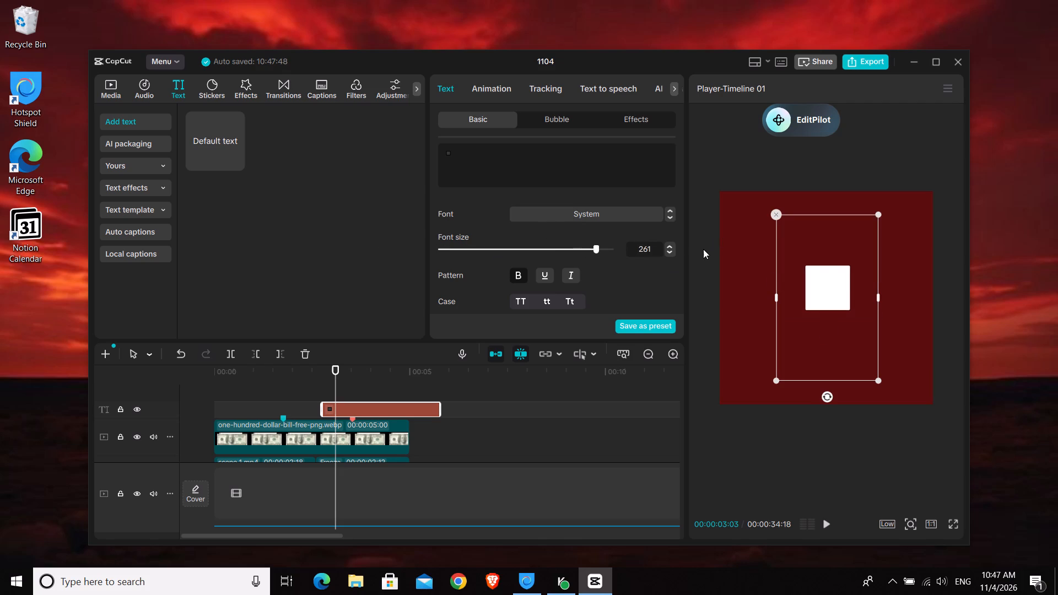
pyautogui.moveTo(703, 249); pyautogui.dragTo(708, 248)
# Set the white square text's scale to 2500% with uniform scale kept on.
pyautogui.scroll(-3, 555, 254)
pyautogui.scroll(2, 555, 254)
pyautogui.scroll(-1, 555, 254)
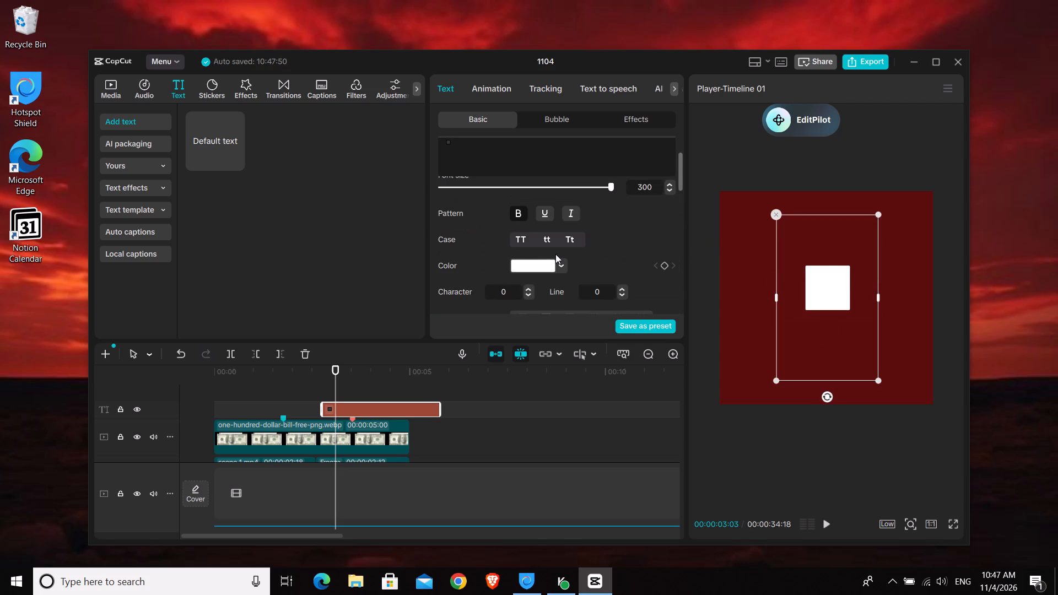
pyautogui.scroll(-4, 555, 254)
pyautogui.scroll(1, 554, 250)
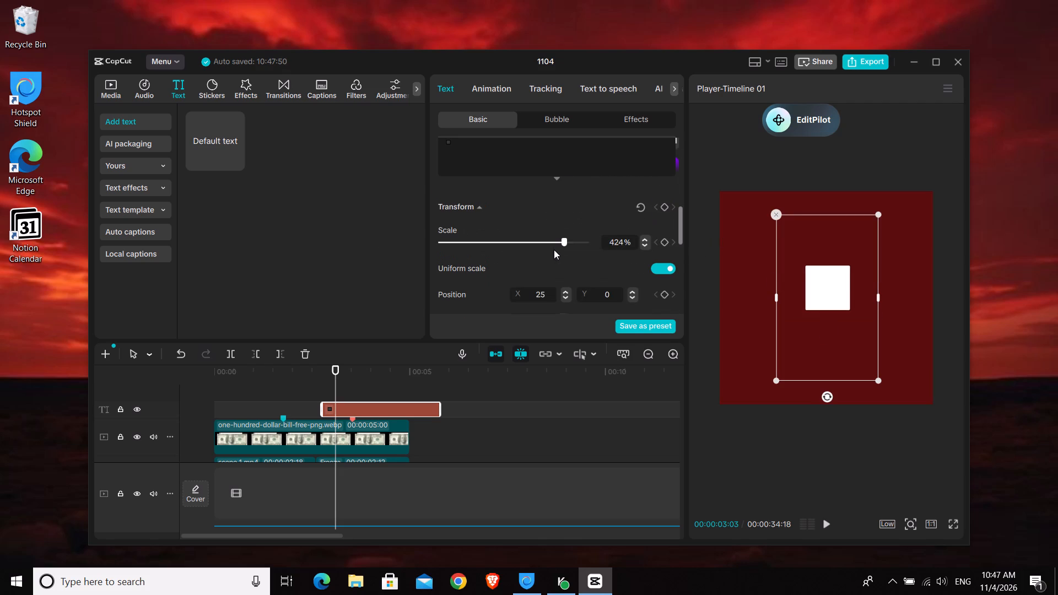
pyautogui.moveTo(564, 244); pyautogui.dragTo(621, 245)
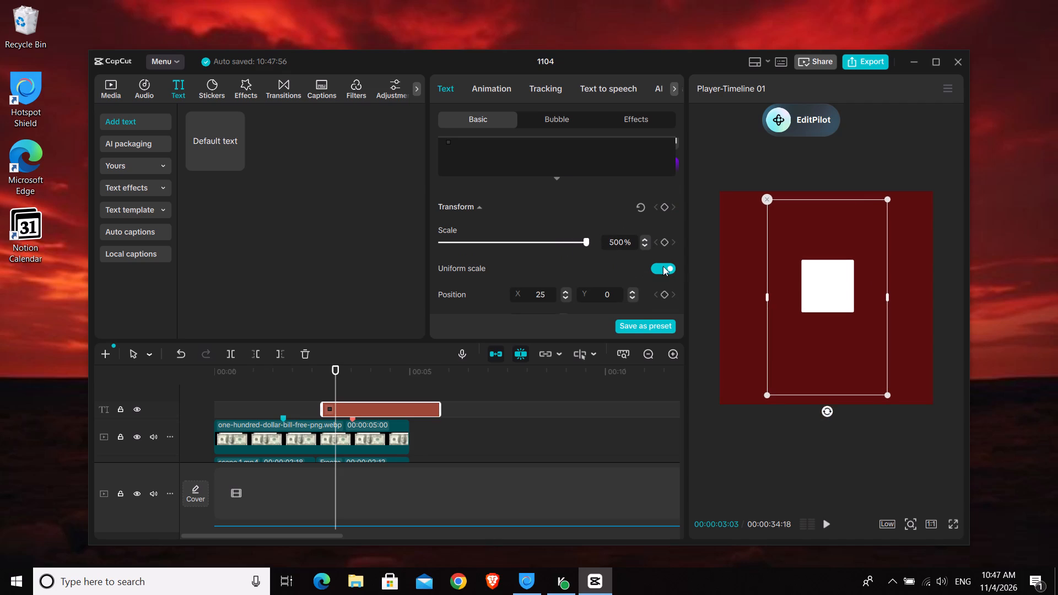
pyautogui.click(660, 266)
pyautogui.click(665, 268)
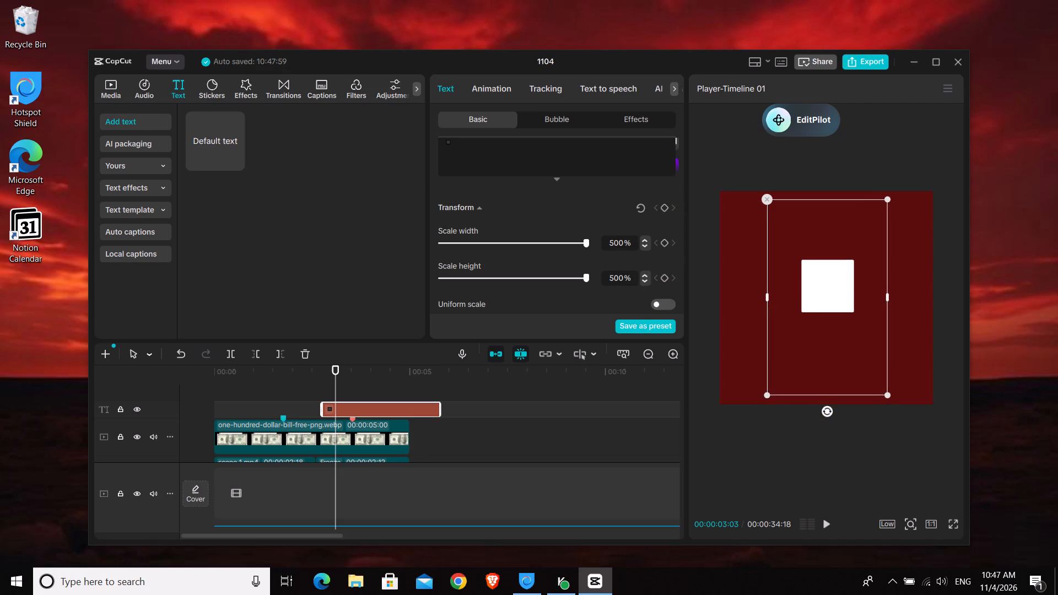
pyautogui.click(660, 302)
pyautogui.doubleClick(619, 244)
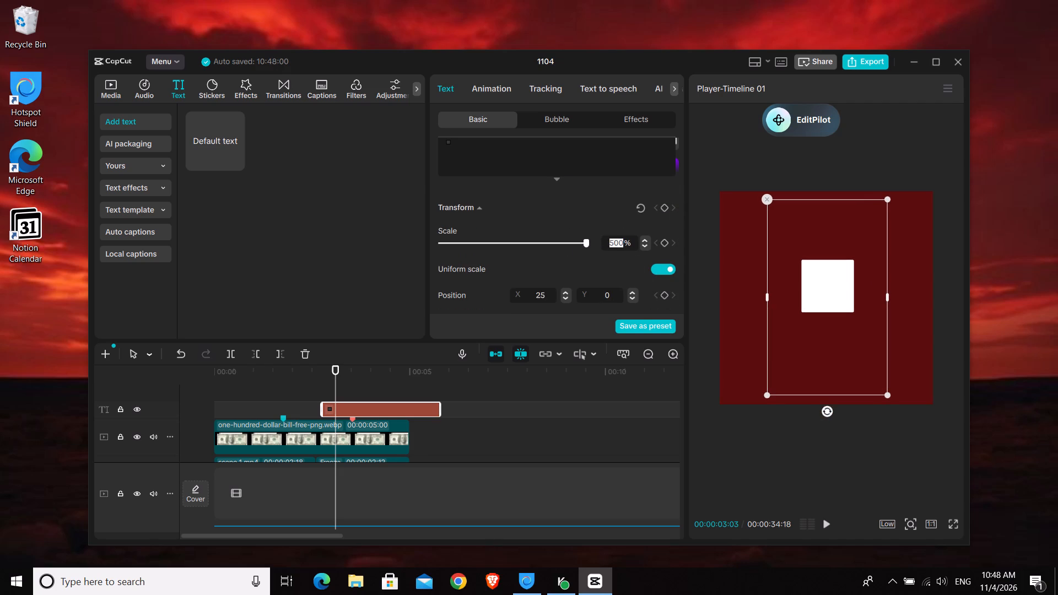
pyautogui.press('Left')
pyautogui.press('2')
pyautogui.press('Return')
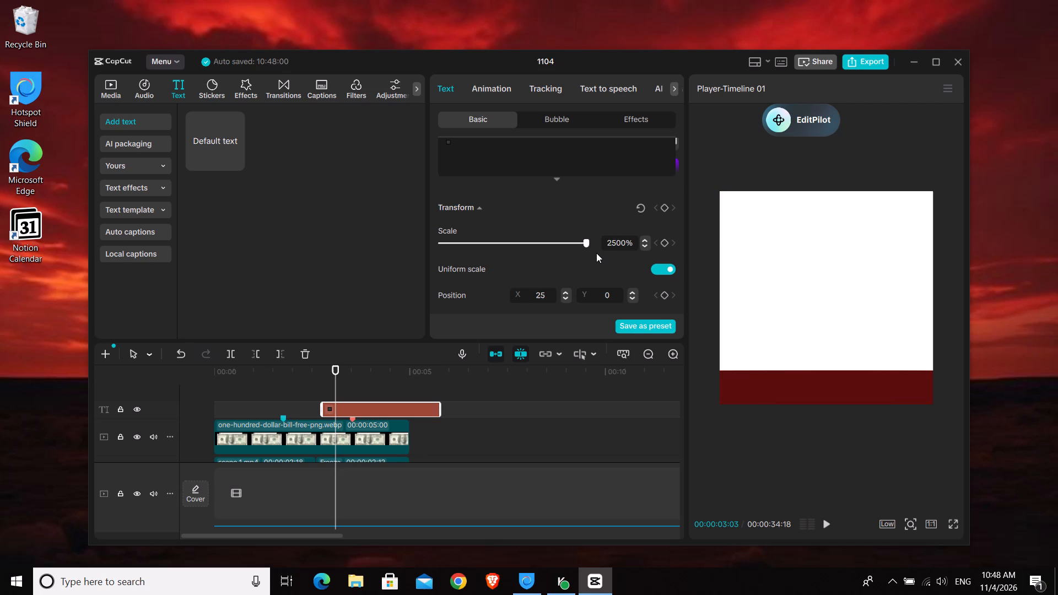
# Move the enlarged white square down to about X 68, Y -736 so it covers the whole frame.
pyautogui.scroll(2, 616, 246)
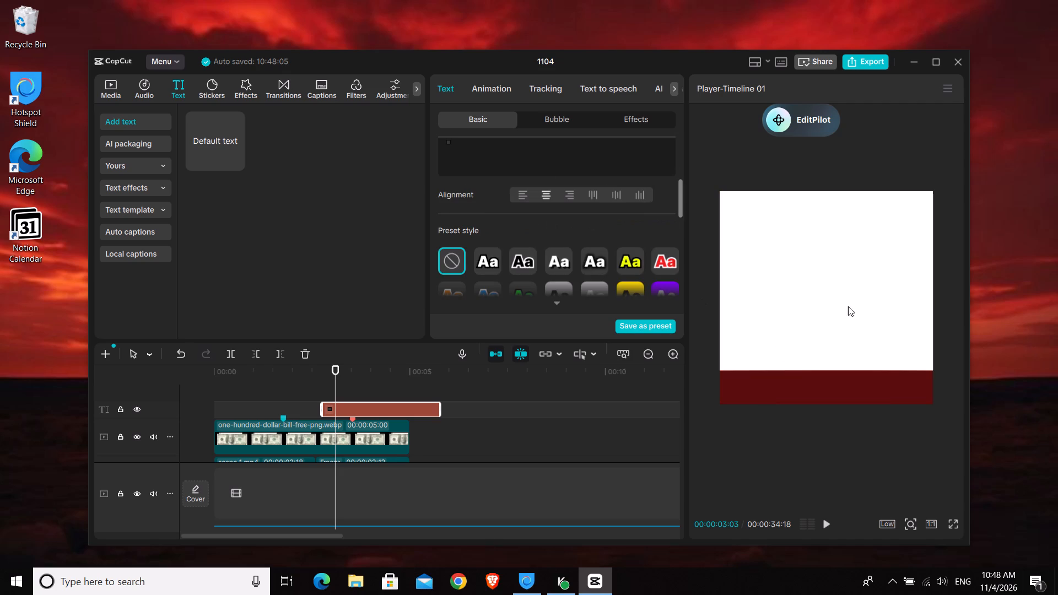
pyautogui.moveTo(840, 296); pyautogui.dragTo(843, 337)
# Turn off uniform scale for the white square text layer.
pyautogui.scroll(-2, 597, 254)
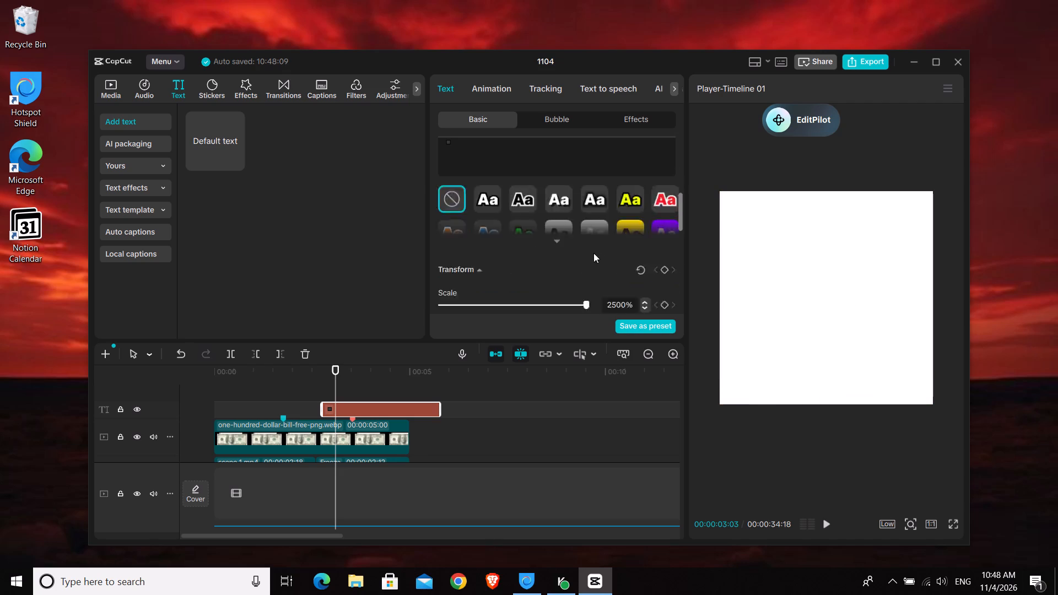
pyautogui.scroll(-2, 593, 253)
pyautogui.scroll(1, 591, 252)
pyautogui.click(660, 205)
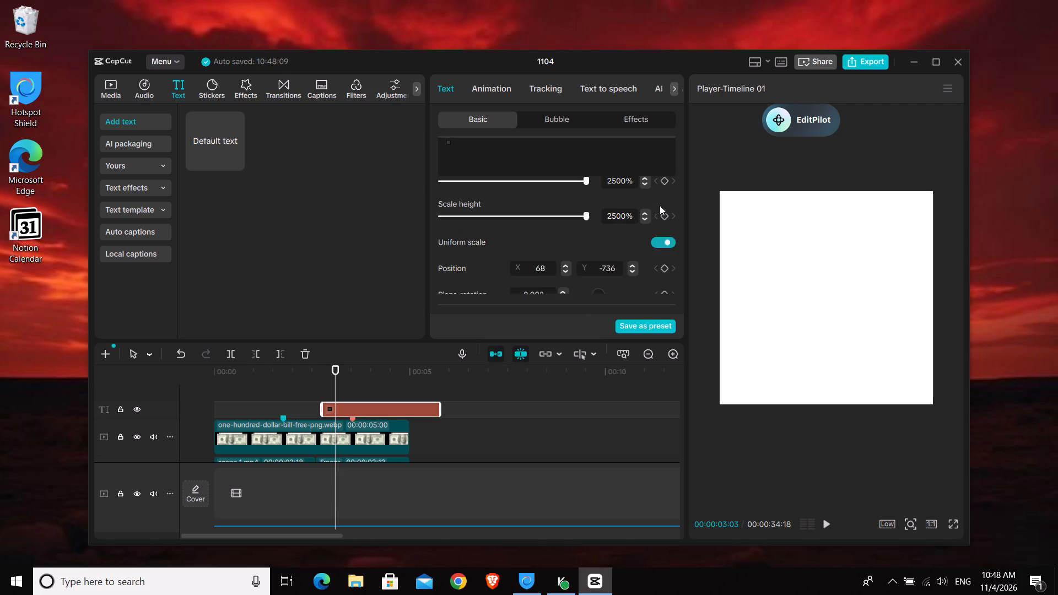
# Narrow the white square text into a vertical bar by reducing its scale width to 50%, keeping the scale height at 2500%.
pyautogui.scroll(1, 585, 215)
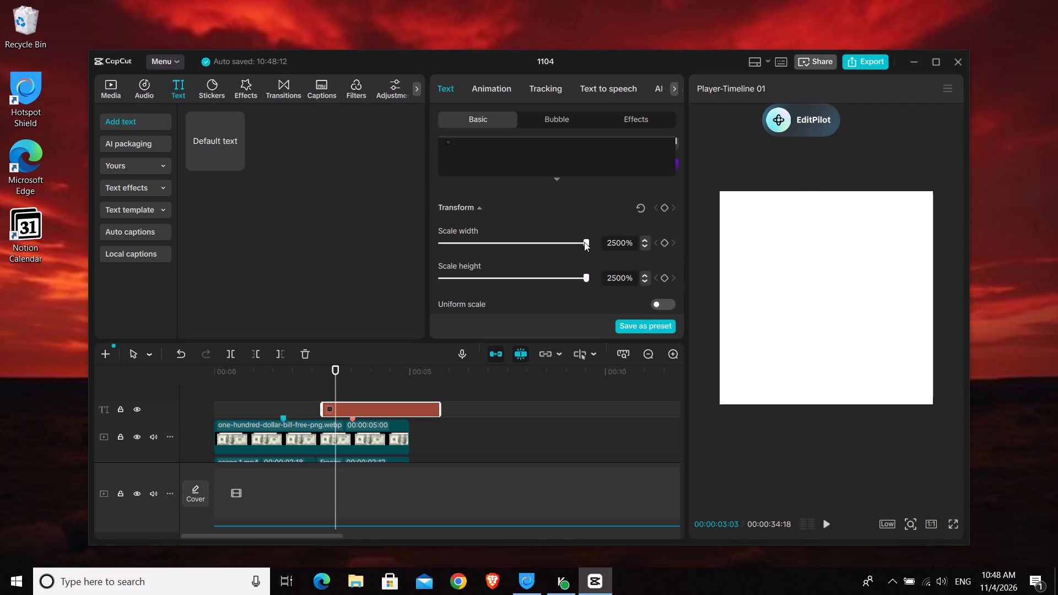
pyautogui.moveTo(584, 242); pyautogui.dragTo(460, 255)
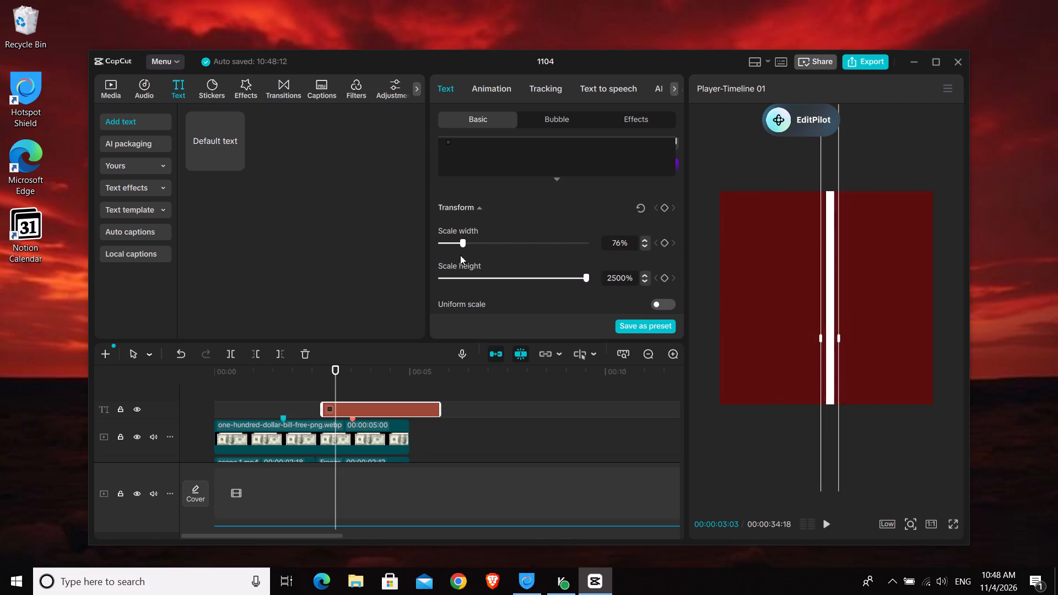
pyautogui.moveTo(460, 255); pyautogui.dragTo(453, 257)
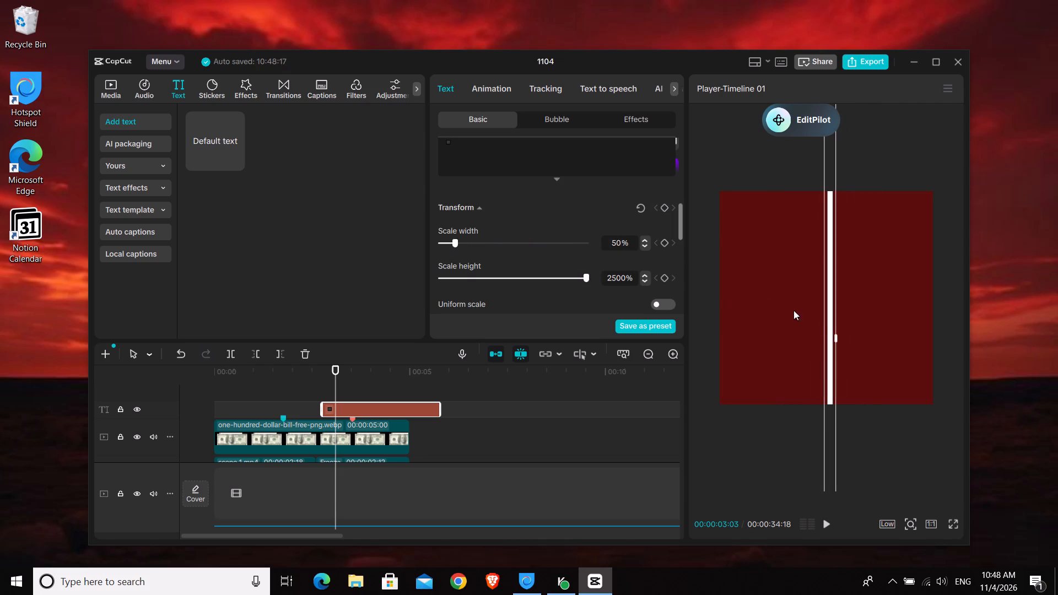
# Move the white vertical bar to the horizontal centre of the dark-red frame.
pyautogui.moveTo(830, 318); pyautogui.dragTo(816, 317)
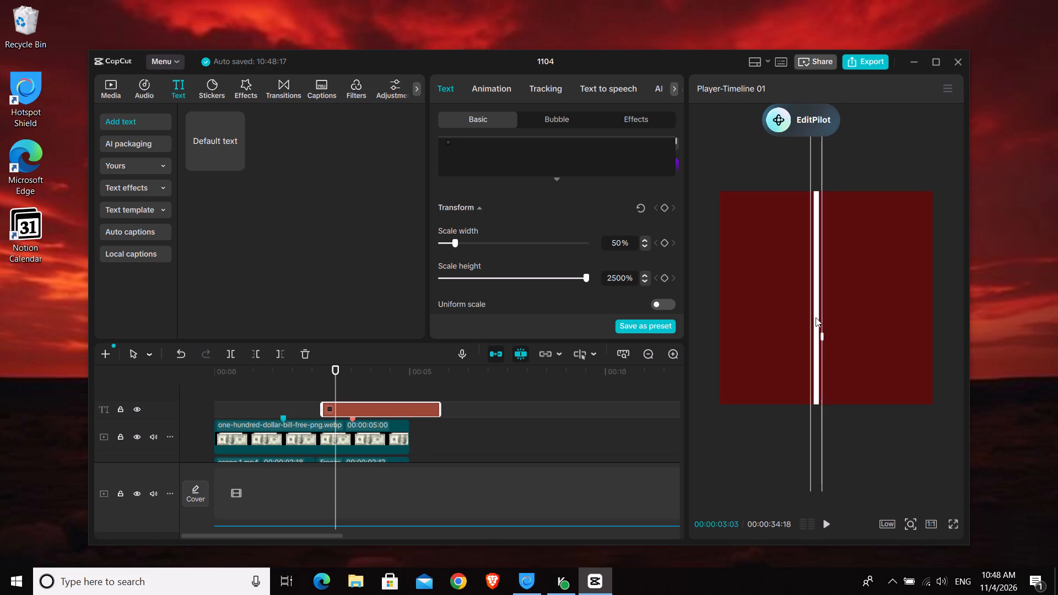
pyautogui.moveTo(816, 317); pyautogui.dragTo(823, 318)
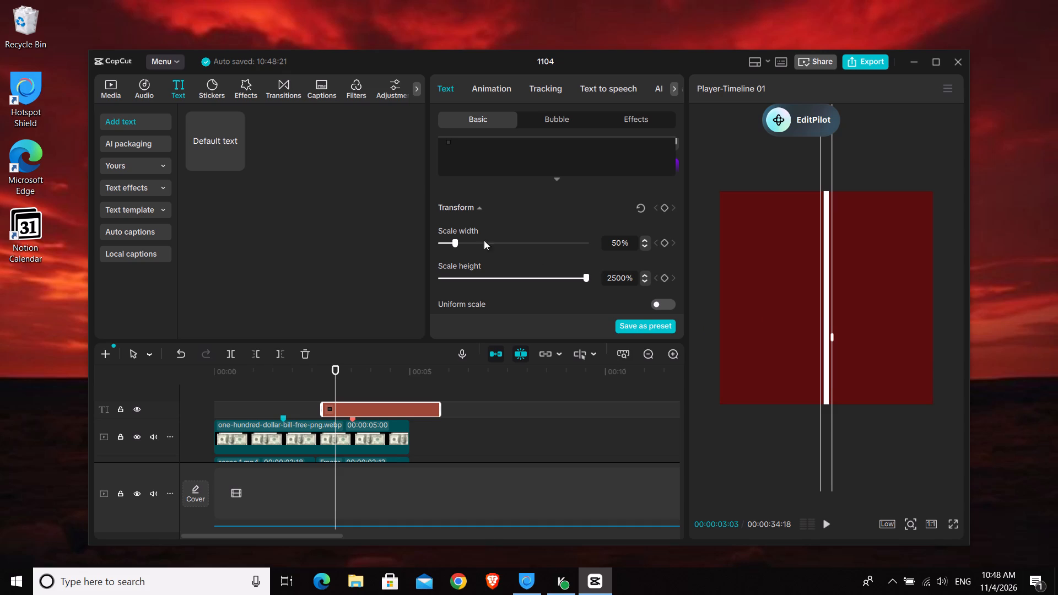
# Thin the centred white bar to a hairline by setting its scale width to 2%.
pyautogui.moveTo(455, 240); pyautogui.dragTo(402, 249)
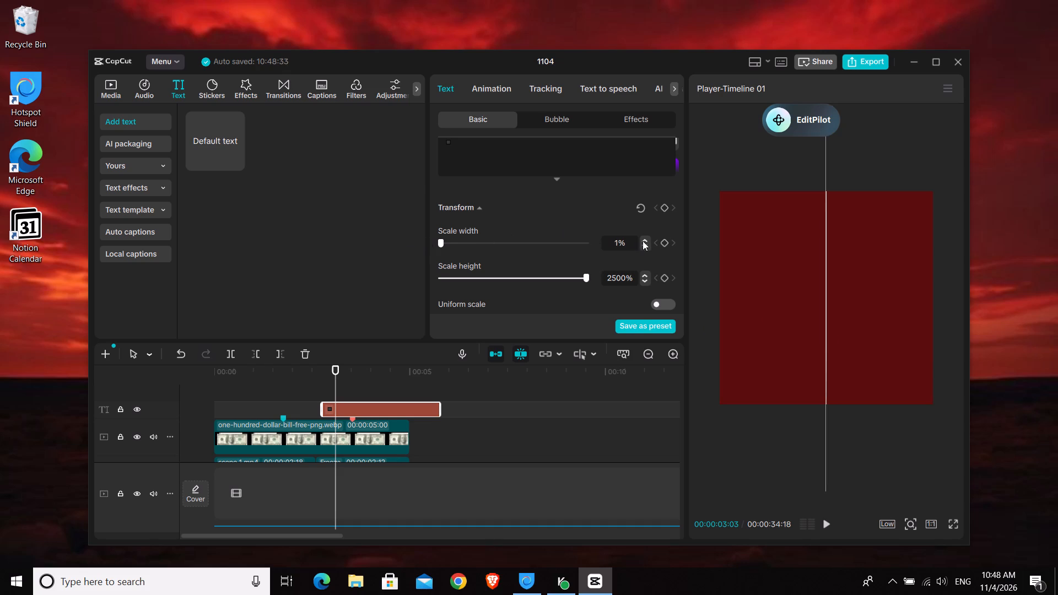
pyautogui.click(644, 240)
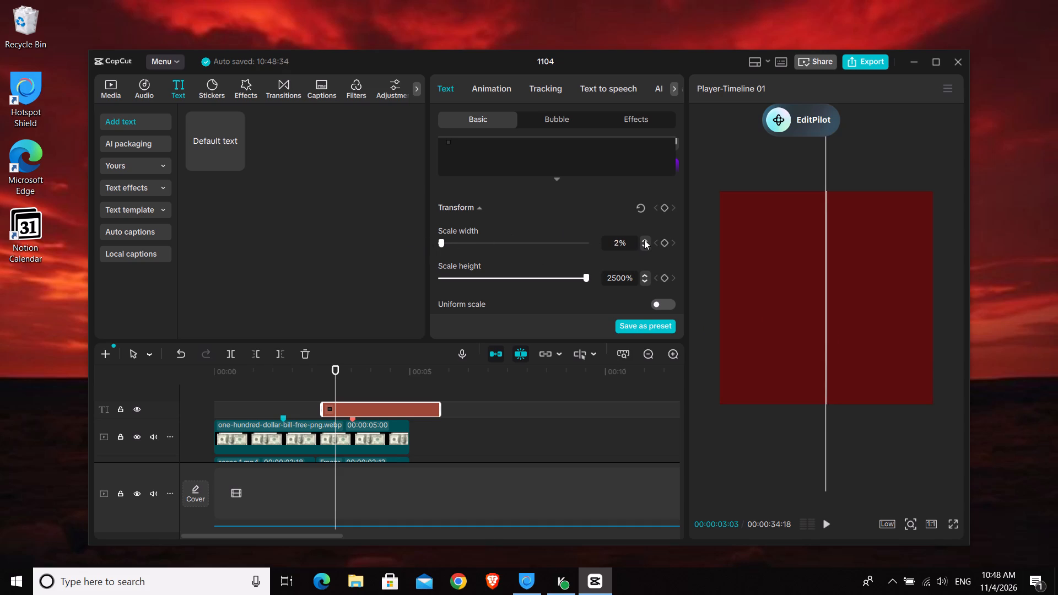
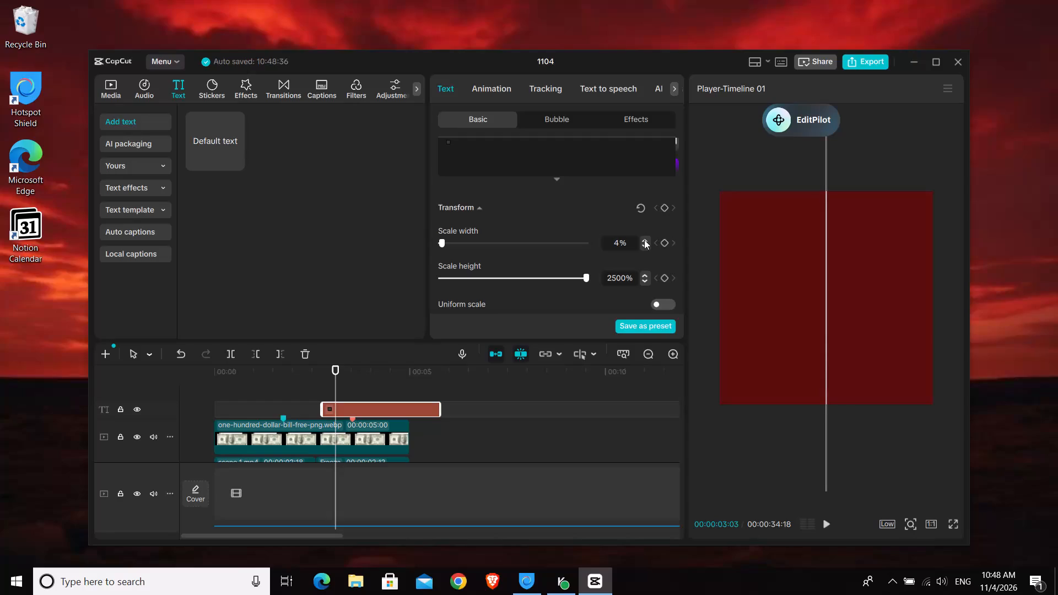
# Thicken the centred white line slightly by setting its scale width to 10%.
pyautogui.tripleClick(644, 240)
pyautogui.tripleClick(644, 240)
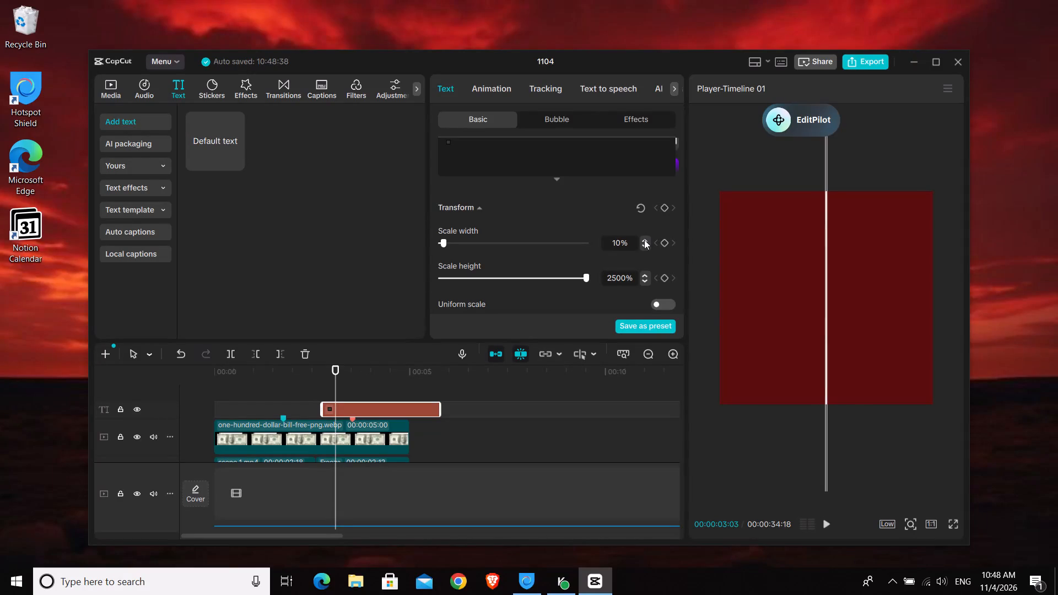
pyautogui.click(644, 240)
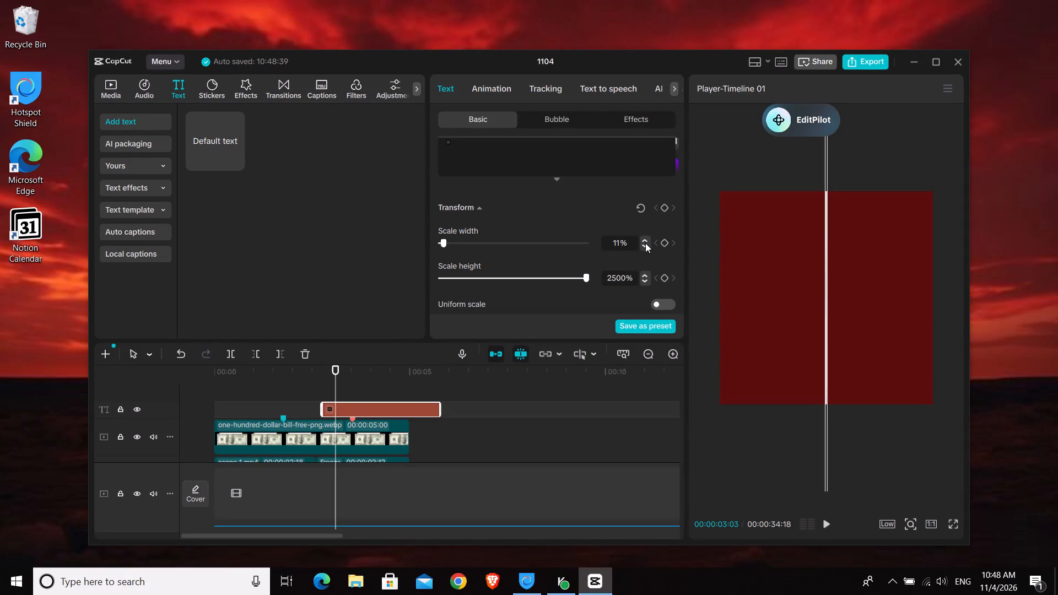
pyautogui.click(645, 246)
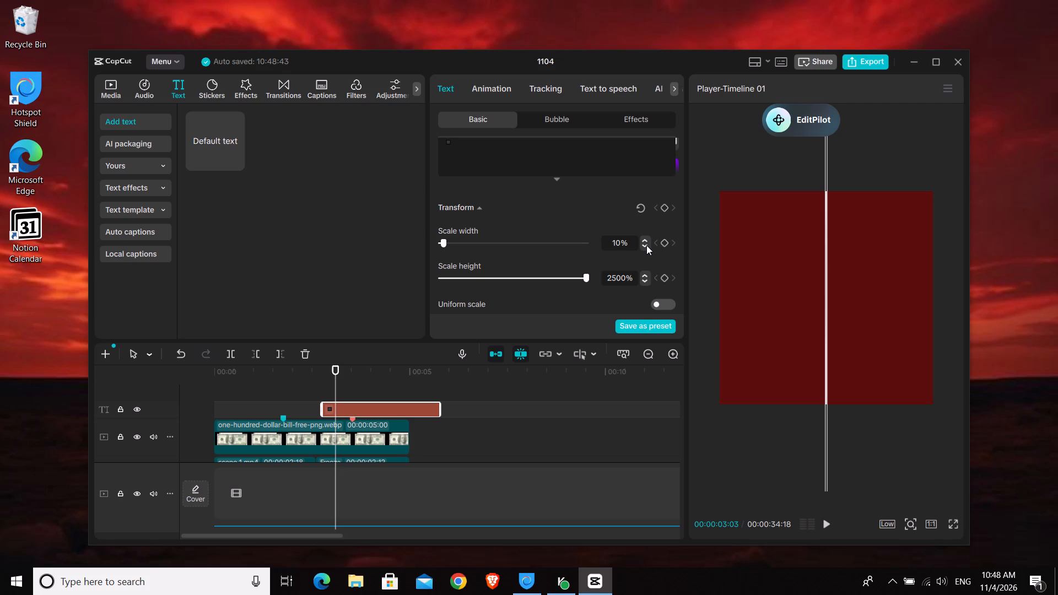
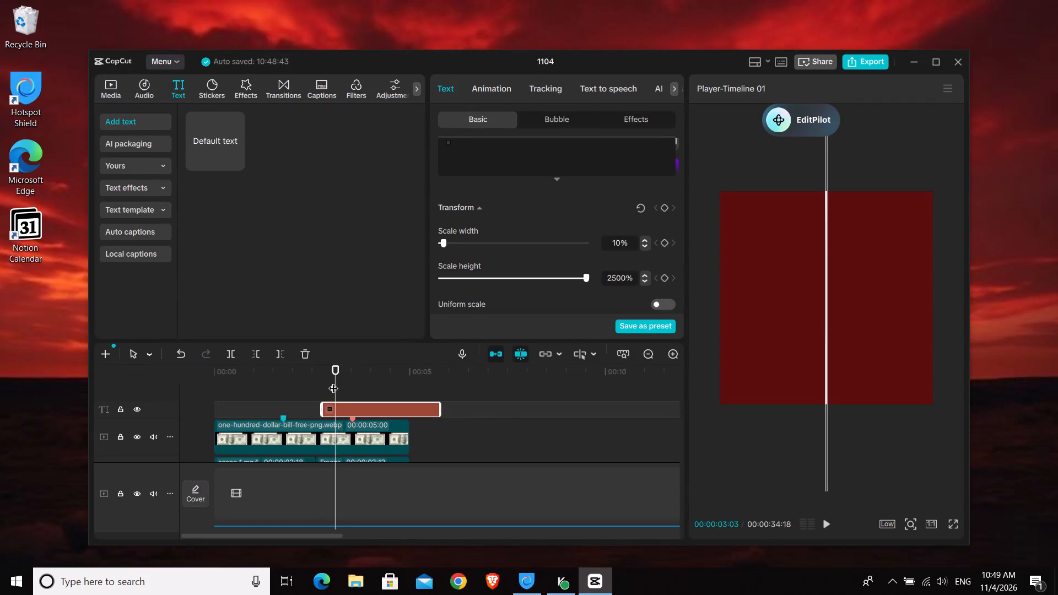
# Extend the white line clip's start earlier on the timeline, to 00:00:01:23 at the teal marker.
pyautogui.moveTo(333, 384); pyautogui.dragTo(276, 393)
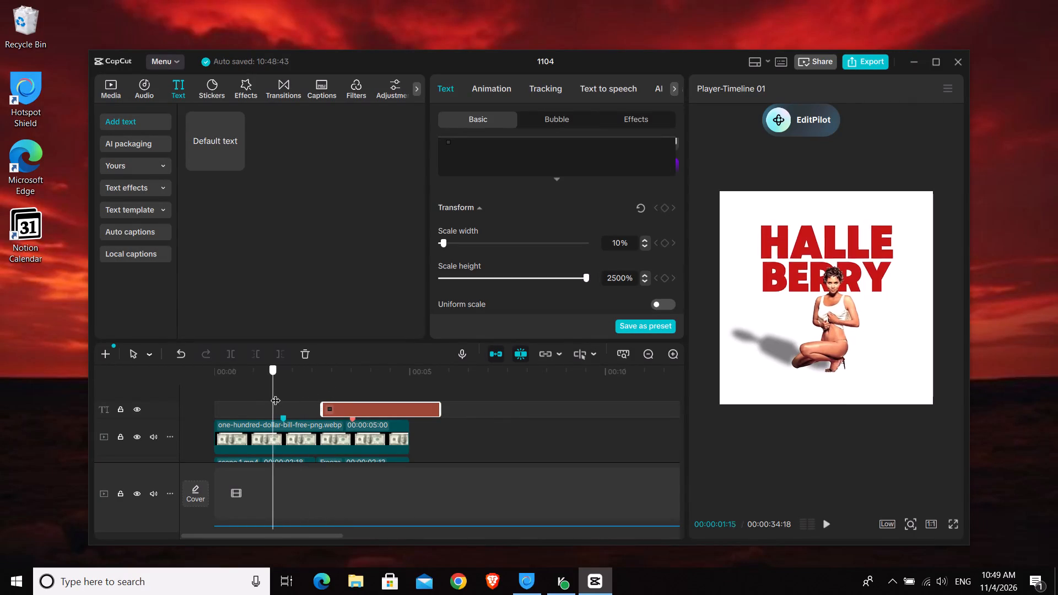
pyautogui.moveTo(276, 393); pyautogui.dragTo(288, 393)
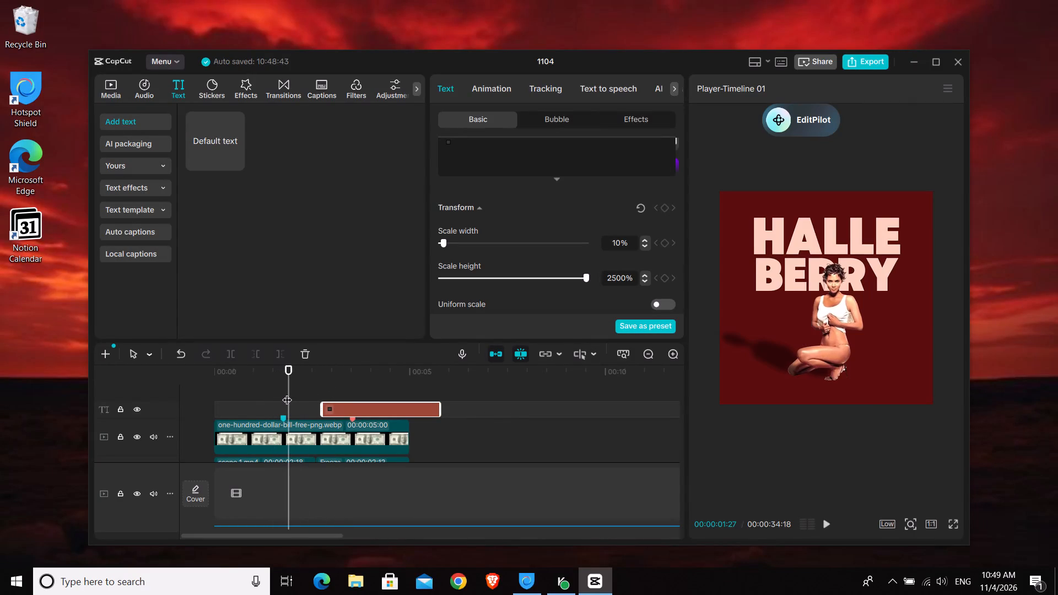
pyautogui.moveTo(320, 409); pyautogui.dragTo(298, 409)
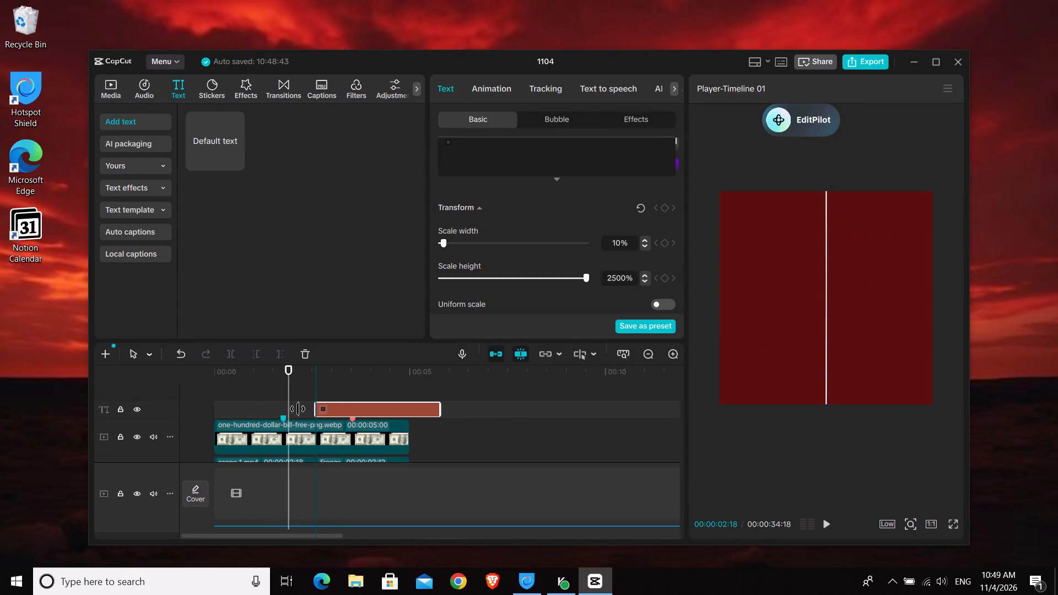
pyautogui.moveTo(298, 409); pyautogui.dragTo(290, 409)
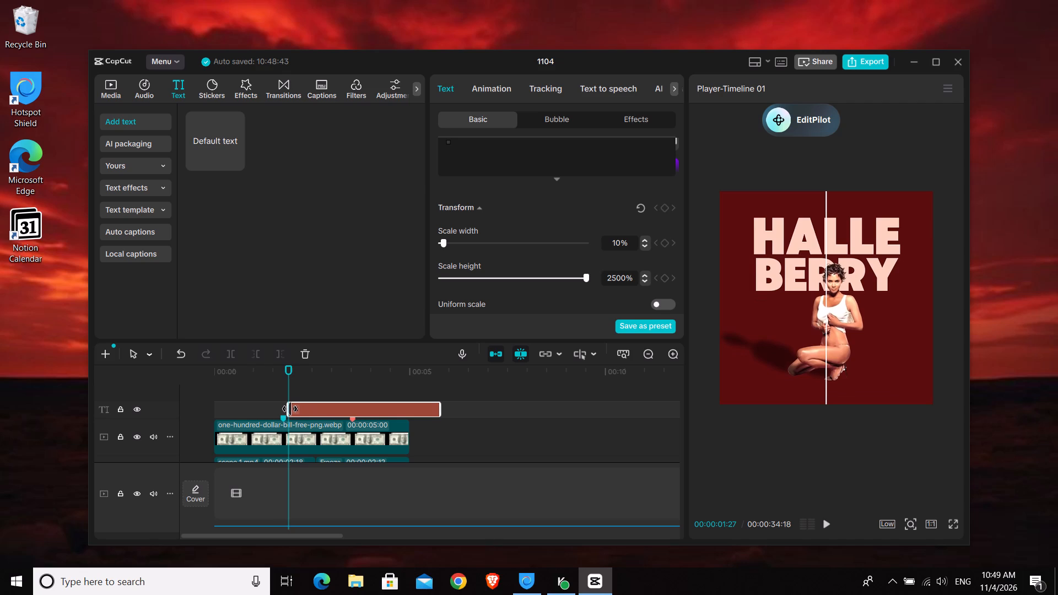
pyautogui.moveTo(290, 409); pyautogui.dragTo(282, 408)
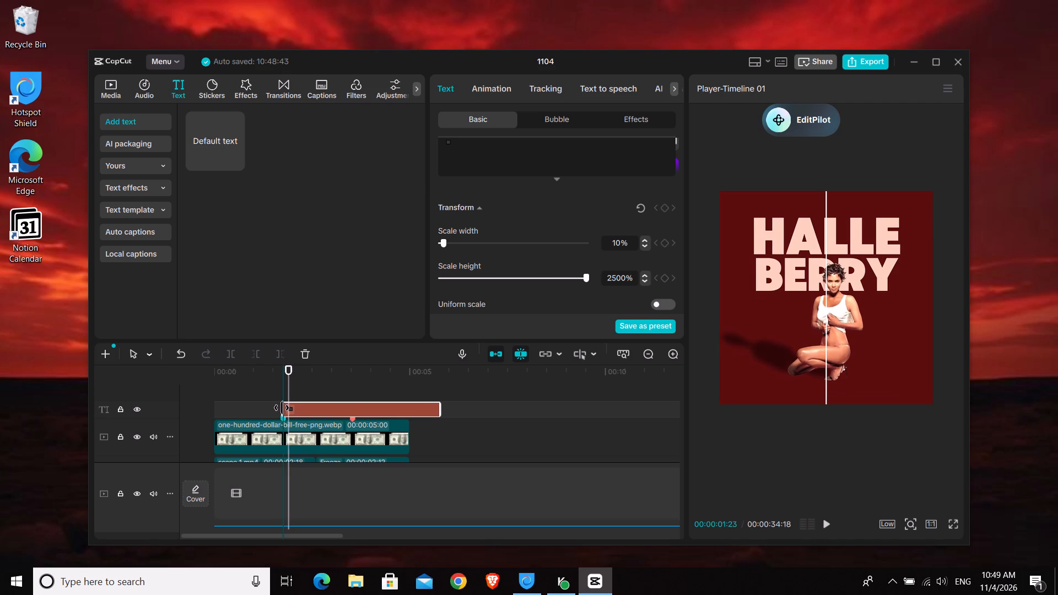
pyautogui.moveTo(282, 408); pyautogui.dragTo(281, 408)
# Add a scale width keyframe of 10% to the white line at 00:00:01:23.
pyautogui.moveTo(290, 385); pyautogui.dragTo(278, 386)
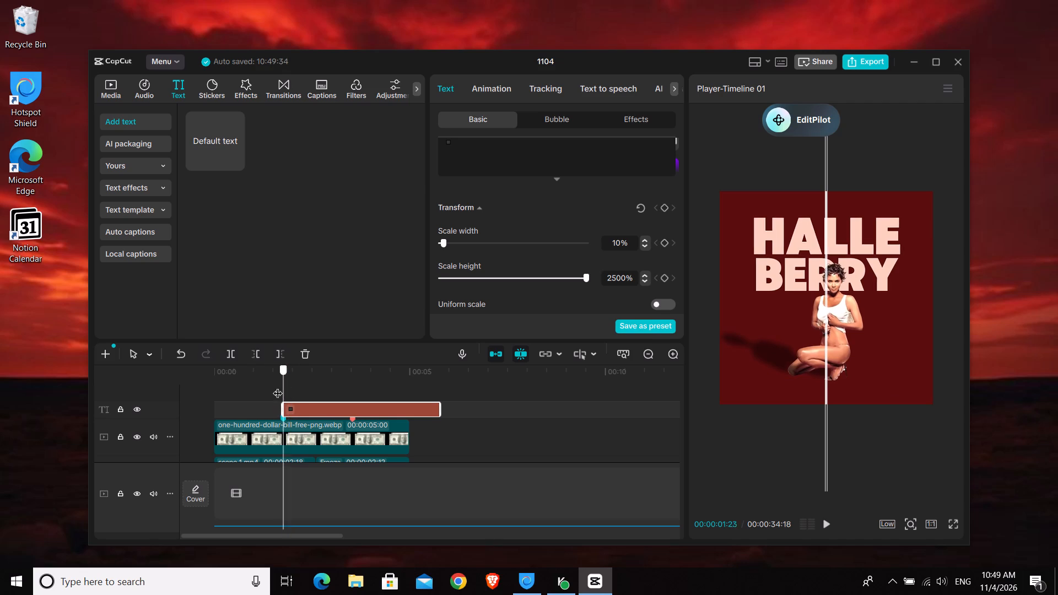
pyautogui.moveTo(278, 386); pyautogui.dragTo(283, 387)
pyautogui.click(665, 247)
# At 00:00:02:18, widen the white line into a strip with a scale width keyframe of 500%.
pyautogui.moveTo(279, 387); pyautogui.dragTo(291, 387)
pyautogui.moveTo(291, 387); pyautogui.dragTo(285, 387)
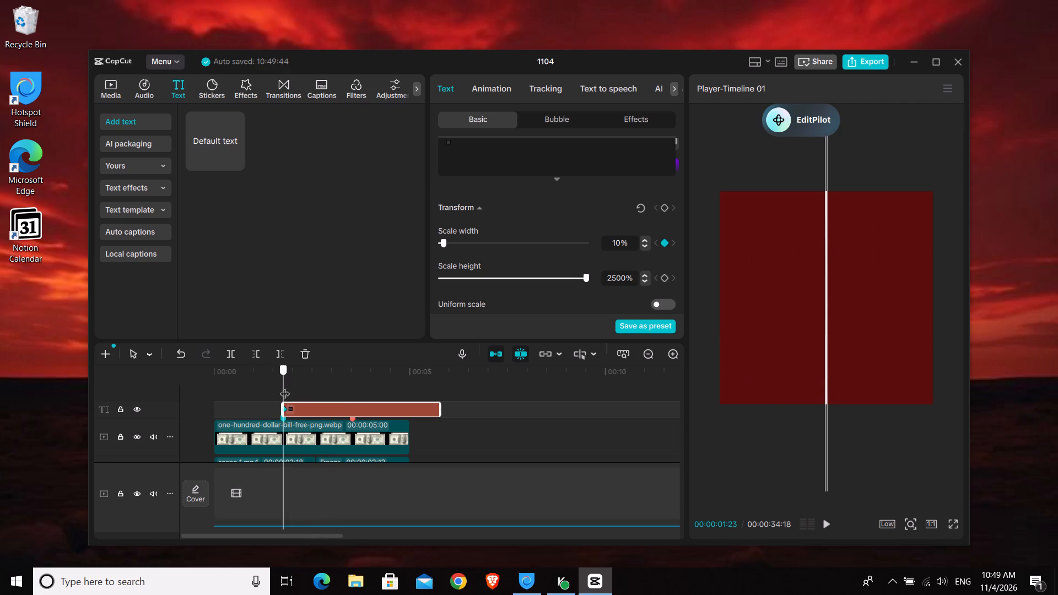
pyautogui.moveTo(285, 387); pyautogui.dragTo(301, 392)
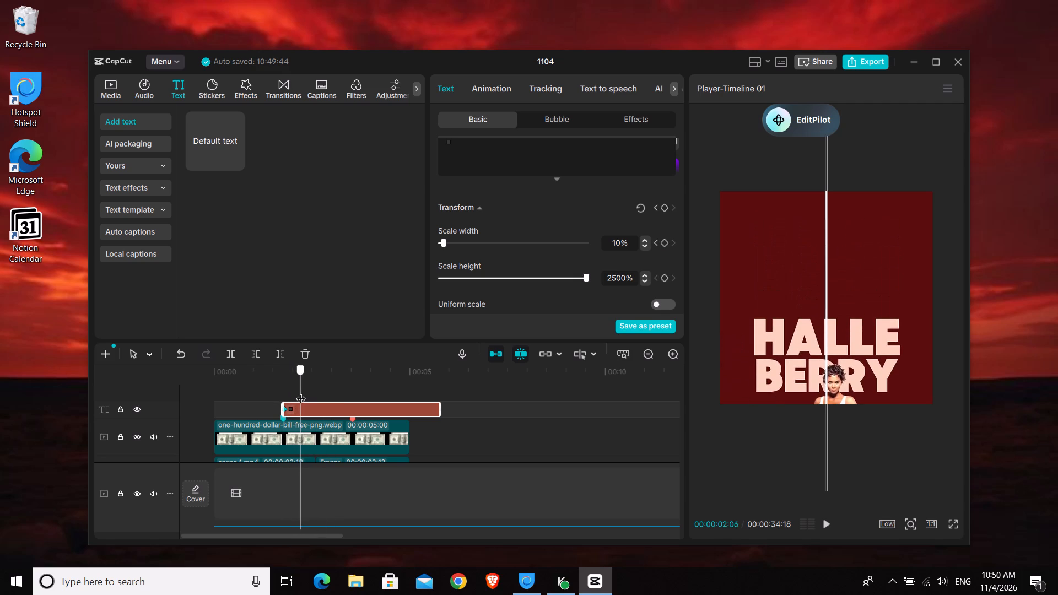
pyautogui.moveTo(301, 392); pyautogui.dragTo(306, 393)
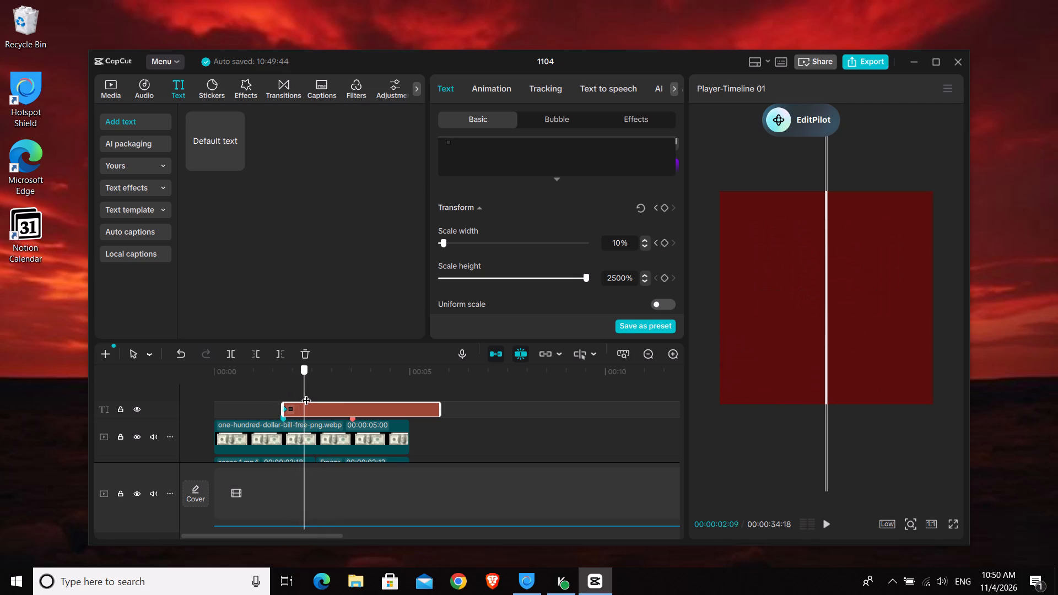
pyautogui.moveTo(306, 393); pyautogui.dragTo(312, 395)
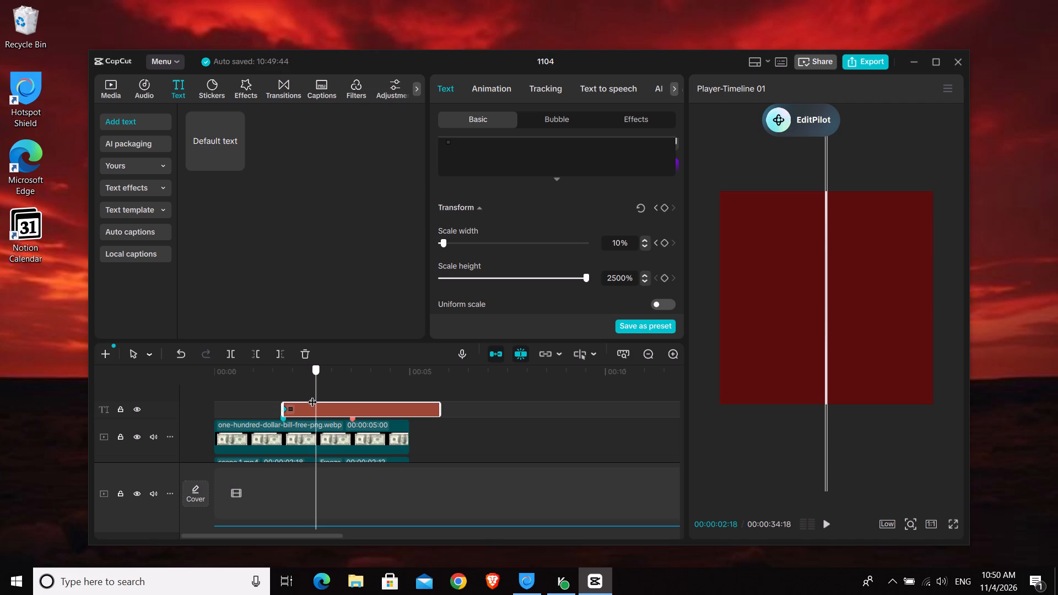
pyautogui.moveTo(312, 395); pyautogui.dragTo(312, 396)
pyautogui.moveTo(441, 242); pyautogui.dragTo(449, 244)
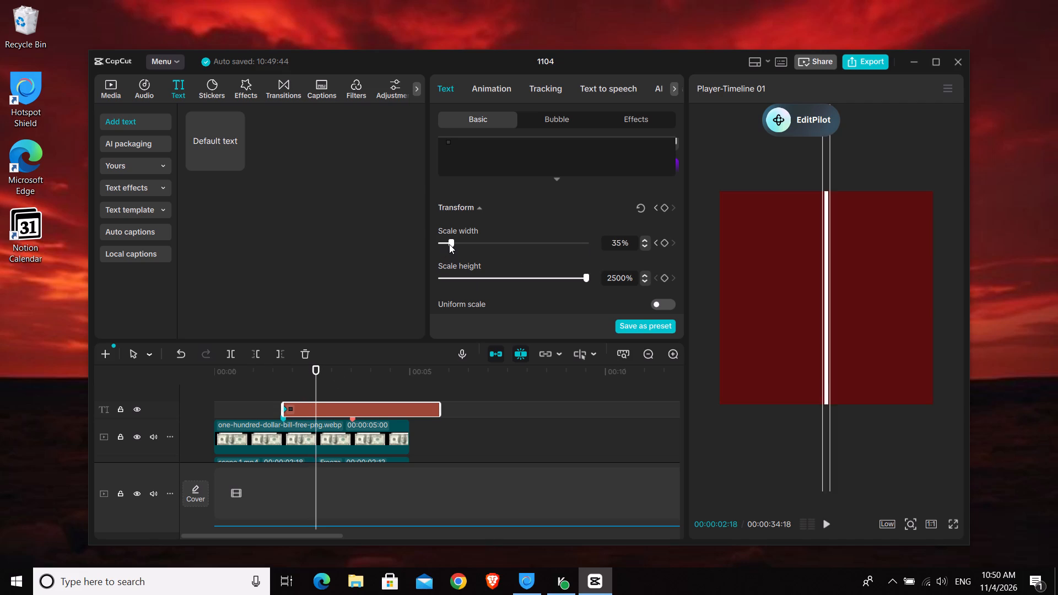
pyautogui.moveTo(449, 244); pyautogui.dragTo(454, 246)
pyautogui.click(456, 242)
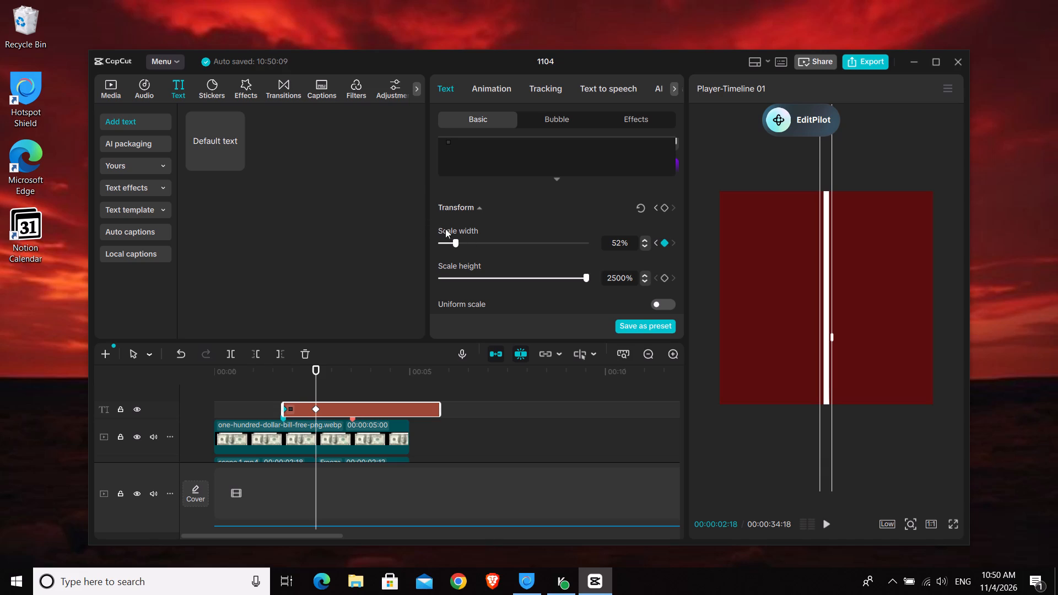
pyautogui.moveTo(455, 241); pyautogui.dragTo(558, 263)
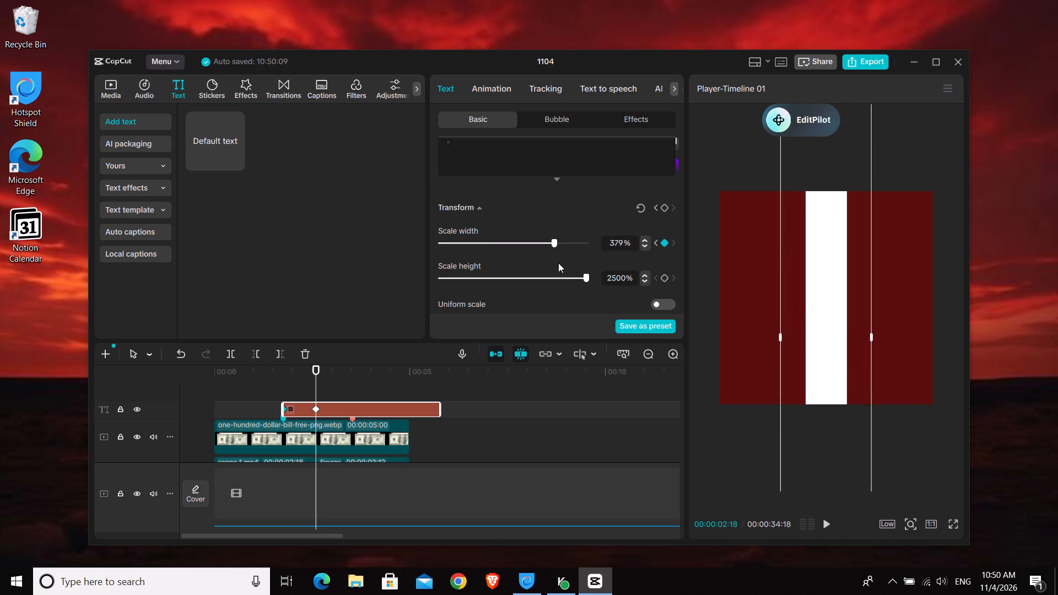
pyautogui.moveTo(558, 263); pyautogui.dragTo(617, 282)
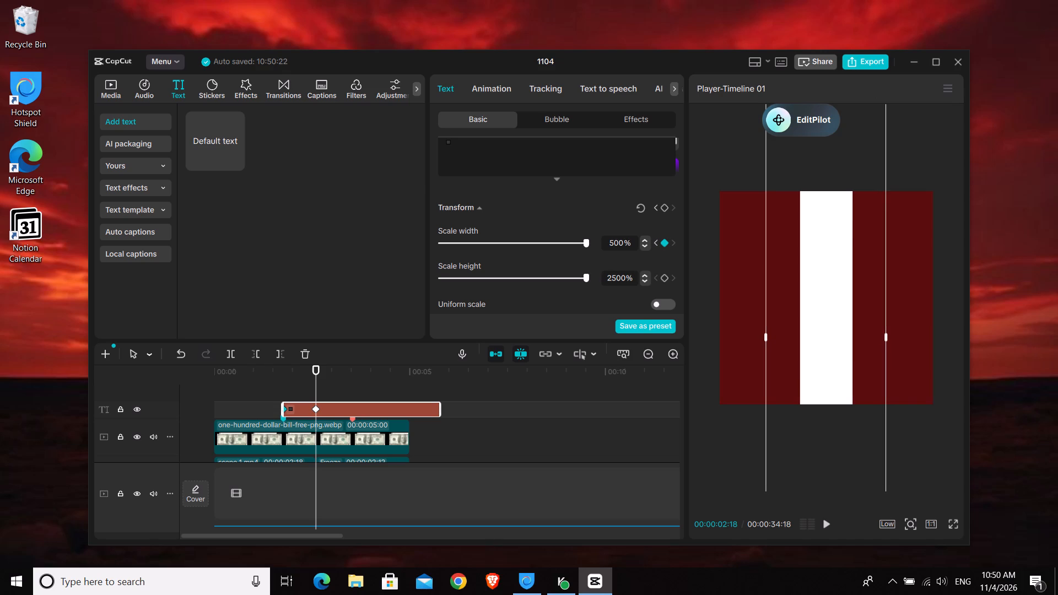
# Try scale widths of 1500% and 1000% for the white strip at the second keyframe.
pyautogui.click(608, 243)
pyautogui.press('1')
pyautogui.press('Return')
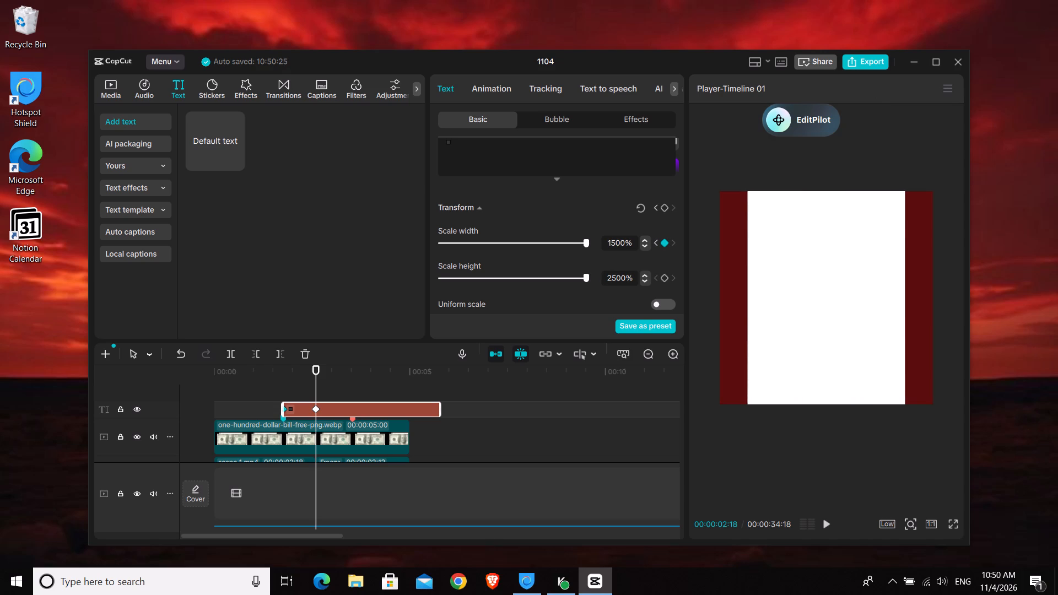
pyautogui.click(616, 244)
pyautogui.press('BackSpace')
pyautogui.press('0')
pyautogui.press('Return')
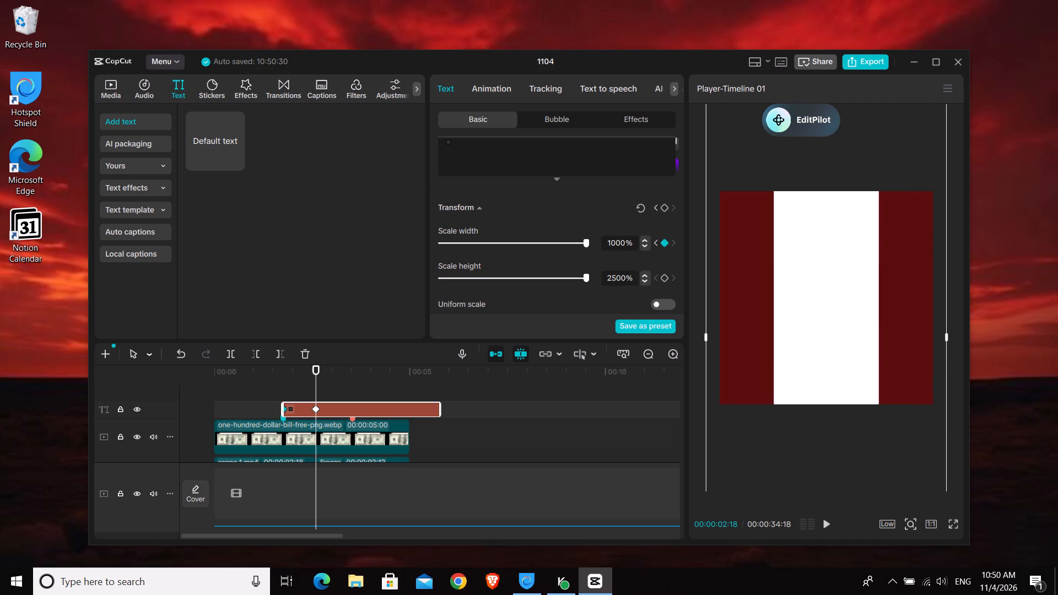
# Set the white strip's scale width to 900% at the 00:00:02:18 keyframe.
pyautogui.click(612, 243)
pyautogui.press('Right')
pyautogui.press('BackSpace')
pyautogui.press('BackSpace')
pyautogui.press('9')
pyautogui.press('Return')
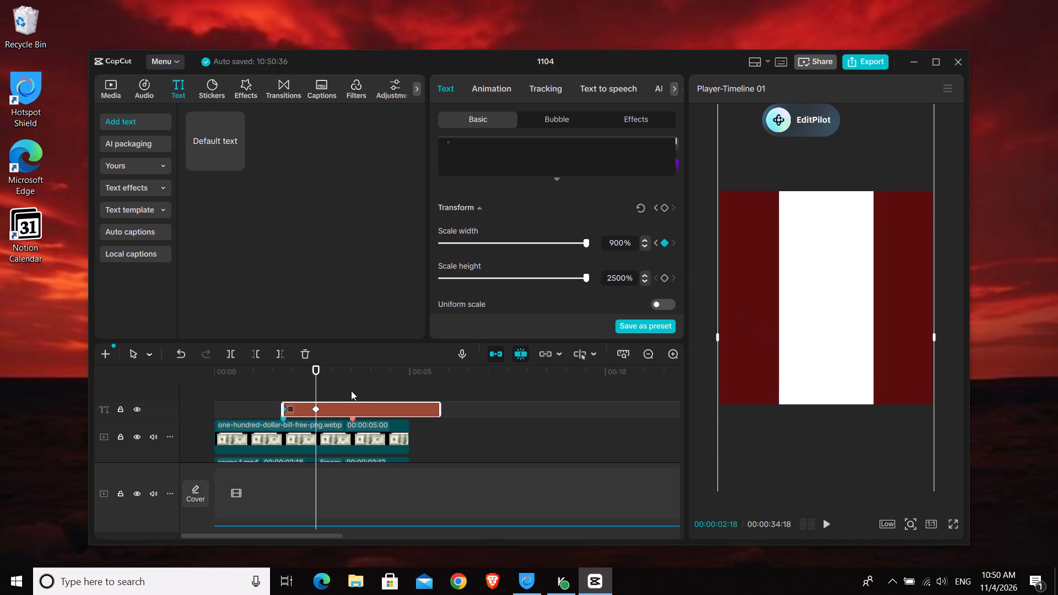
# Apply the Cubic Out preset curve to the white strip's scale width animation, between its two keyframes.
pyautogui.hotkey('alt', 'k')
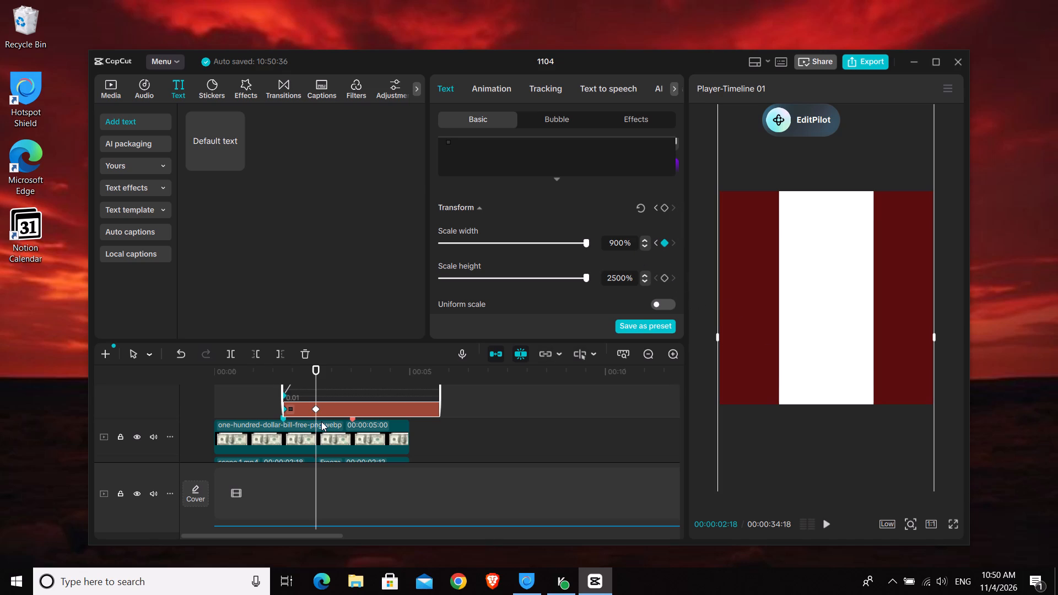
pyautogui.scroll(4, 334, 435)
pyautogui.rightClick(301, 431)
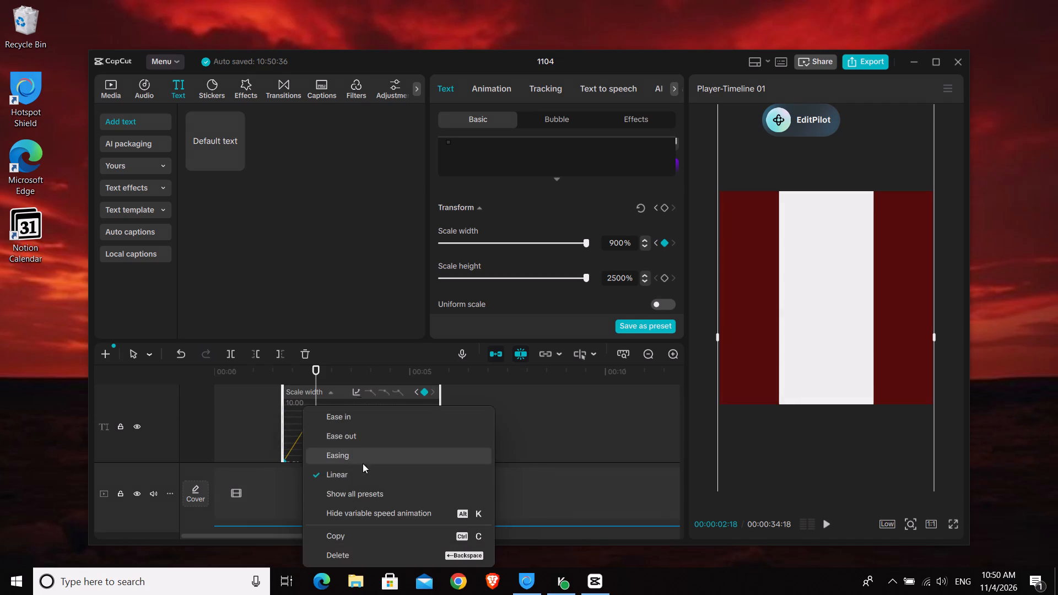
pyautogui.click(371, 493)
pyautogui.click(519, 469)
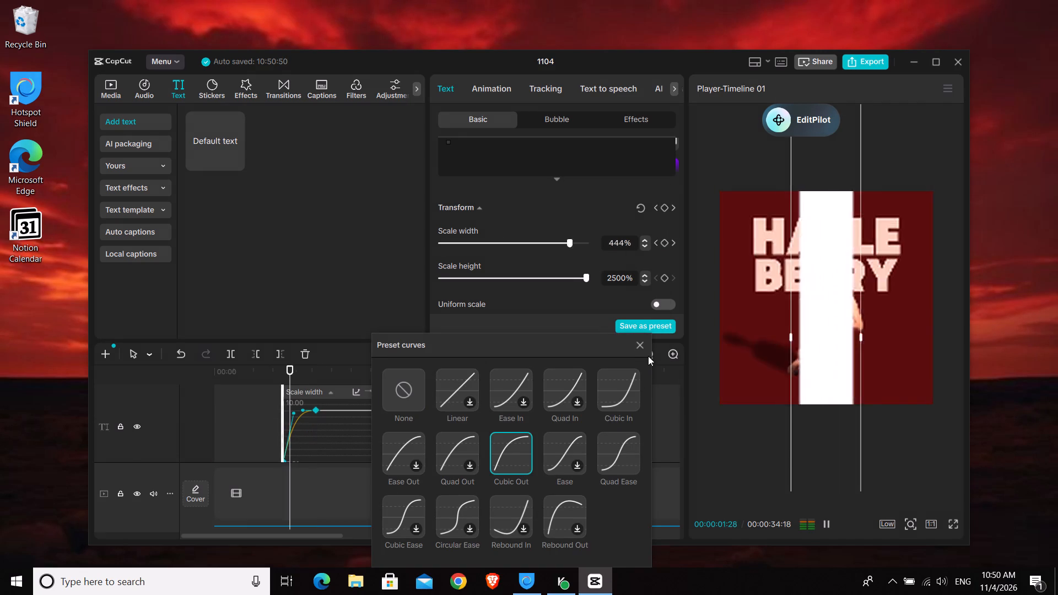
pyautogui.click(643, 350)
pyautogui.hotkey('alt', 'k')
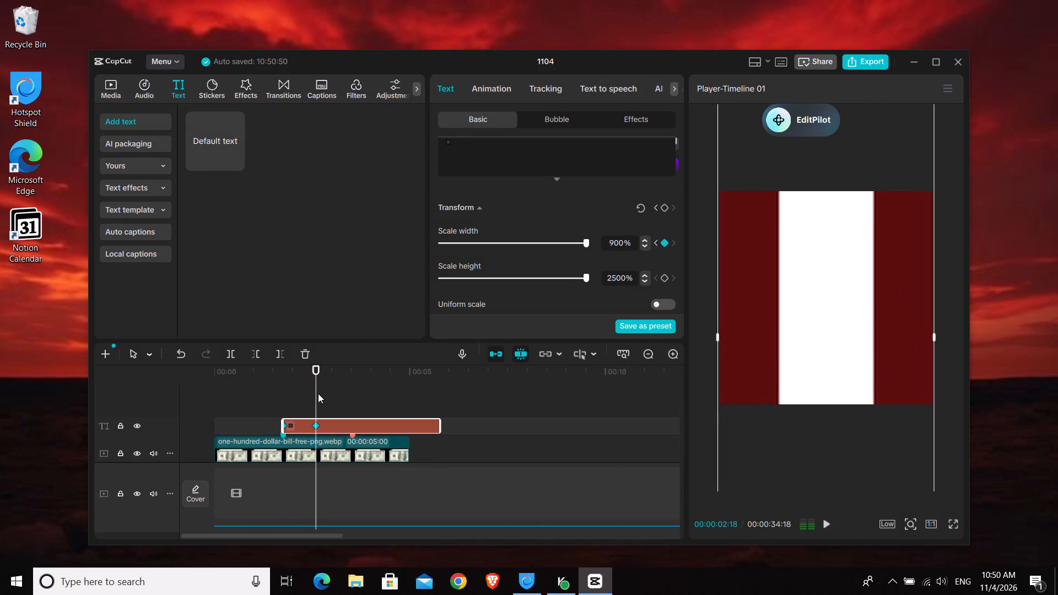
# Play back the strip's widening animation from about 00:00:01:23 twice to check its motion.
pyautogui.click(287, 386)
pyautogui.click(285, 392)
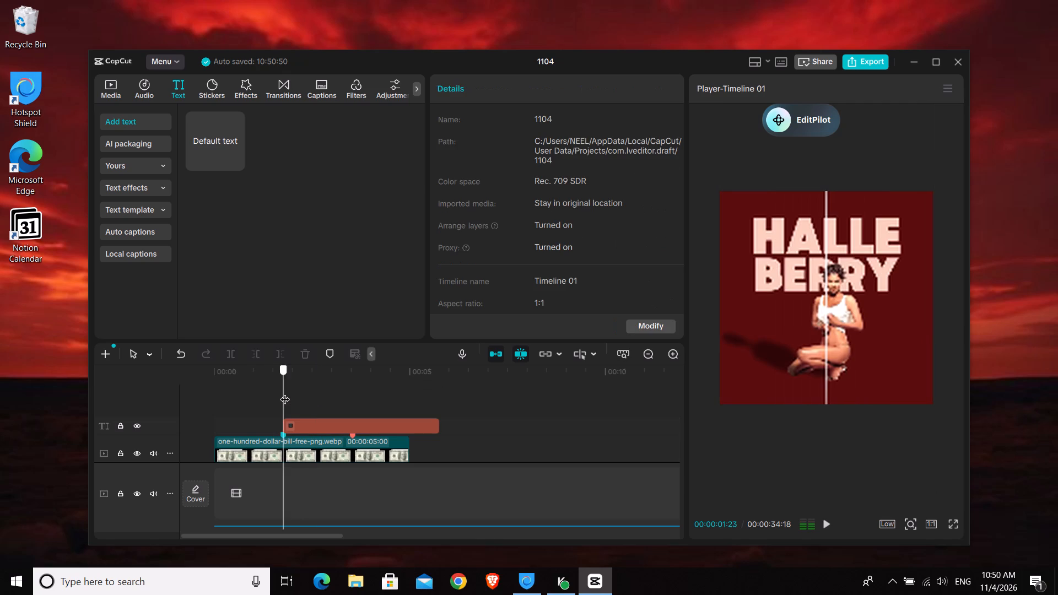
pyautogui.press('space')
pyautogui.press('space')
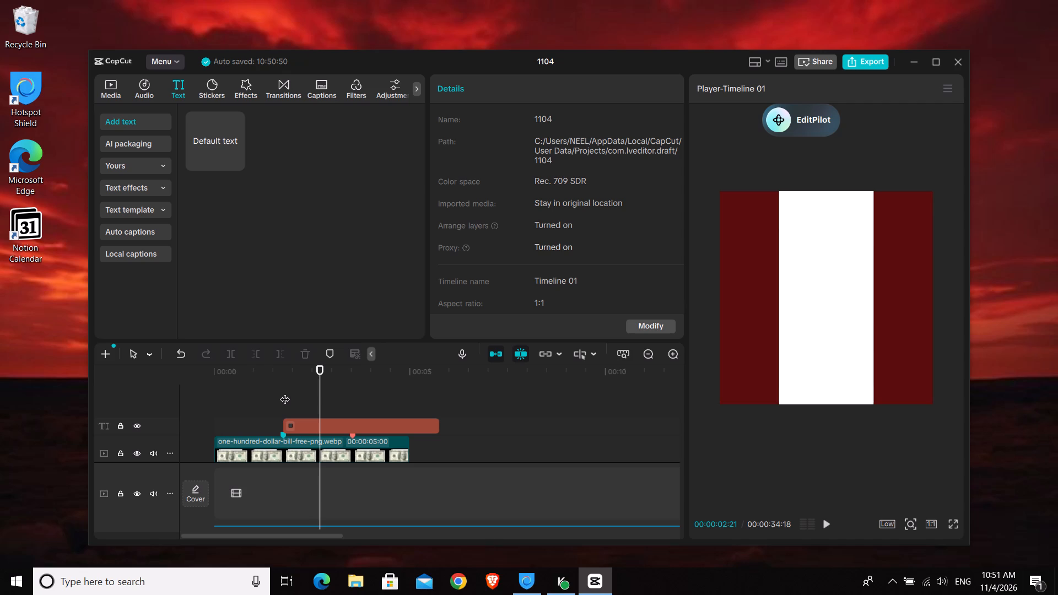
pyautogui.click(284, 394)
pyautogui.press('space')
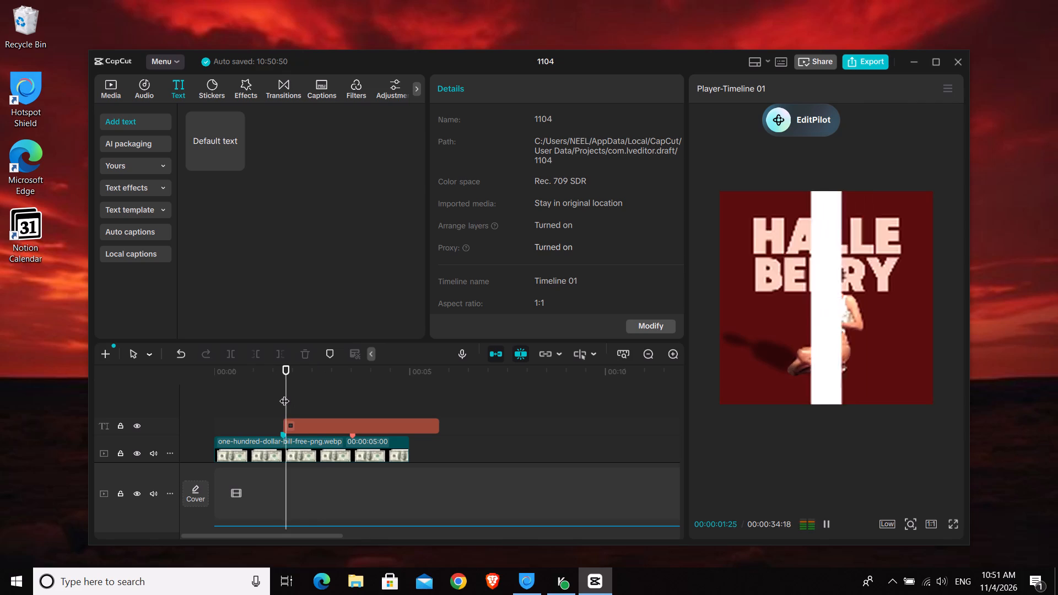
pyautogui.press('space')
# Add a default text layer above the white strip's clip, starting at 00:00:02:18, and make it read "halle".
pyautogui.click(359, 422)
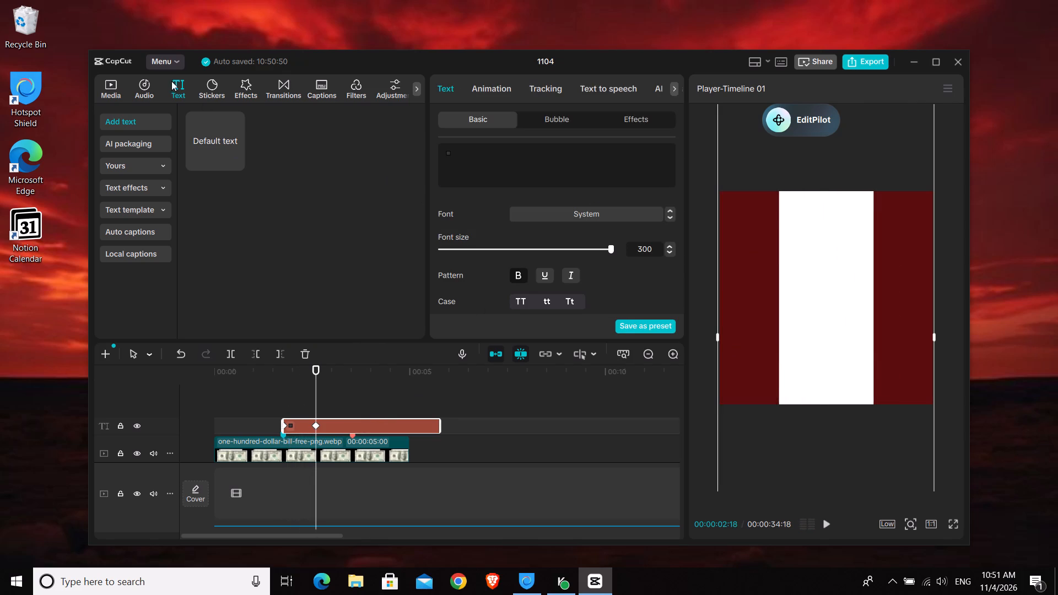
pyautogui.moveTo(223, 129); pyautogui.dragTo(314, 406)
pyautogui.tripleClick(525, 143)
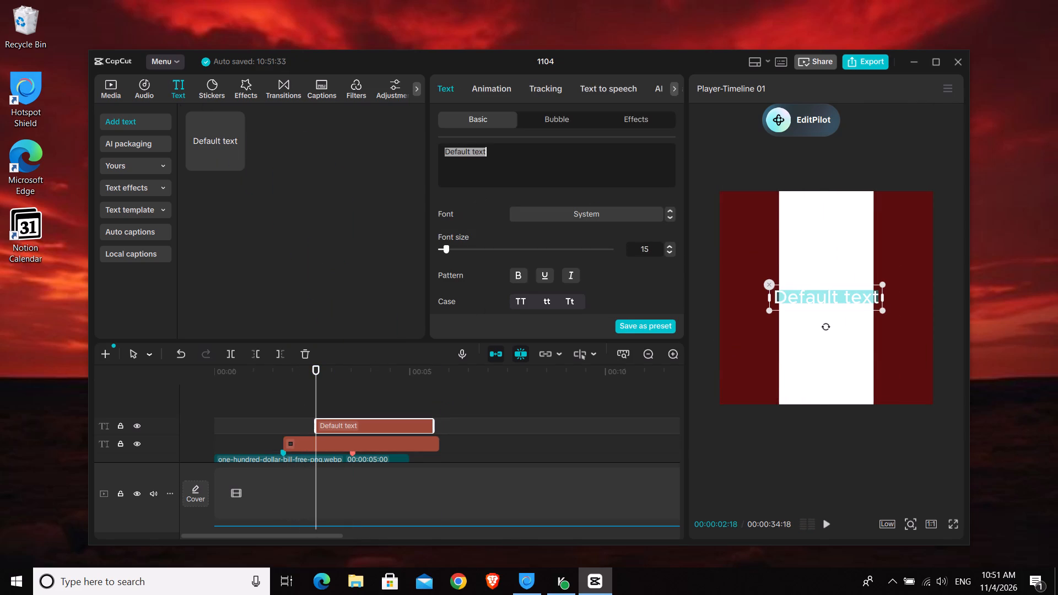
pyautogui.write('halle')
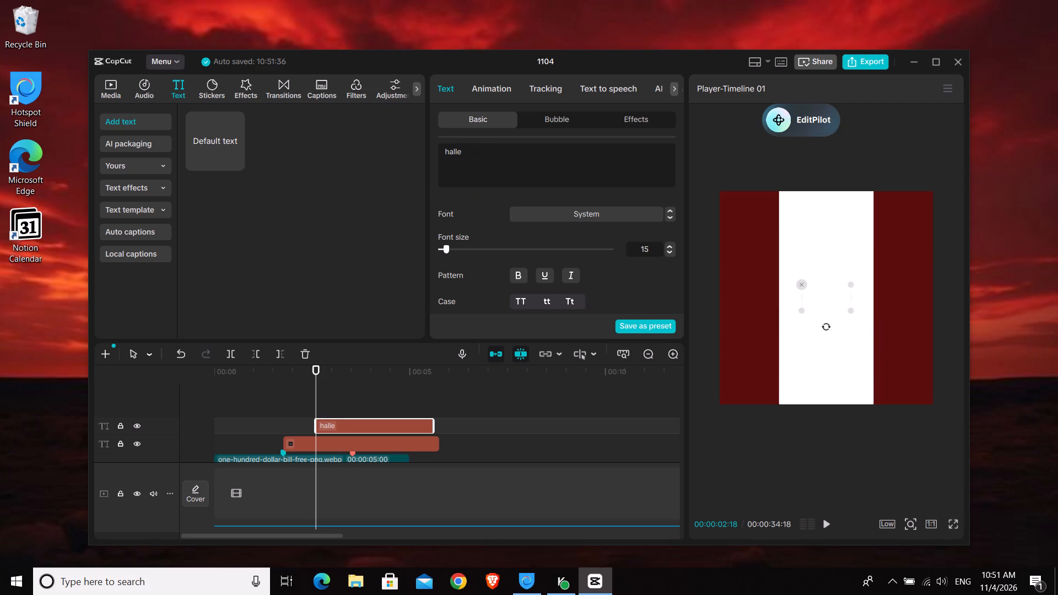
# Move the "halle" text off the white strip onto the left dark red band, at mid-height of the frame.
pyautogui.moveTo(828, 299); pyautogui.dragTo(743, 294)
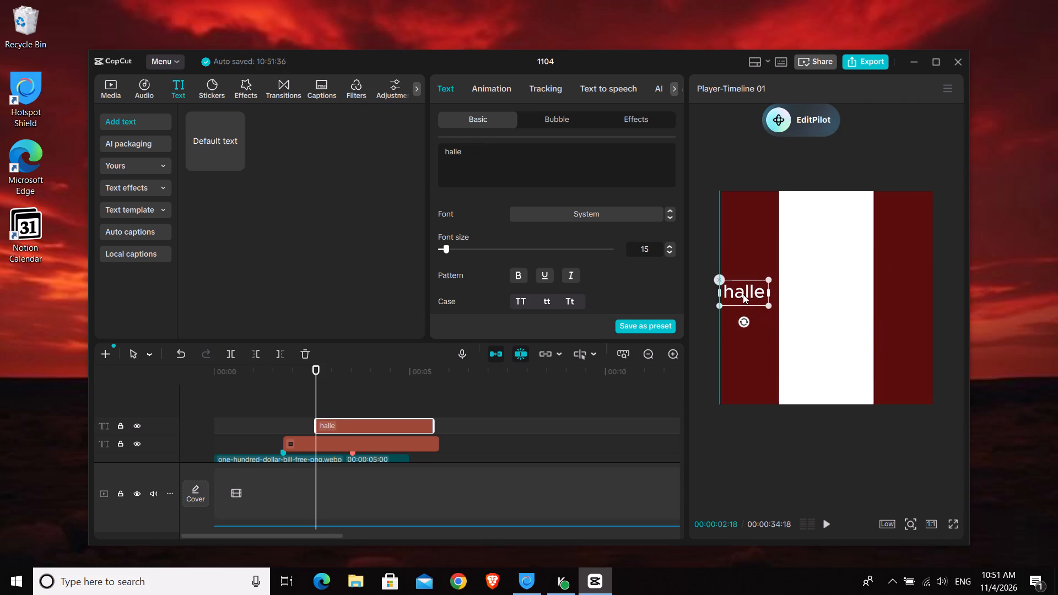
pyautogui.moveTo(743, 294); pyautogui.dragTo(748, 297)
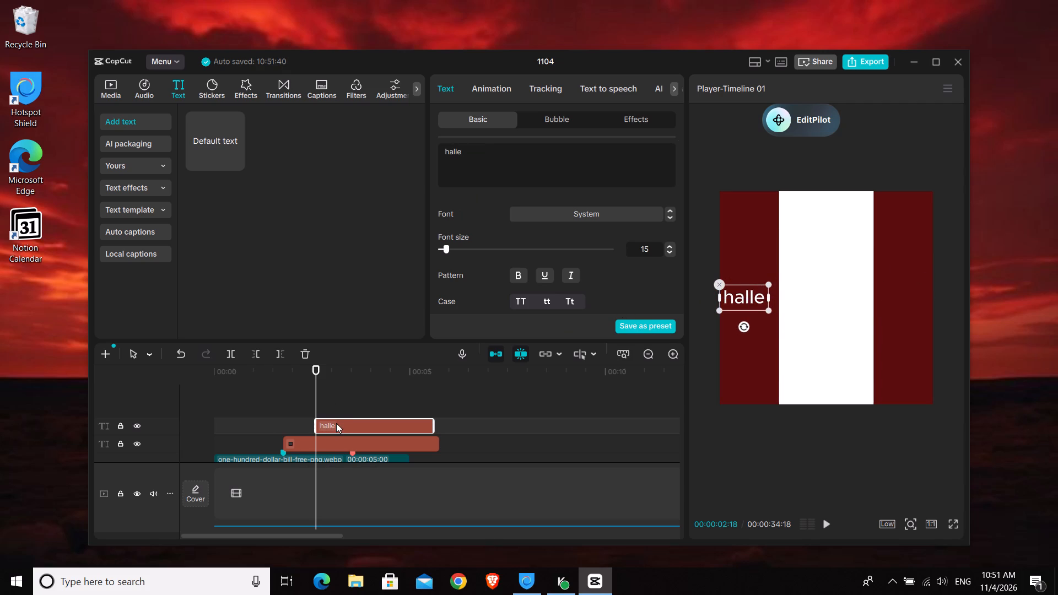
# Duplicate the "halle" text layer at 00:00:02:18 and make the copy read "lujah".
pyautogui.hotkey('ctrl', 'c')
pyautogui.hotkey('ctrl', 'v')
pyautogui.doubleClick(516, 143)
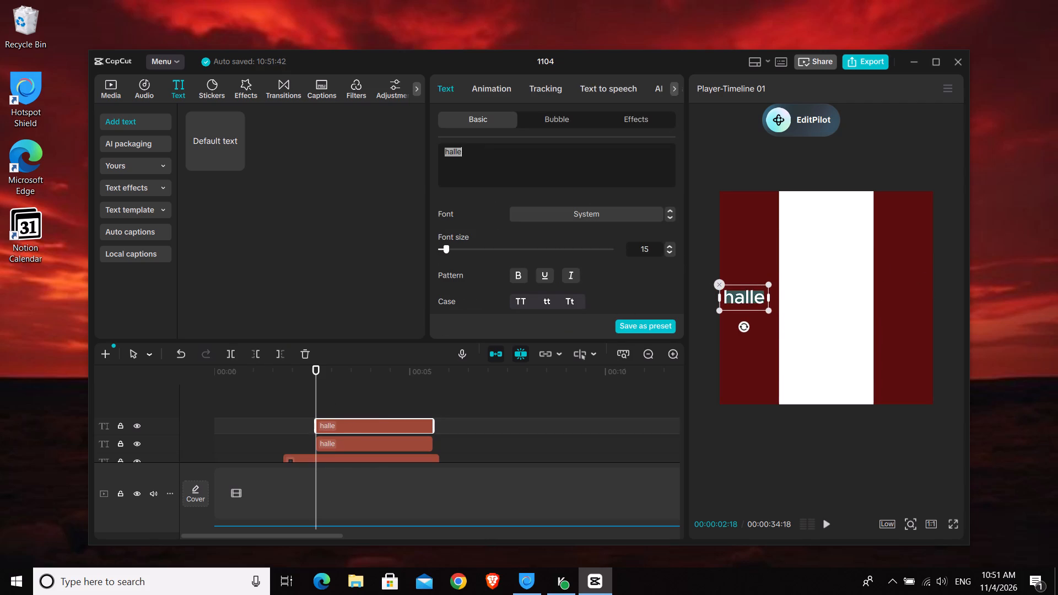
pyautogui.write('lujah')
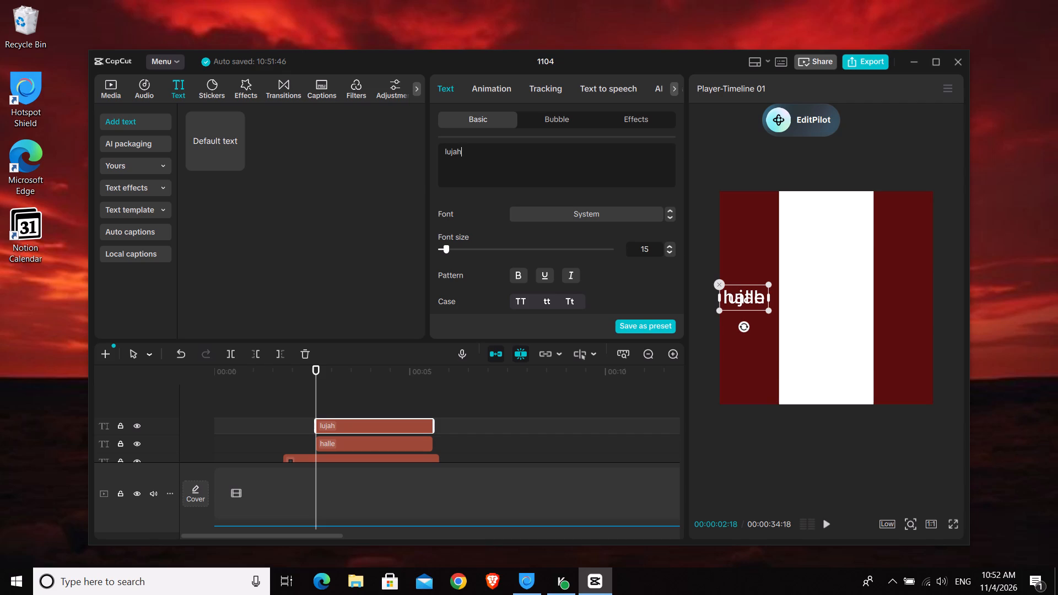
# Set the font of both the "lujah" and "halle" text layers to ZY Modern.
pyautogui.click(585, 215)
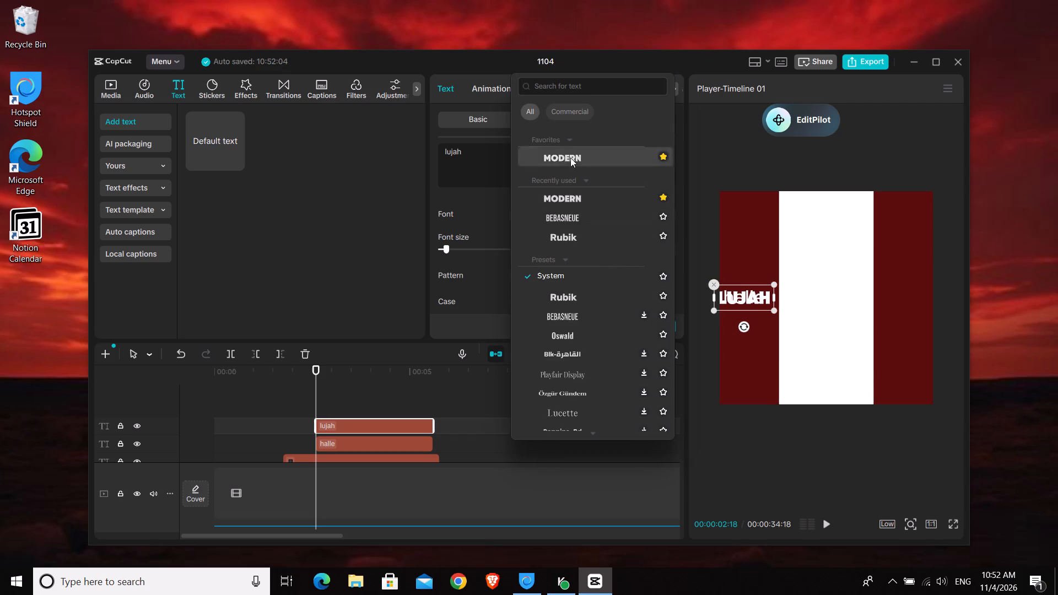
pyautogui.click(570, 158)
pyautogui.click(384, 440)
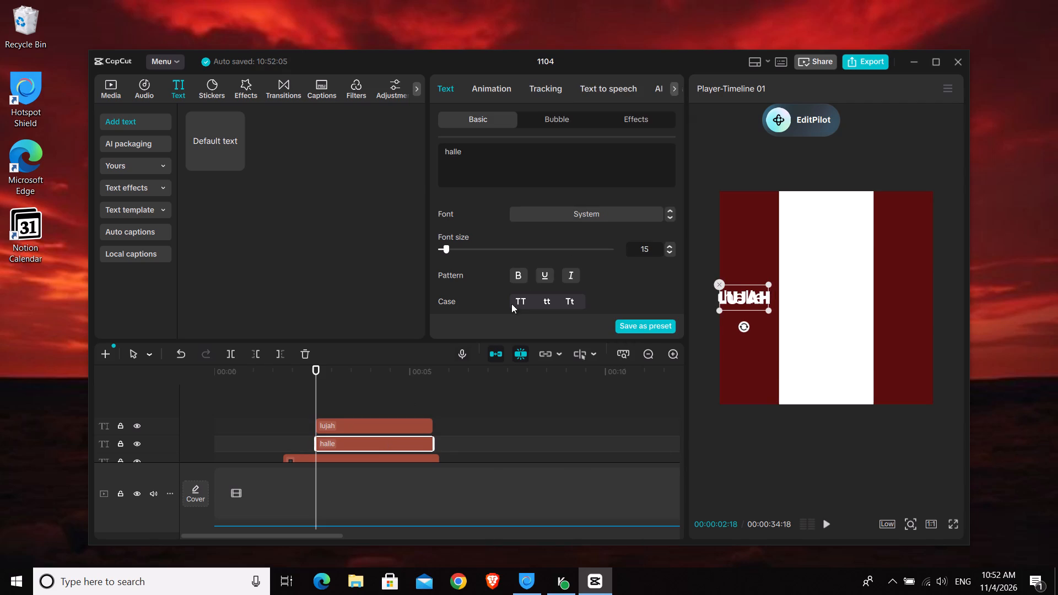
pyautogui.moveTo(554, 224); pyautogui.dragTo(559, 214)
pyautogui.click(573, 156)
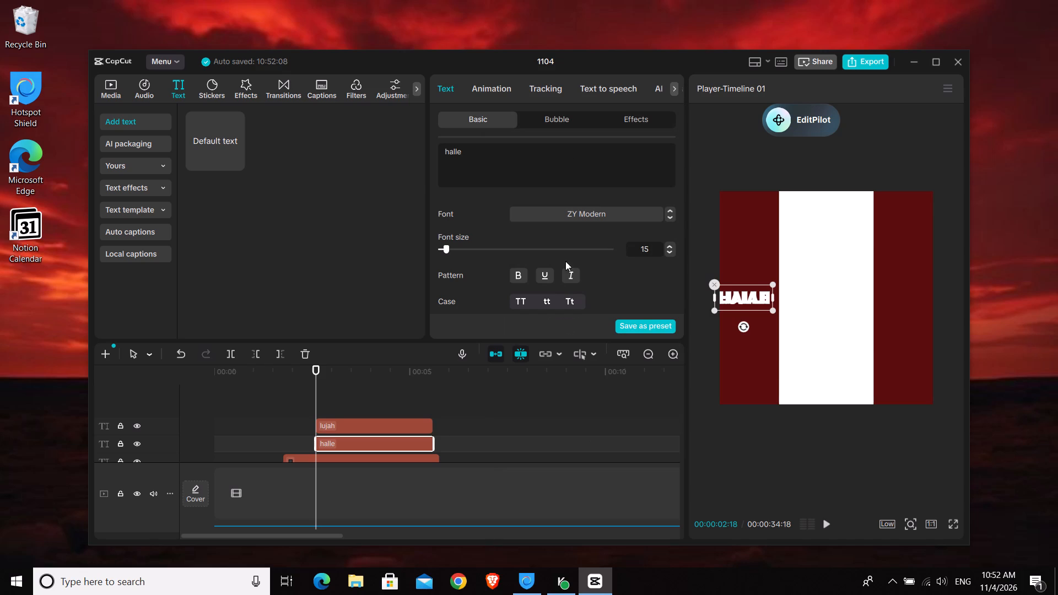
# Separate the overlapping words, placing "lujah" on the right dark red band and "halle" on the left one.
pyautogui.moveTo(743, 296); pyautogui.dragTo(790, 308)
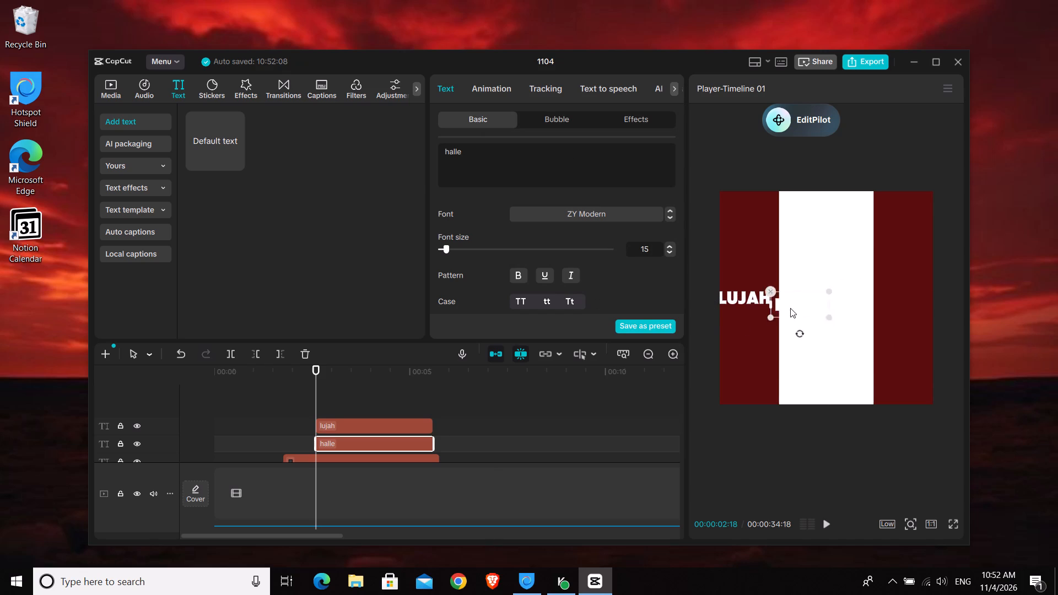
pyautogui.moveTo(790, 308); pyautogui.dragTo(764, 316)
pyautogui.click(748, 294)
pyautogui.moveTo(755, 294); pyautogui.dragTo(924, 295)
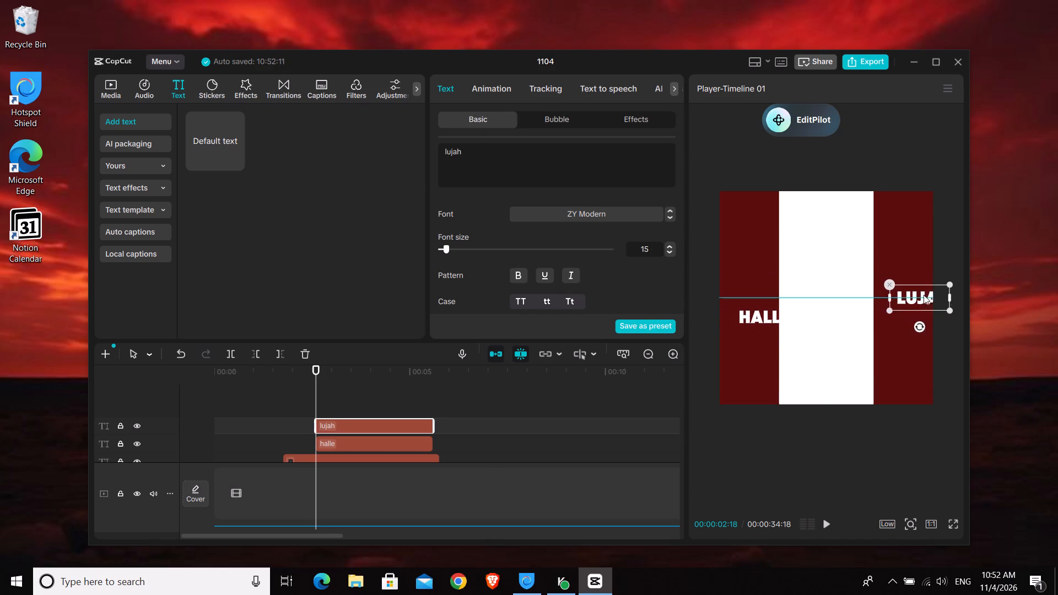
pyautogui.moveTo(924, 295); pyautogui.dragTo(915, 291)
pyautogui.click(752, 317)
pyautogui.moveTo(759, 313); pyautogui.dragTo(741, 306)
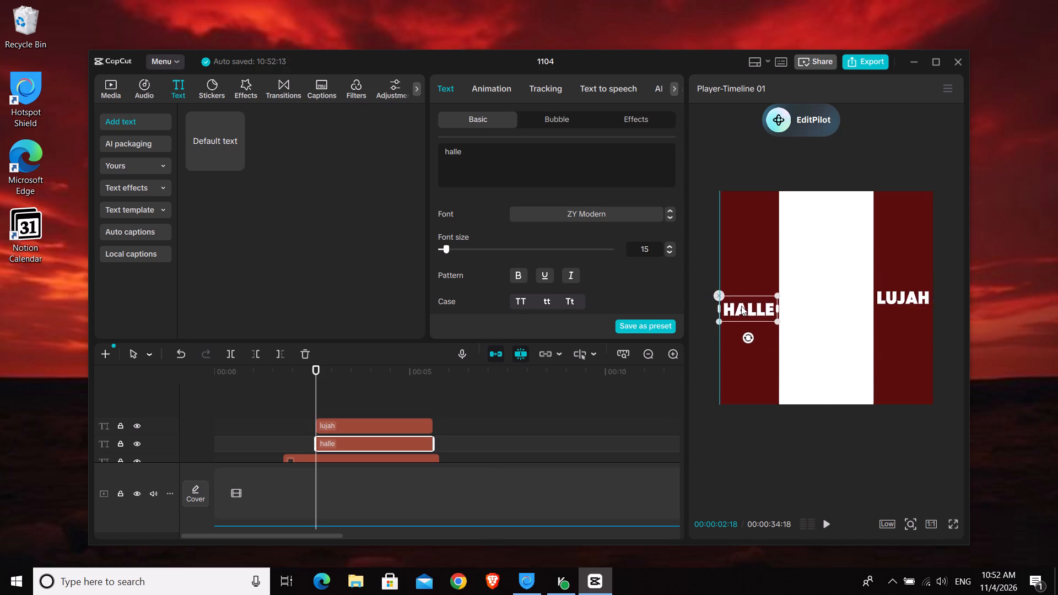
pyautogui.moveTo(741, 306); pyautogui.dragTo(745, 304)
# Rotate "halle" a quarter turn to read upward and enlarge it until it fills the left red band's height.
pyautogui.moveTo(747, 336); pyautogui.dragTo(766, 310)
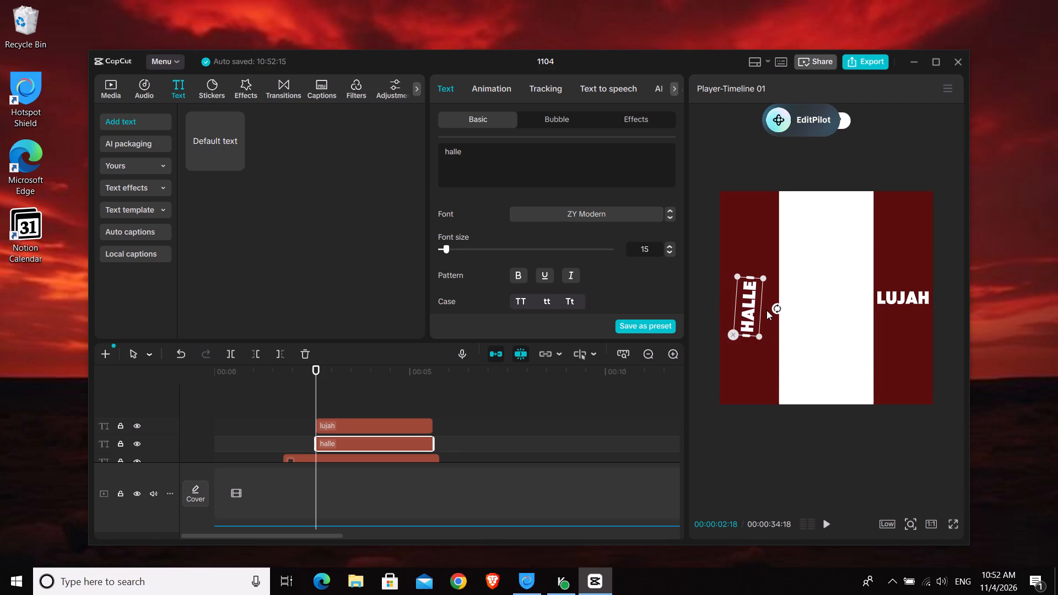
pyautogui.moveTo(766, 310); pyautogui.dragTo(771, 307)
pyautogui.moveTo(797, 126); pyautogui.dragTo(791, 91)
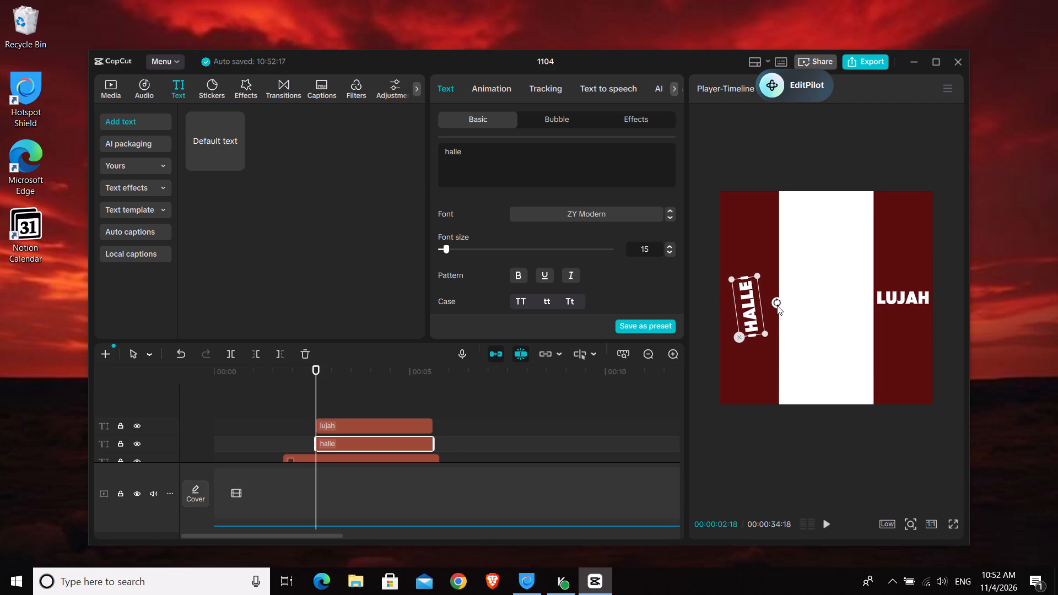
pyautogui.click(777, 297)
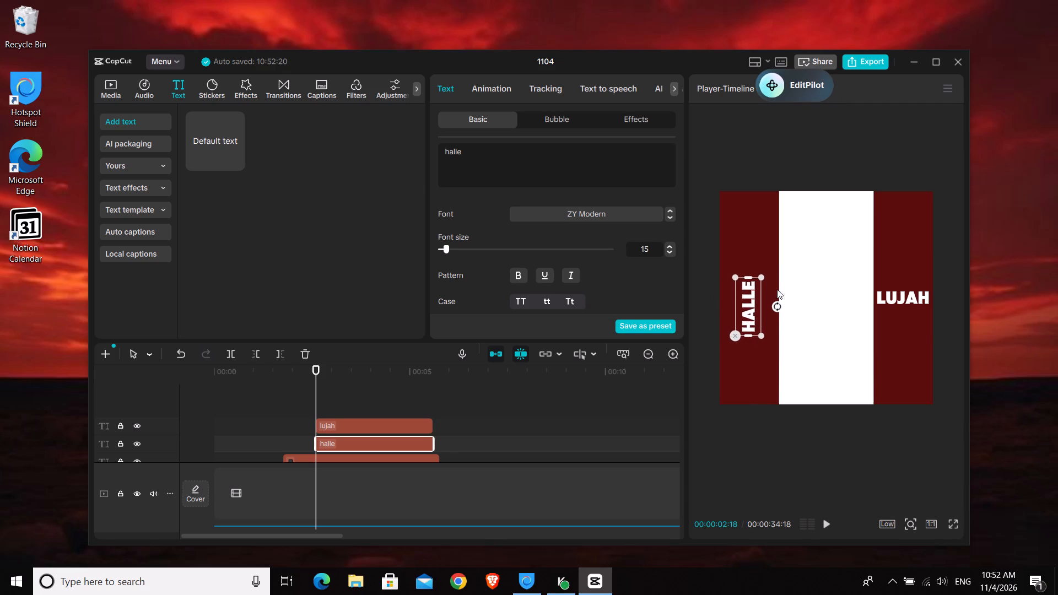
pyautogui.moveTo(764, 280); pyautogui.dragTo(827, 179)
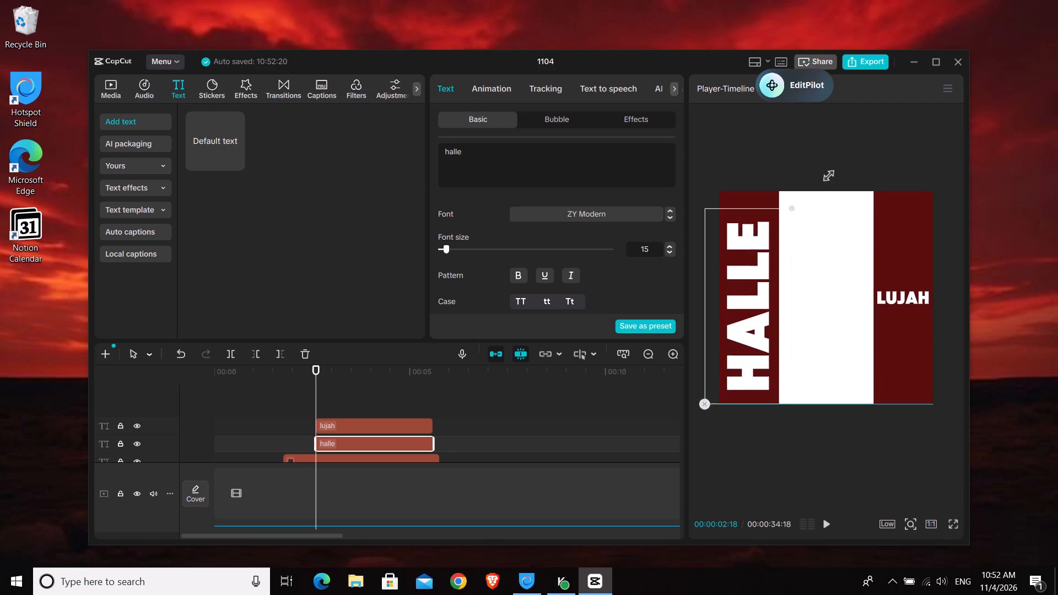
pyautogui.moveTo(827, 179); pyautogui.dragTo(850, 160)
pyautogui.moveTo(756, 322); pyautogui.dragTo(755, 312)
# Rotate "lujah" to 90° so it reads downward and enlarge it to about 384% to fill the right red band.
pyautogui.click(897, 296)
pyautogui.moveTo(903, 326); pyautogui.dragTo(832, 306)
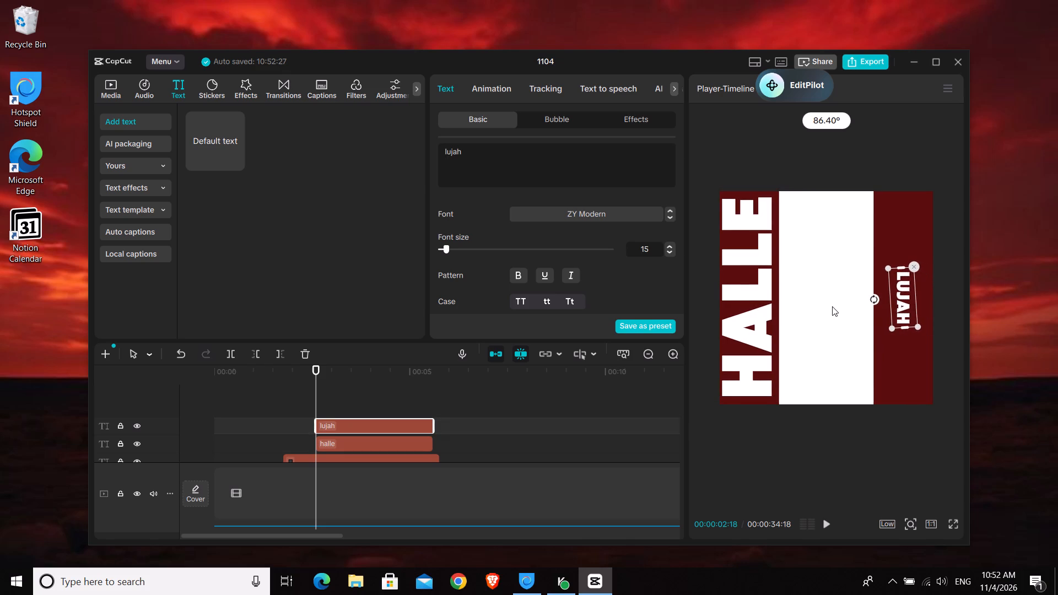
pyautogui.moveTo(832, 306); pyautogui.dragTo(828, 305)
pyautogui.moveTo(894, 270); pyautogui.dragTo(882, 255)
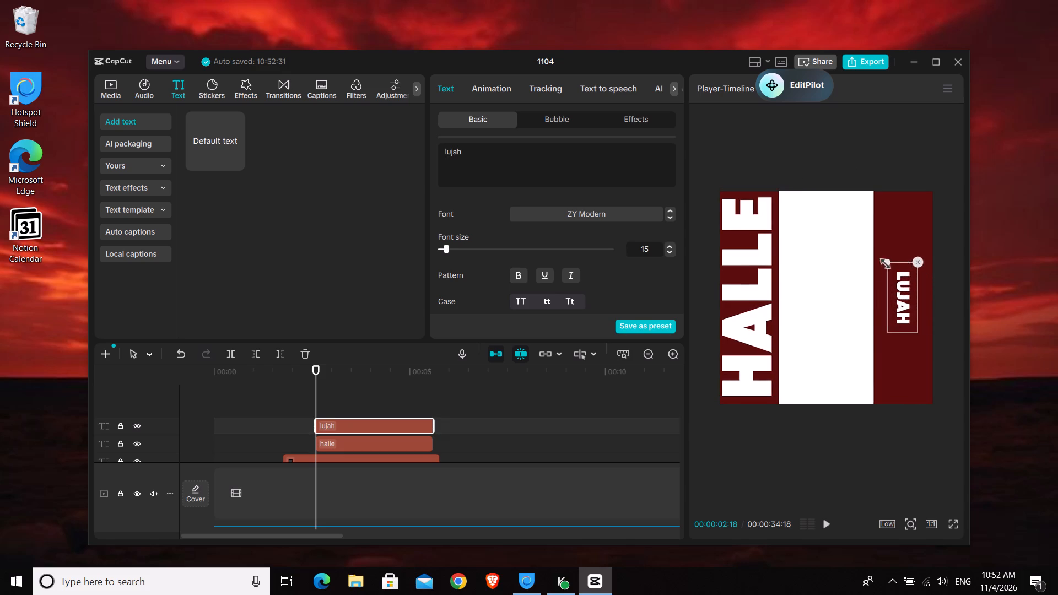
pyautogui.moveTo(882, 255); pyautogui.dragTo(794, 196)
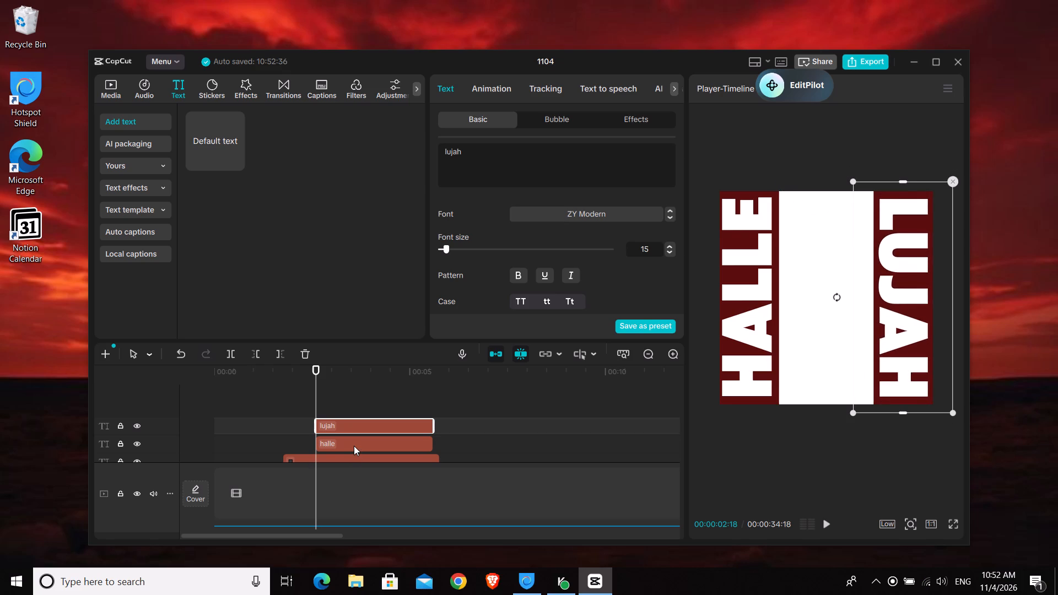
# Set the "lujah" text's scale to 397% and nudge its X position to 1385.
pyautogui.click(354, 443)
pyautogui.scroll(-7, 484, 323)
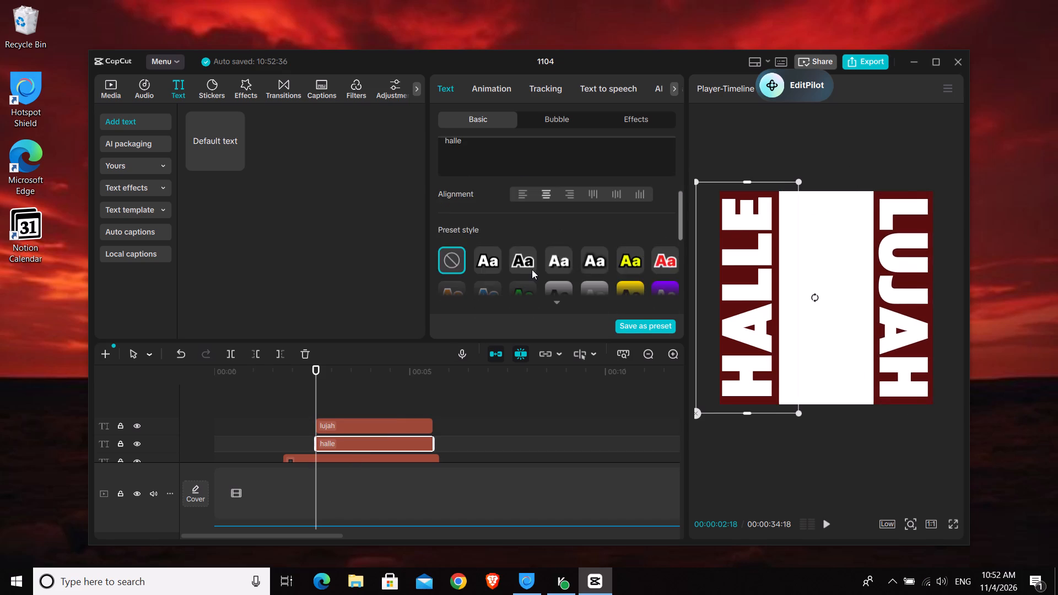
pyautogui.scroll(-3, 532, 267)
pyautogui.click(369, 423)
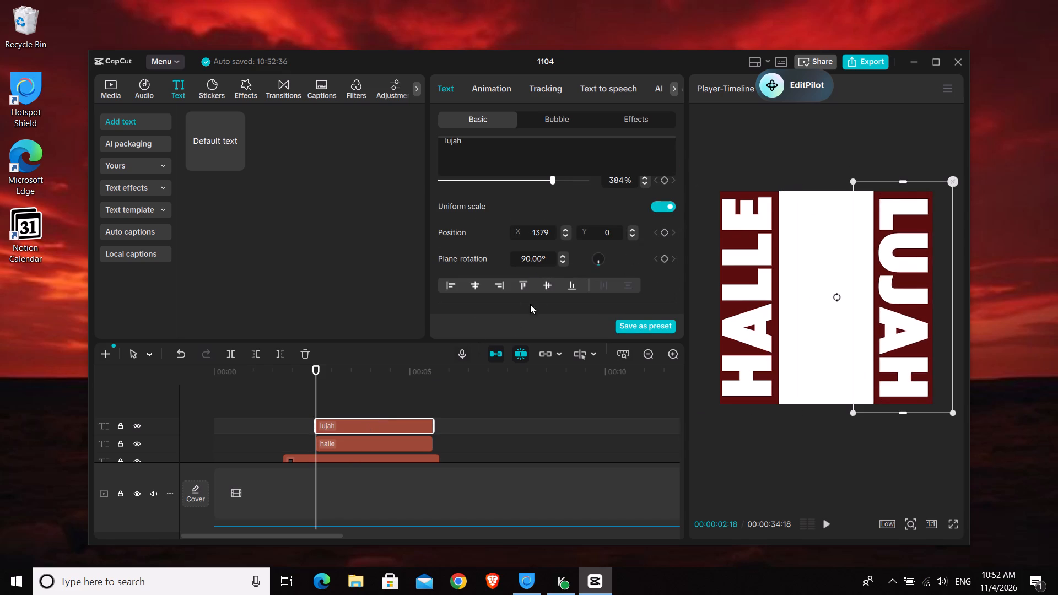
pyautogui.click(624, 185)
pyautogui.press('BackSpace')
pyautogui.press('BackSpace')
pyautogui.write('97')
pyautogui.press('Return')
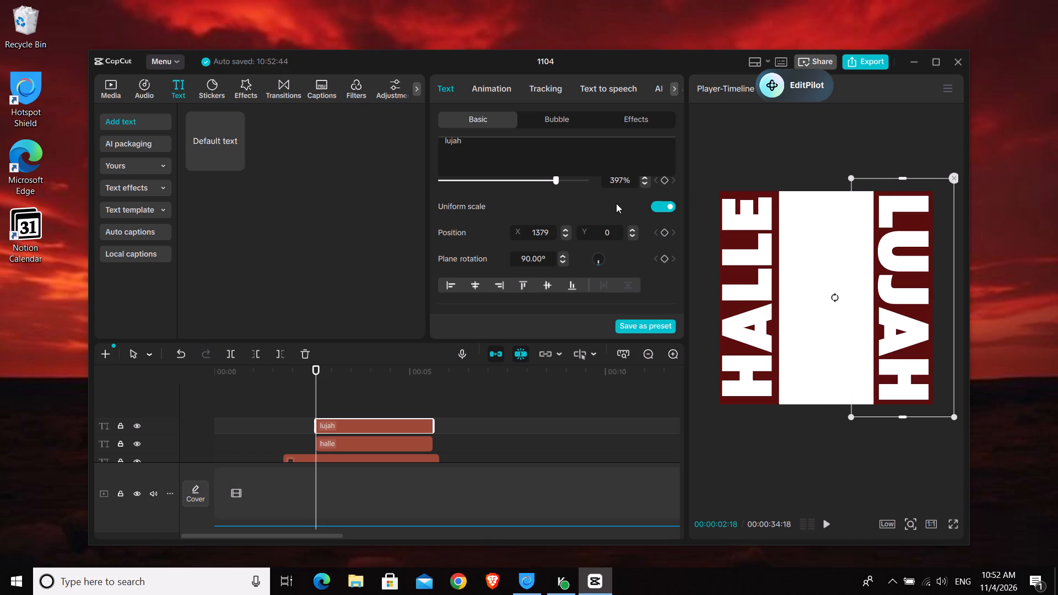
pyautogui.click(913, 313)
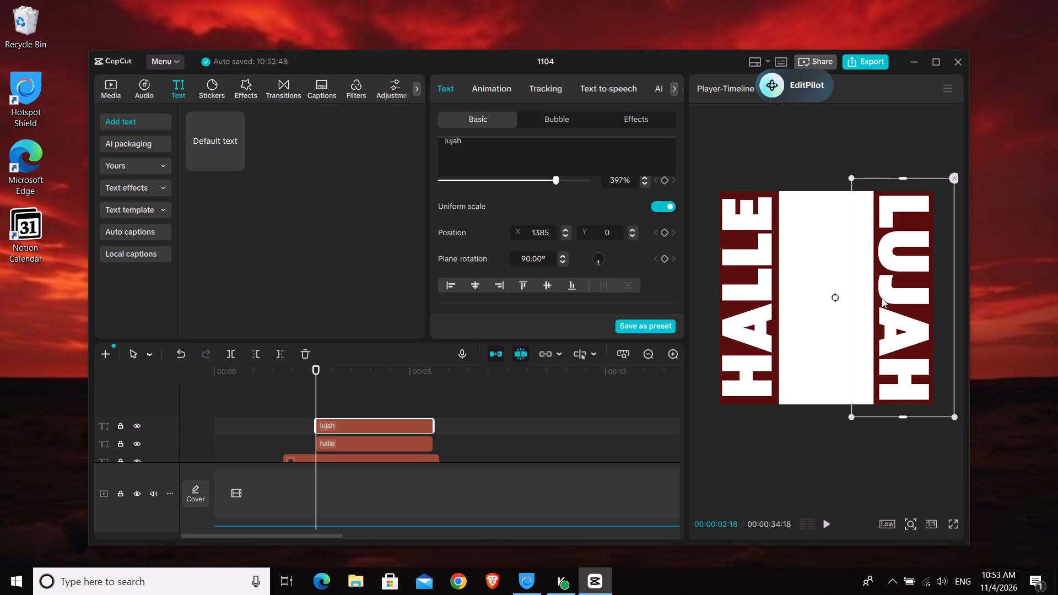
# Move both text clips to start at 00:00:01:23 and extend their ends to match the white strip's clip.
pyautogui.moveTo(473, 423); pyautogui.dragTo(386, 435)
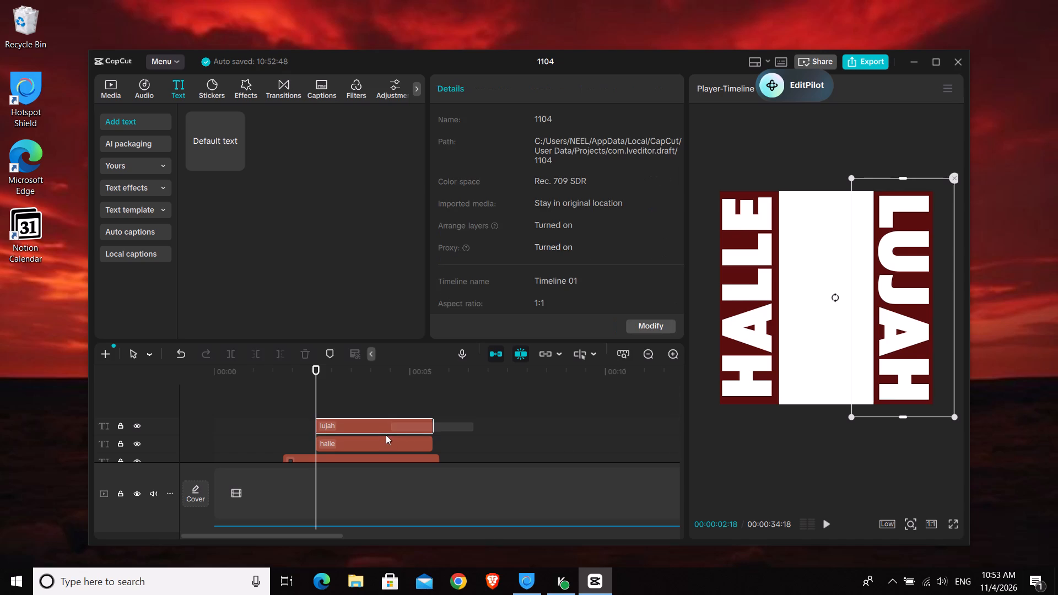
pyautogui.moveTo(386, 435); pyautogui.dragTo(373, 443)
pyautogui.moveTo(383, 441); pyautogui.dragTo(352, 447)
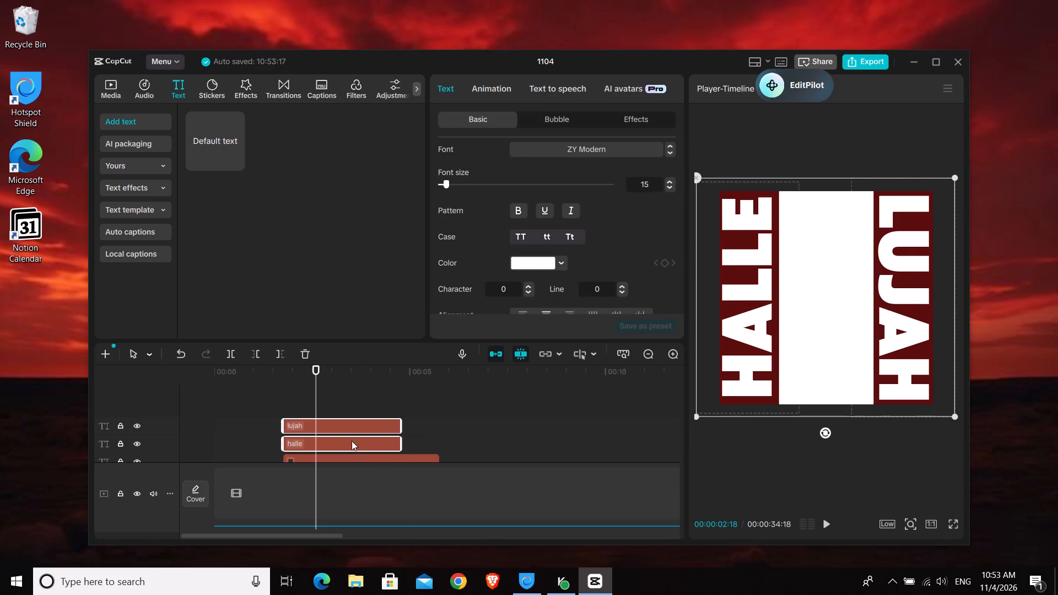
pyautogui.moveTo(401, 423); pyautogui.dragTo(436, 423)
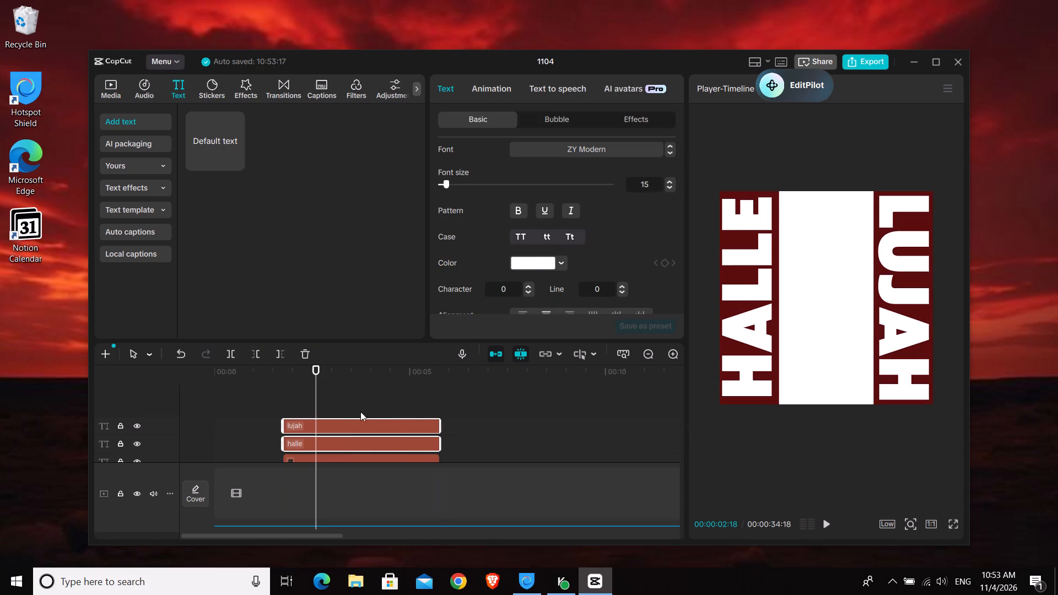
# Add a horizontal guide across the middle of the preview with the playhead at 00:00:01:23.
pyautogui.click(287, 396)
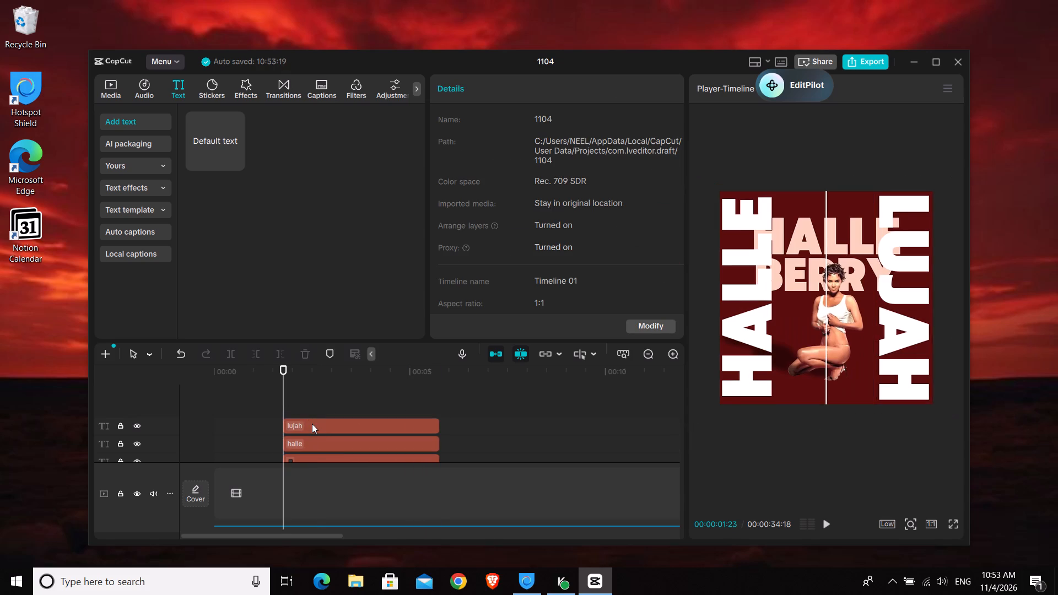
pyautogui.click(936, 80)
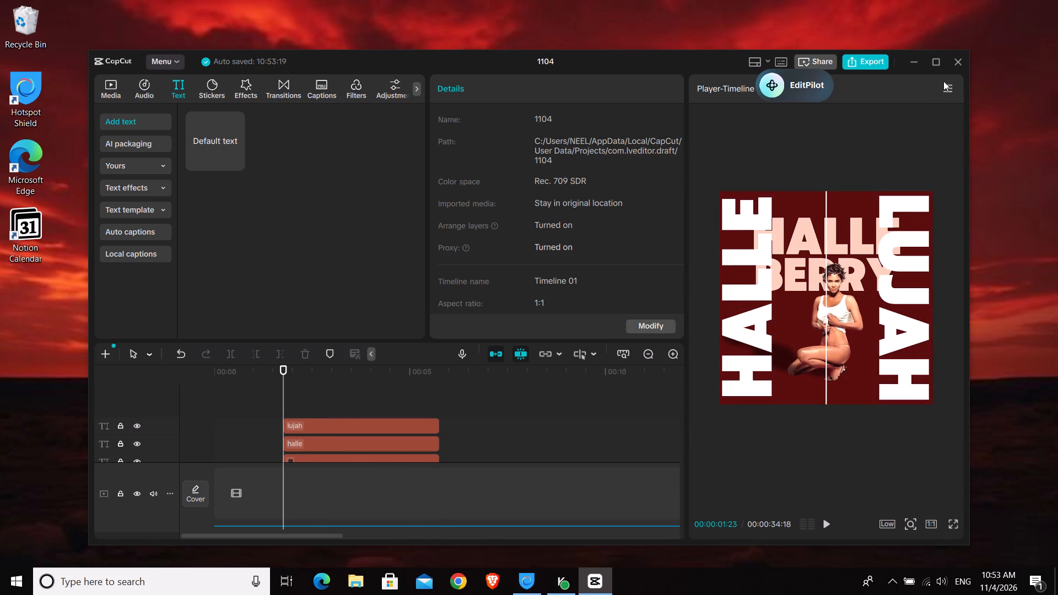
pyautogui.click(949, 89)
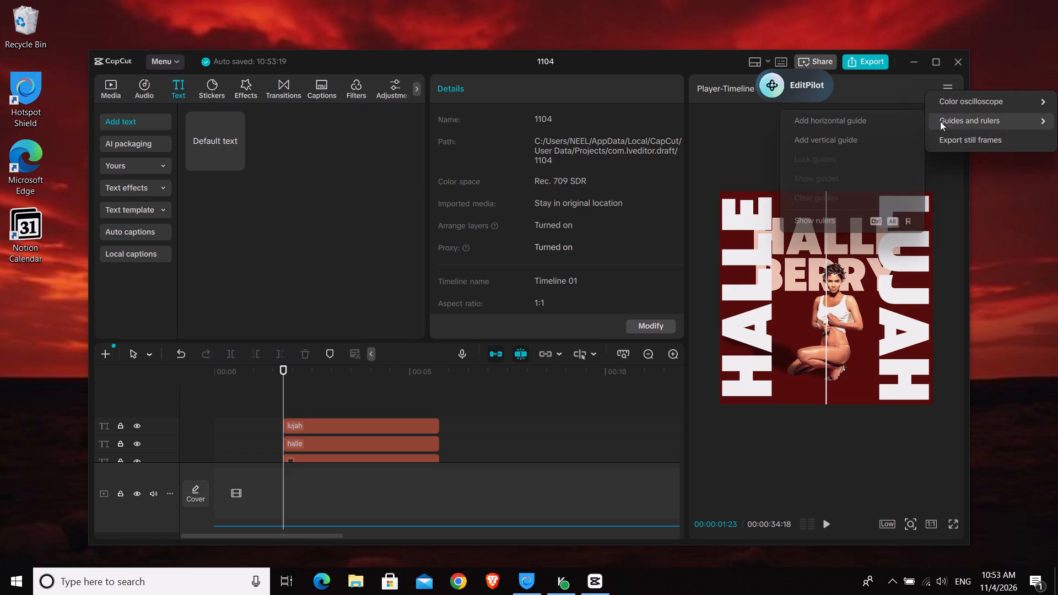
pyautogui.click(858, 124)
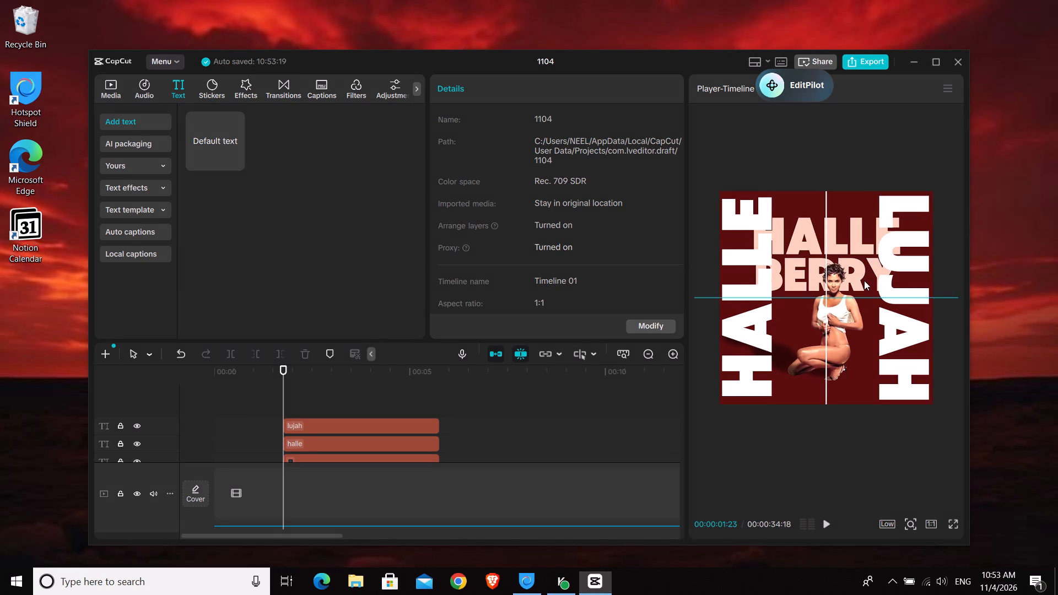
# Move "halle" and "lujah" inward along the guide so they sit directly left and right of the thin white line.
pyautogui.click(743, 358)
pyautogui.moveTo(747, 360); pyautogui.dragTo(797, 360)
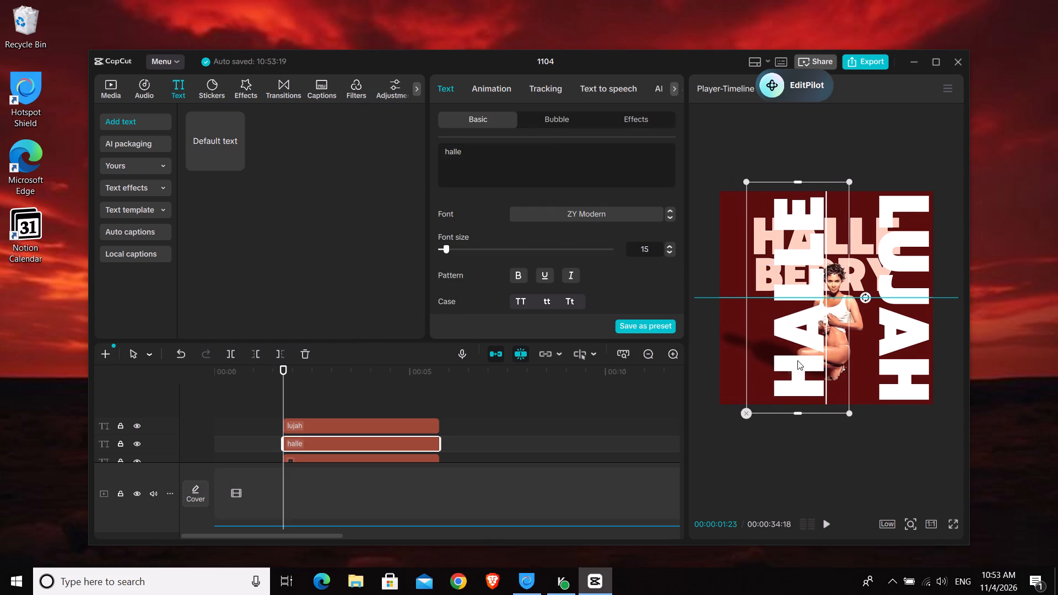
pyautogui.moveTo(797, 360); pyautogui.dragTo(800, 361)
pyautogui.click(951, 401)
pyautogui.moveTo(931, 382); pyautogui.dragTo(888, 383)
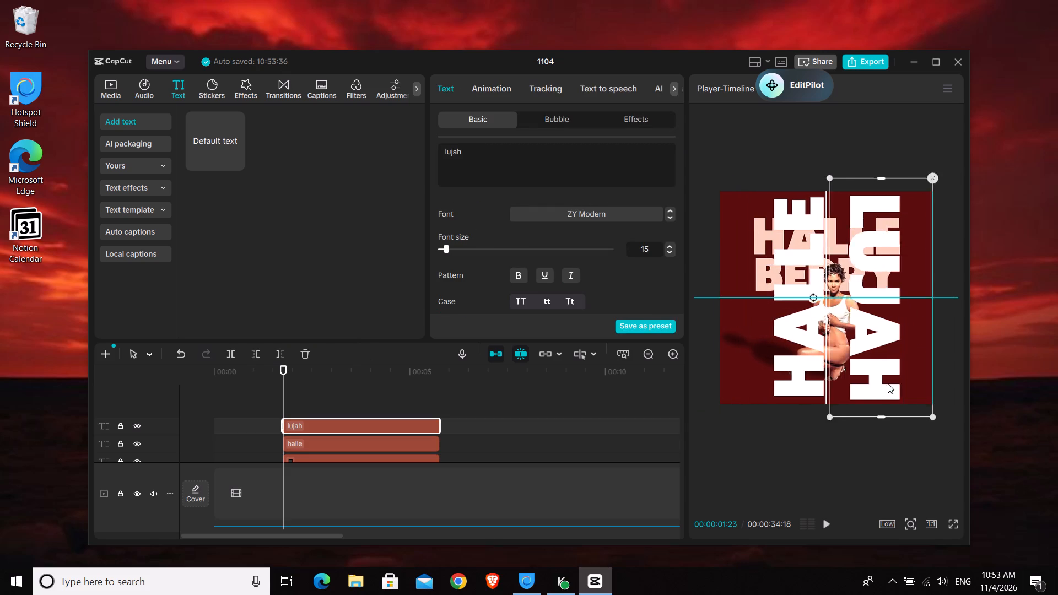
pyautogui.moveTo(888, 383); pyautogui.dragTo(881, 381)
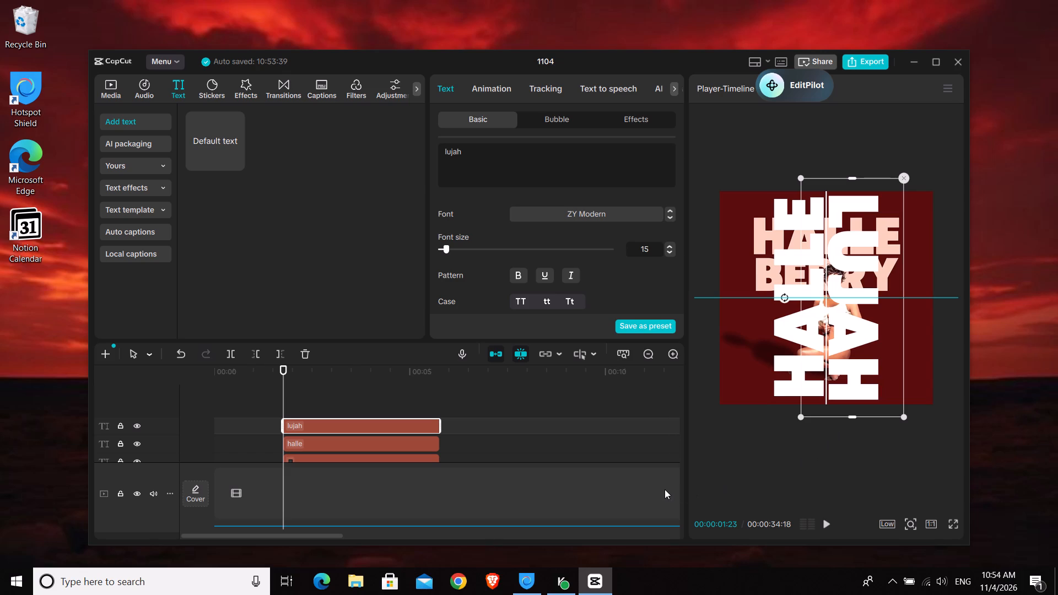
# Convert the "lujah" and "halle" text clips into two separate compound clips.
pyautogui.hotkey('alt', 'g')
pyautogui.scroll(-2, 362, 436)
pyautogui.click(339, 428)
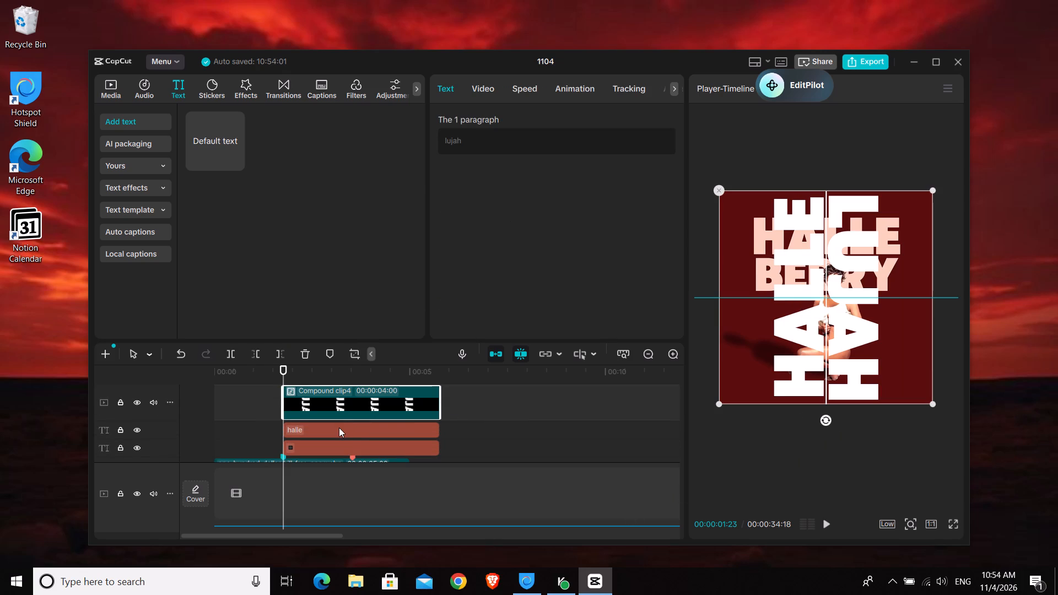
pyautogui.hotkey('alt', 'g')
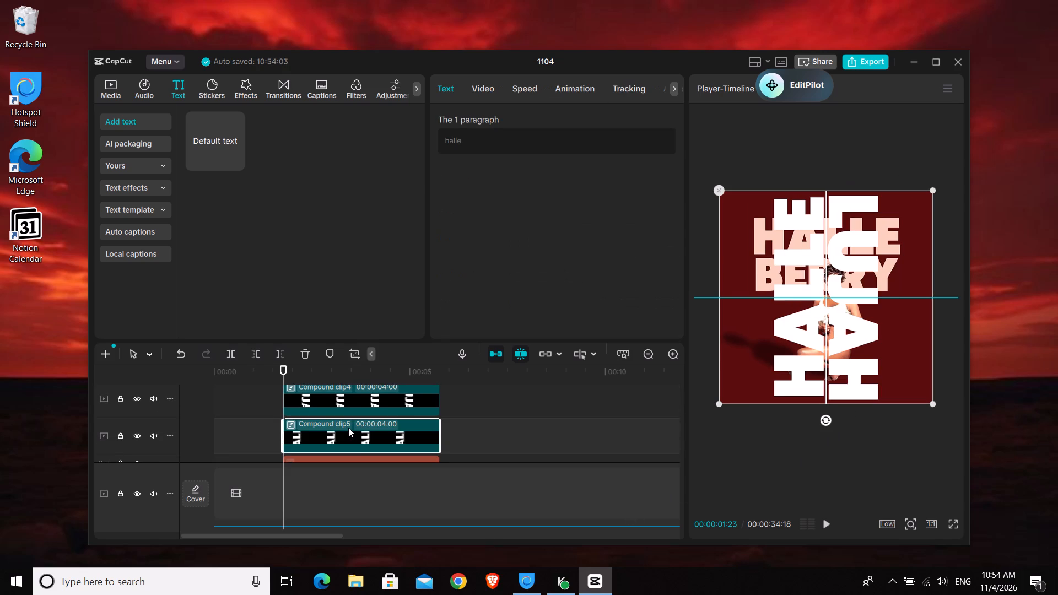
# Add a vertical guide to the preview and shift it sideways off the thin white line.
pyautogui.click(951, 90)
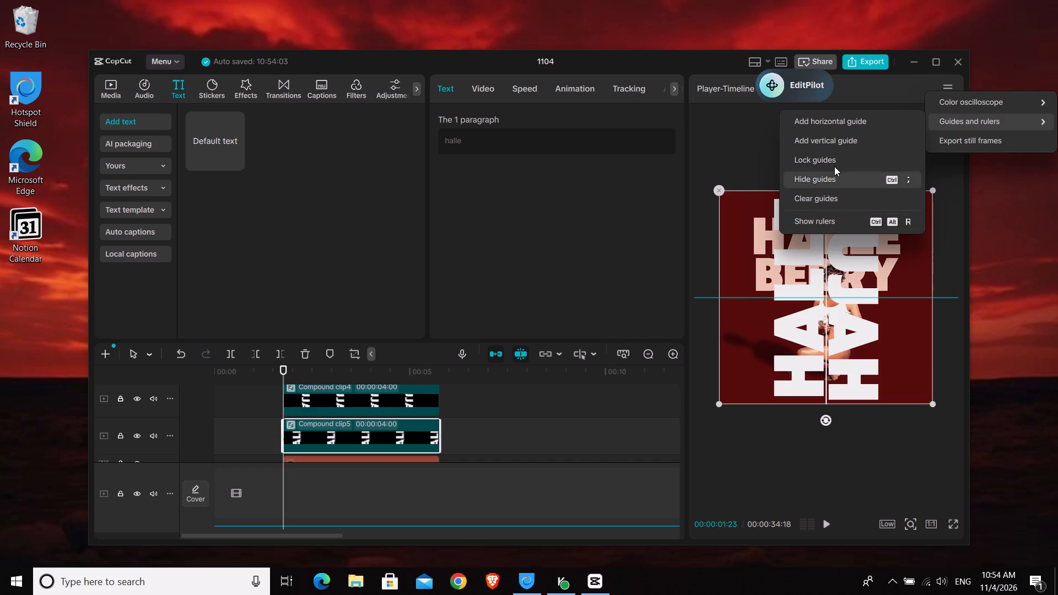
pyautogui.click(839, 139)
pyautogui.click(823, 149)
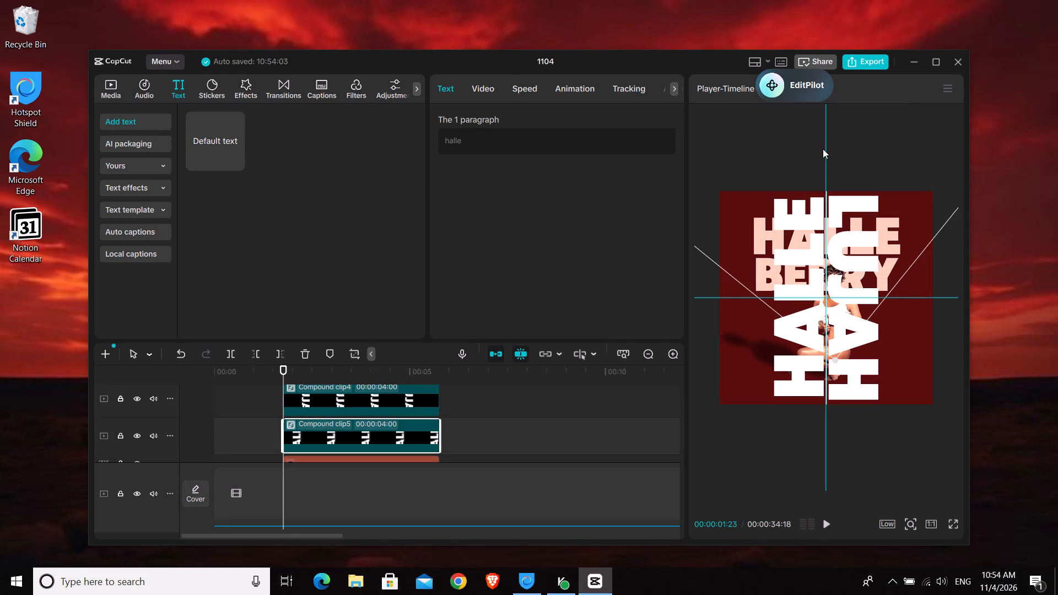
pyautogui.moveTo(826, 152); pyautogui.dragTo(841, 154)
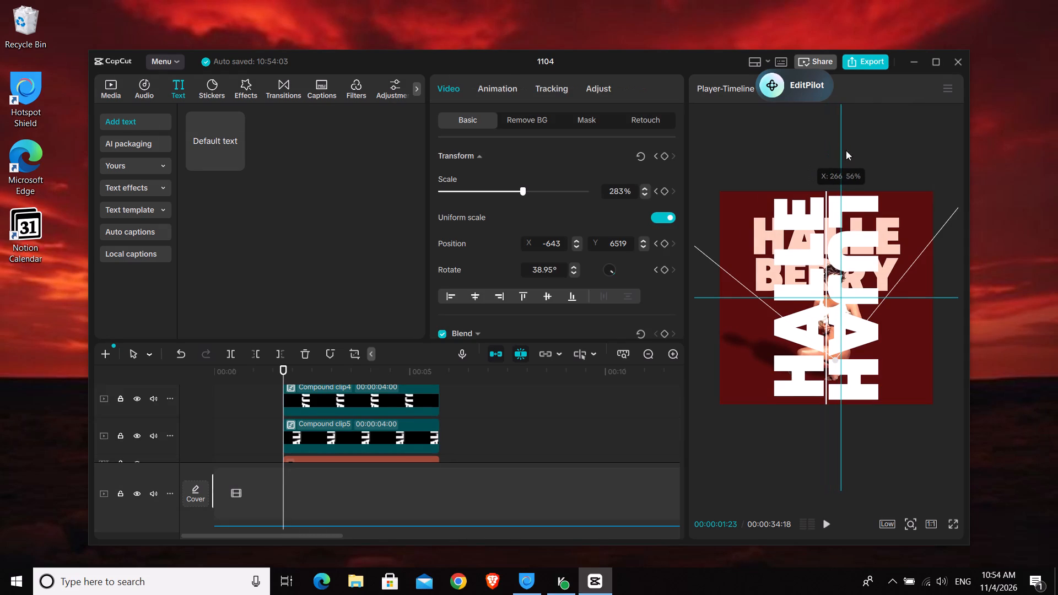
# Clear all guides from the preview.
pyautogui.click(952, 84)
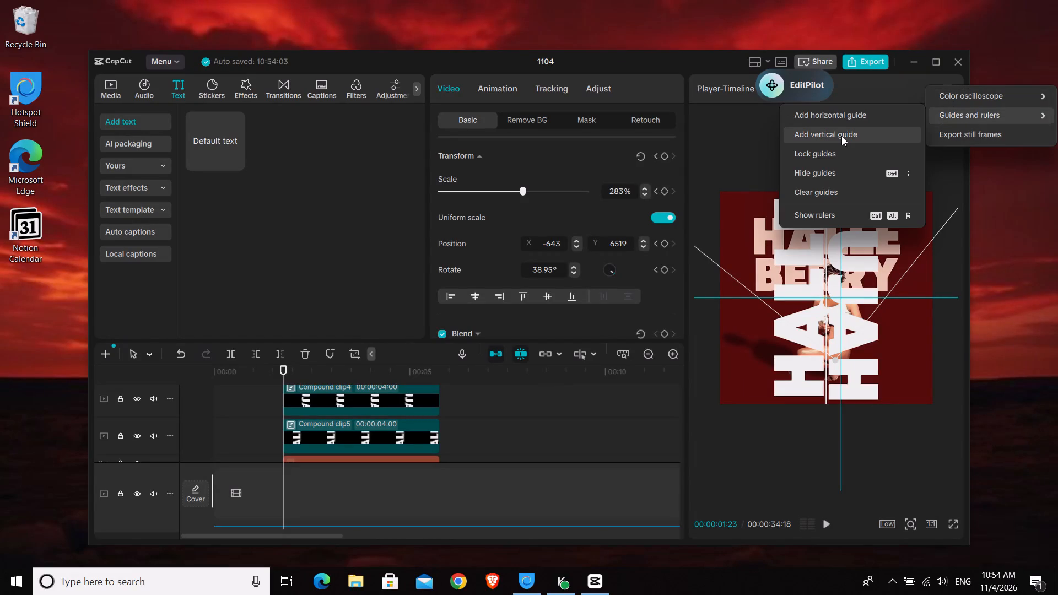
pyautogui.click(841, 197)
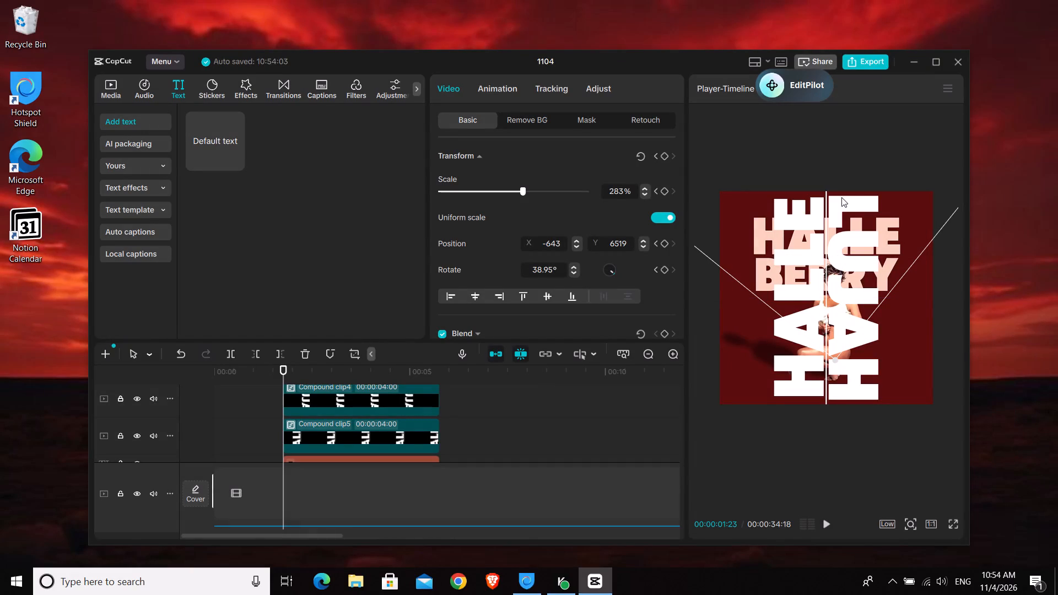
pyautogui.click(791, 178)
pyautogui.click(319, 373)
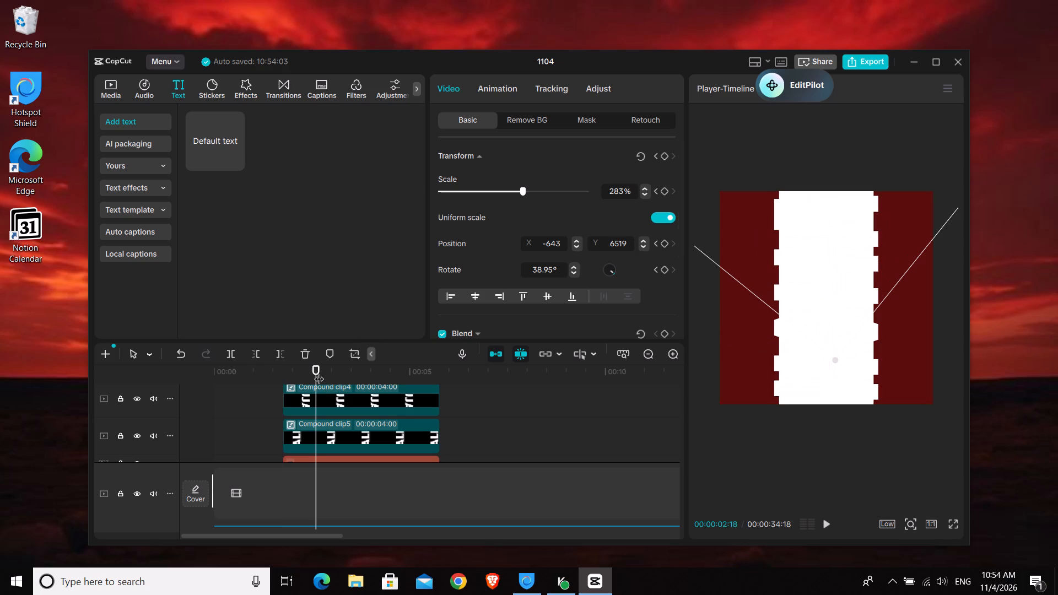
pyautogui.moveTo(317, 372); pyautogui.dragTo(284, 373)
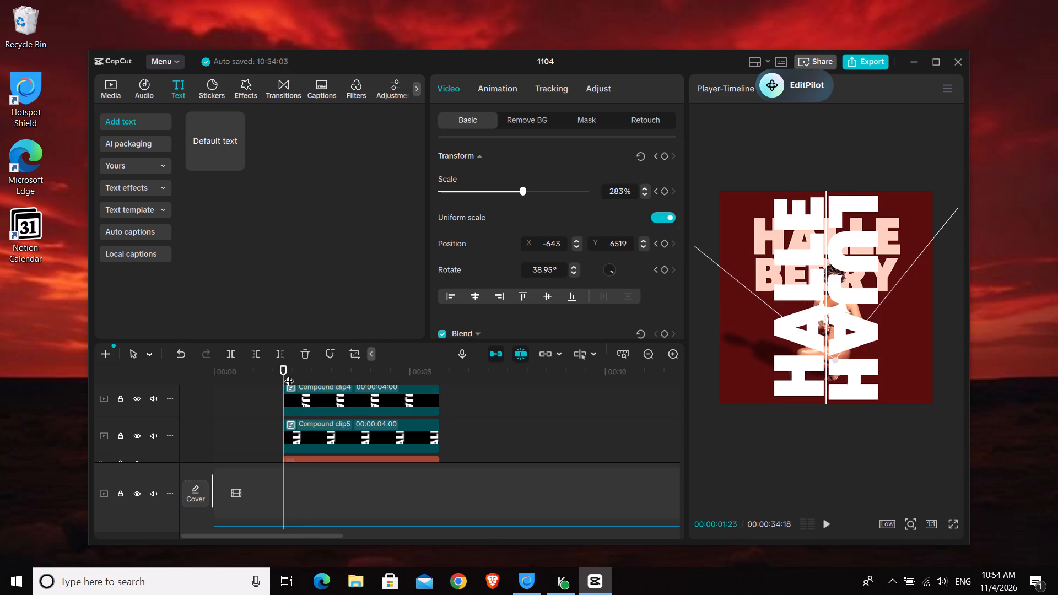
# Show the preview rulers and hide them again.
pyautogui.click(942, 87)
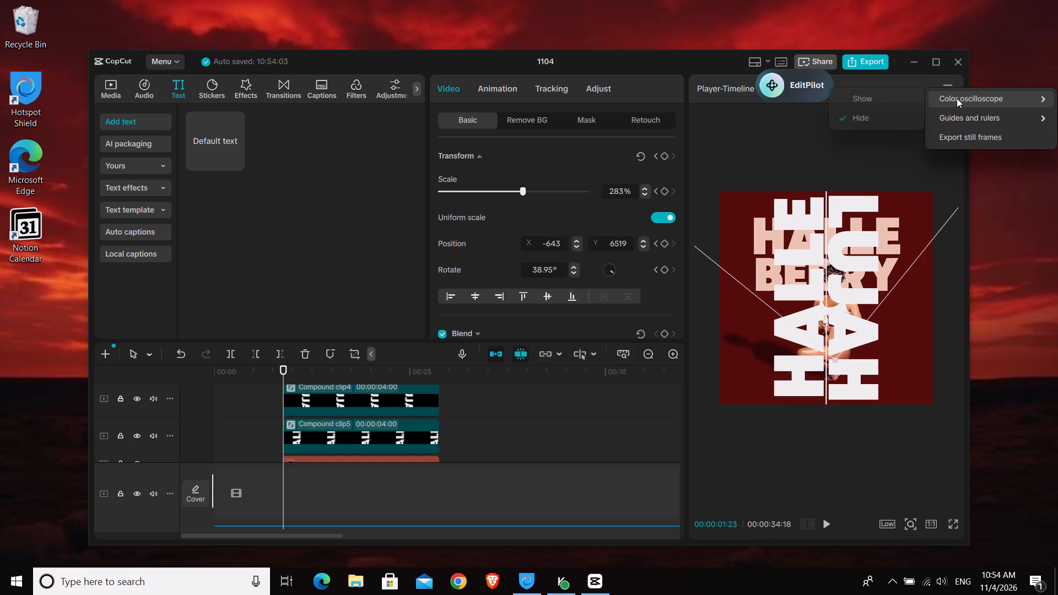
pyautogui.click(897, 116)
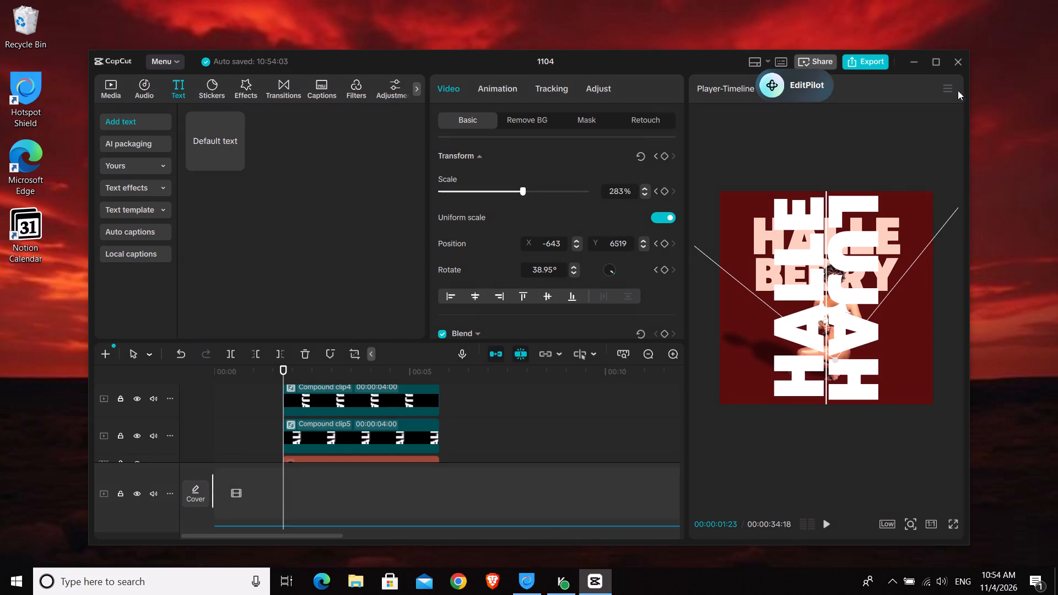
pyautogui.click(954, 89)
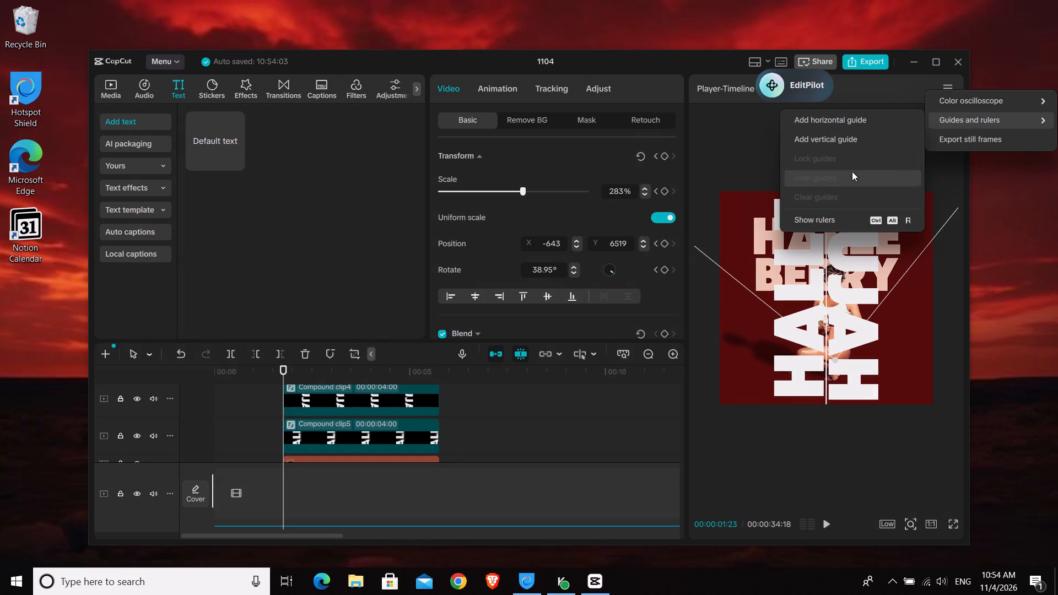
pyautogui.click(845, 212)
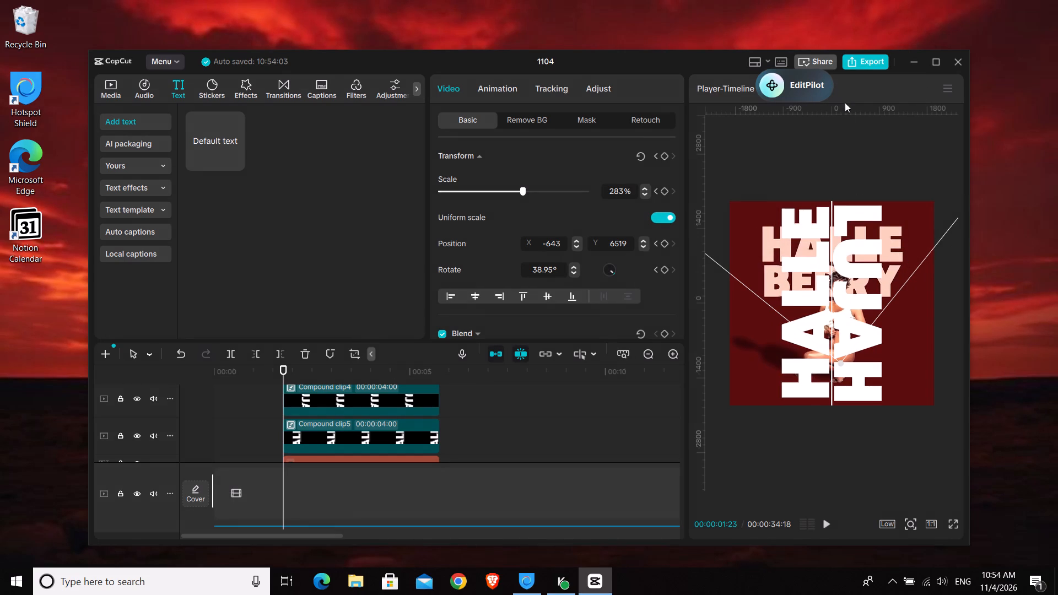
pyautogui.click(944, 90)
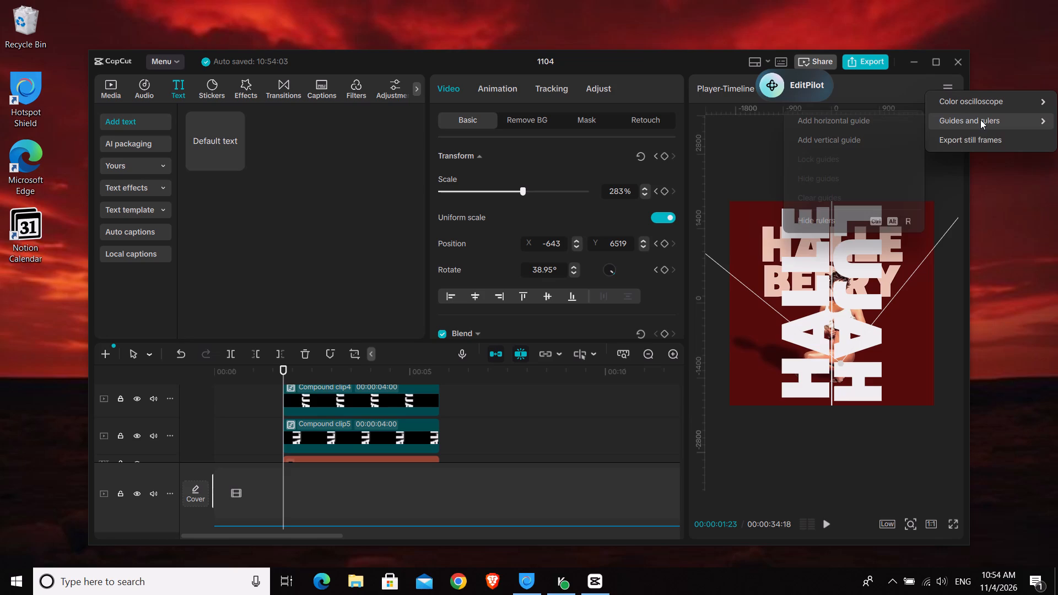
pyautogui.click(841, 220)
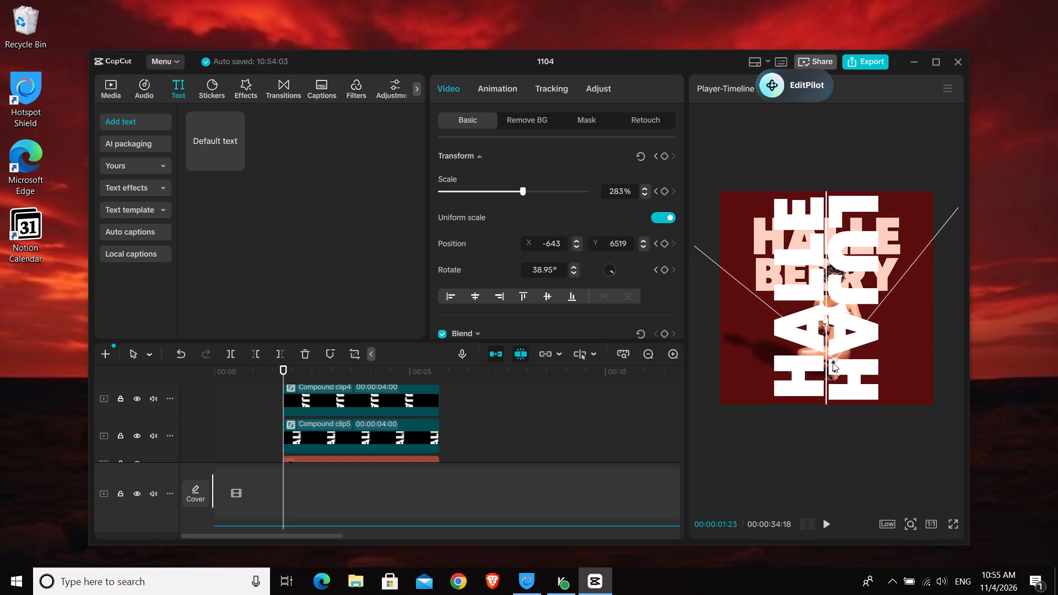
# Turn off uniform scale for the "halle" compound clip and add a Scale width keyframe at its start, 00:00:01:23.
pyautogui.scroll(3, 355, 451)
pyautogui.scroll(-8, 355, 450)
pyautogui.scroll(9, 368, 378)
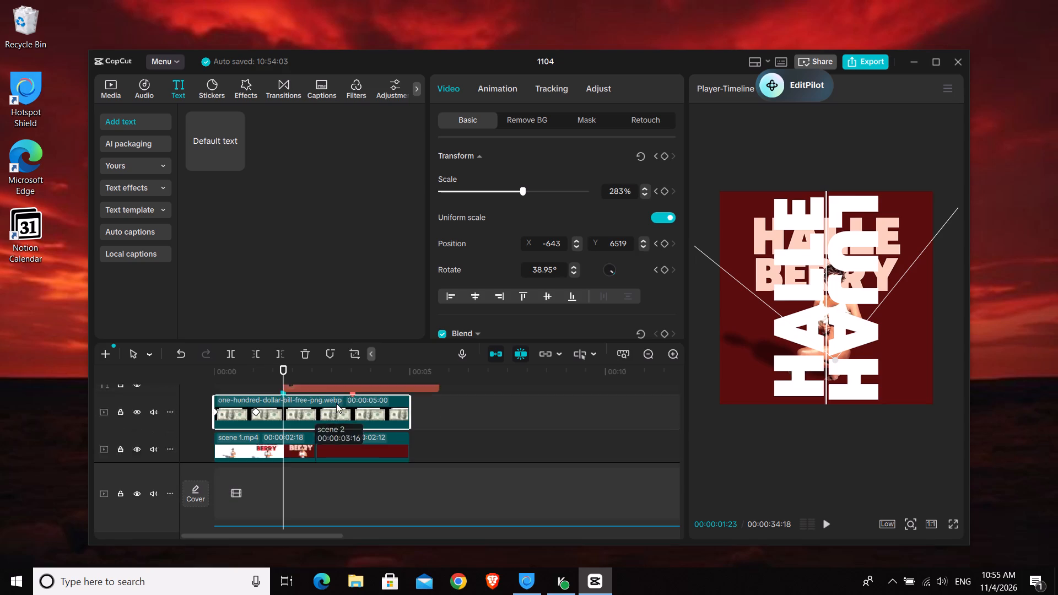
pyautogui.scroll(3, 336, 403)
pyautogui.click(272, 423)
pyautogui.moveTo(273, 423); pyautogui.dragTo(283, 427)
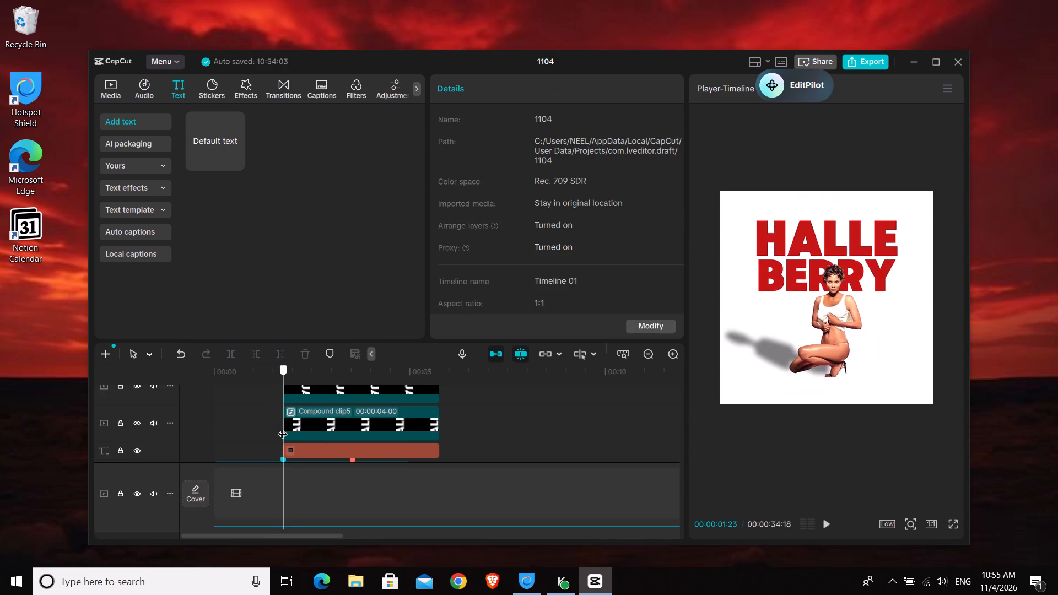
pyautogui.moveTo(283, 427); pyautogui.dragTo(284, 427)
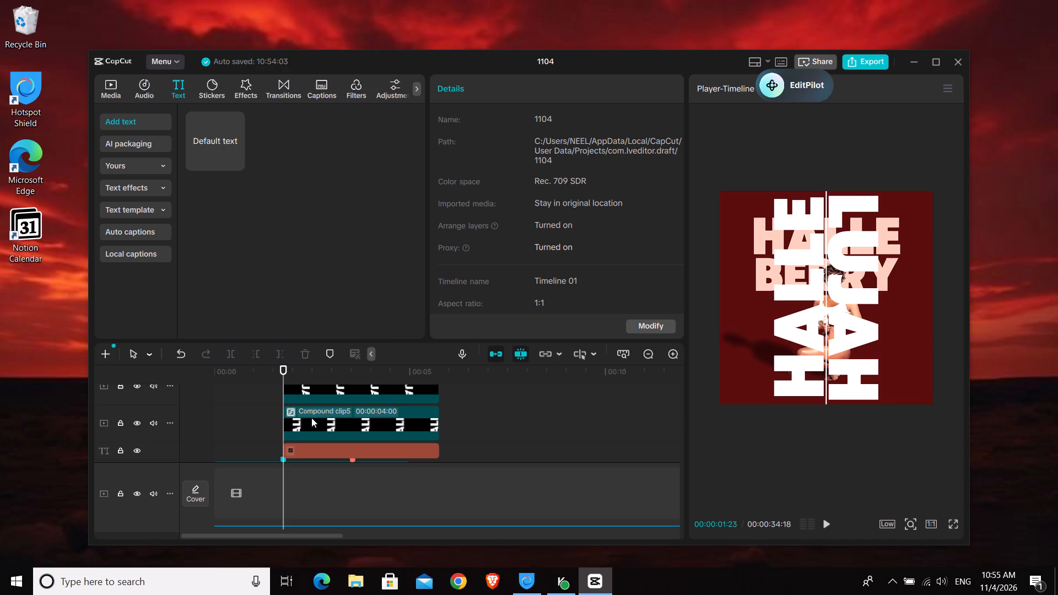
pyautogui.click(314, 422)
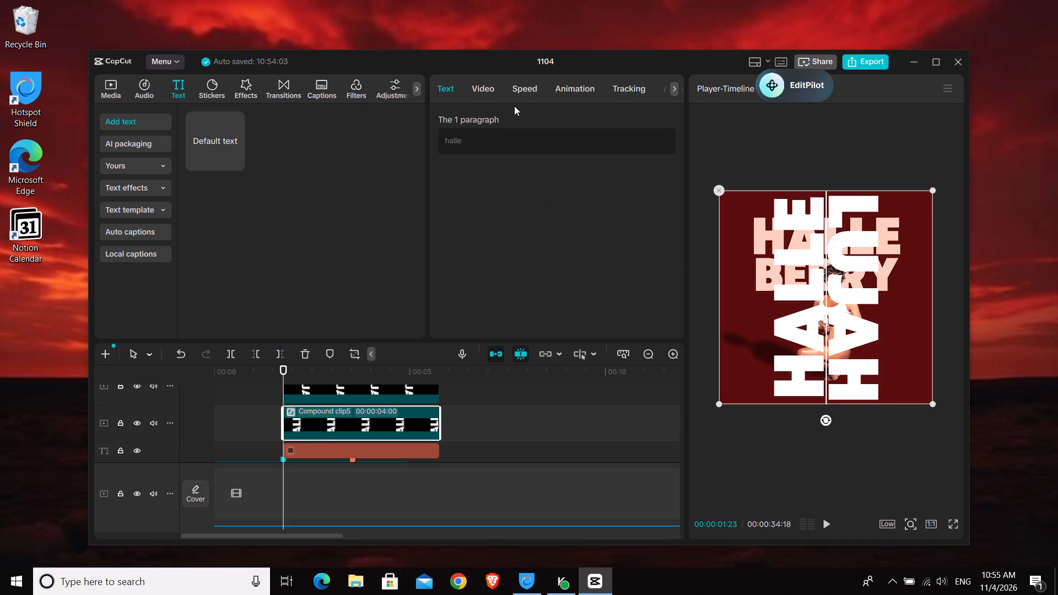
pyautogui.click(505, 89)
pyautogui.click(483, 85)
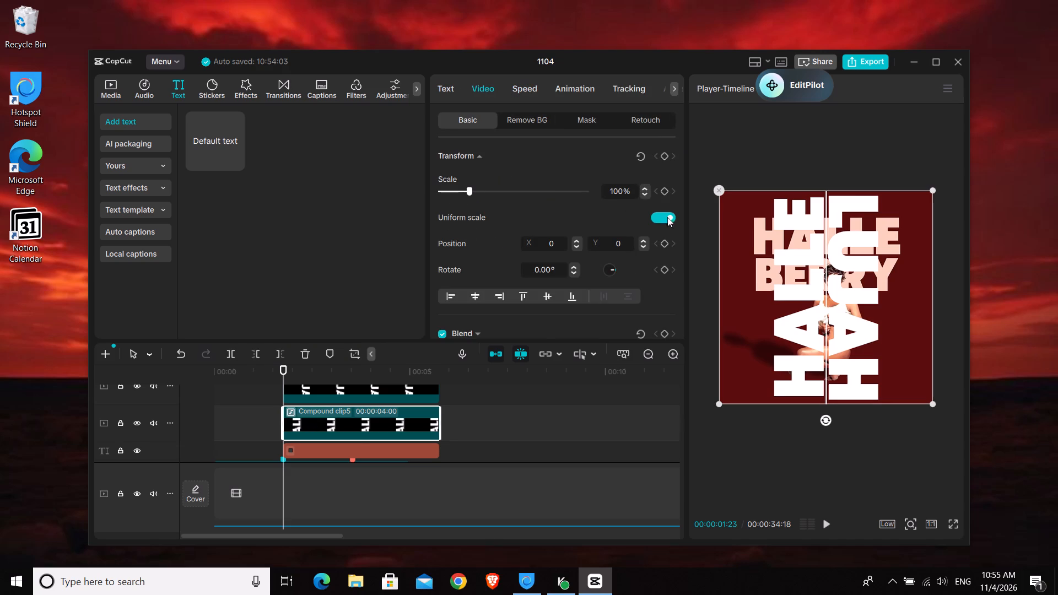
pyautogui.click(657, 214)
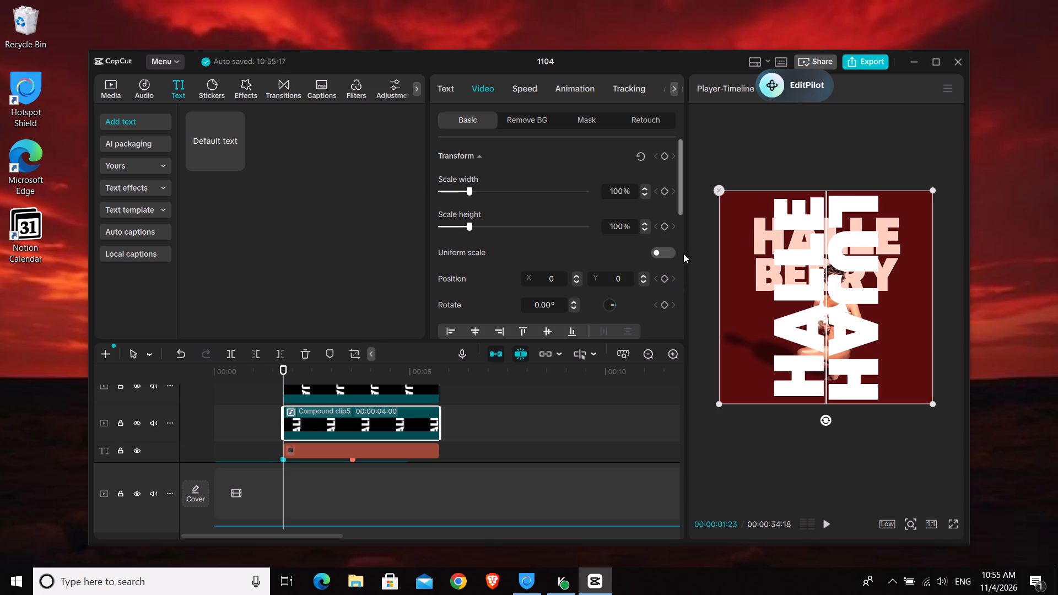
pyautogui.click(666, 190)
# Turn off uniform scale for the "lujah" compound clip and add a Scale width keyframe at 00:00:01:23.
pyautogui.click(313, 393)
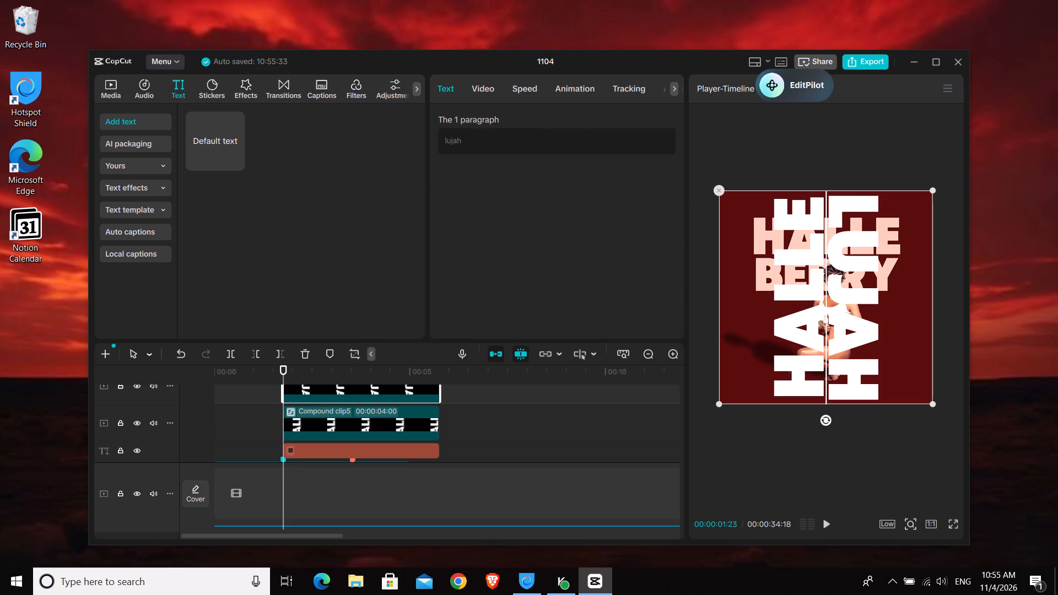
pyautogui.click(485, 98)
pyautogui.click(665, 217)
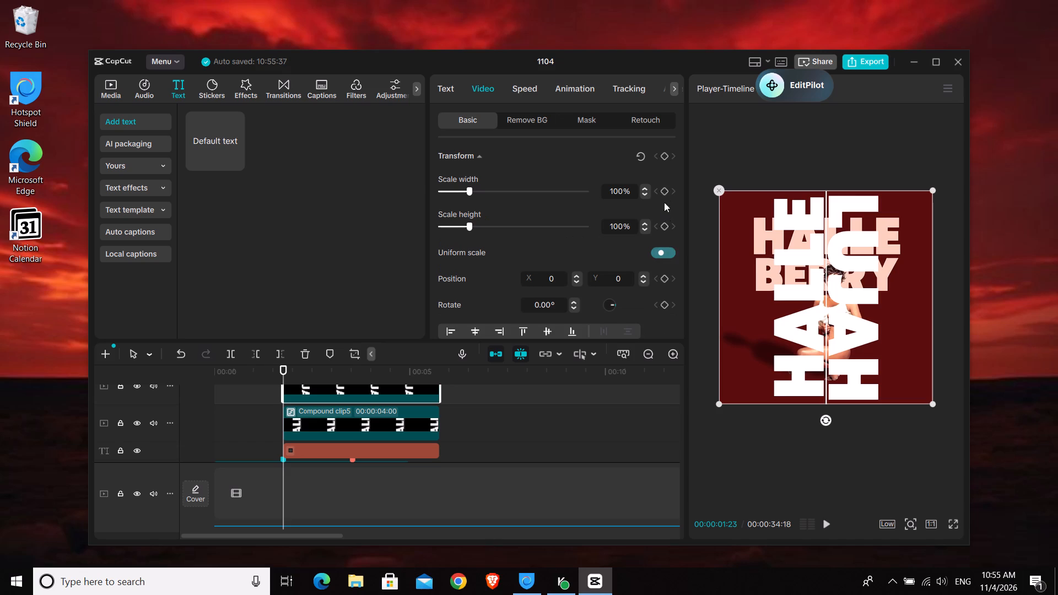
pyautogui.click(664, 192)
# Add Scale width keyframes to the "halle" and "lujah" compound clips at 00:00:02:18, aligned with the white strip's second keyframe.
pyautogui.click(325, 447)
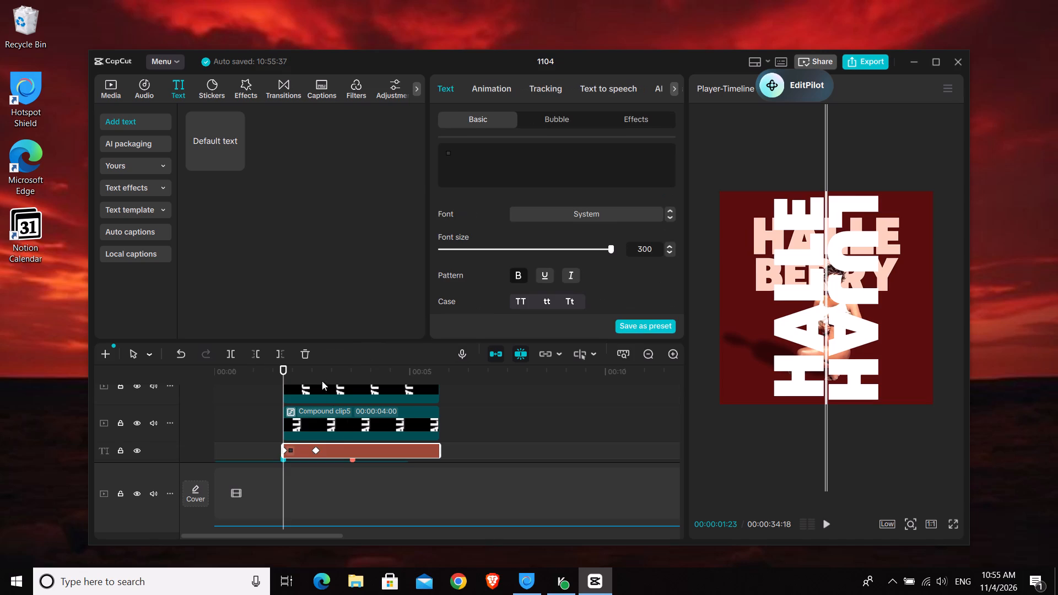
pyautogui.click(320, 370)
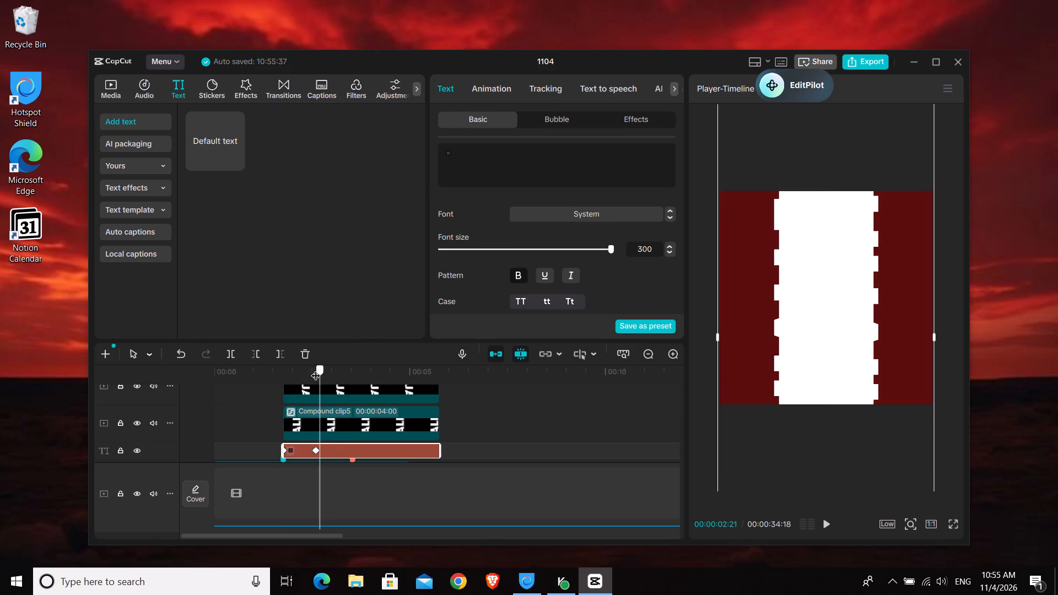
pyautogui.click(317, 374)
pyautogui.click(321, 426)
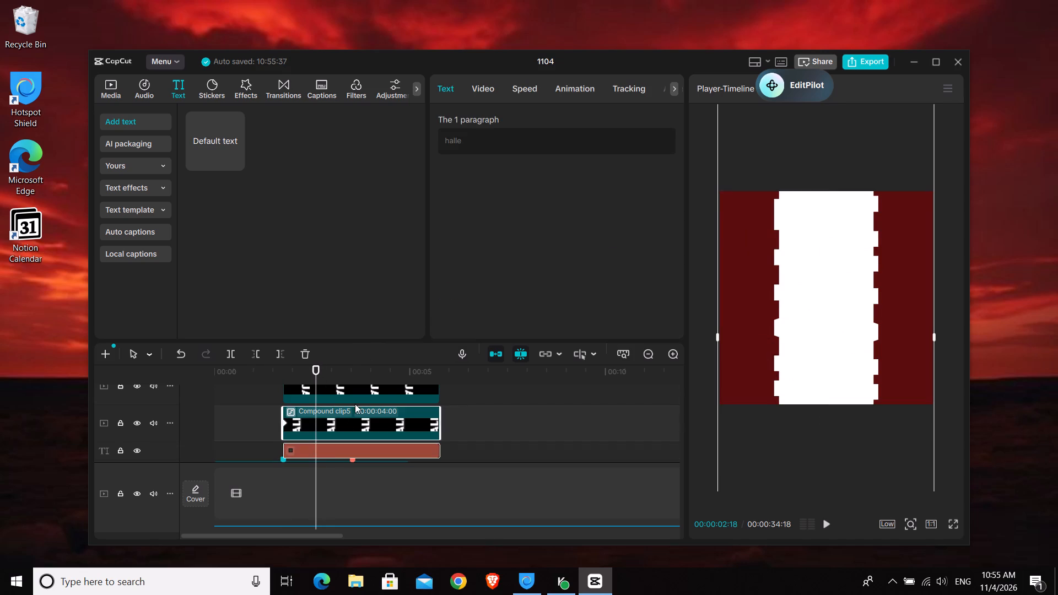
pyautogui.click(462, 85)
pyautogui.click(478, 93)
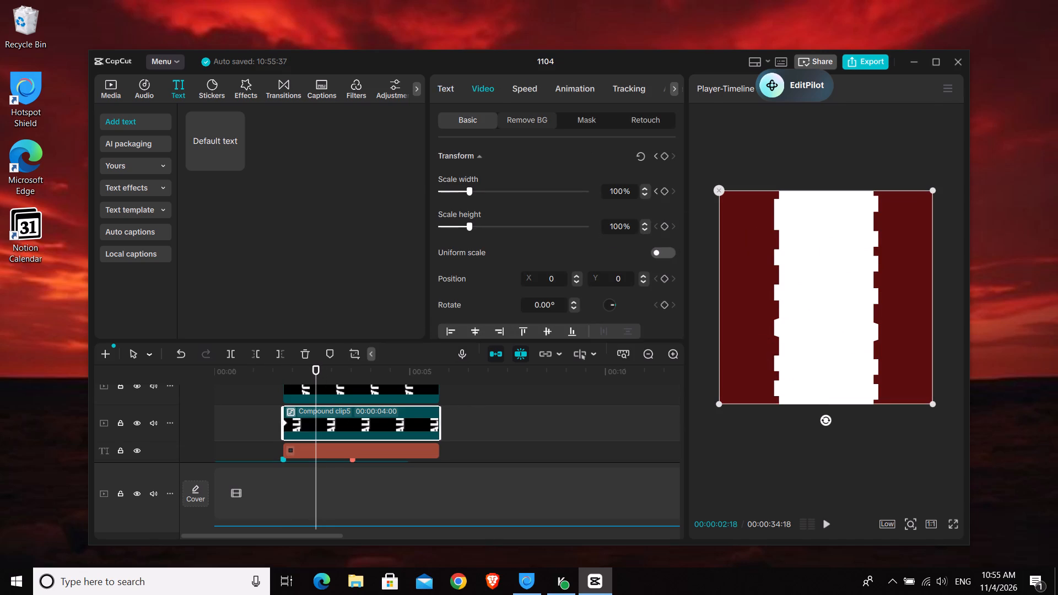
pyautogui.click(665, 190)
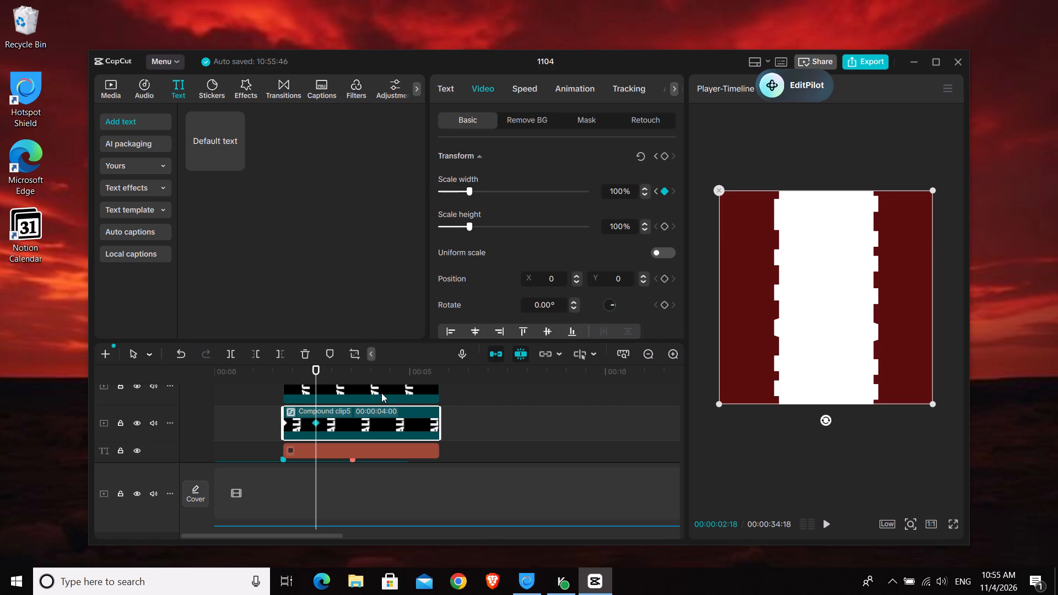
pyautogui.click(381, 393)
pyautogui.click(471, 86)
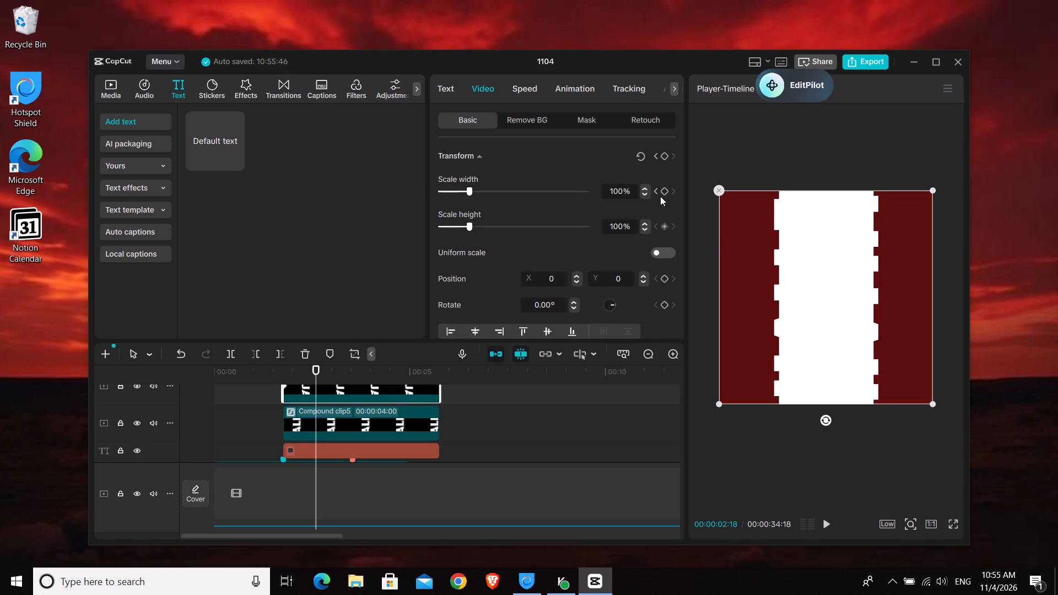
pyautogui.click(666, 193)
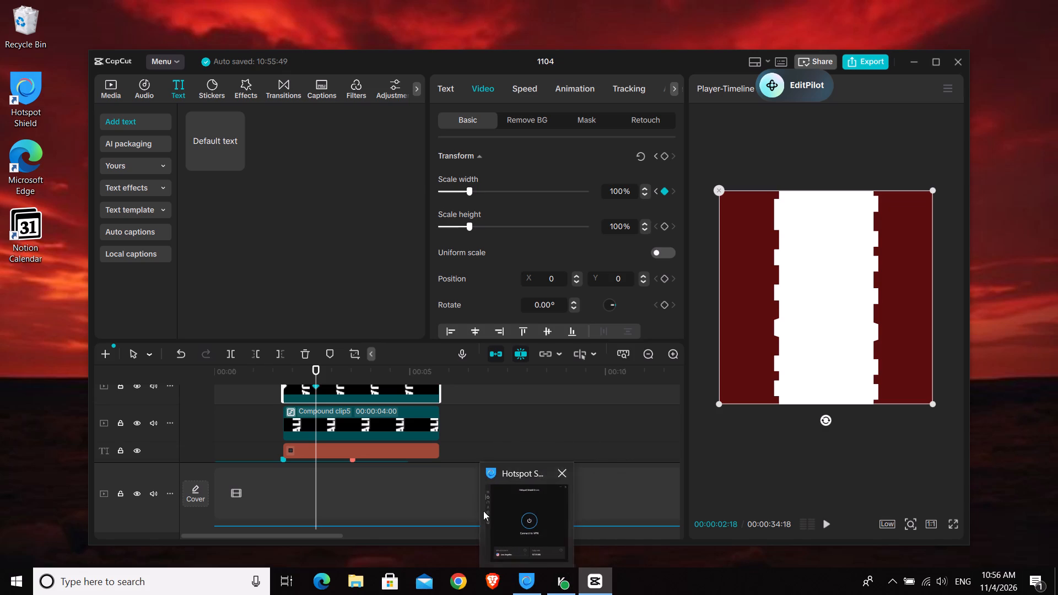
# Set Scale width to 1% for the "lujah" and "halle" compound clips at 00:00:01:23.
pyautogui.click(284, 371)
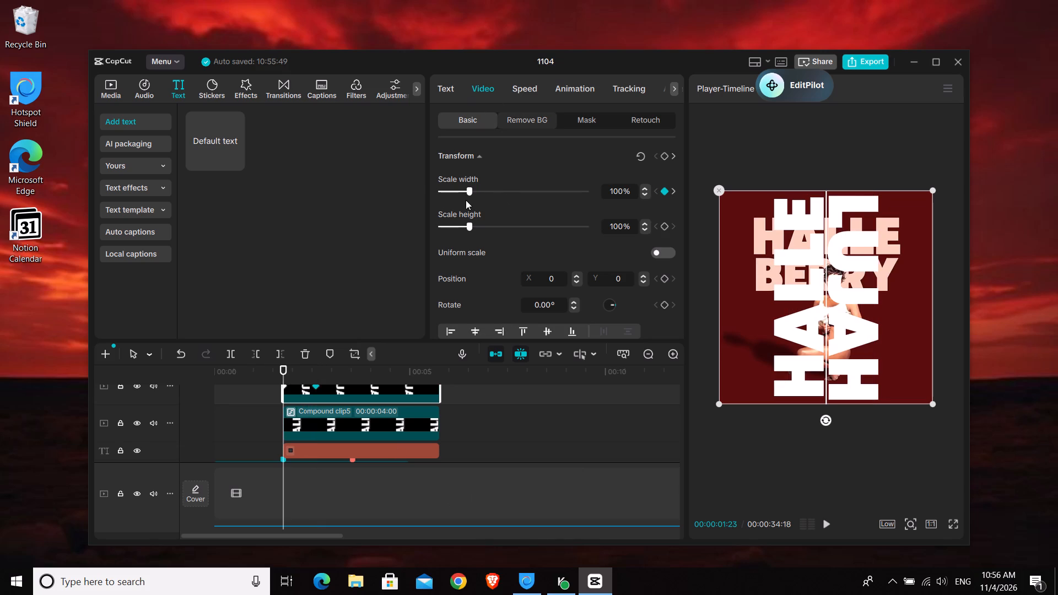
pyautogui.moveTo(468, 191); pyautogui.dragTo(380, 211)
pyautogui.click(300, 421)
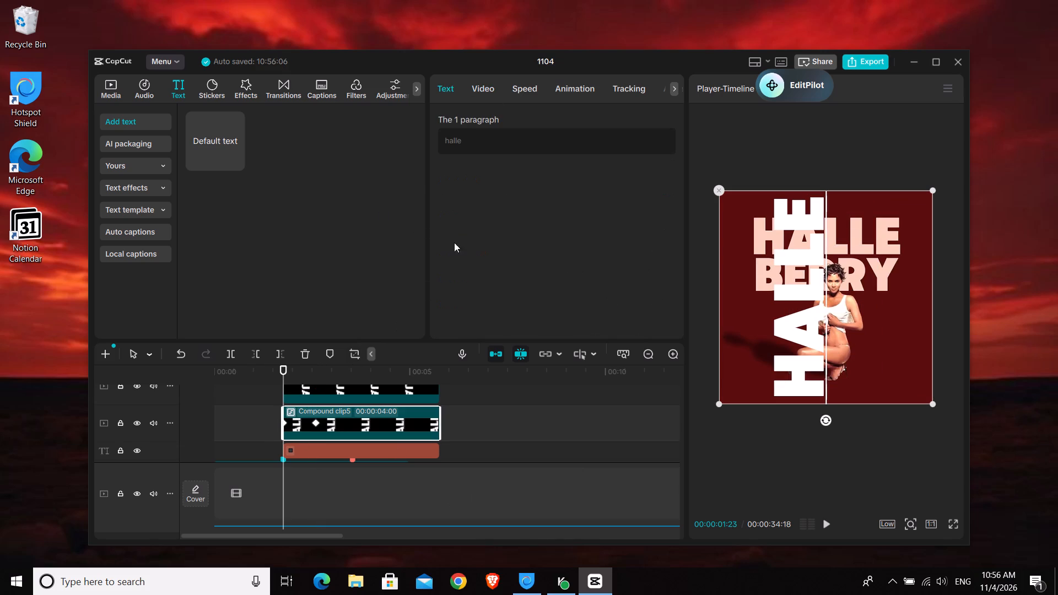
pyautogui.click(479, 85)
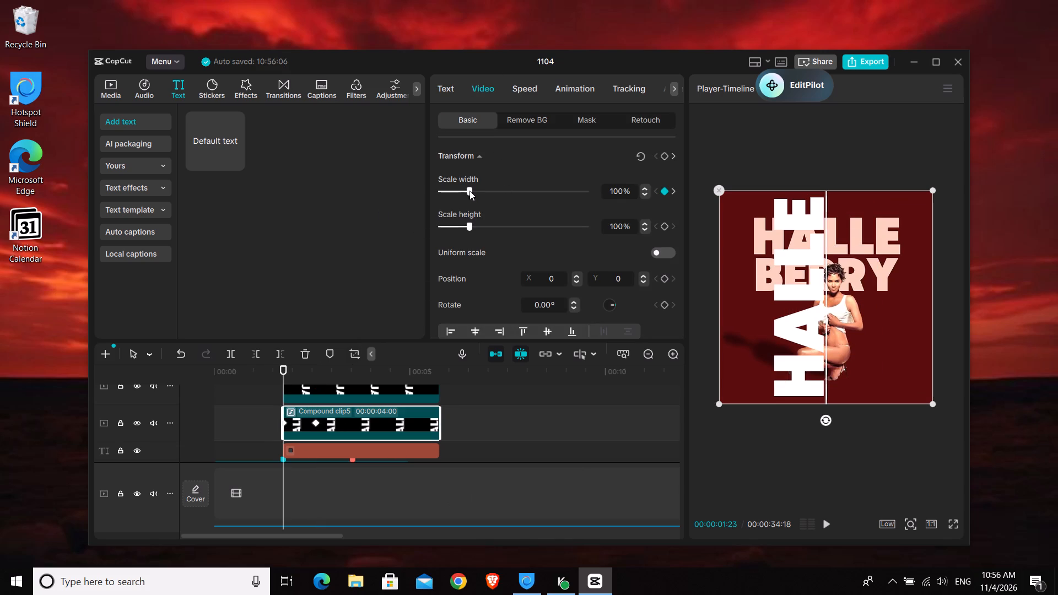
pyautogui.moveTo(469, 191); pyautogui.dragTo(392, 208)
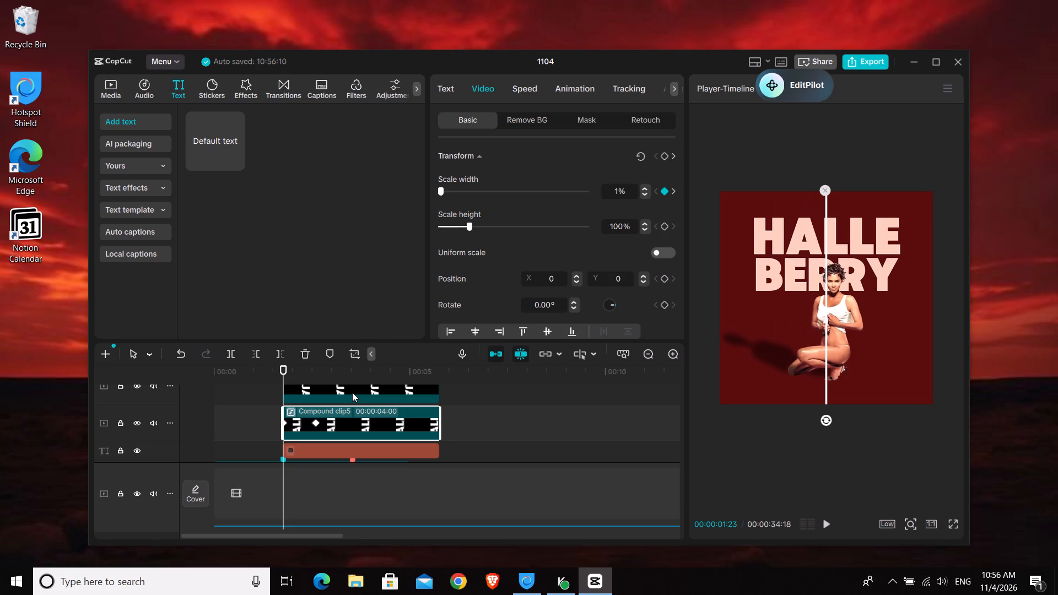
# Show the "halle" compound clip's keyframe curve and apply the Cubic Out preset between its two Scale width keyframes.
pyautogui.hotkey('alt', 'k')
pyautogui.scroll(1, 330, 407)
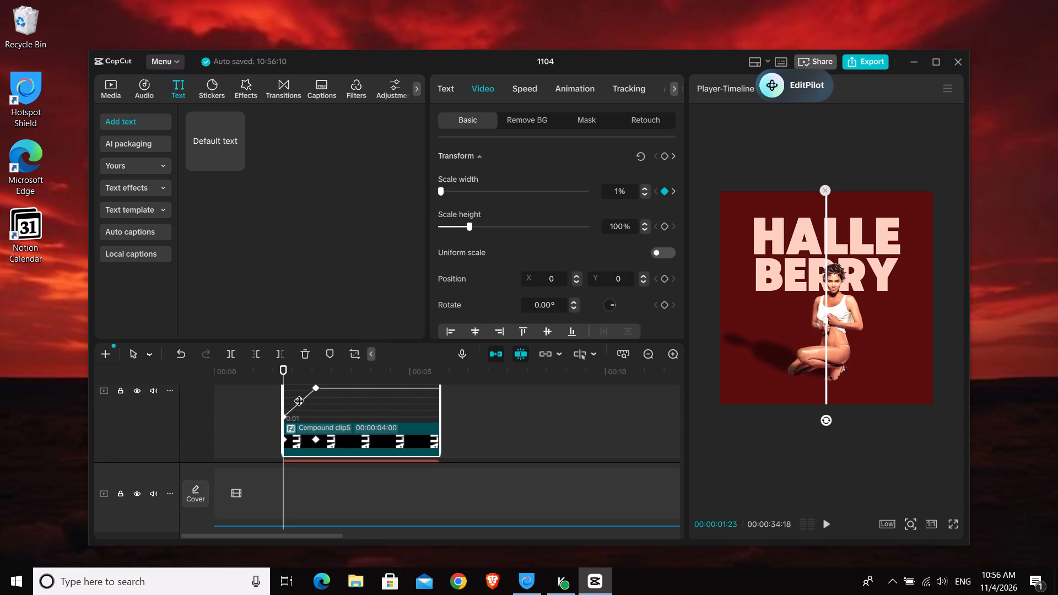
pyautogui.rightClick(299, 401)
pyautogui.click(376, 489)
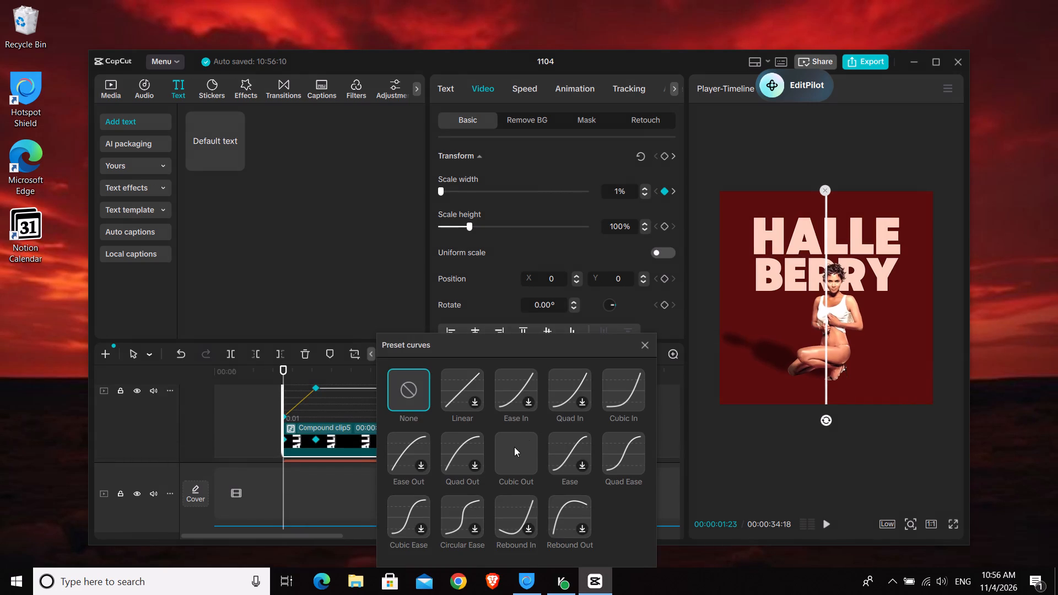
pyautogui.click(514, 447)
pyautogui.click(649, 343)
pyautogui.scroll(1, 337, 424)
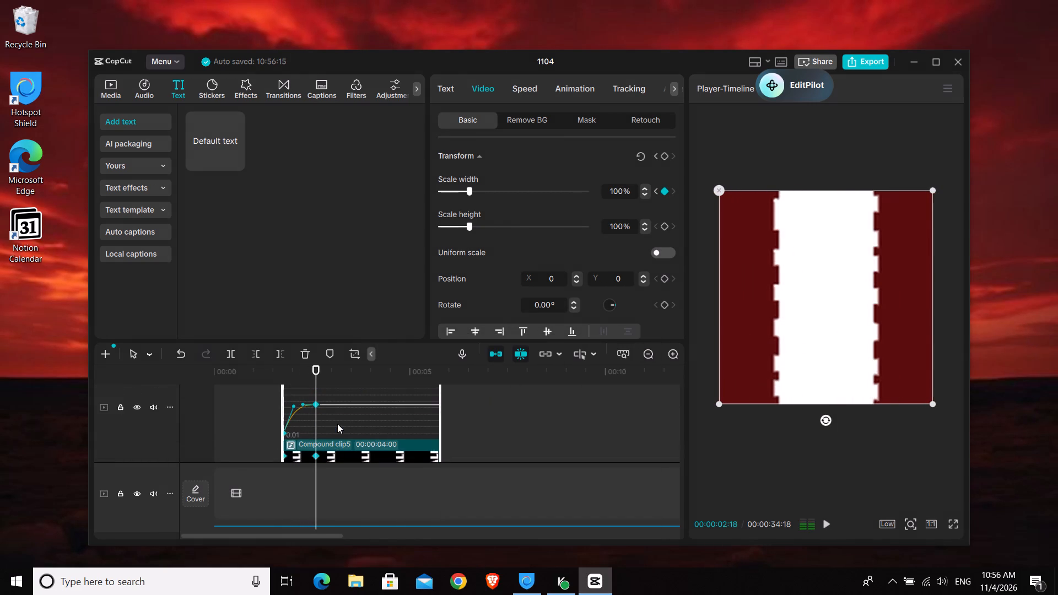
# Apply the Cubic Out preset between the "lujah" compound clip's two Scale width keyframes and play back the result.
pyautogui.scroll(-1, 337, 424)
pyautogui.hotkey('alt', 'k')
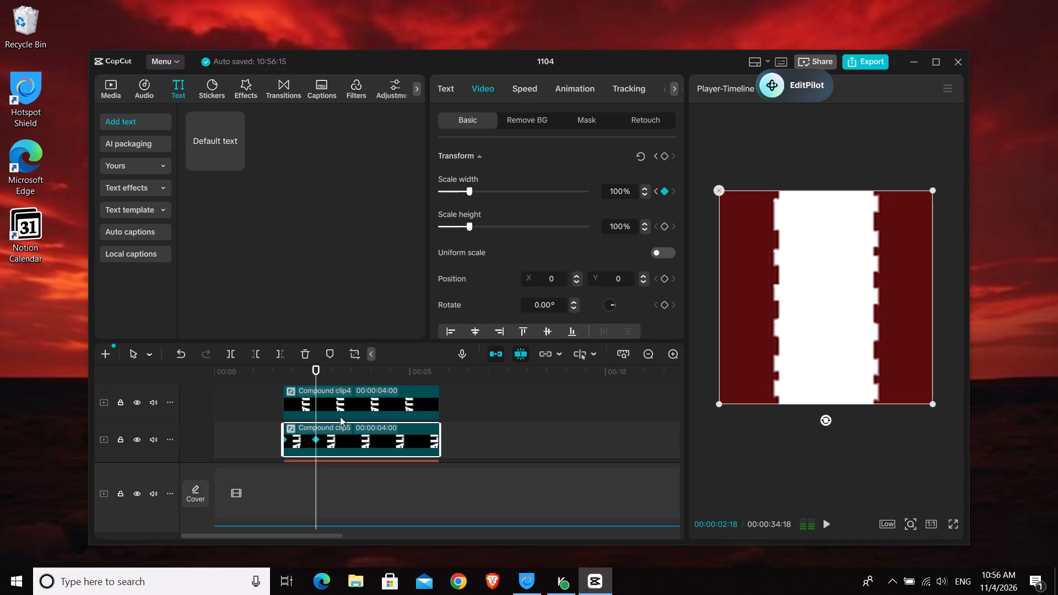
pyautogui.click(335, 400)
pyautogui.hotkey('alt', 'k')
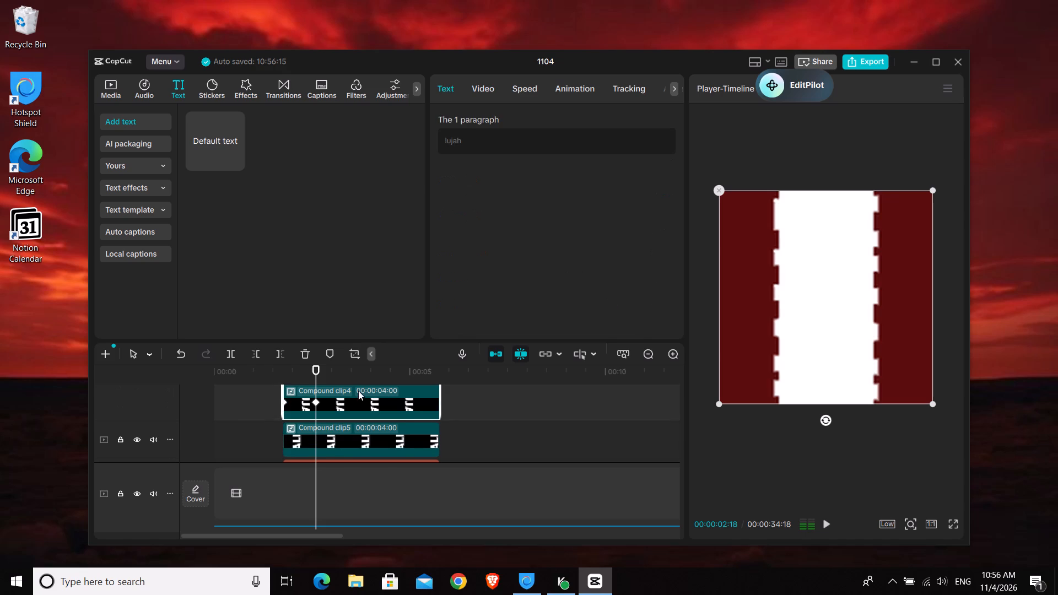
pyautogui.scroll(2, 358, 391)
pyautogui.rightClick(298, 403)
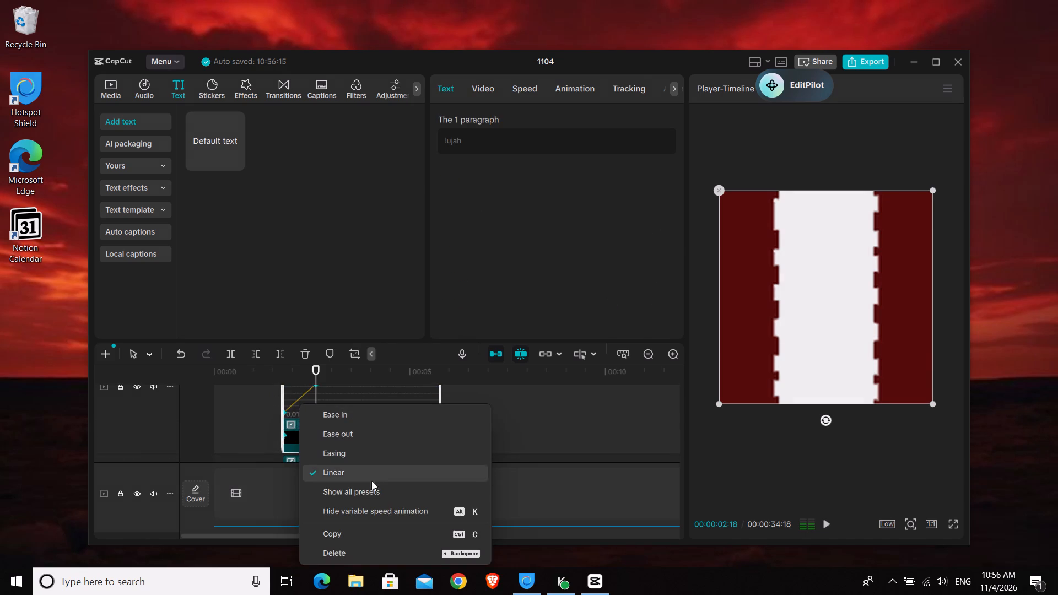
pyautogui.click(373, 489)
pyautogui.click(512, 458)
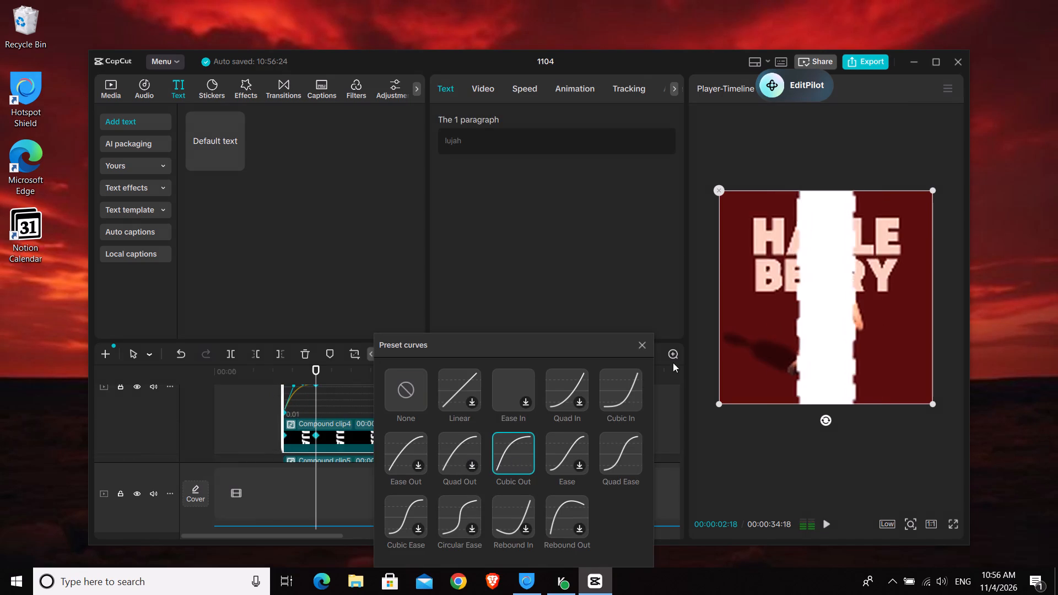
pyautogui.click(650, 346)
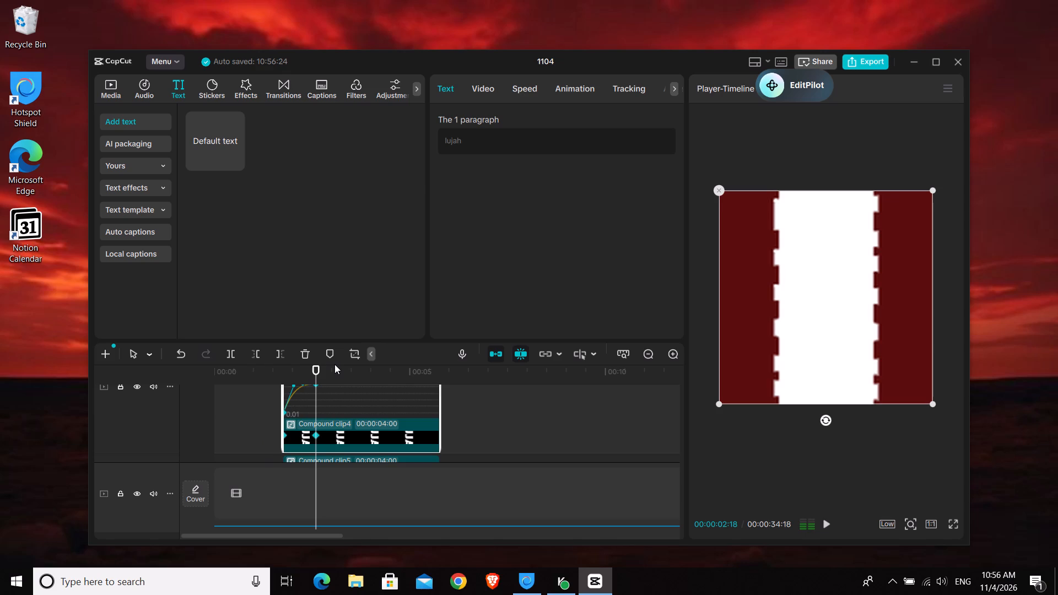
pyautogui.hotkey('alt', 'k')
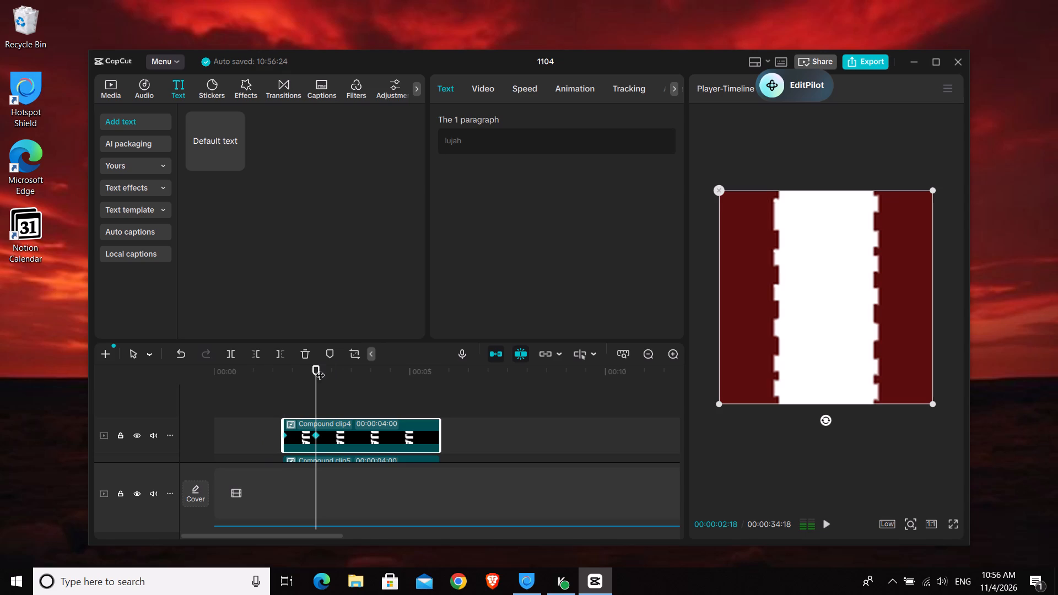
pyautogui.click(284, 402)
pyautogui.press('space')
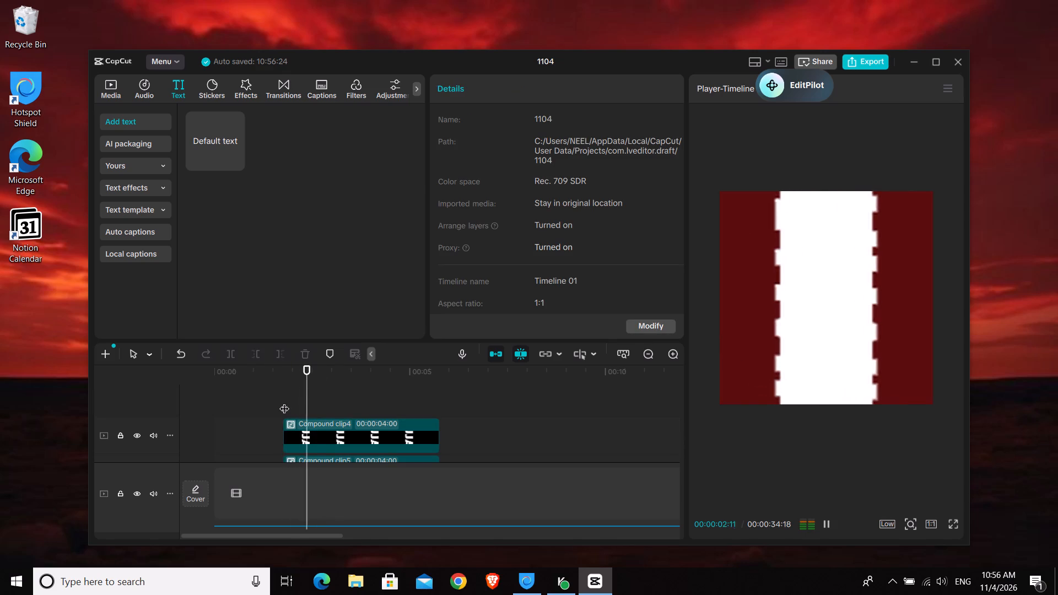
pyautogui.press('space')
pyautogui.click(284, 402)
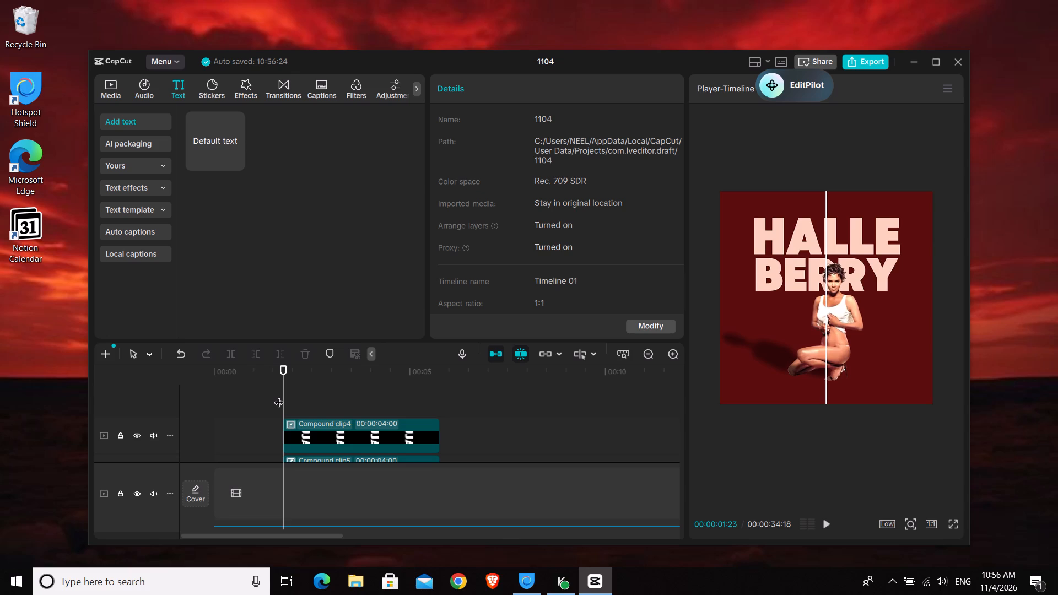
# At 00:00:02:18, move the "lujah" compound clip so its text sits in the red area right of the white strip.
pyautogui.click(342, 450)
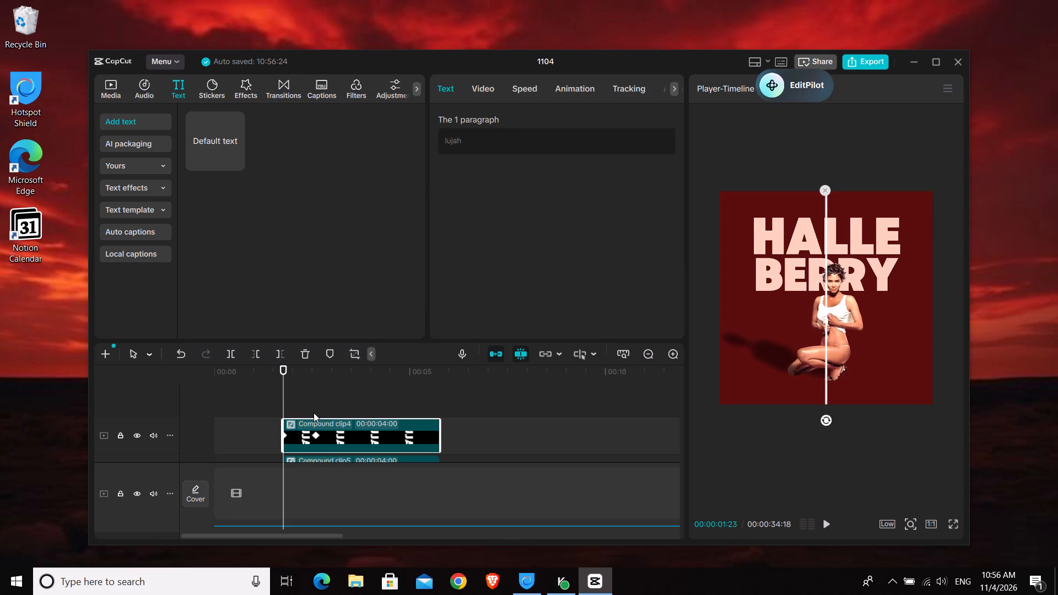
pyautogui.click(314, 402)
pyautogui.click(323, 425)
pyautogui.click(312, 393)
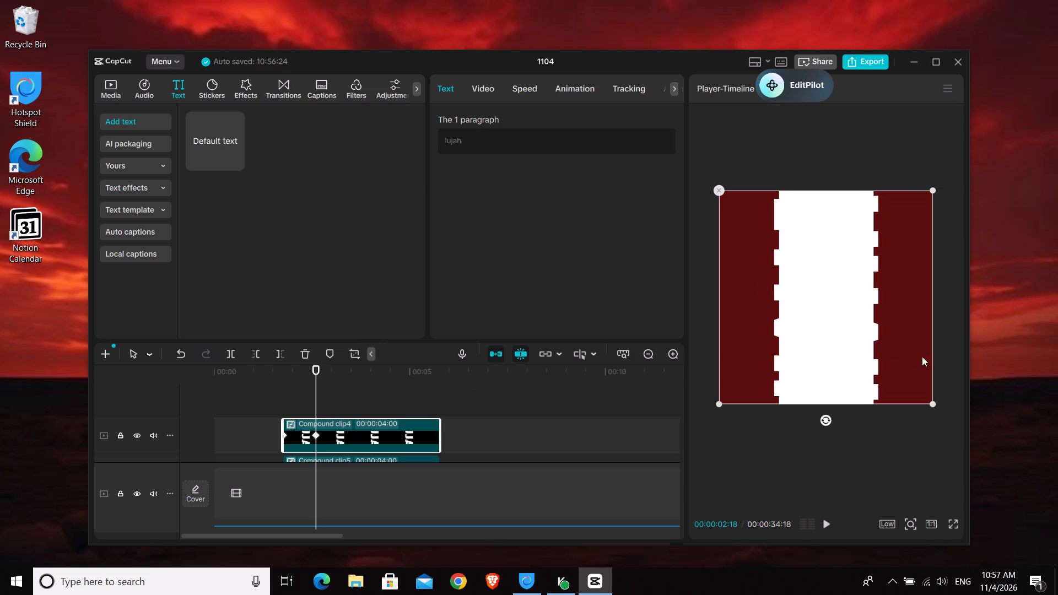
pyautogui.moveTo(850, 381); pyautogui.dragTo(908, 381)
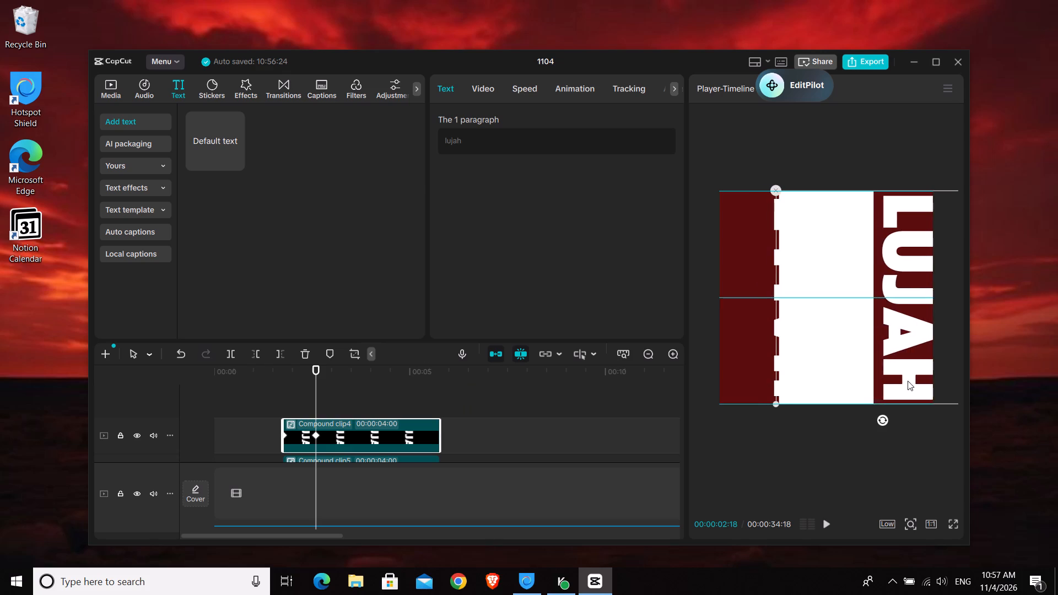
pyautogui.moveTo(908, 381); pyautogui.dragTo(899, 381)
# Move the "halle" compound clip's text into the red area left of the white strip and fine-tune "lujah" opposite it.
pyautogui.scroll(-2, 424, 411)
pyautogui.click(381, 436)
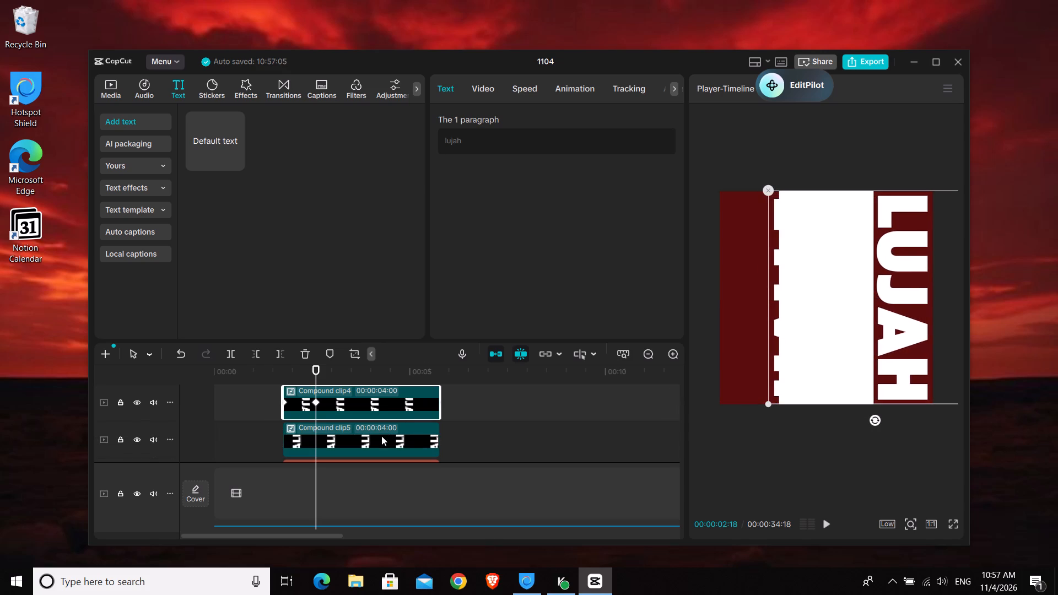
pyautogui.moveTo(809, 361); pyautogui.dragTo(766, 360)
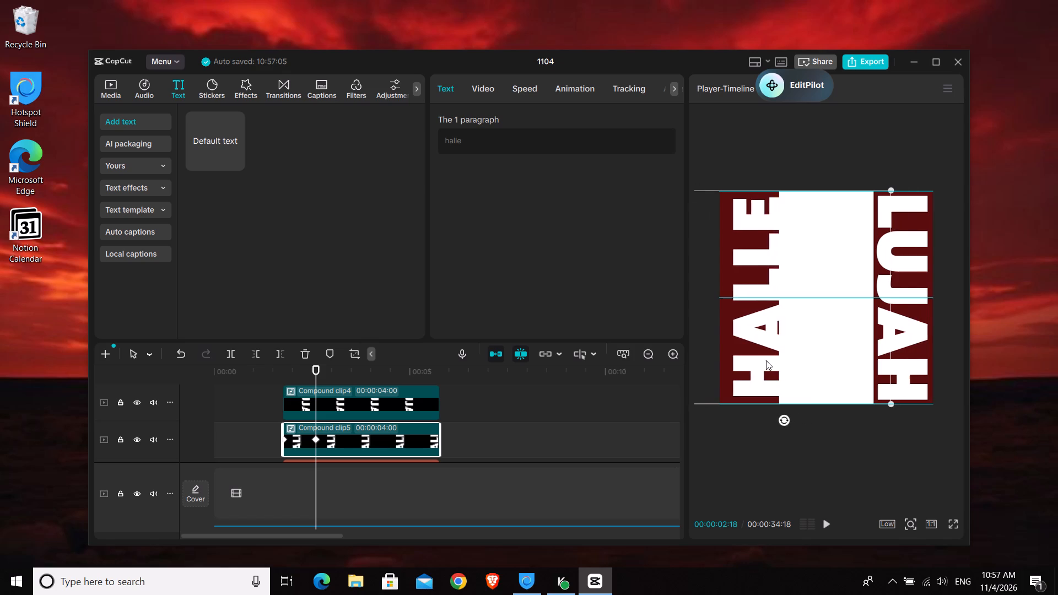
pyautogui.moveTo(766, 360); pyautogui.dragTo(759, 360)
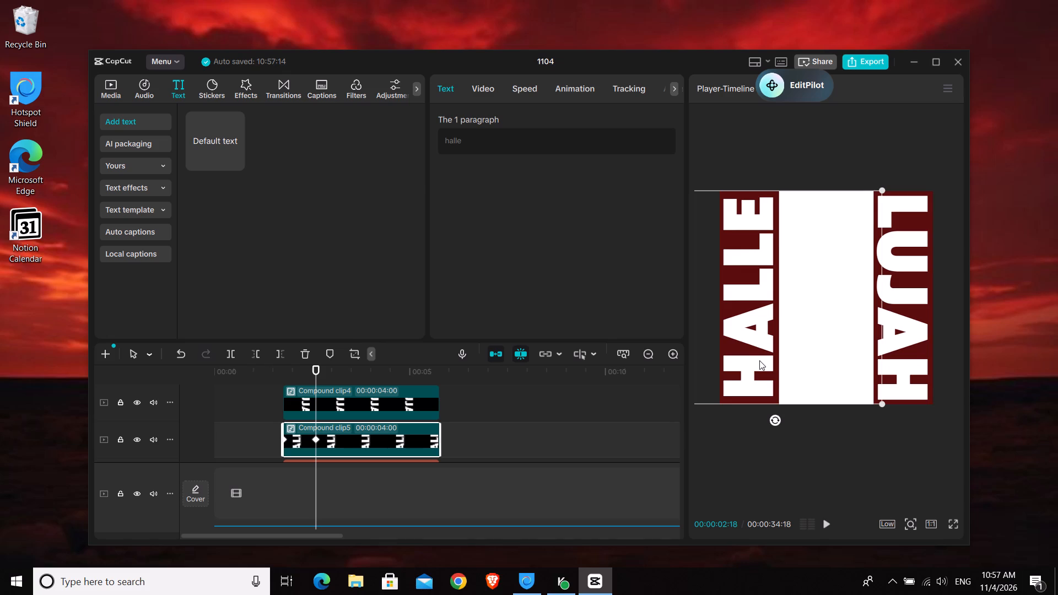
pyautogui.click(752, 363)
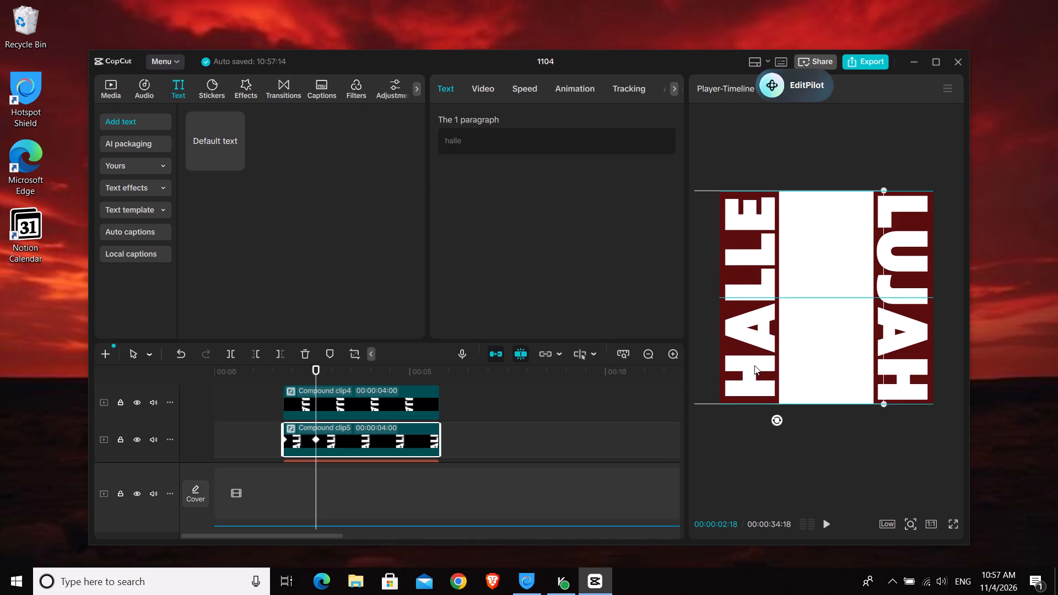
pyautogui.click(397, 400)
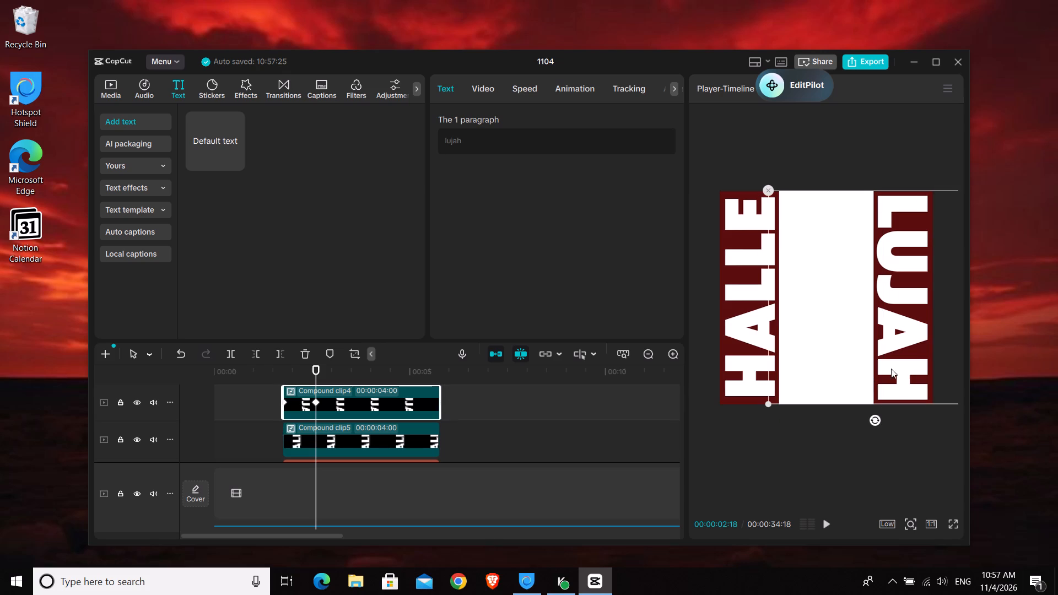
pyautogui.click(910, 367)
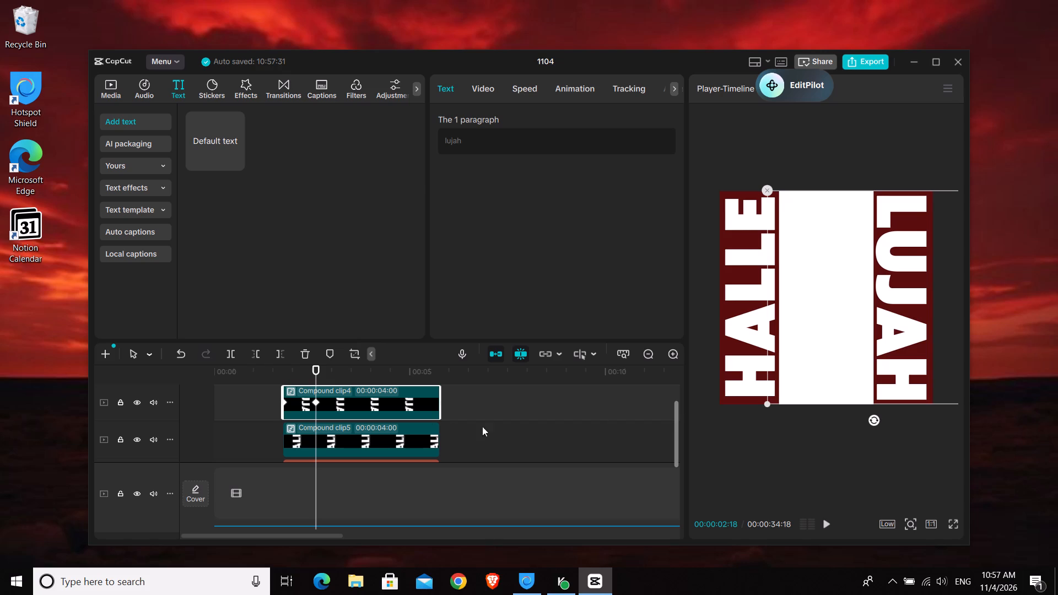
# Nest the "lujah" and "halle" compound clips each into its own new compound clip.
pyautogui.hotkey('alt', 'g')
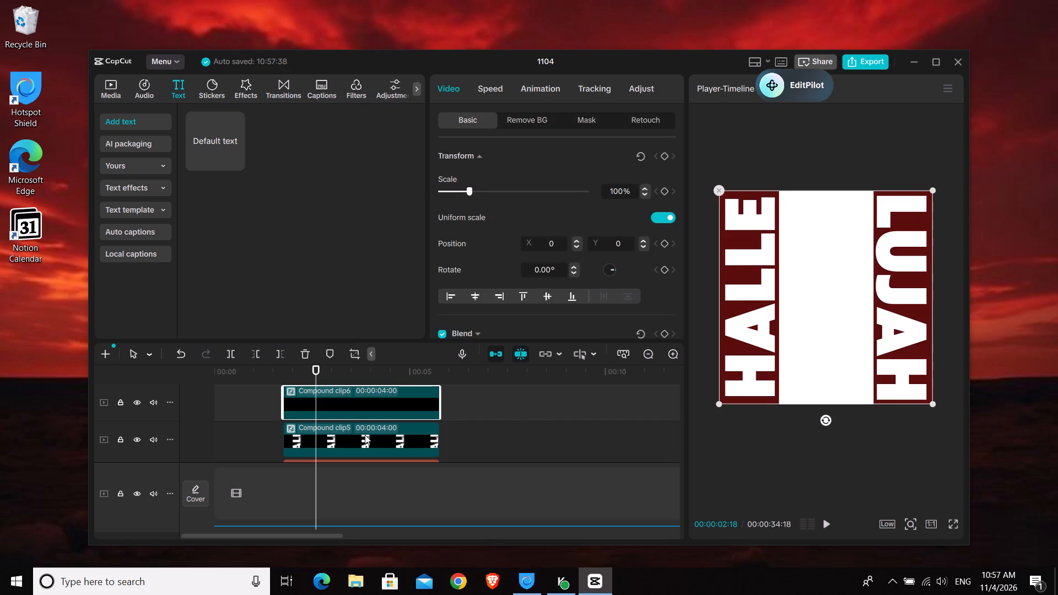
pyautogui.click(365, 435)
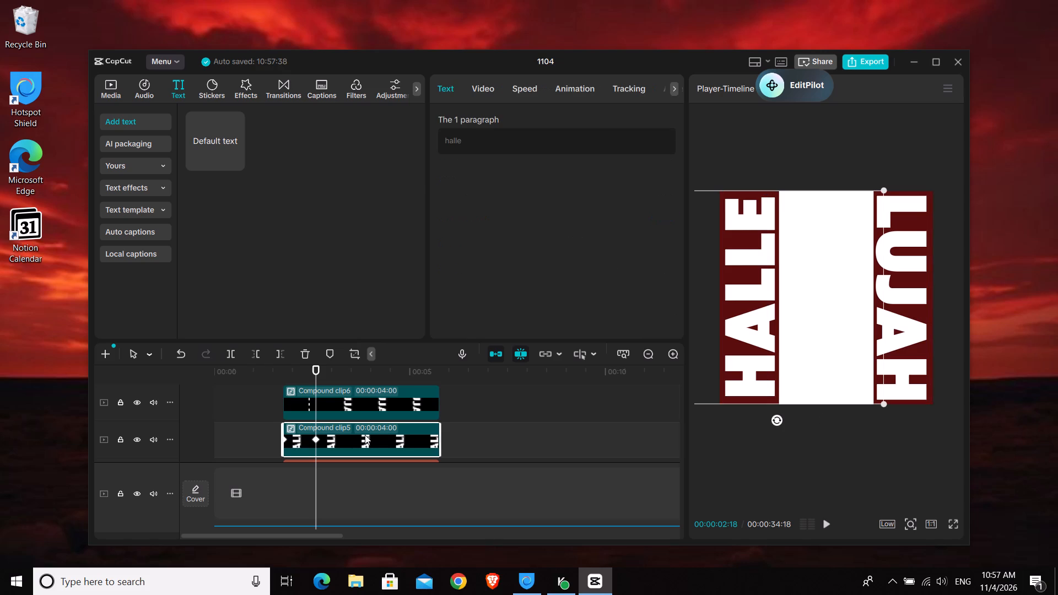
pyautogui.hotkey('alt', 'g')
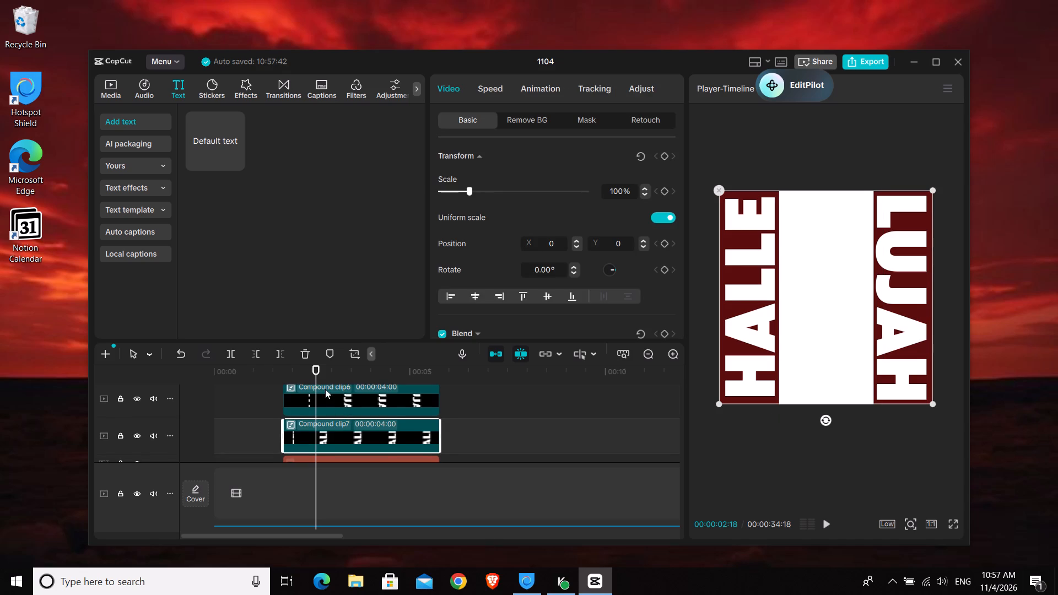
# Add Transform keyframes to the new "halle" and "lujah" compound clips at 00:00:01:23 and preview the opening.
pyautogui.moveTo(320, 376); pyautogui.dragTo(282, 373)
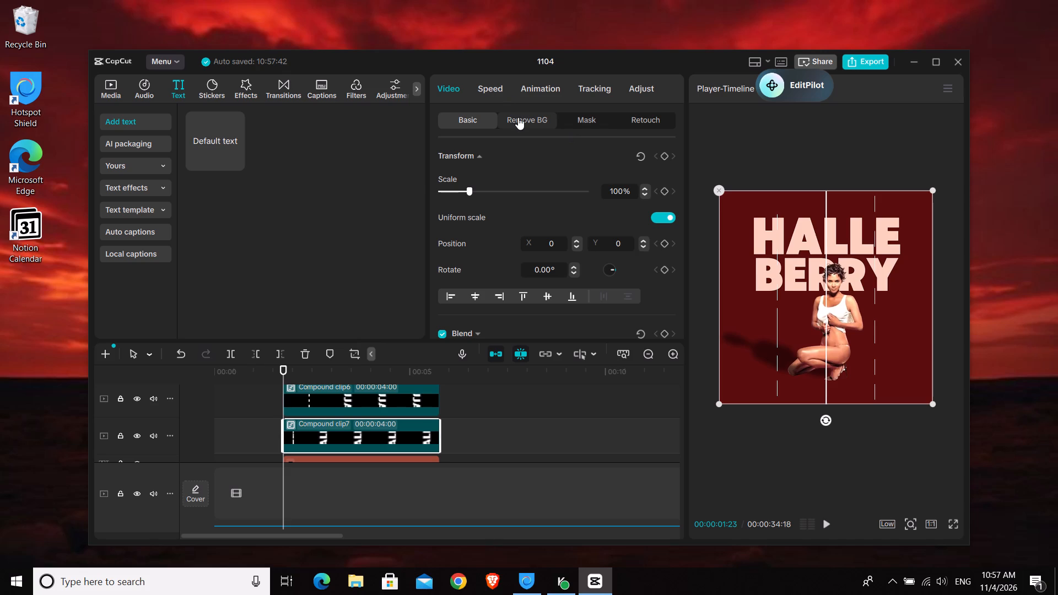
pyautogui.click(663, 158)
pyautogui.click(397, 388)
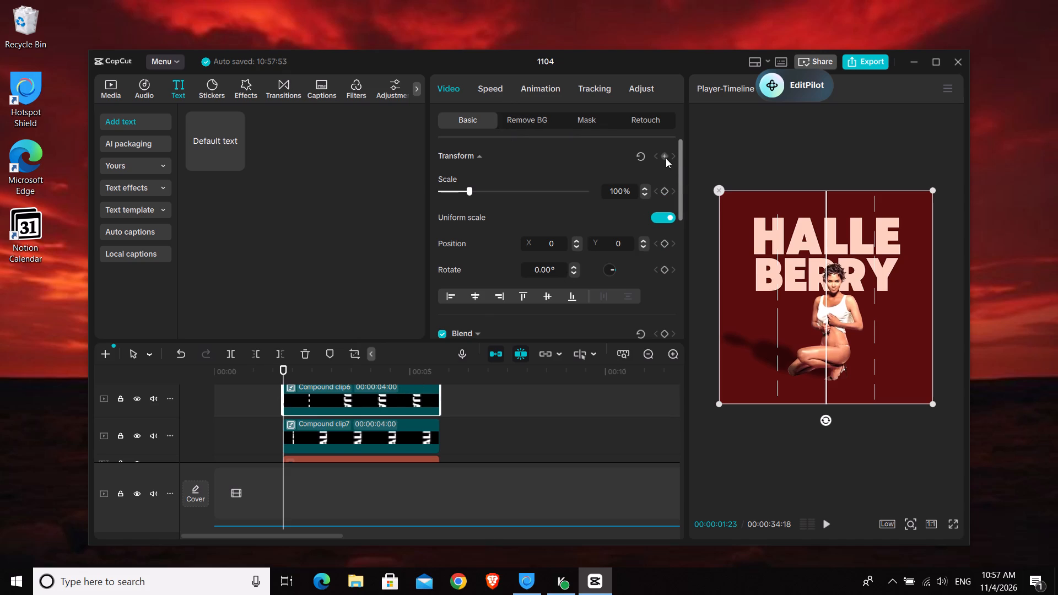
pyautogui.click(665, 158)
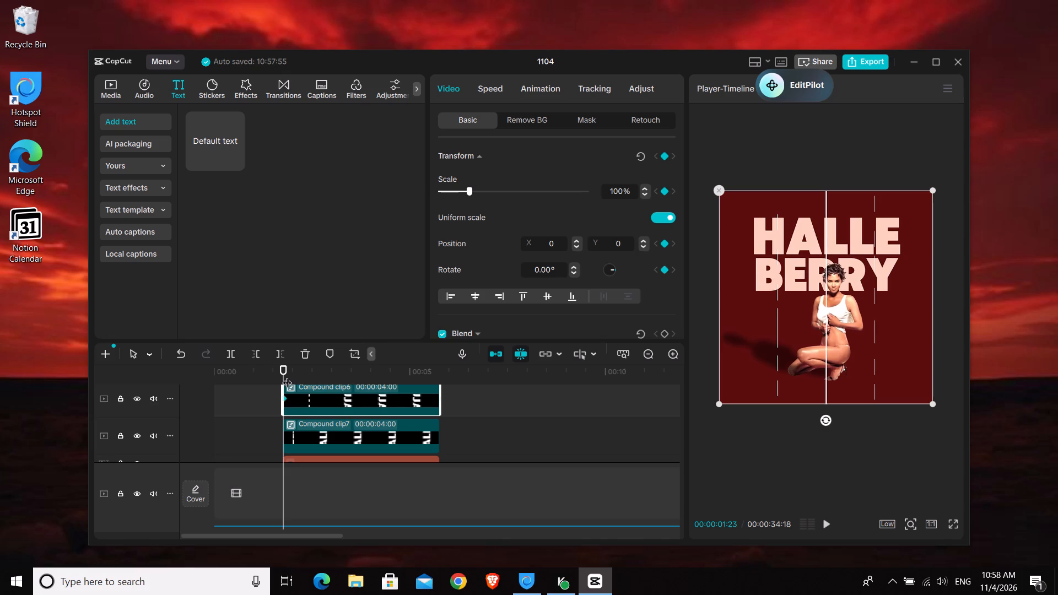
pyautogui.press('space')
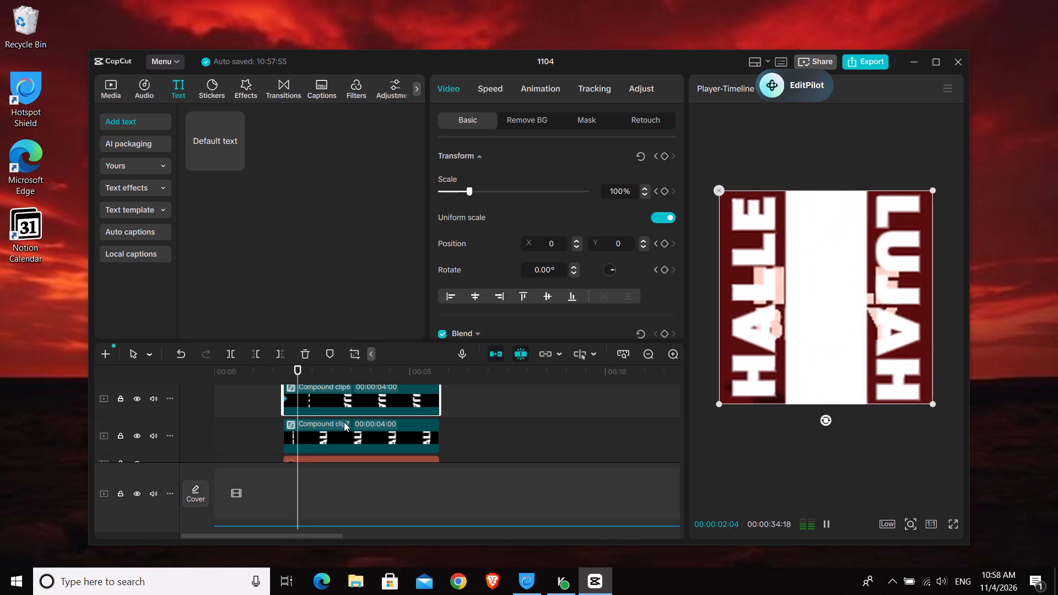
pyautogui.press('space')
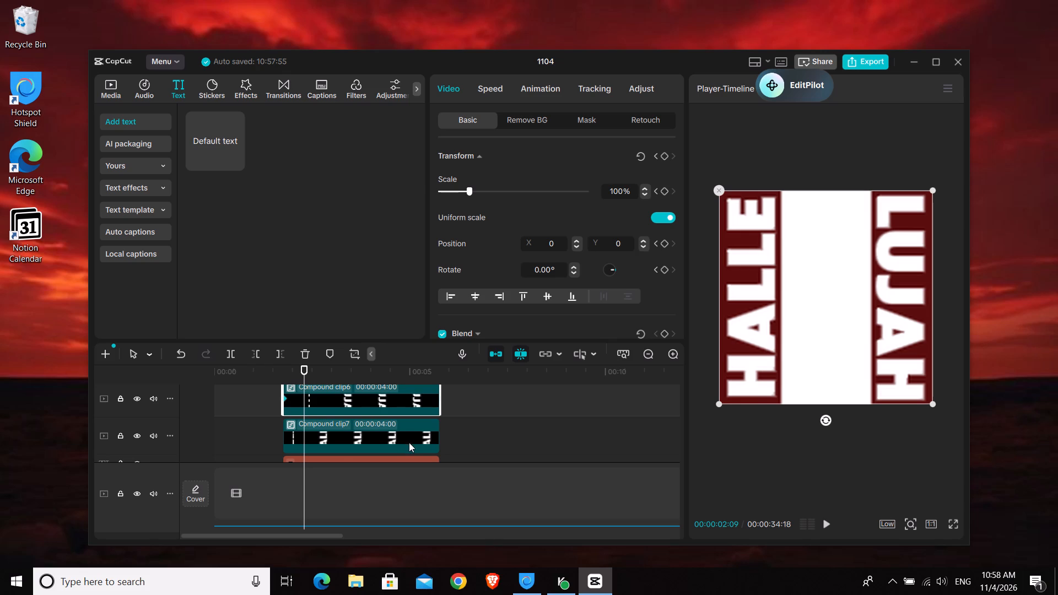
# Add Transform keyframes to the "halle" and "lujah" compound clips at 00:00:02:18, aligned with the white strip's second keyframe.
pyautogui.scroll(-2, 409, 442)
pyautogui.click(391, 432)
pyautogui.click(312, 371)
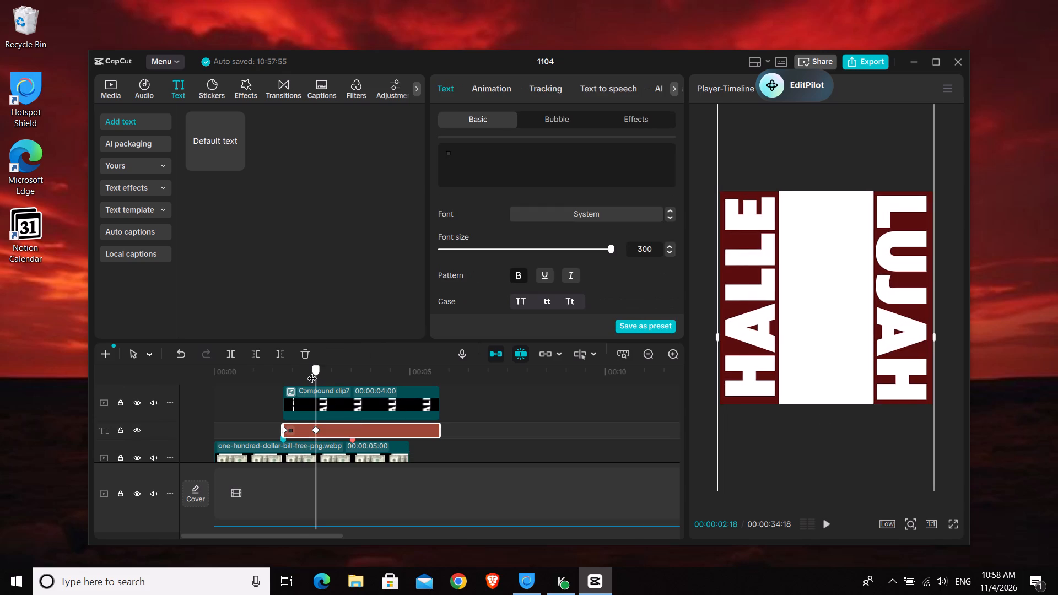
pyautogui.click(351, 408)
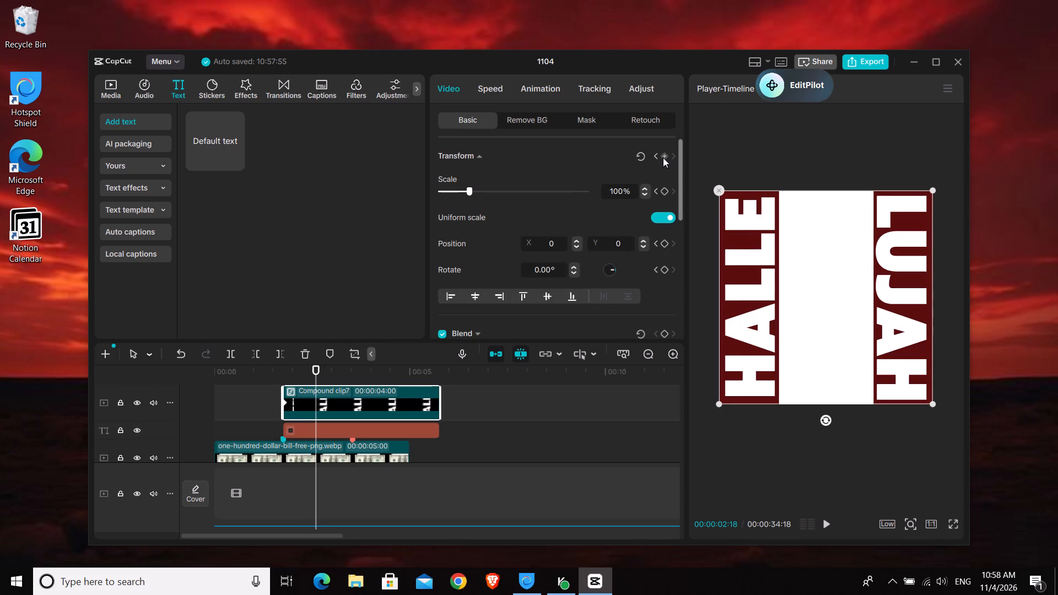
pyautogui.click(663, 158)
pyautogui.scroll(1, 357, 392)
pyautogui.click(350, 392)
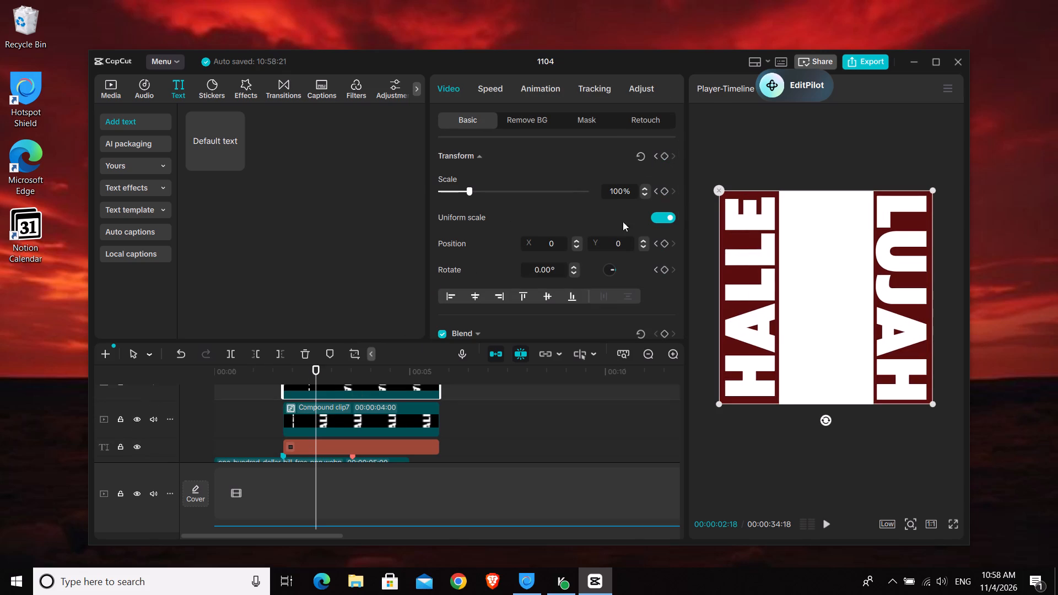
pyautogui.click(662, 162)
pyautogui.click(664, 155)
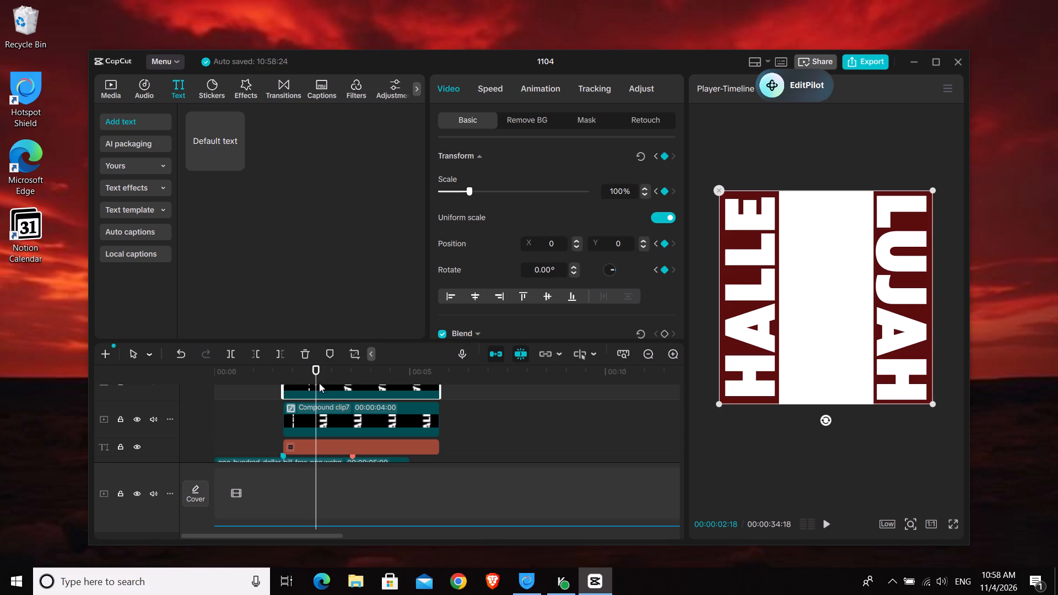
# At 00:00:01:23, move the "halle" compound clip right so its thin text line sits just left of the white strip.
pyautogui.click(314, 375)
pyautogui.moveTo(314, 375); pyautogui.dragTo(280, 377)
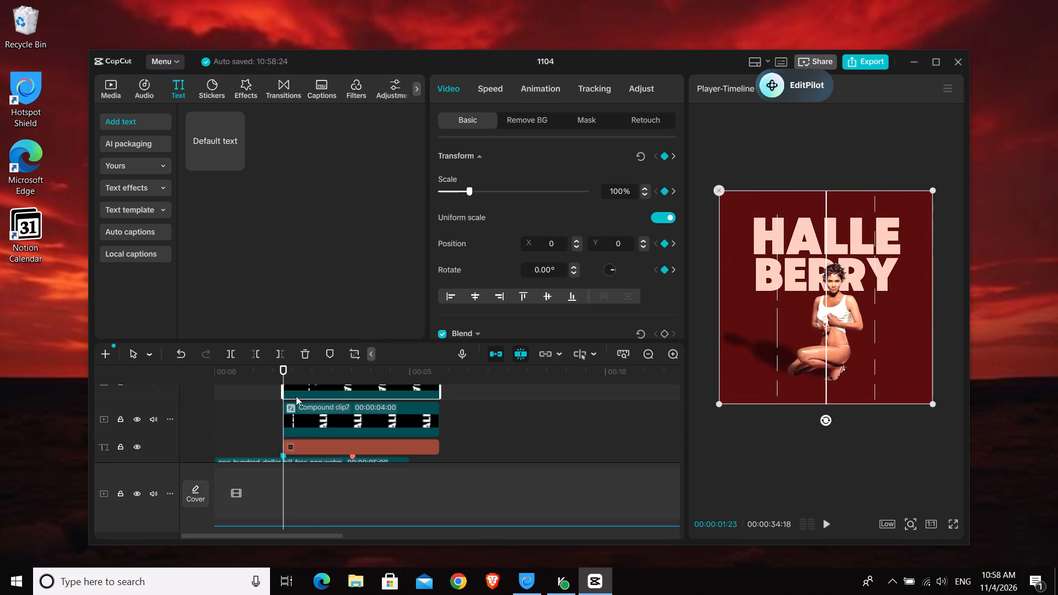
pyautogui.click(309, 416)
pyautogui.moveTo(764, 371); pyautogui.dragTo(781, 370)
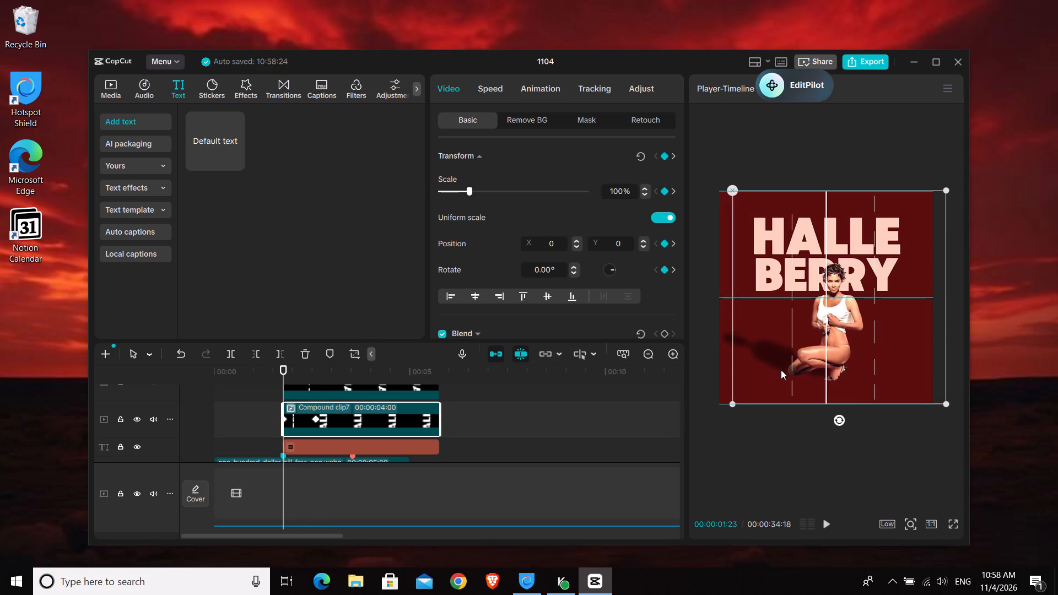
pyautogui.moveTo(781, 370); pyautogui.dragTo(807, 375)
# At 00:00:01:23, move the "lujah" compound clip left to about X -774, just right of the white strip.
pyautogui.click(356, 390)
pyautogui.moveTo(922, 375); pyautogui.dragTo(921, 375)
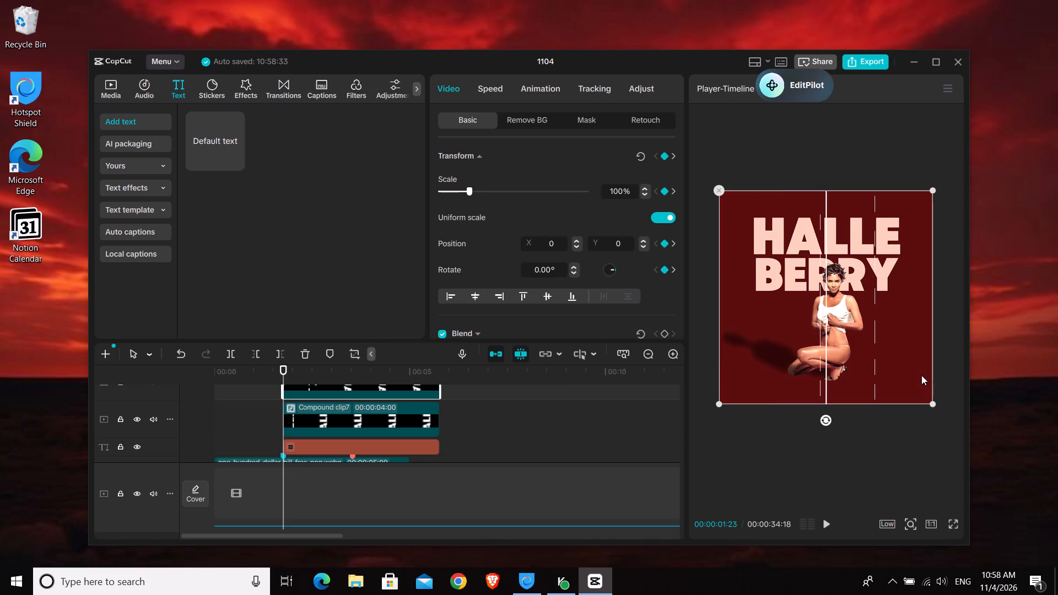
pyautogui.moveTo(921, 375); pyautogui.dragTo(873, 376)
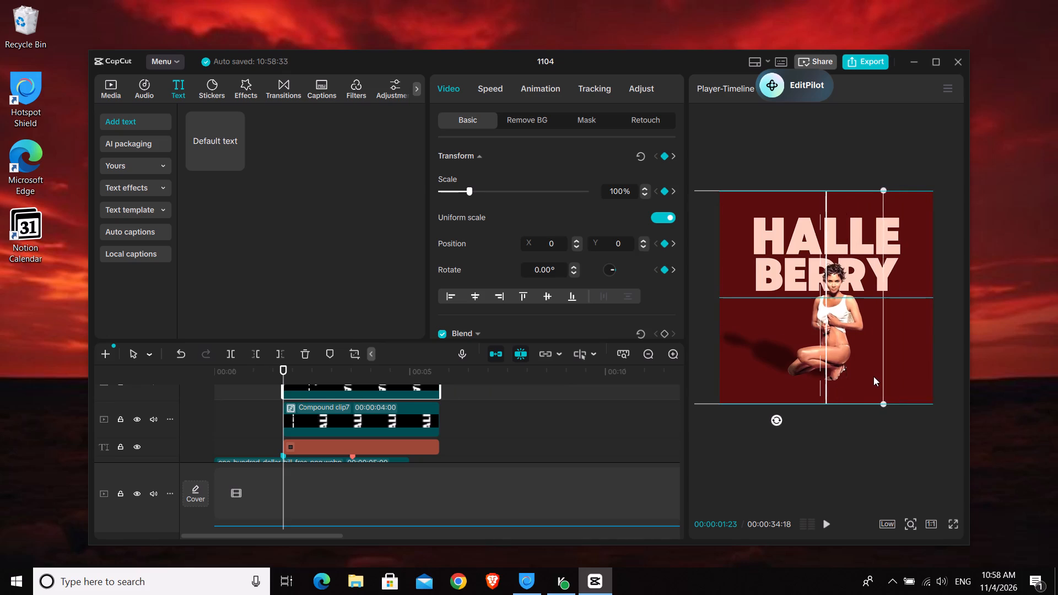
pyautogui.moveTo(873, 376); pyautogui.dragTo(880, 375)
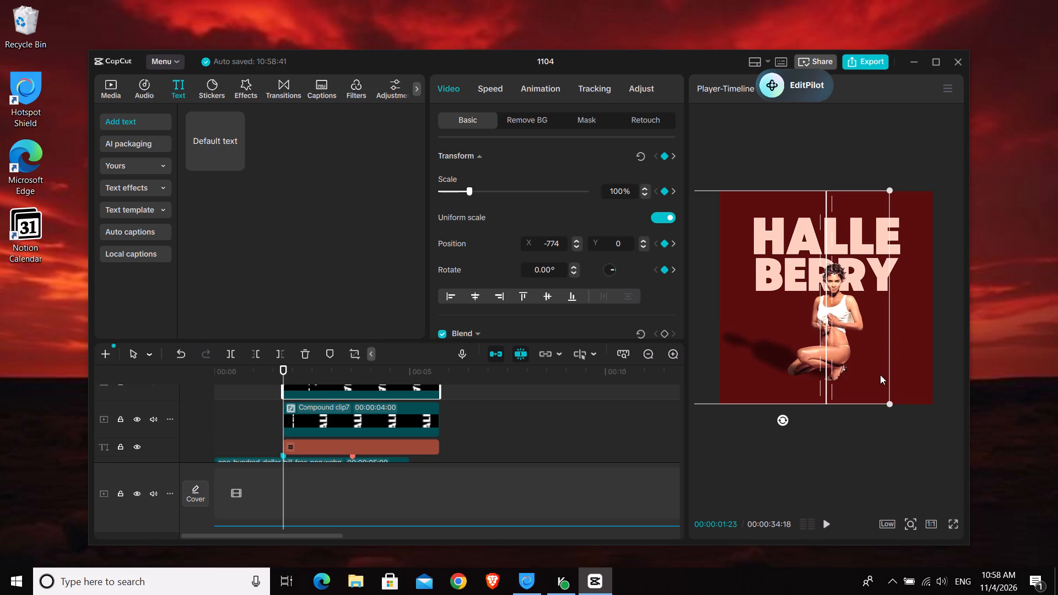
pyautogui.moveTo(861, 377); pyautogui.dragTo(871, 377)
# At 00:00:01:23, move the "lujah" compound clip further left to X -879, Y 0, hiding its thin text line behind the white strip.
pyautogui.moveTo(871, 377); pyautogui.dragTo(856, 382)
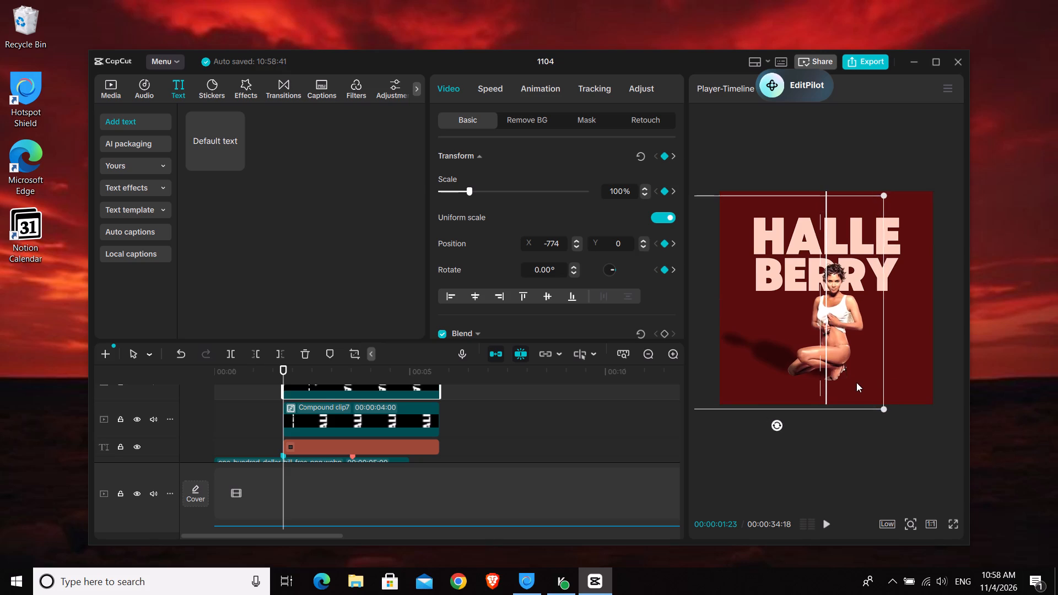
pyautogui.moveTo(856, 382); pyautogui.dragTo(857, 381)
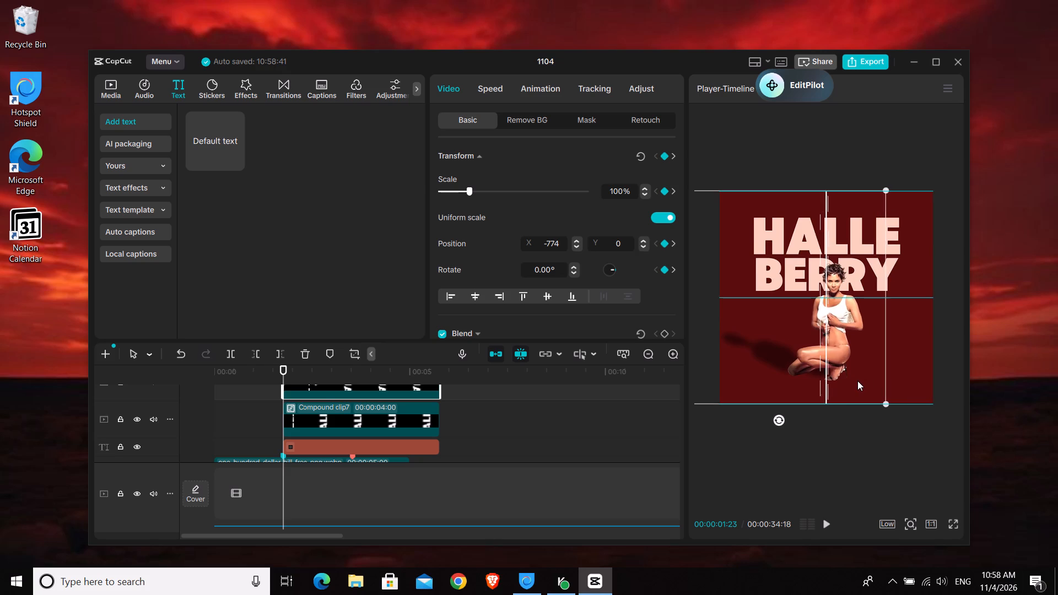
pyautogui.moveTo(857, 381); pyautogui.dragTo(856, 380)
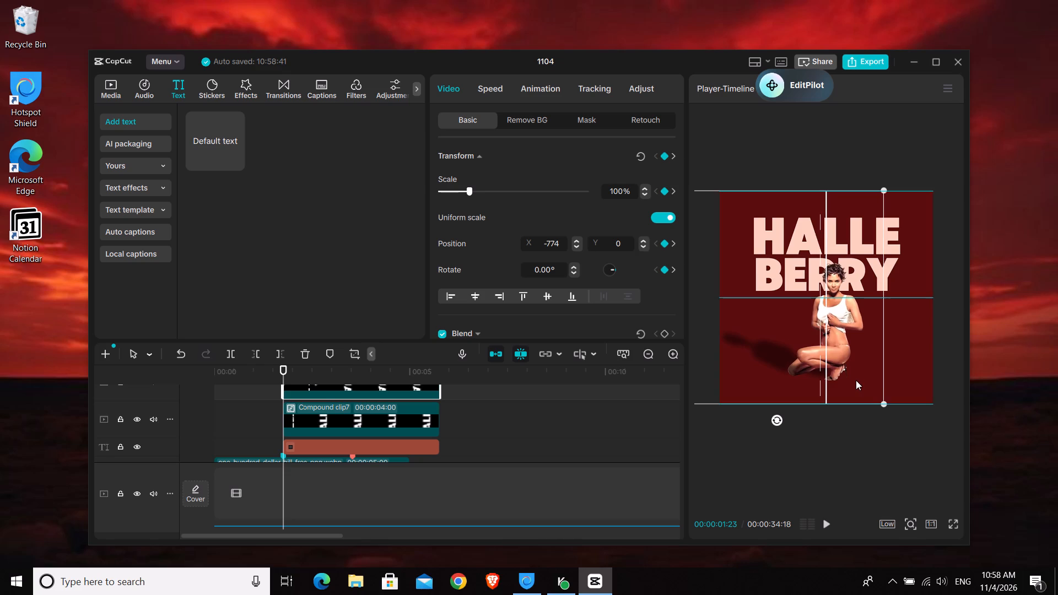
# At 00:00:01:23, move the "halle" compound clip to X 879, Y 0 behind the white strip, and preview the opening.
pyautogui.click(347, 410)
pyautogui.moveTo(790, 384); pyautogui.dragTo(794, 384)
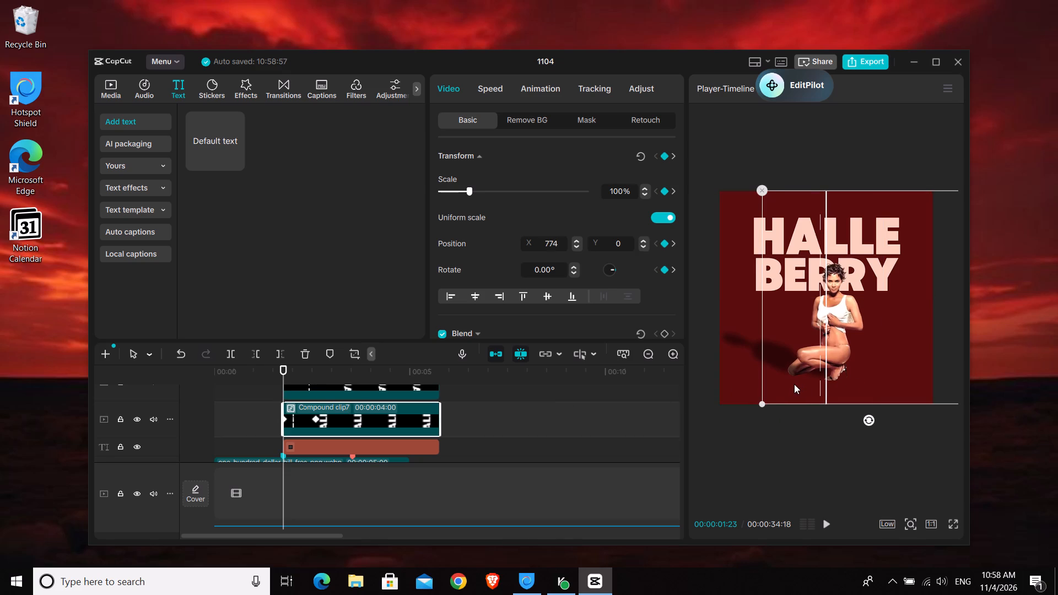
pyautogui.moveTo(794, 384); pyautogui.dragTo(796, 386)
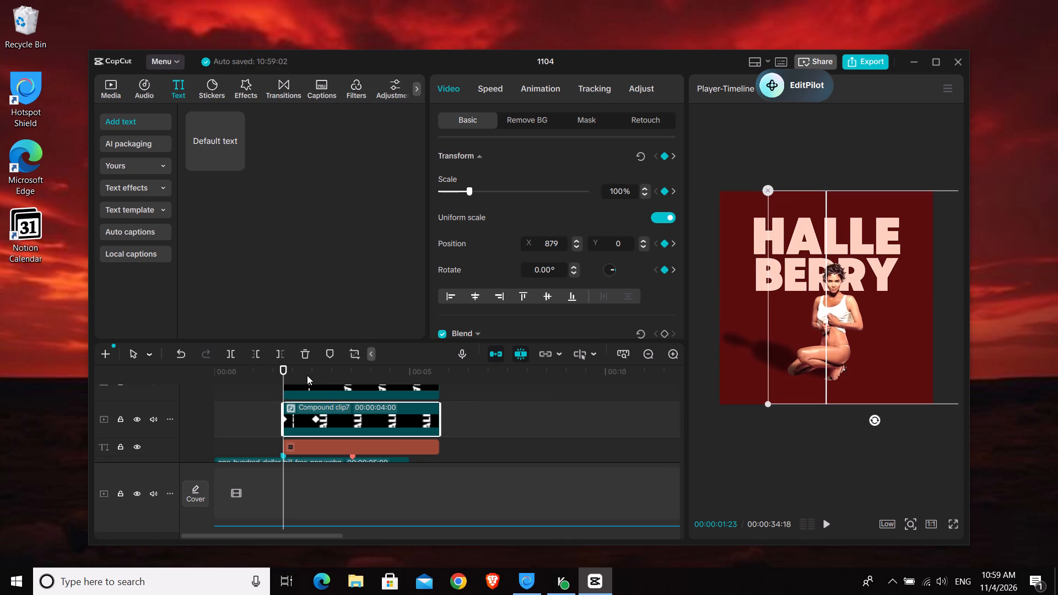
pyautogui.press('space')
pyautogui.press('space')
pyautogui.press('space')
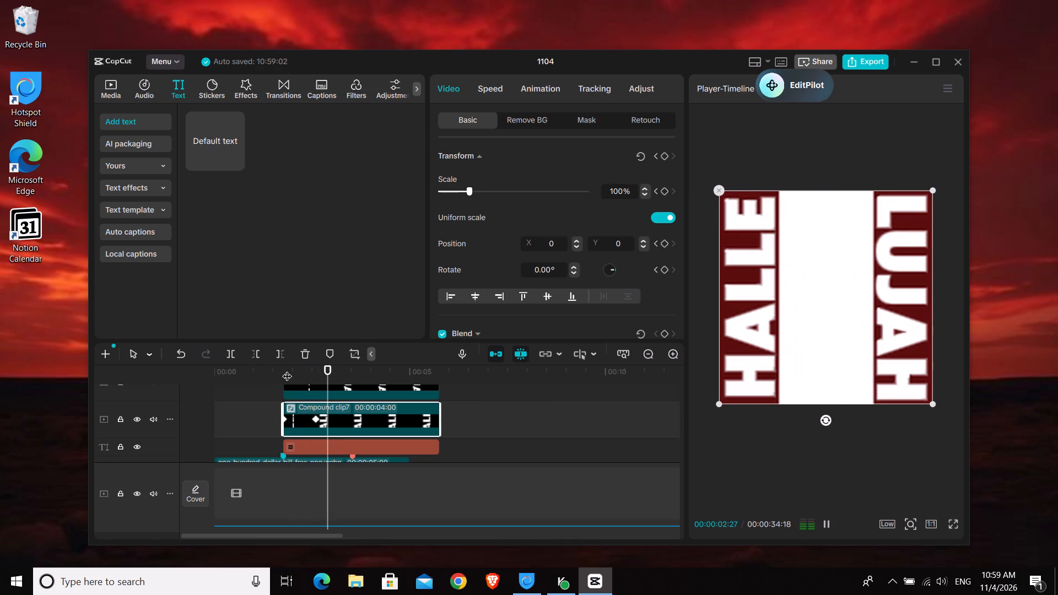
pyautogui.press('space')
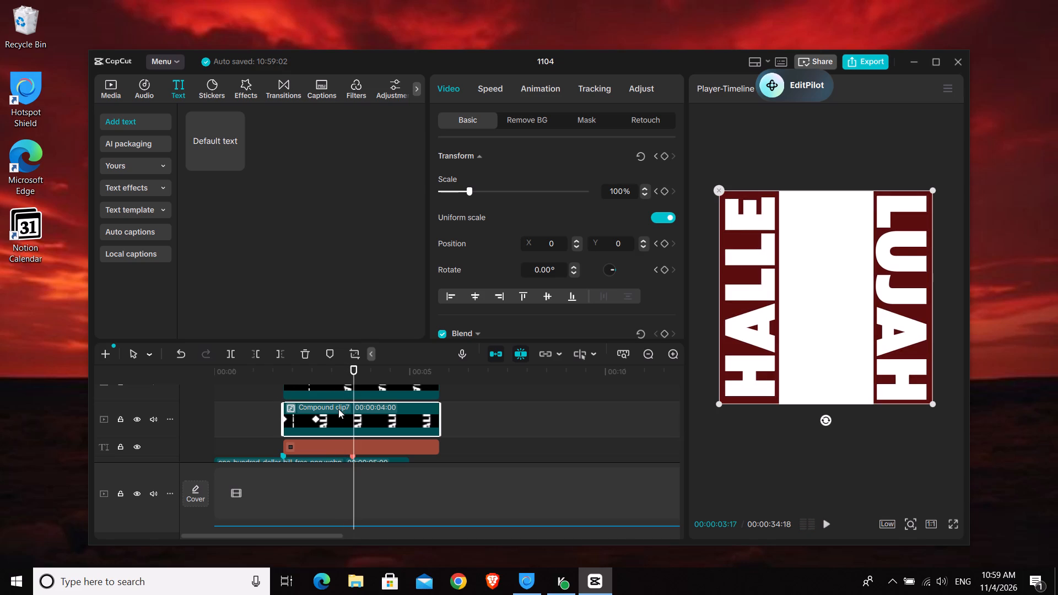
# Apply the Cubic Out preset curve to the "halle" compound clip's X position animation between its two keyframes.
pyautogui.hotkey('alt', 'k')
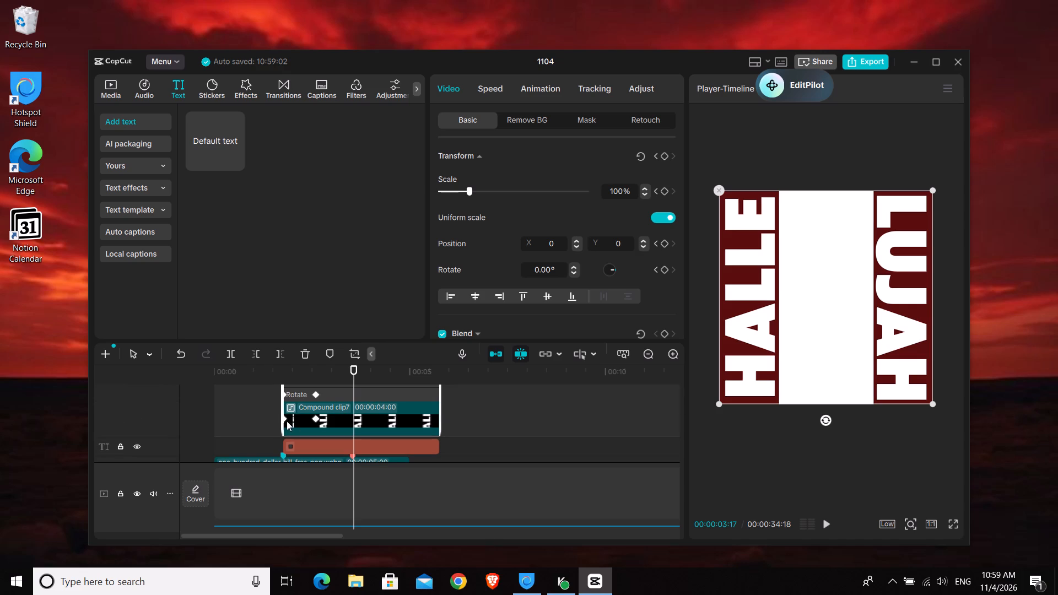
pyautogui.scroll(7, 287, 421)
pyautogui.scroll(-3, 310, 430)
pyautogui.scroll(1, 310, 430)
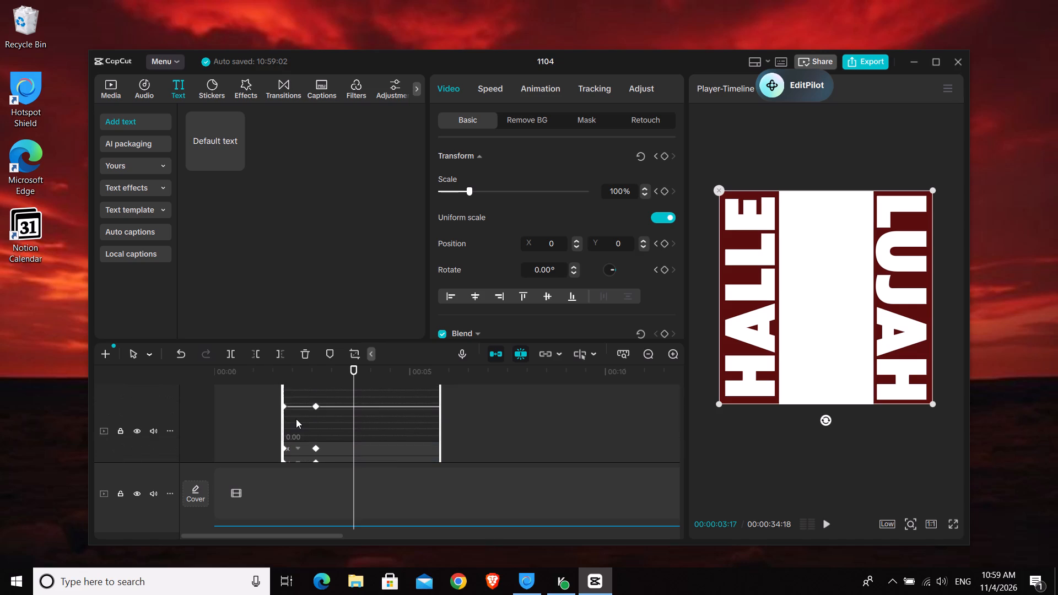
pyautogui.scroll(-2, 296, 419)
pyautogui.click(295, 427)
pyautogui.scroll(2, 297, 417)
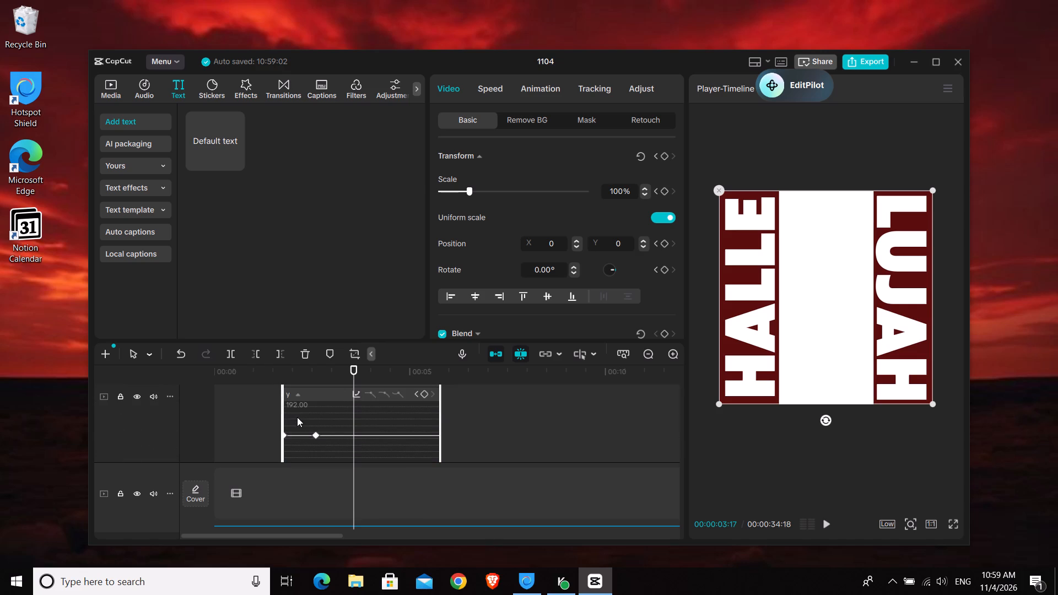
pyautogui.click(297, 396)
pyautogui.click(297, 442)
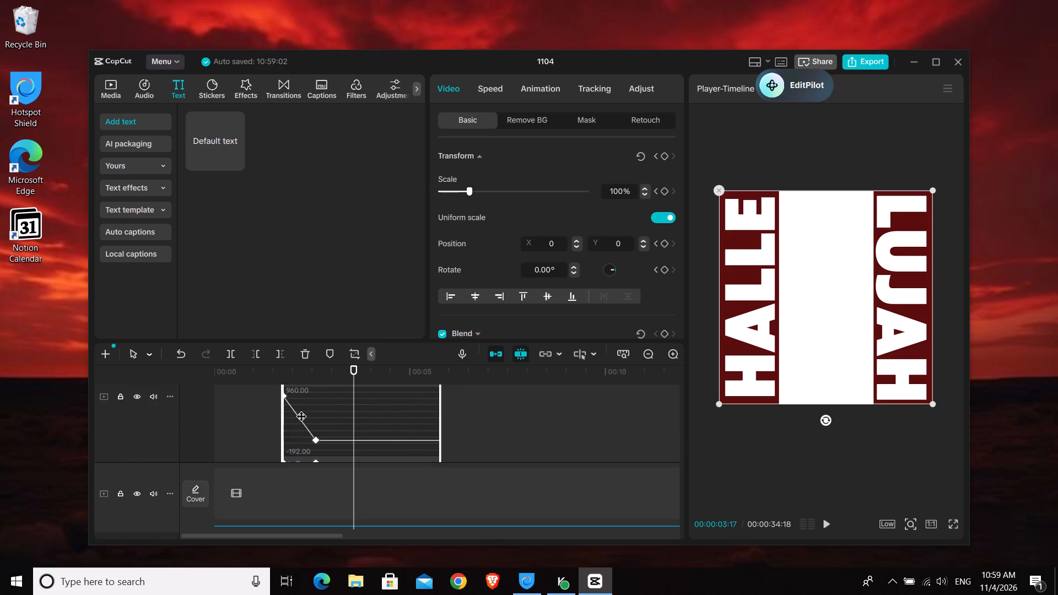
pyautogui.rightClick(301, 416)
pyautogui.click(385, 489)
pyautogui.click(530, 464)
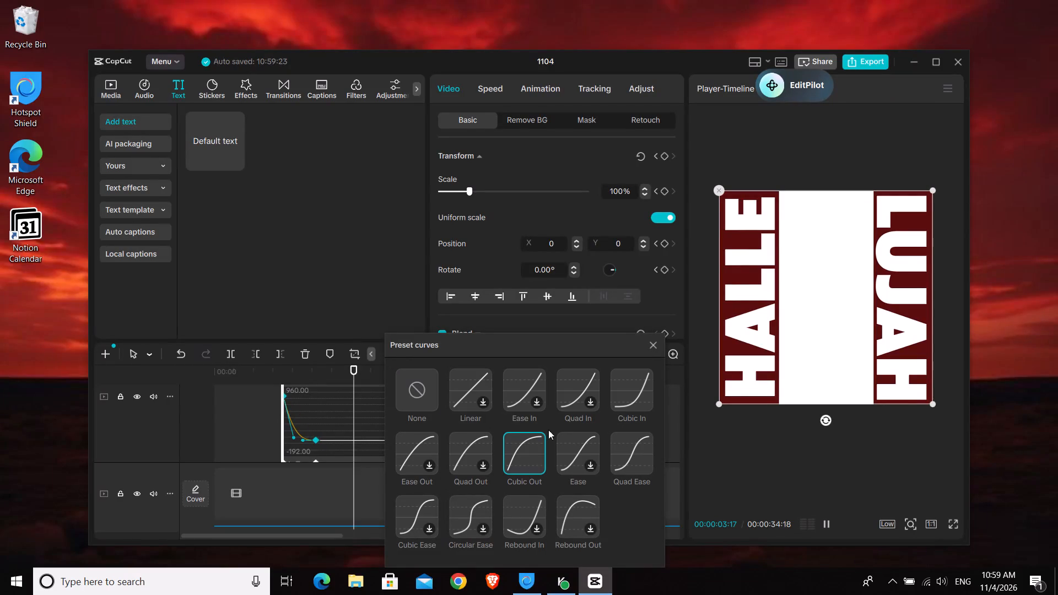
pyautogui.click(660, 349)
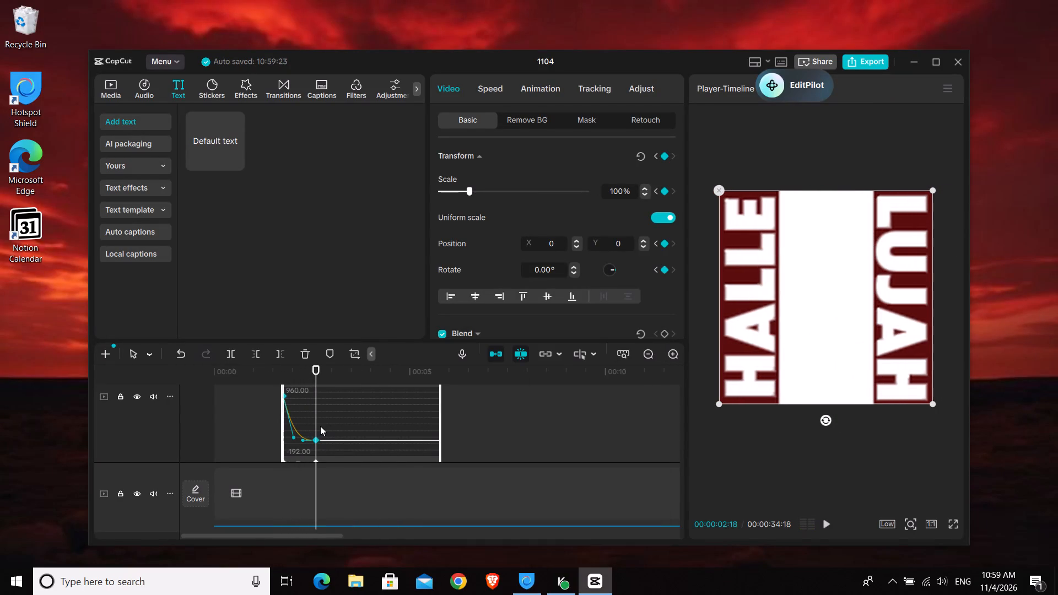
pyautogui.hotkey('alt', 'k')
# Apply the Cubic Out preset curve to the "lujah" compound clip's X position animation and preview the opening.
pyautogui.click(321, 426)
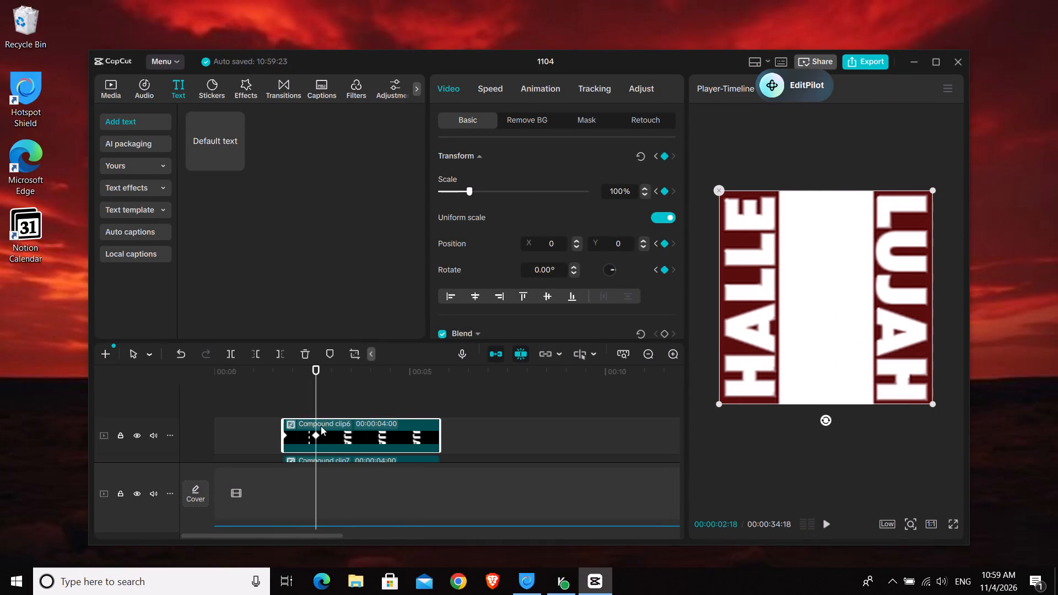
pyautogui.hotkey('alt', 'k')
pyautogui.scroll(2, 321, 426)
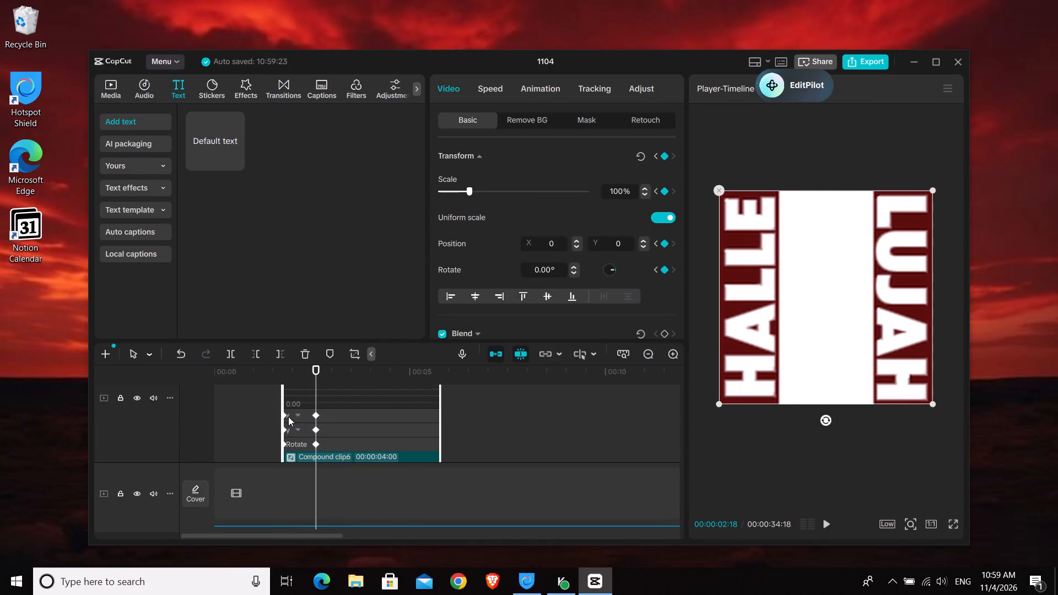
pyautogui.click(295, 413)
pyautogui.rightClick(296, 394)
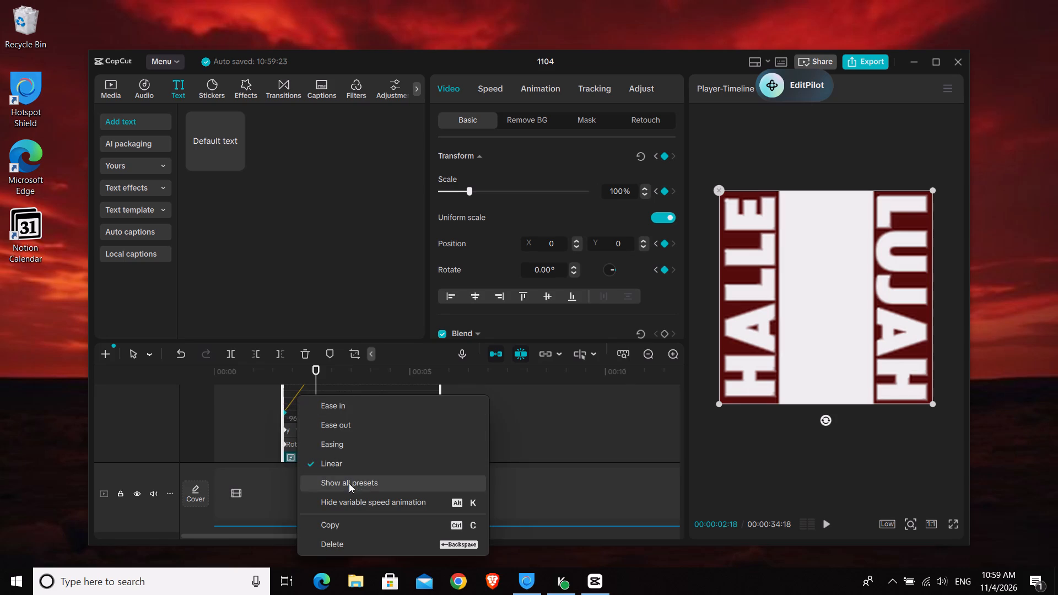
pyautogui.click(349, 483)
pyautogui.click(494, 459)
pyautogui.click(623, 341)
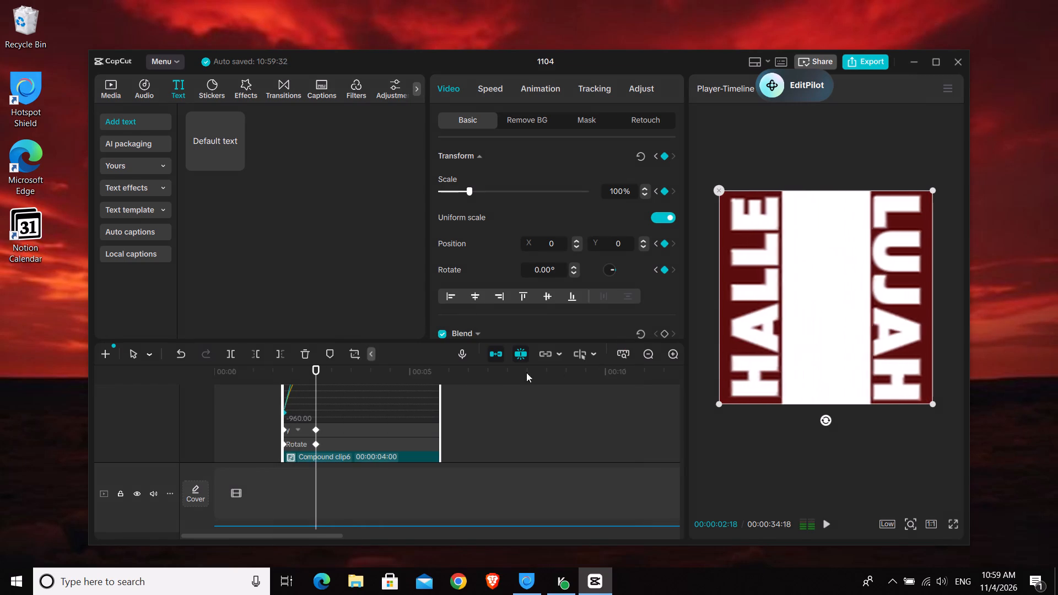
pyautogui.hotkey('alt', 'k')
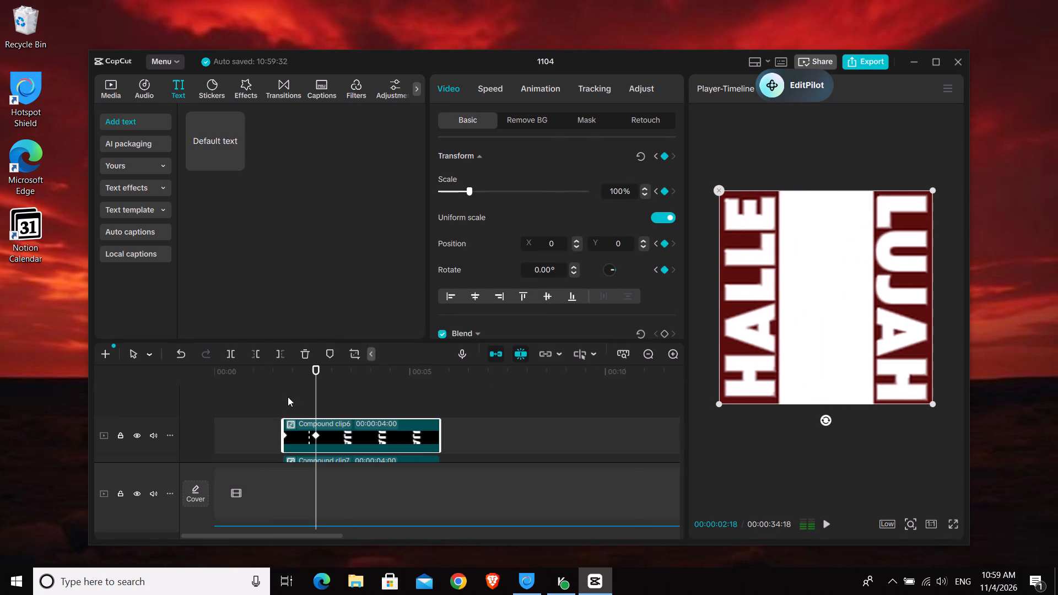
pyautogui.click(287, 396)
pyautogui.press('space')
pyautogui.press('space')
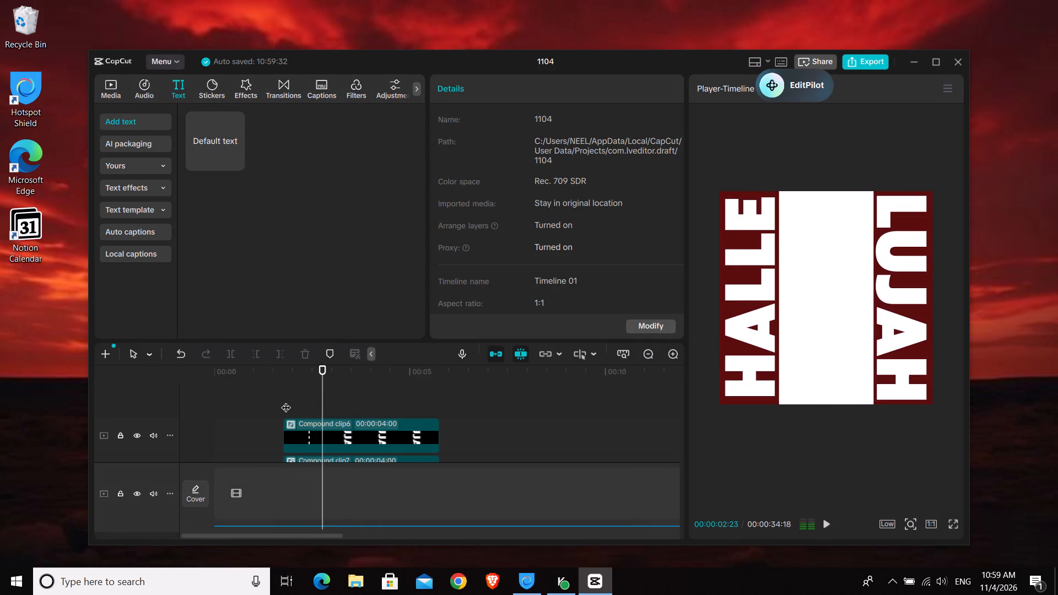
pyautogui.click(285, 402)
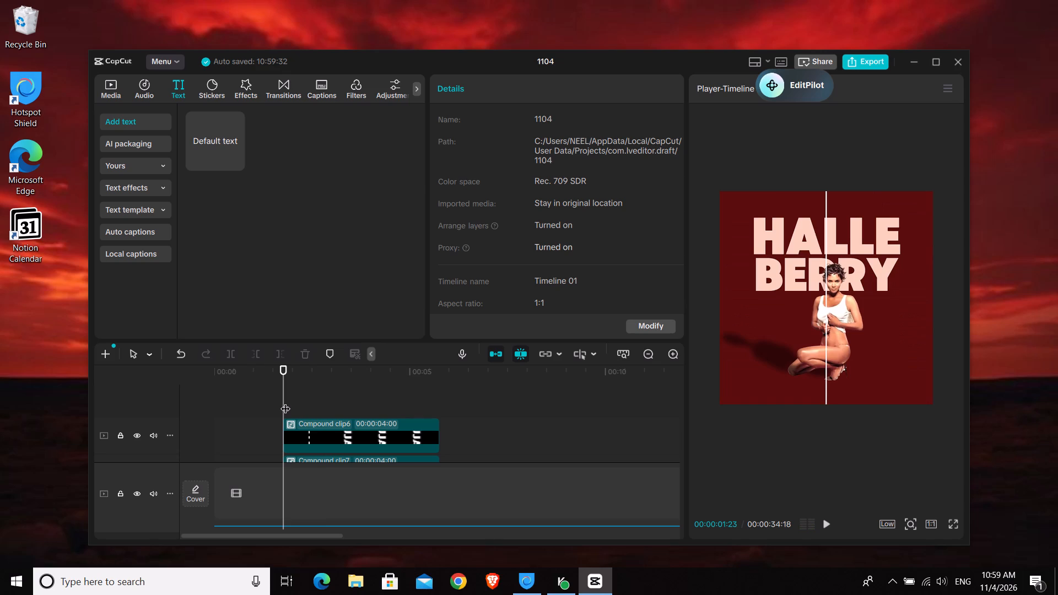
# Examine the position keyframe curves of the "lujah" and "halle" compound clips and play briefly from around 00:00:02:18.
pyautogui.hotkey('alt', 'k')
pyautogui.scroll(-1, 400, 443)
pyautogui.scroll(1, 398, 443)
pyautogui.scroll(-1, 392, 442)
pyautogui.click(336, 412)
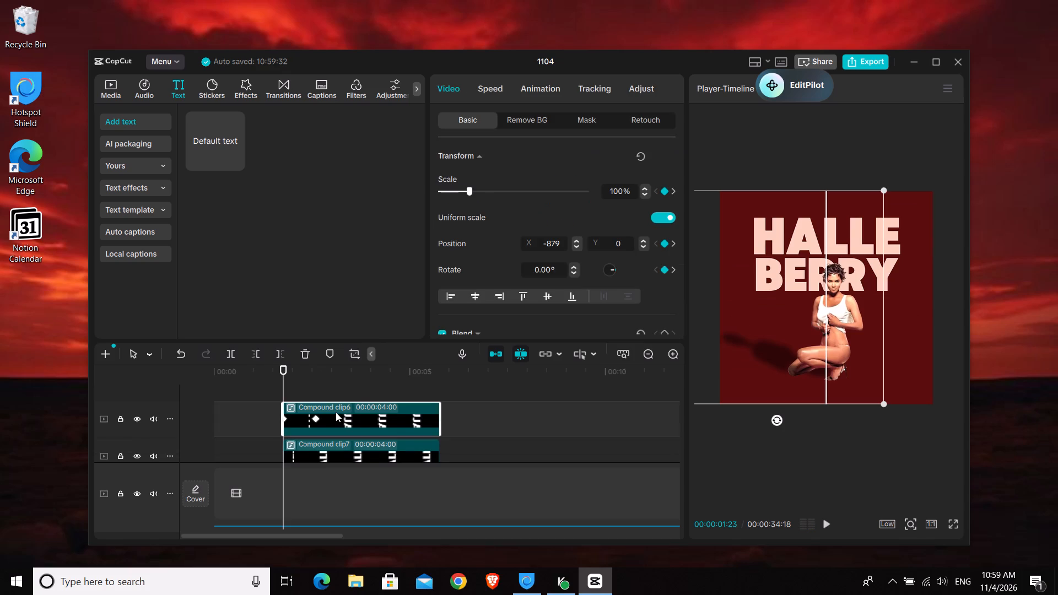
pyautogui.hotkey('alt', 'k')
pyautogui.scroll(1, 336, 412)
pyautogui.scroll(-1, 336, 412)
pyautogui.scroll(4, 336, 412)
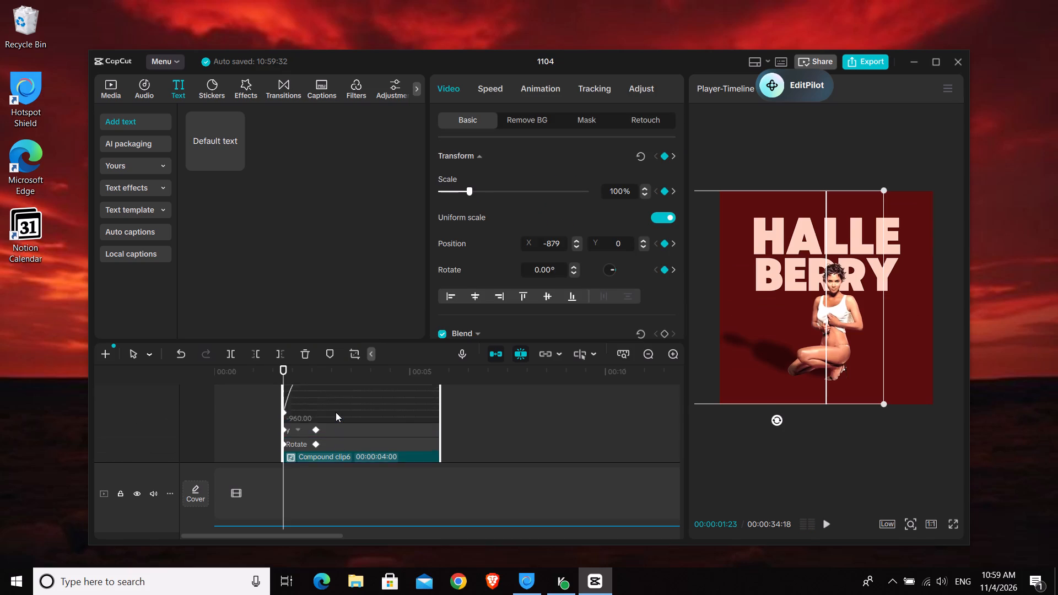
pyautogui.scroll(-1, 336, 412)
pyautogui.click(298, 427)
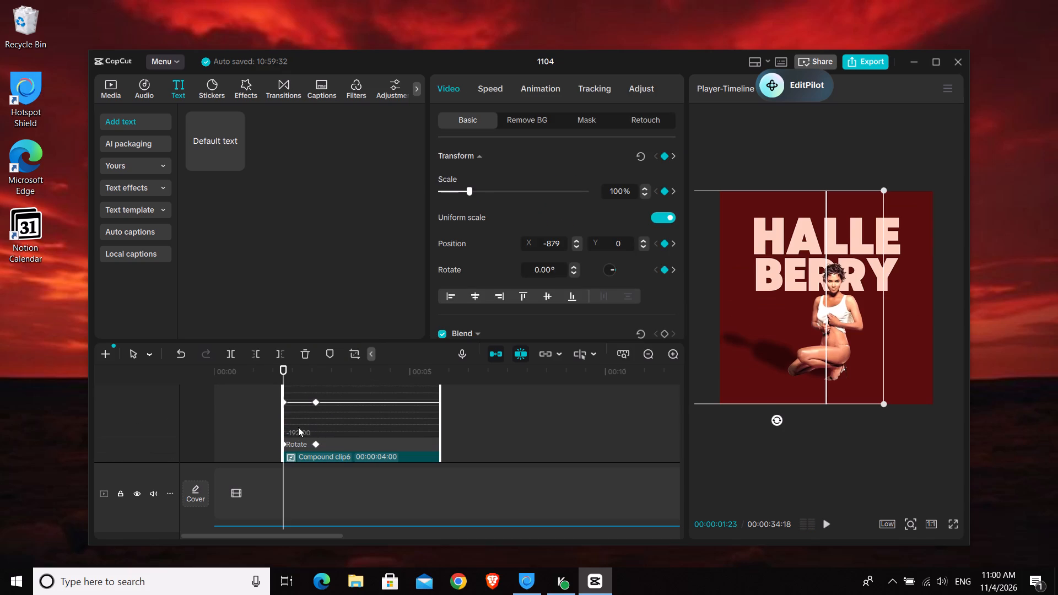
pyautogui.scroll(8, 299, 436)
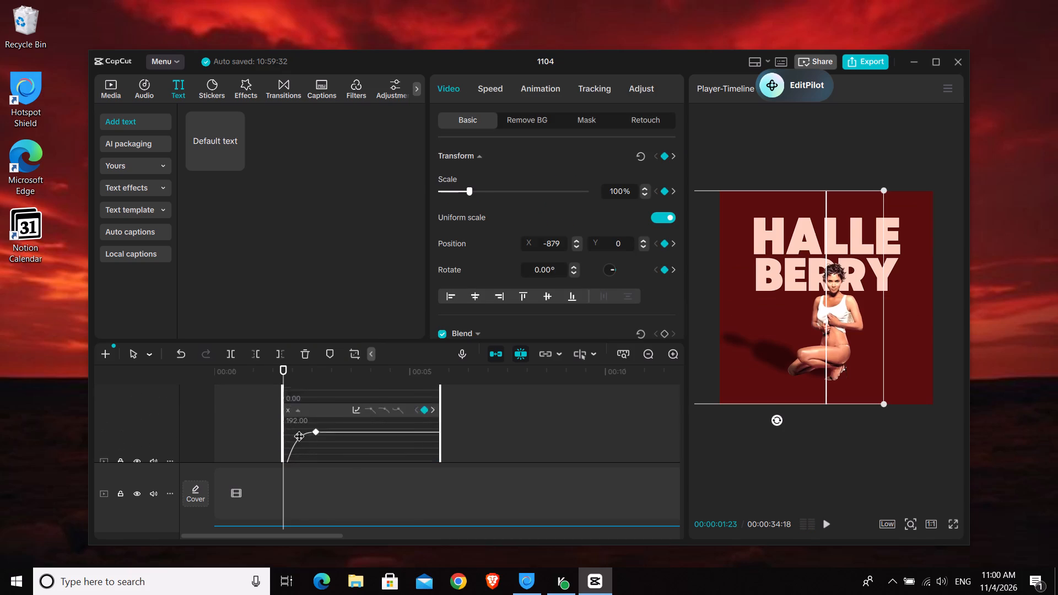
pyautogui.scroll(-12, 299, 436)
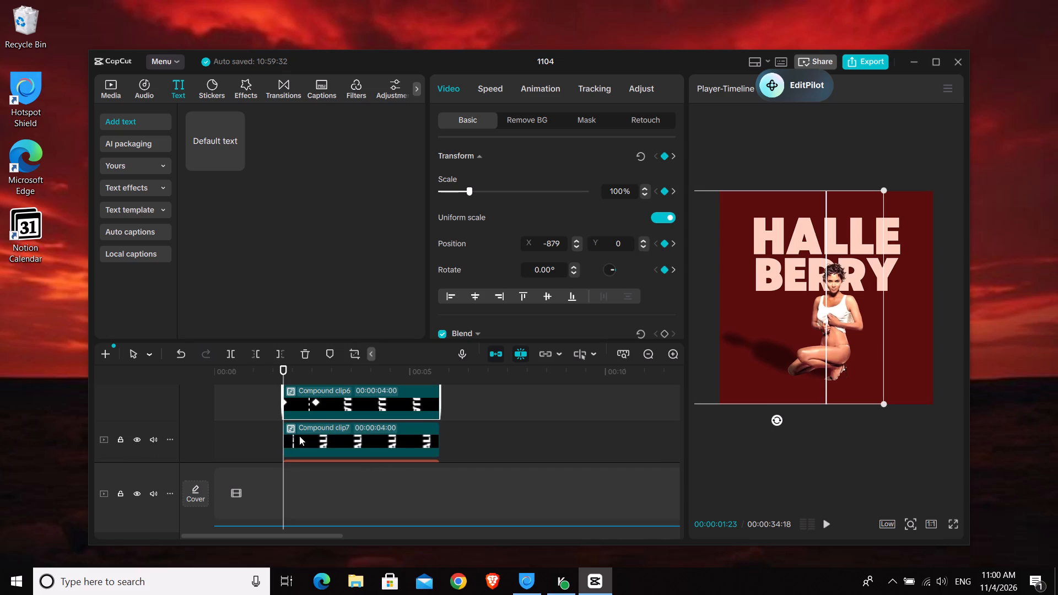
pyautogui.click(301, 436)
pyautogui.hotkey('alt', 'k')
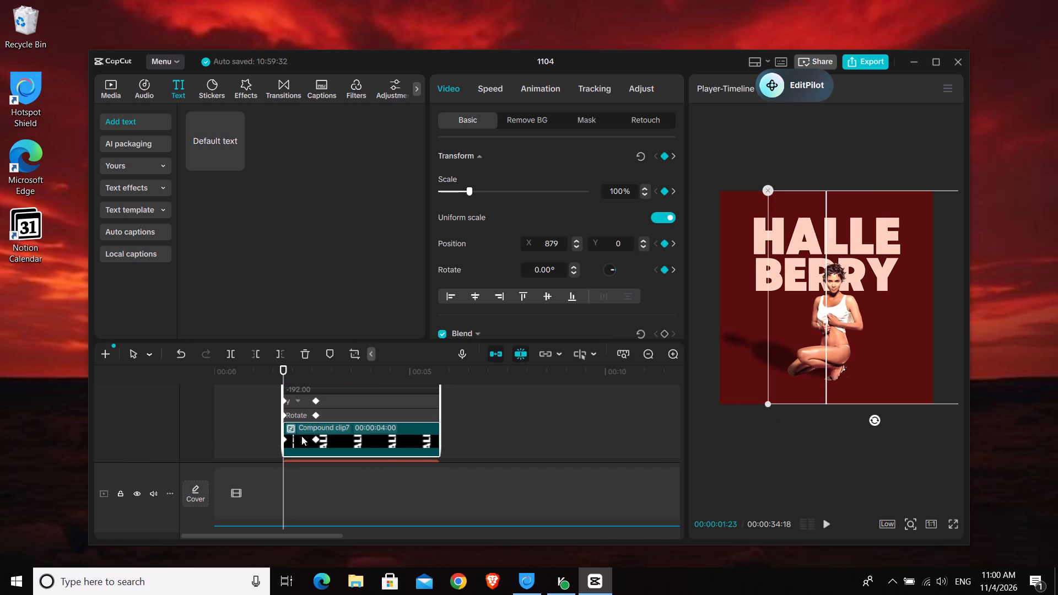
pyautogui.scroll(2, 301, 436)
pyautogui.scroll(-1, 301, 436)
pyautogui.scroll(1, 301, 436)
pyautogui.scroll(-2, 301, 436)
pyautogui.hotkey('alt', 'k')
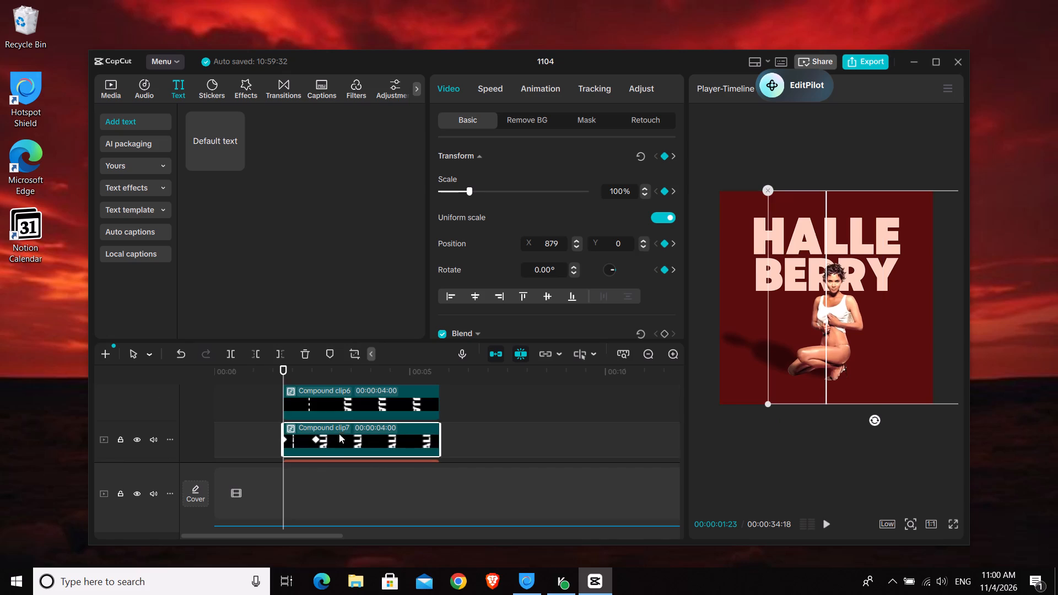
pyautogui.click(316, 374)
pyautogui.press('space')
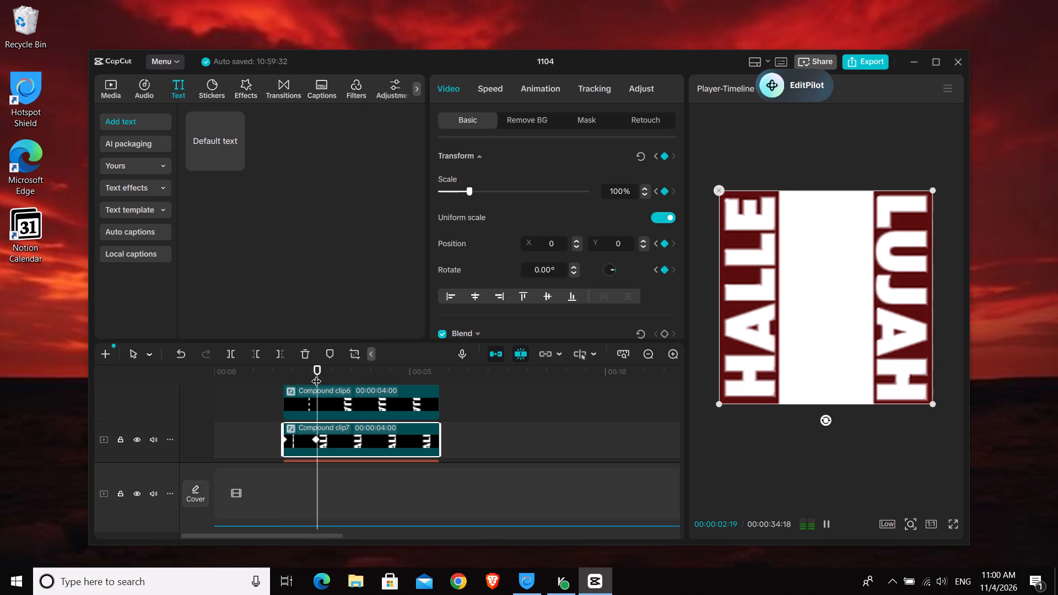
pyautogui.press('space')
# Set the playhead at 00:00:02:18 and bring up the imported media at the cross necklace image, background...ed (4).png.
pyautogui.click(317, 376)
pyautogui.click(110, 83)
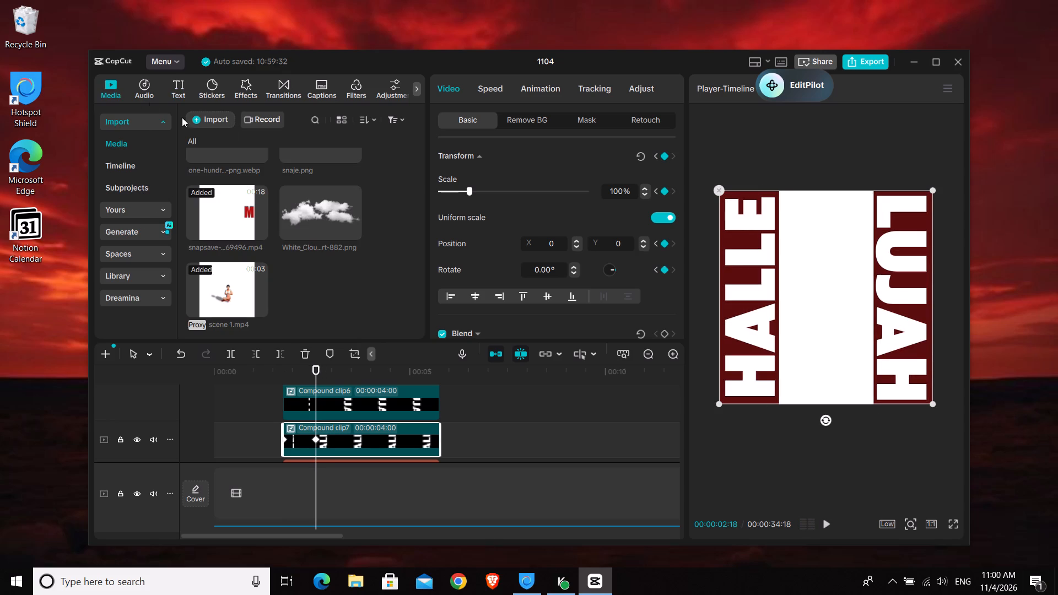
pyautogui.scroll(-1, 277, 259)
pyautogui.scroll(7, 277, 259)
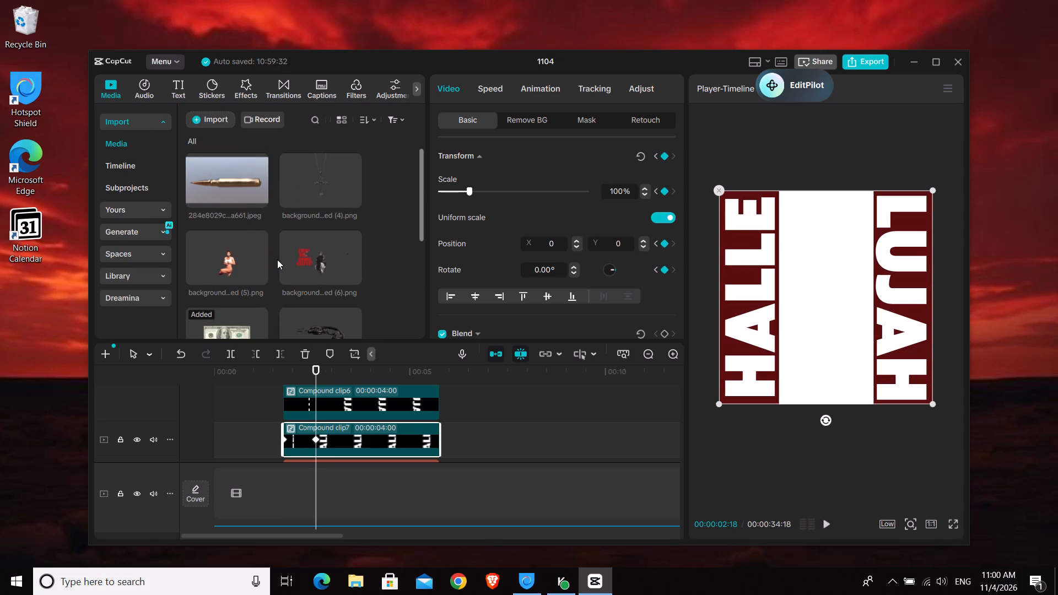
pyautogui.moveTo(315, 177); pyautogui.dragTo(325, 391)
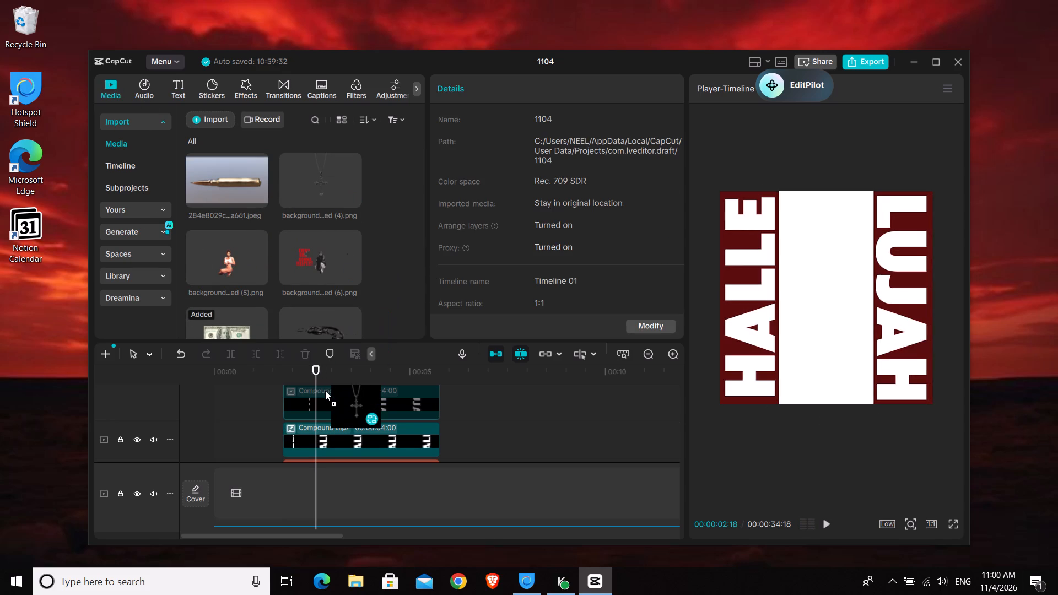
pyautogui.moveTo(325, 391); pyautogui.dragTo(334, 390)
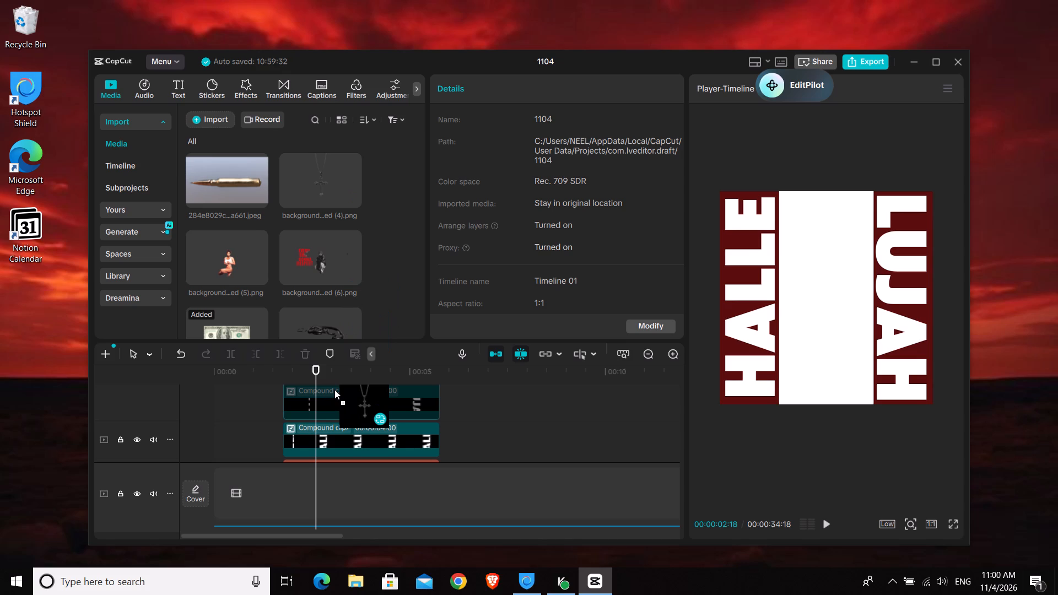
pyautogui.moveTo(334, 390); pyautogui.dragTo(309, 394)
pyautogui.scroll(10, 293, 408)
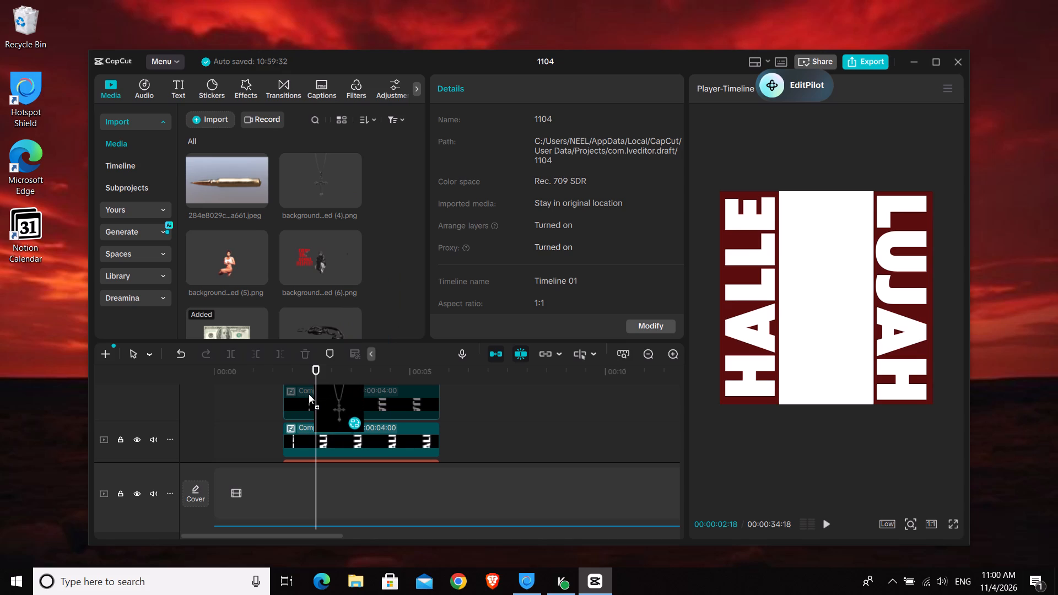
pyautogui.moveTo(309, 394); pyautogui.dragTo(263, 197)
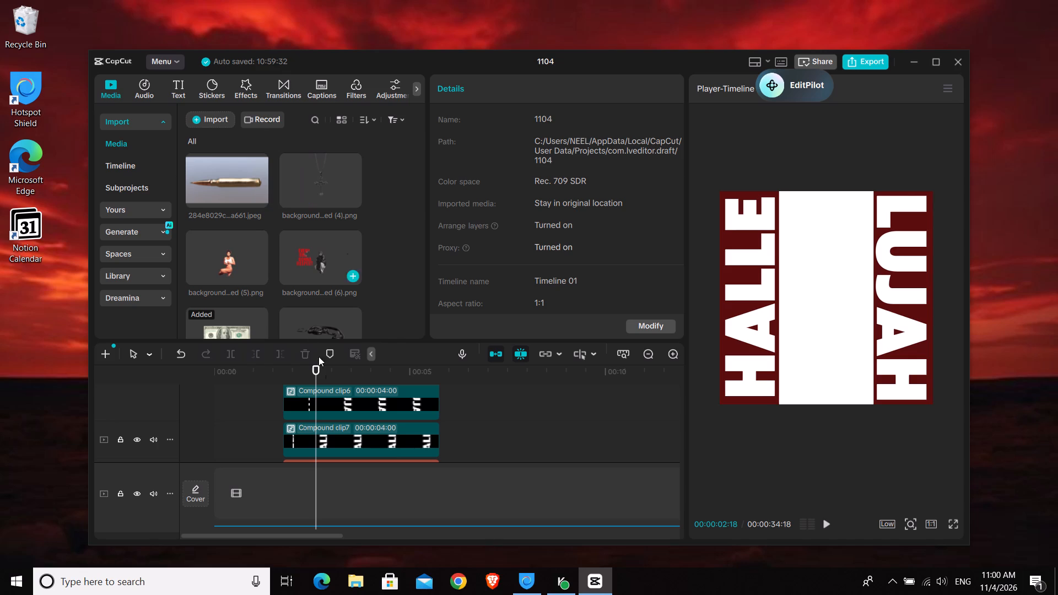
# Hide the "lujah" clip's keyframe curves and place the cross necklace image on a new track above it, starting at the clip's first frame.
pyautogui.scroll(6, 339, 426)
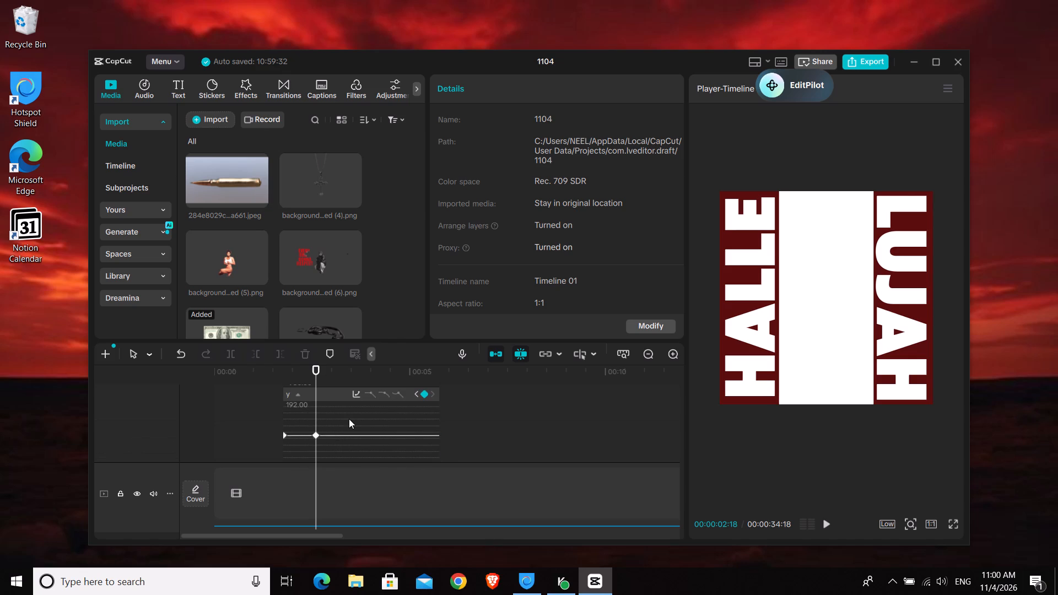
pyautogui.hotkey('alt', 'k')
pyautogui.scroll(-1, 349, 419)
pyautogui.scroll(1, 349, 419)
pyautogui.scroll(-7, 349, 419)
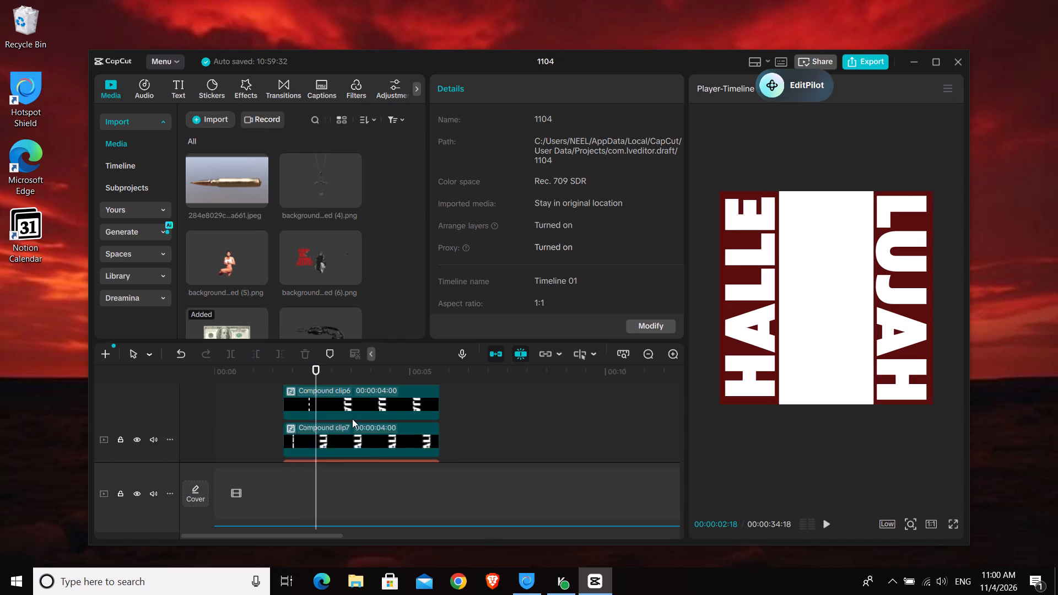
pyautogui.scroll(-2, 352, 419)
pyautogui.scroll(4, 352, 419)
pyautogui.click(316, 418)
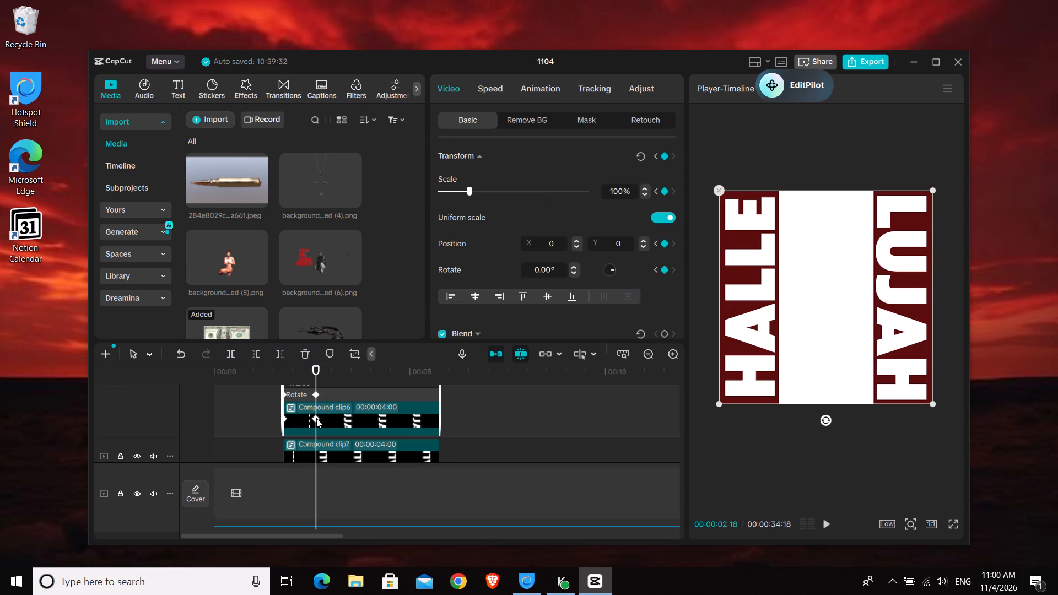
pyautogui.hotkey('alt', 'k')
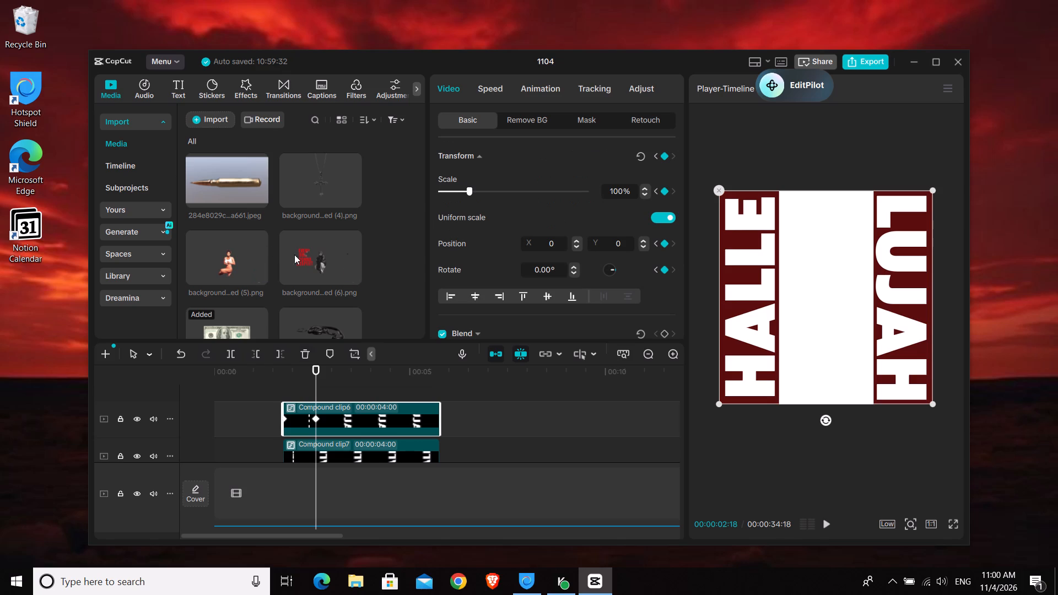
pyautogui.moveTo(324, 186); pyautogui.dragTo(284, 390)
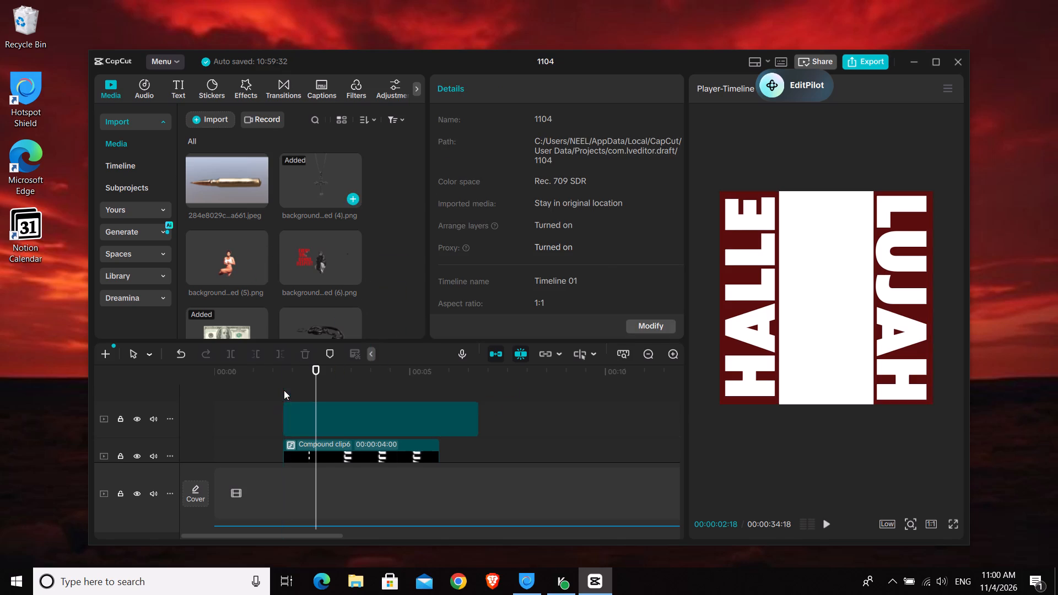
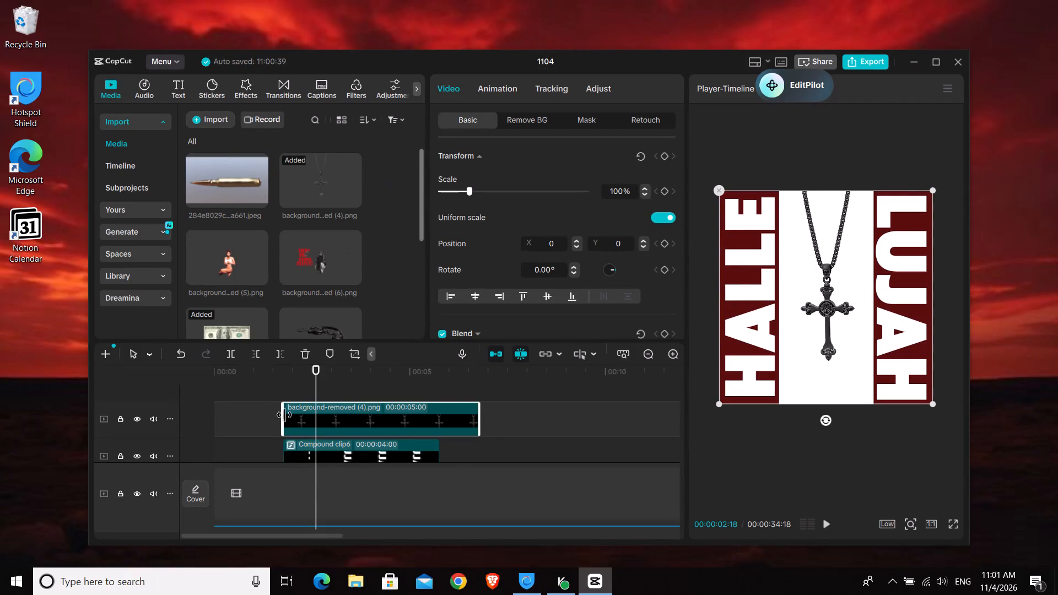
# Add one vertical and one horizontal guide across the preview canvas to help position the cross necklace.
pyautogui.scroll(-2, 348, 405)
pyautogui.scroll(2, 349, 405)
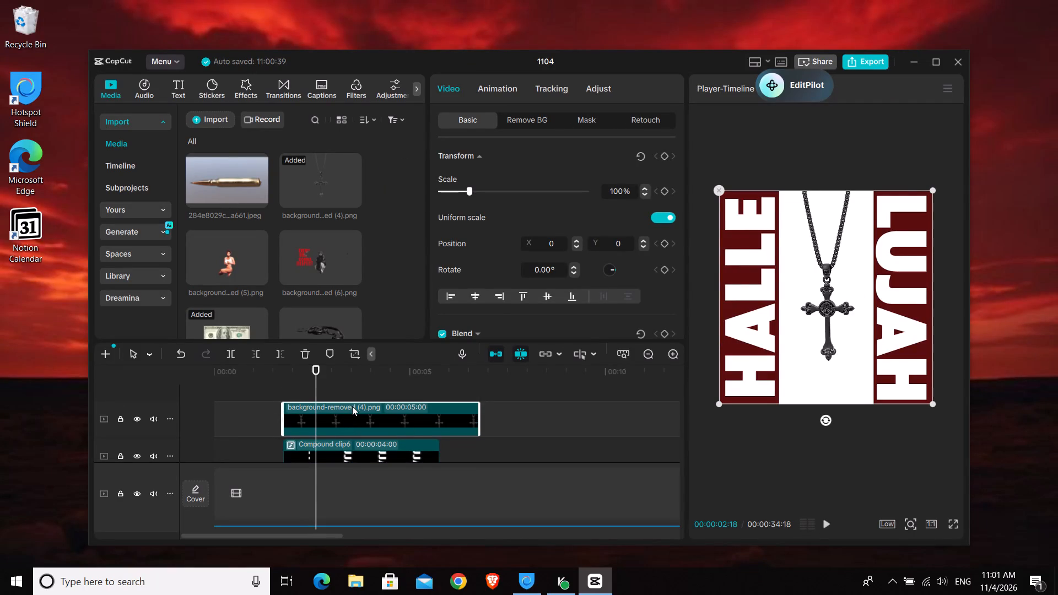
pyautogui.click(952, 87)
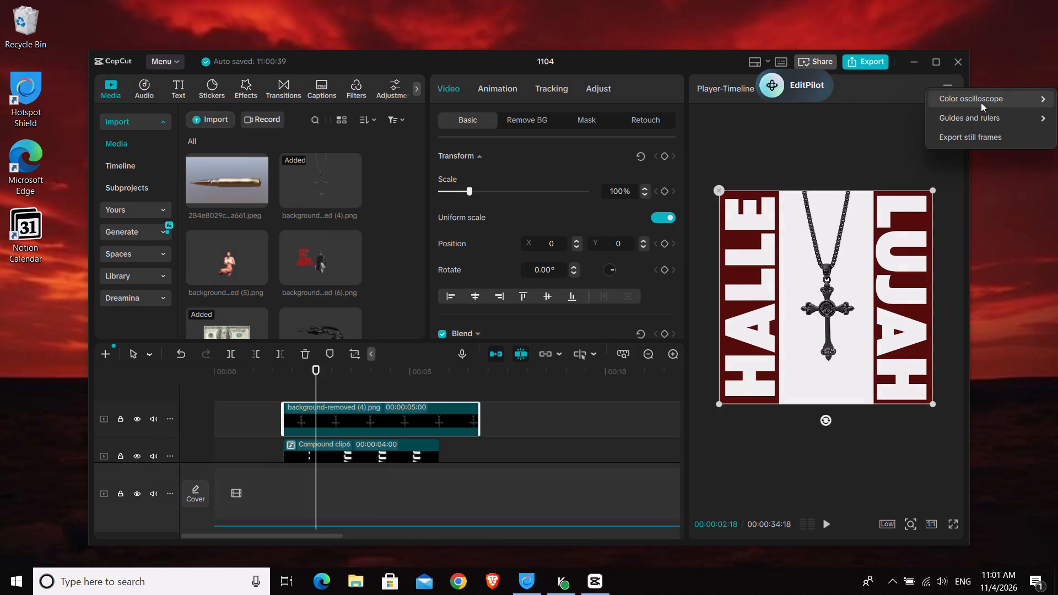
pyautogui.click(862, 139)
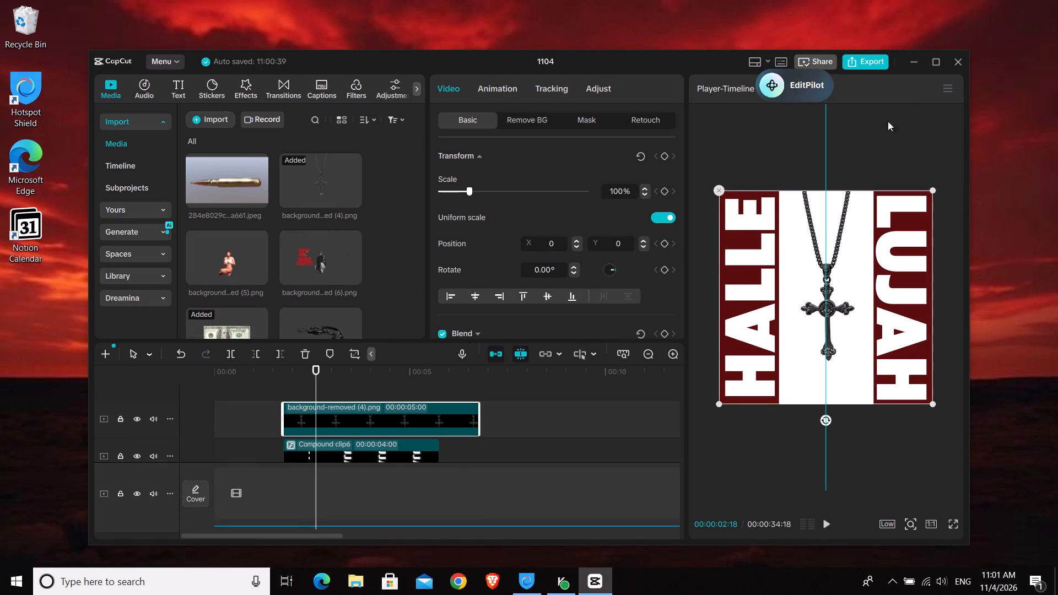
pyautogui.click(947, 85)
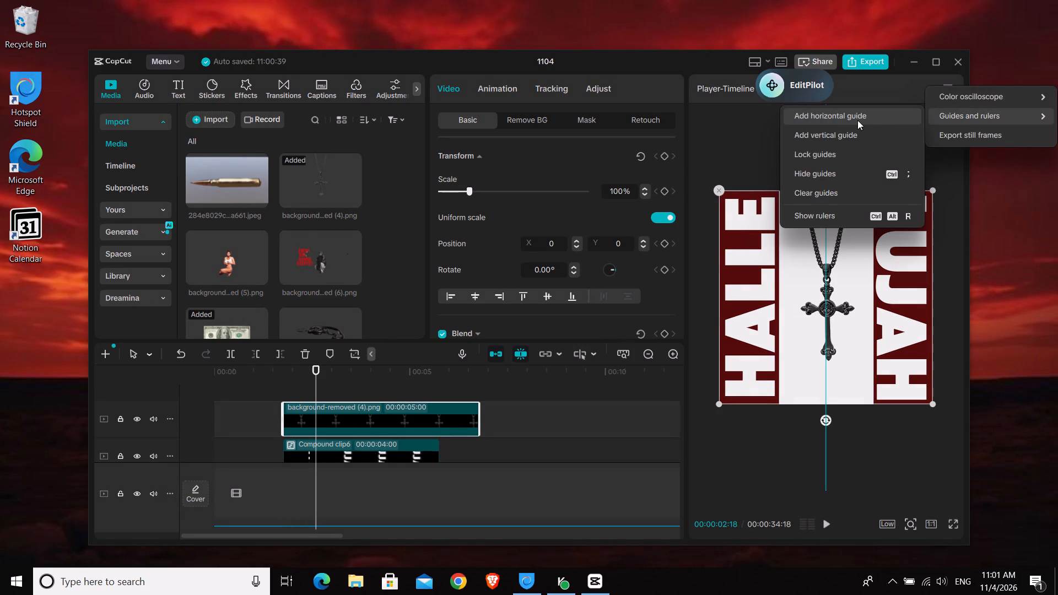
pyautogui.click(857, 120)
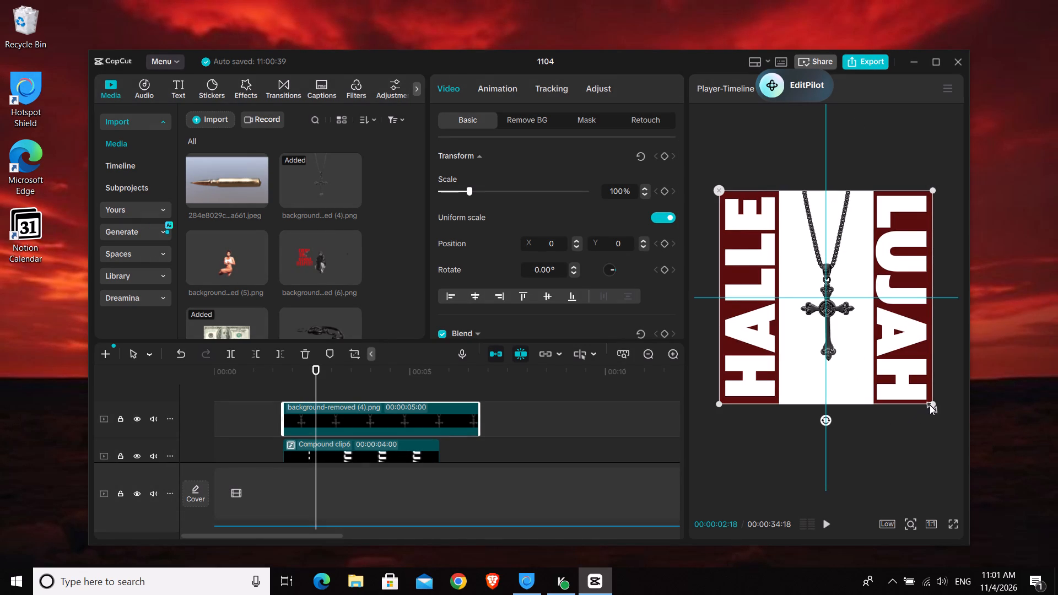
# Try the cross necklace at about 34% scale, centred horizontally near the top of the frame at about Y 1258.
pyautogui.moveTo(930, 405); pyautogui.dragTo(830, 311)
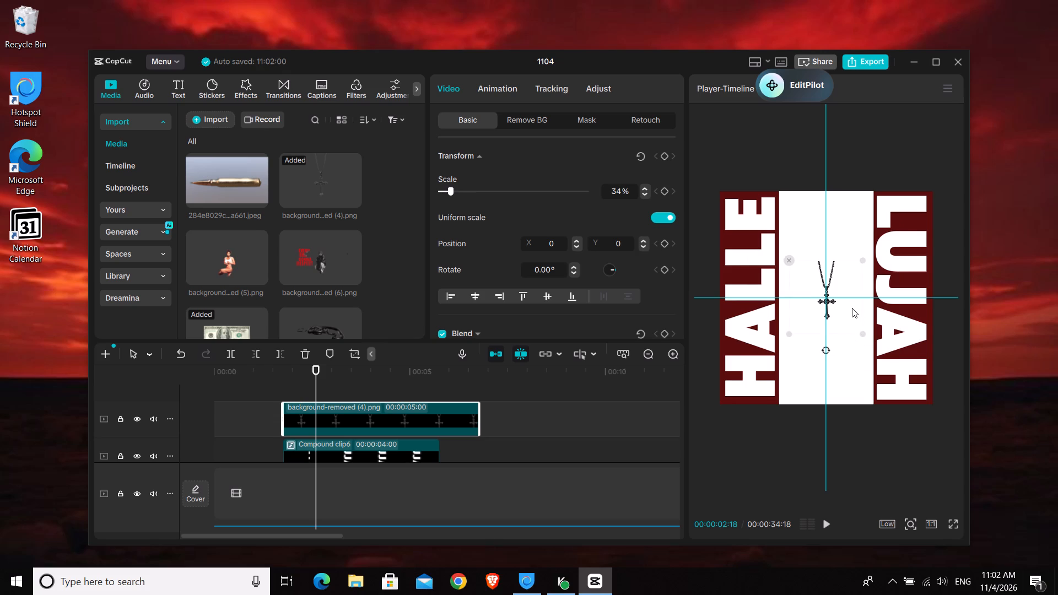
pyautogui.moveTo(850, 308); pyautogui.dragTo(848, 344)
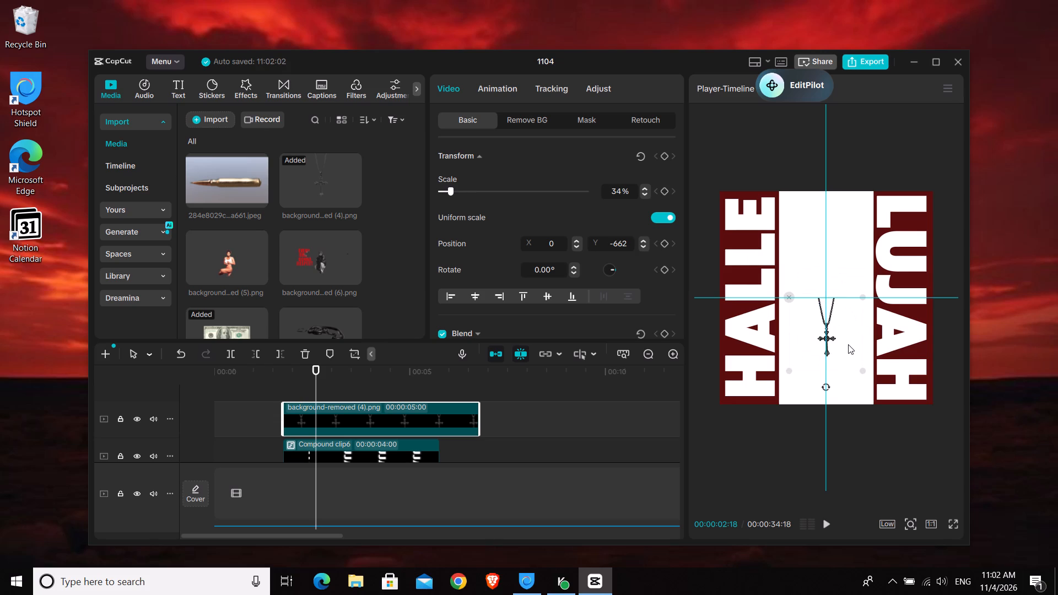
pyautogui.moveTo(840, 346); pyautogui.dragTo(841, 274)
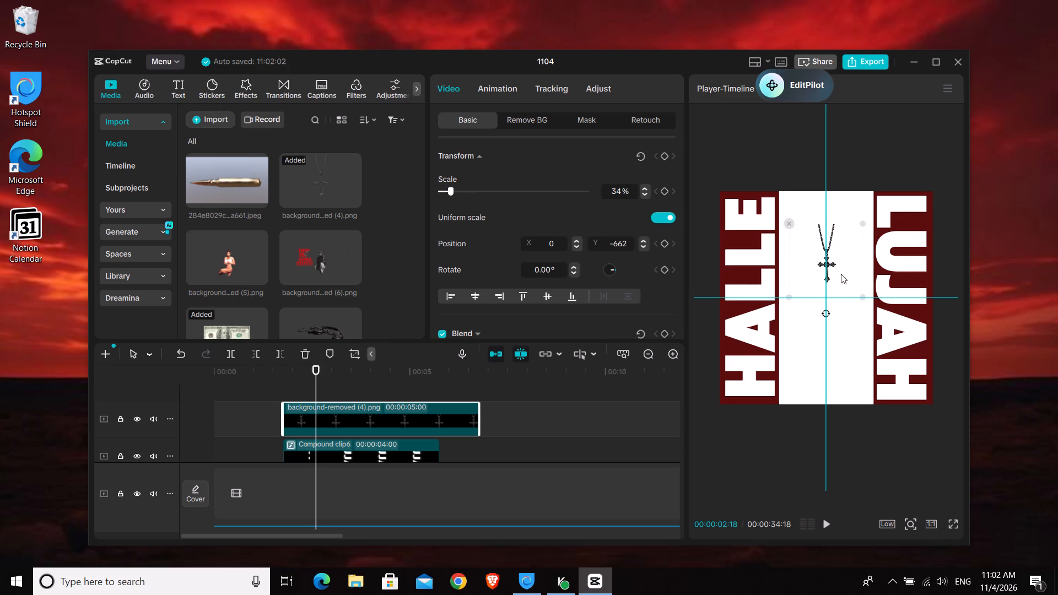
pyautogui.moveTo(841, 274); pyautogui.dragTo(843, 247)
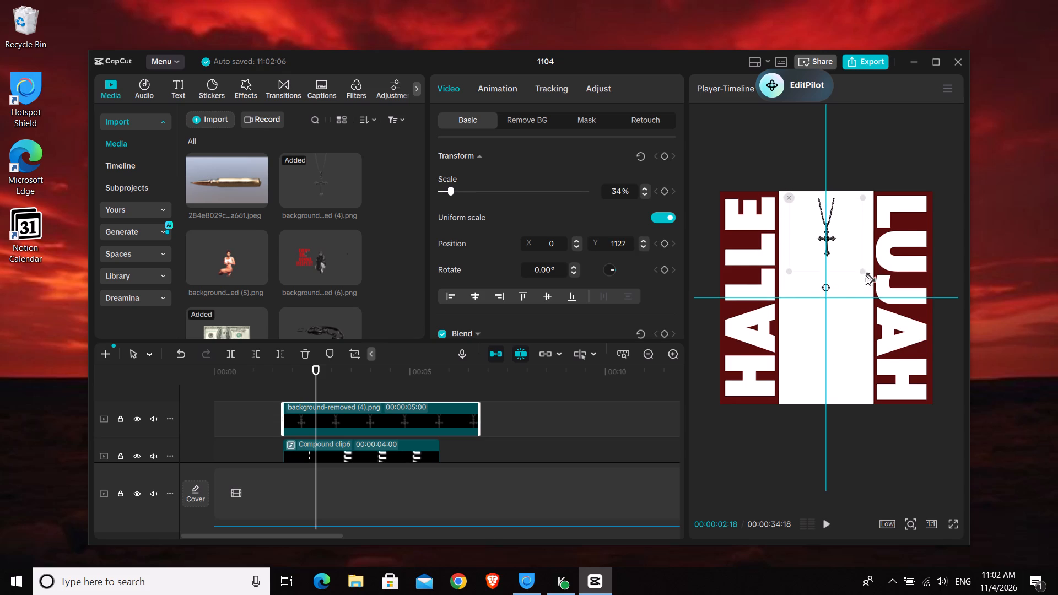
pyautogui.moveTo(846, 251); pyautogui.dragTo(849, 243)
# Resize the cross necklace to about 93% and place it at X 0, Y about 127, with its chain starting at the frame's top edge.
pyautogui.moveTo(864, 260); pyautogui.dragTo(1004, 390)
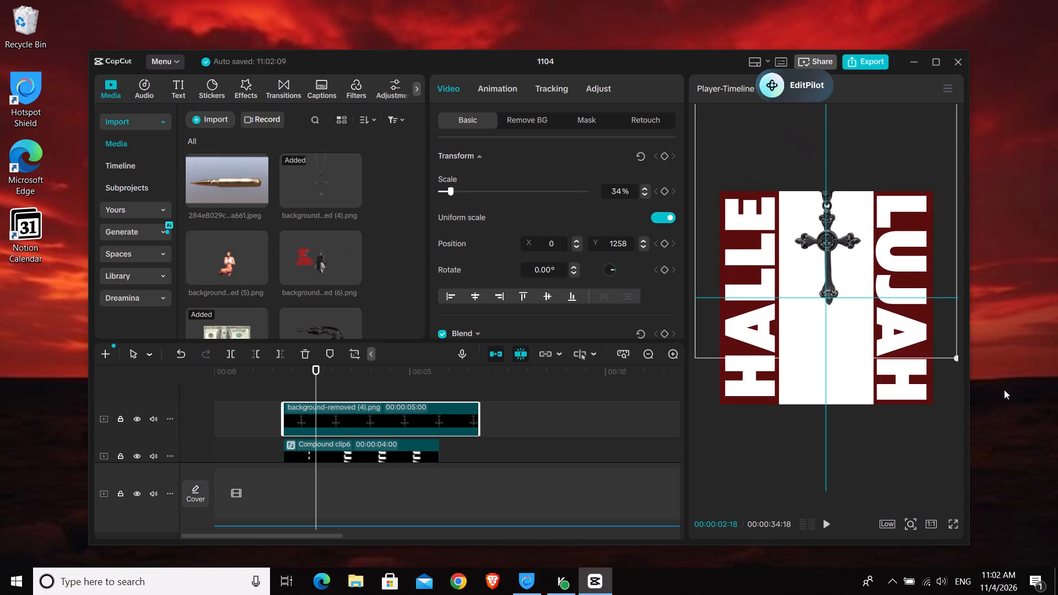
pyautogui.moveTo(1004, 390); pyautogui.dragTo(990, 388)
pyautogui.moveTo(872, 255); pyautogui.dragTo(875, 311)
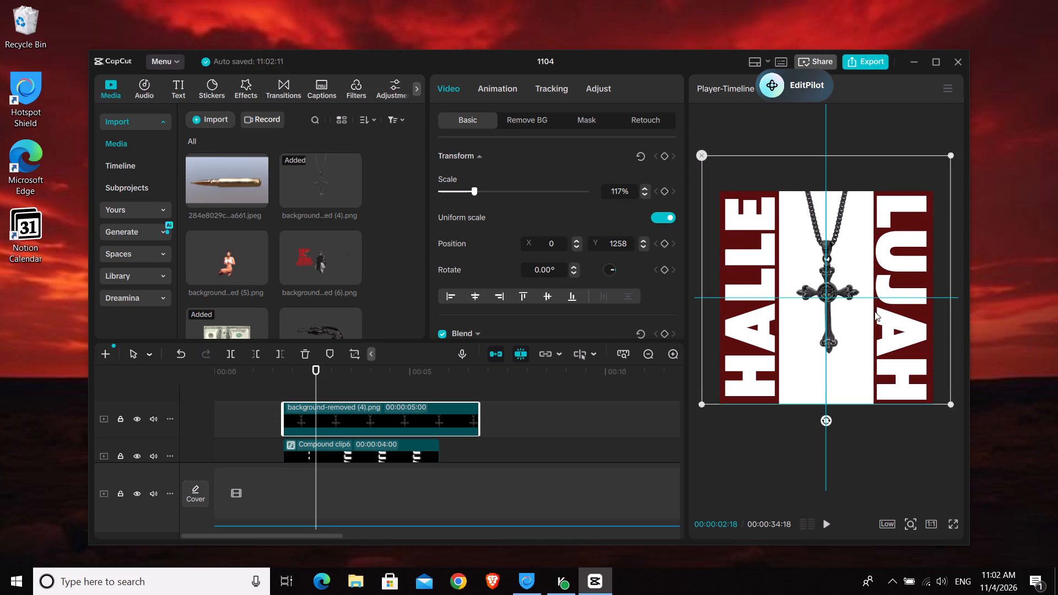
pyautogui.moveTo(875, 311); pyautogui.dragTo(872, 340)
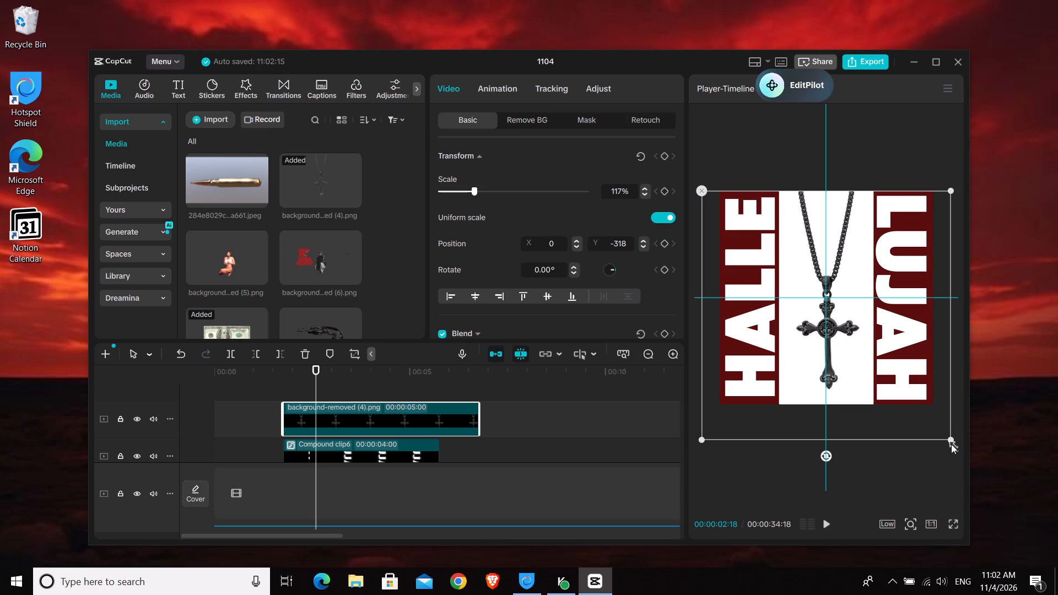
pyautogui.moveTo(952, 440); pyautogui.dragTo(883, 398)
pyautogui.moveTo(851, 370); pyautogui.dragTo(850, 327)
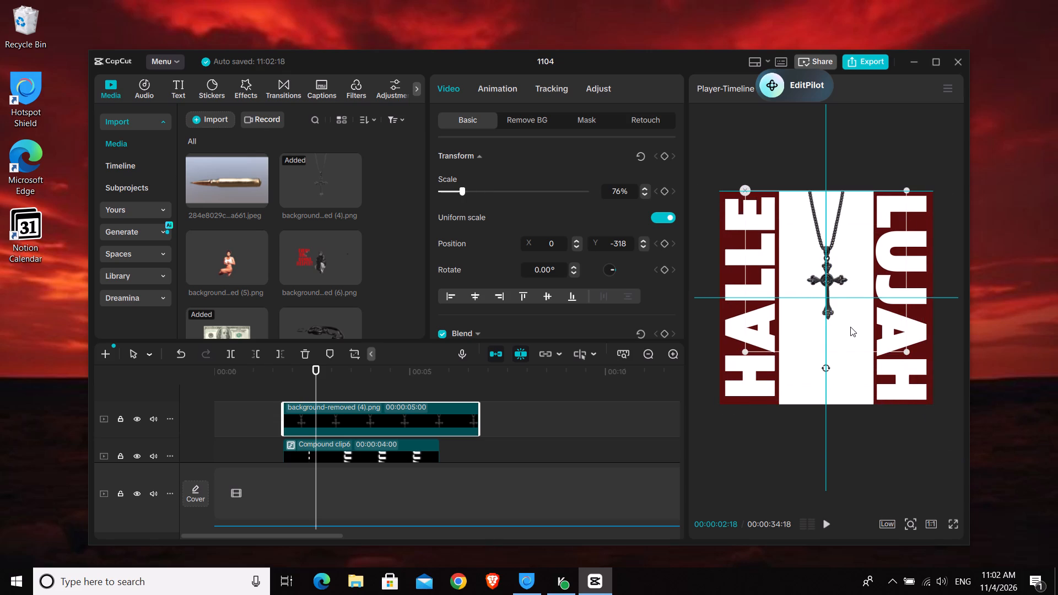
pyautogui.moveTo(850, 327); pyautogui.dragTo(850, 326)
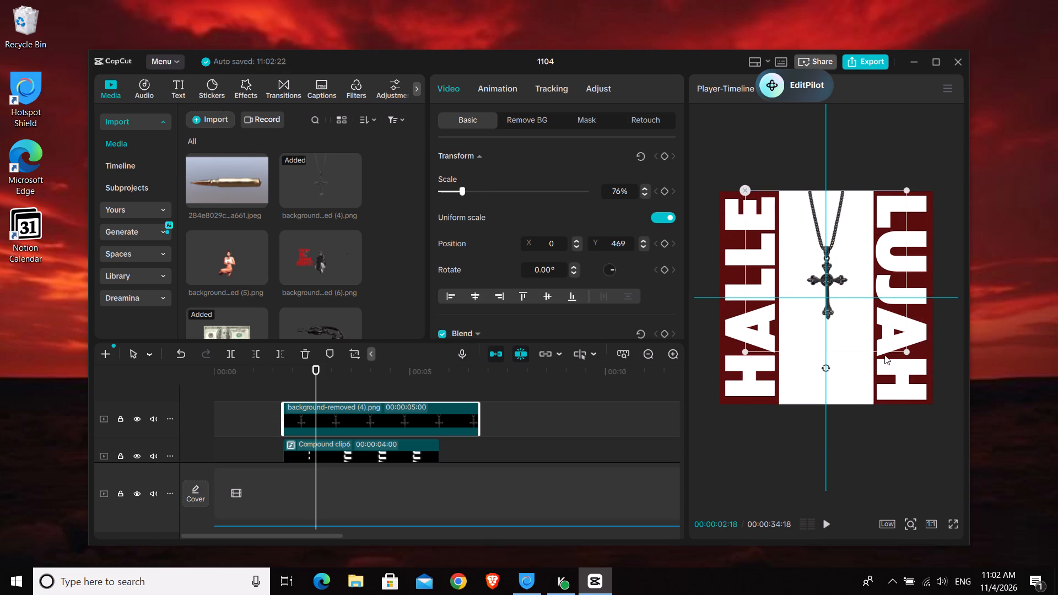
pyautogui.moveTo(907, 356); pyautogui.dragTo(946, 378)
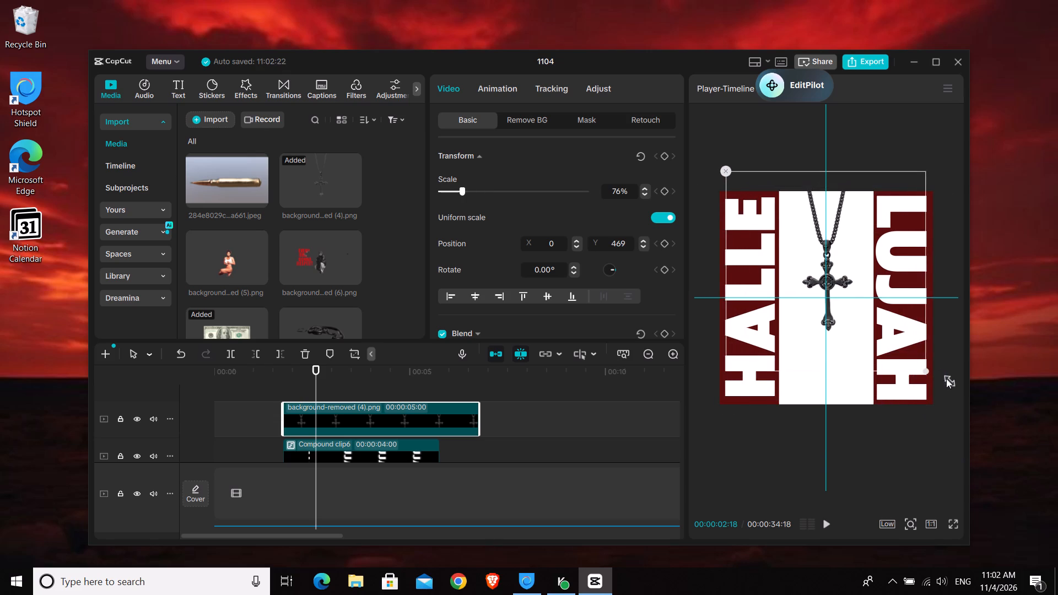
pyautogui.moveTo(946, 378); pyautogui.dragTo(945, 378)
pyautogui.moveTo(854, 331); pyautogui.dragTo(854, 344)
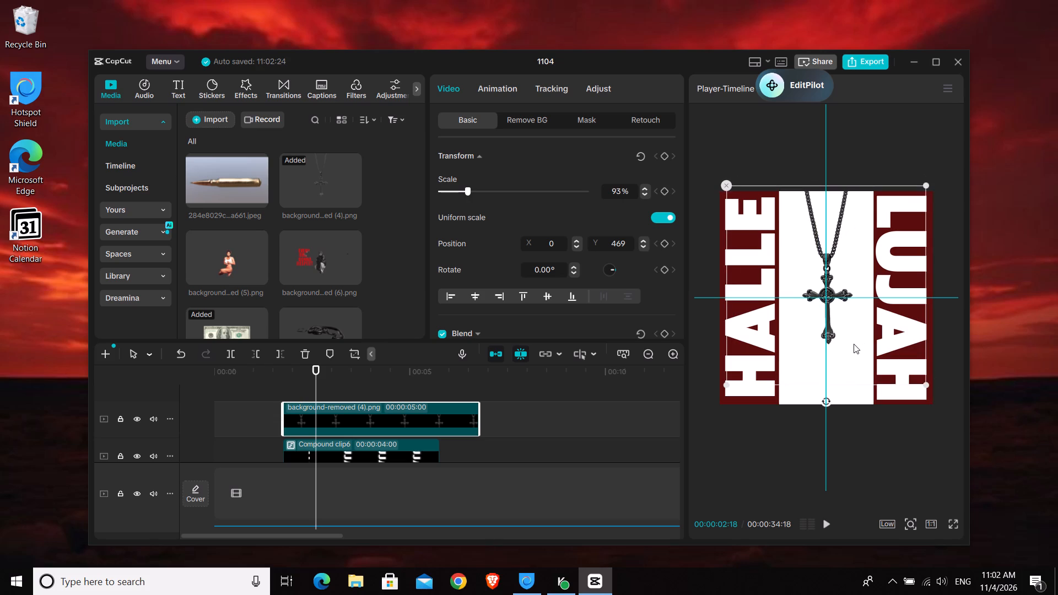
pyautogui.moveTo(854, 344); pyautogui.dragTo(855, 349)
# Remove the vertical and horizontal guides from the preview canvas.
pyautogui.moveTo(825, 154); pyautogui.dragTo(1057, 166)
pyautogui.click(947, 304)
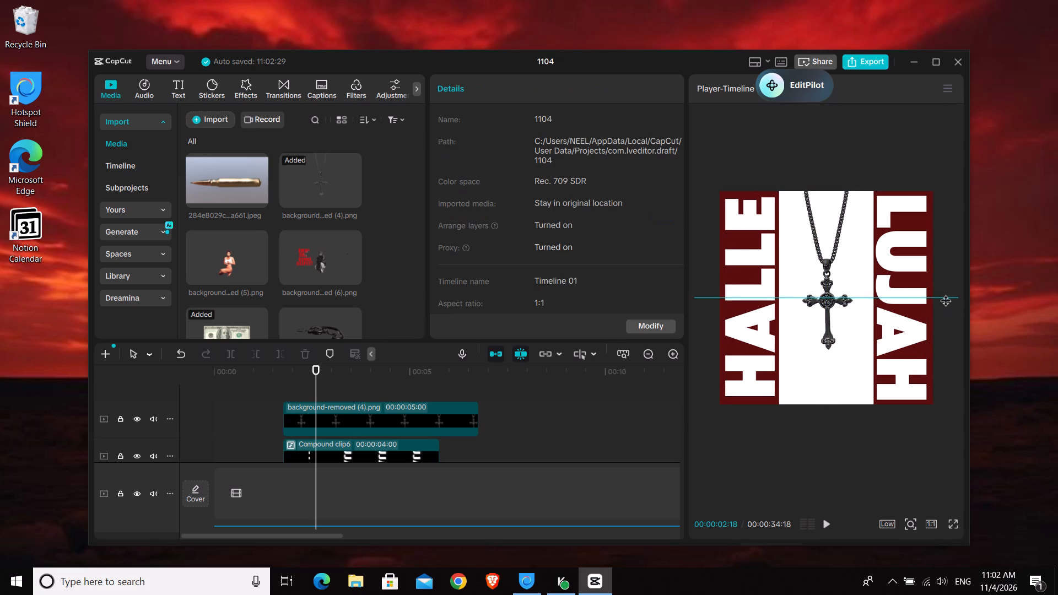
pyautogui.moveTo(945, 296); pyautogui.dragTo(946, 63)
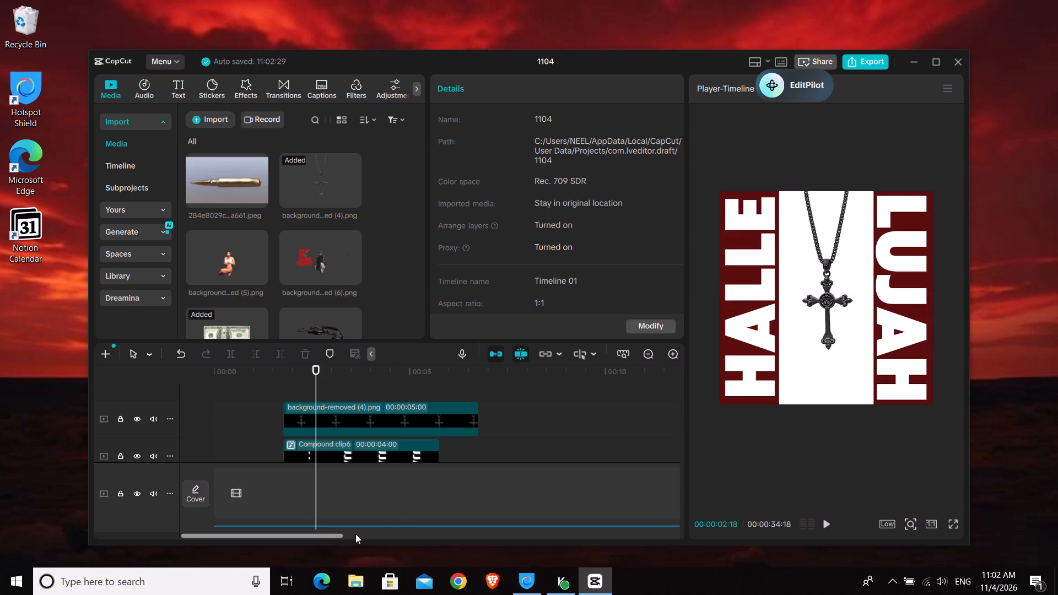
# Turn the cross necklace image clip into a compound clip.
pyautogui.click(320, 414)
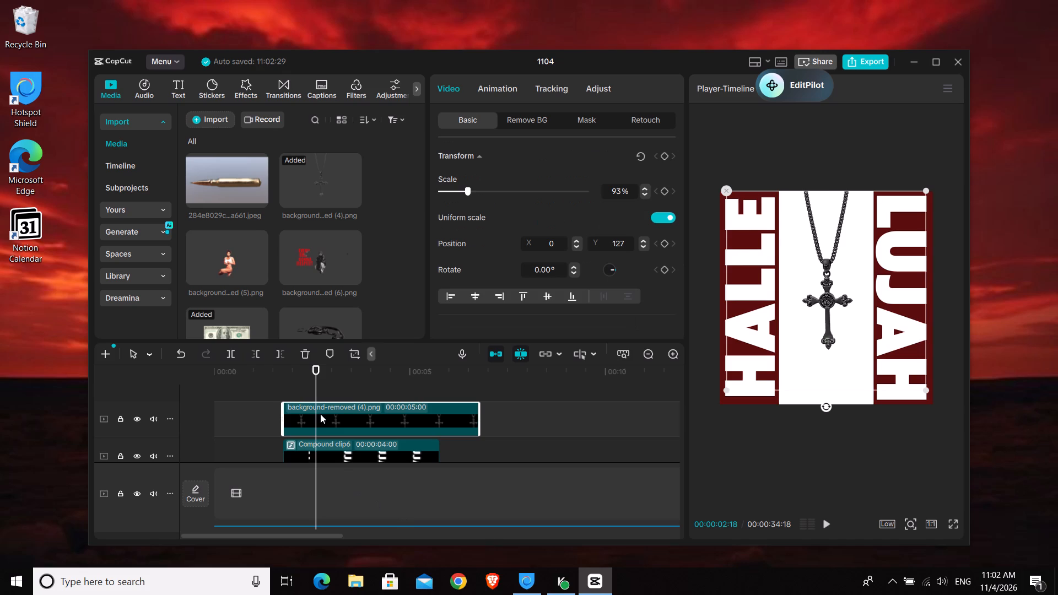
pyautogui.hotkey('alt', 'g')
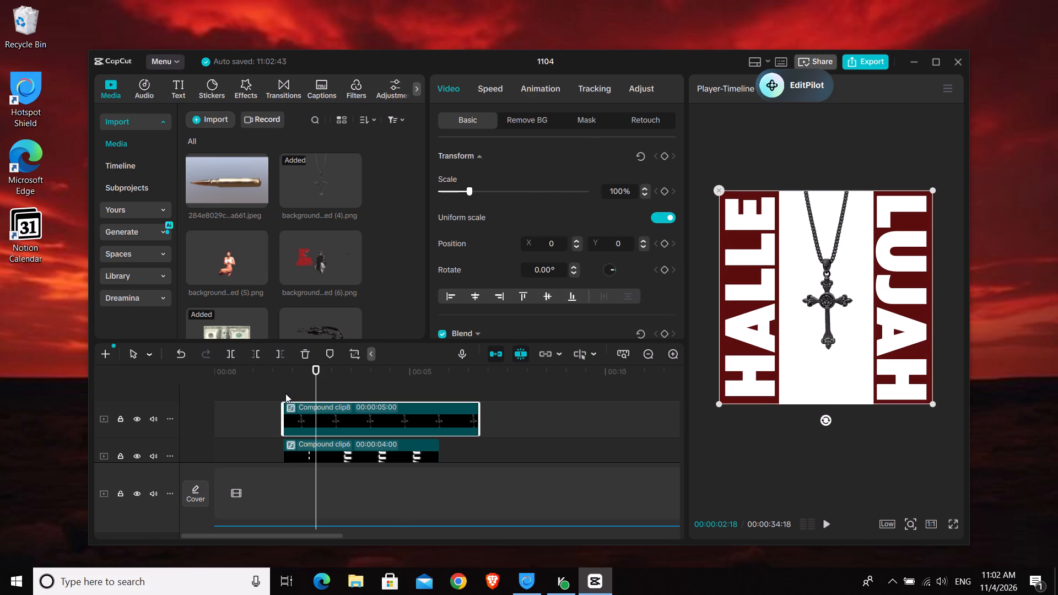
# Keyframe the necklace compound clip's transform at its first frame, 00:00:01:23, with the necklace moved above the frame at Y 3840, and preview briefly.
pyautogui.click(285, 393)
pyautogui.click(308, 418)
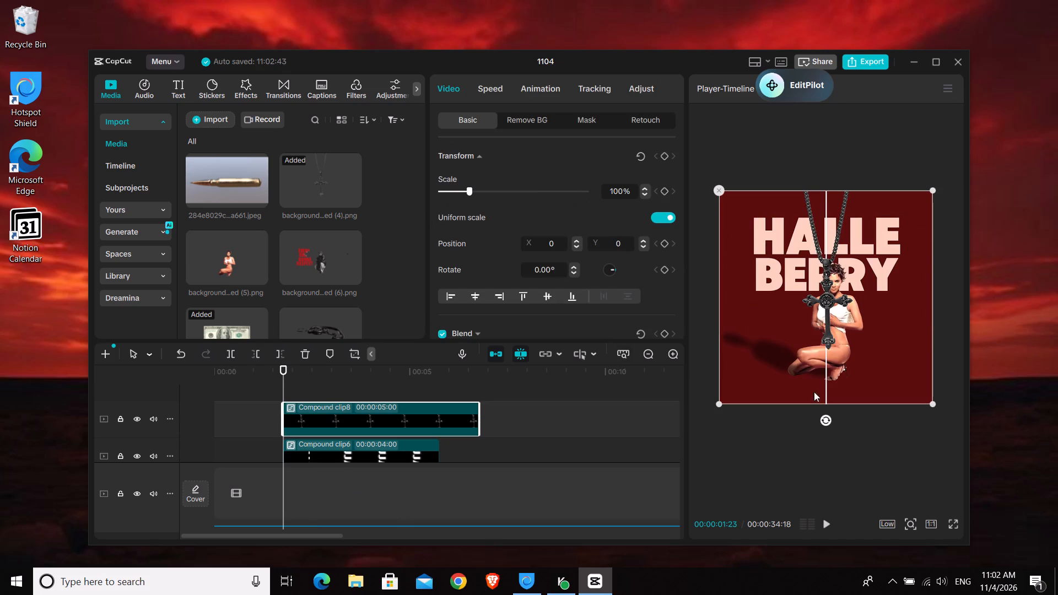
pyautogui.click(662, 155)
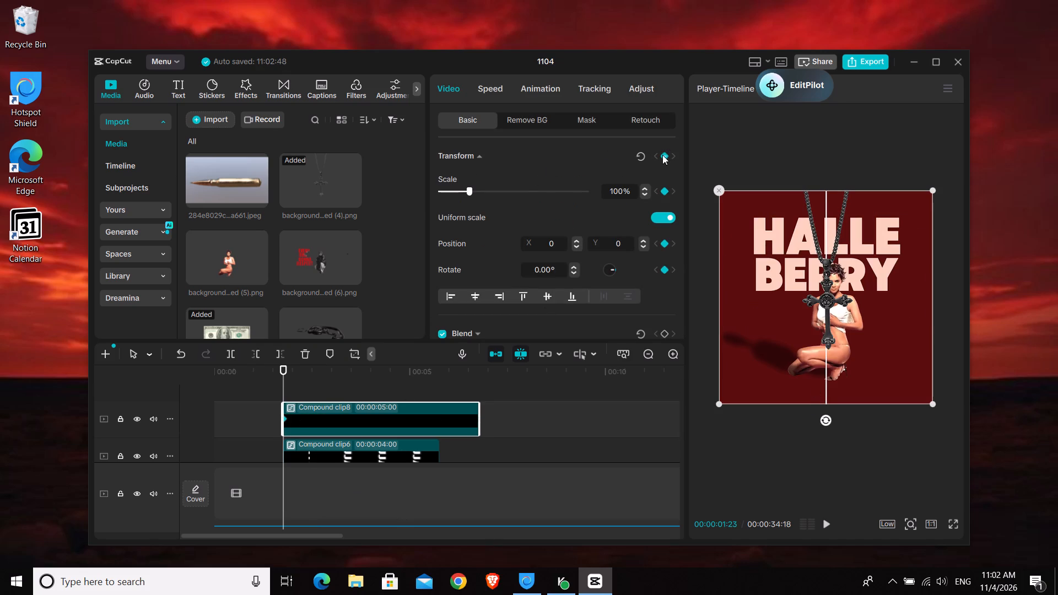
pyautogui.moveTo(869, 378); pyautogui.dragTo(871, 204)
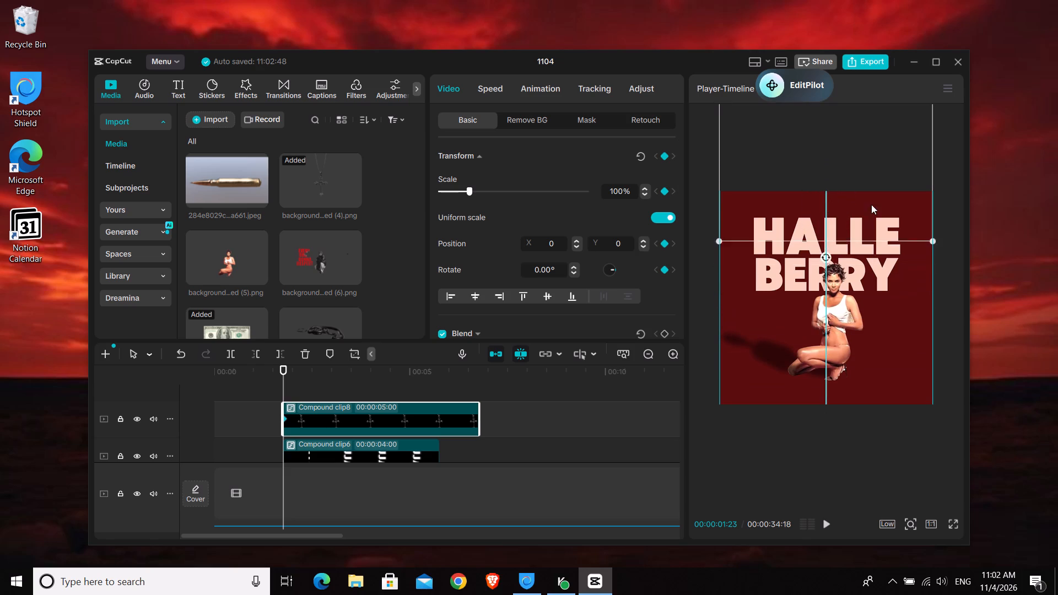
pyautogui.moveTo(871, 204); pyautogui.dragTo(871, 163)
pyautogui.press('space')
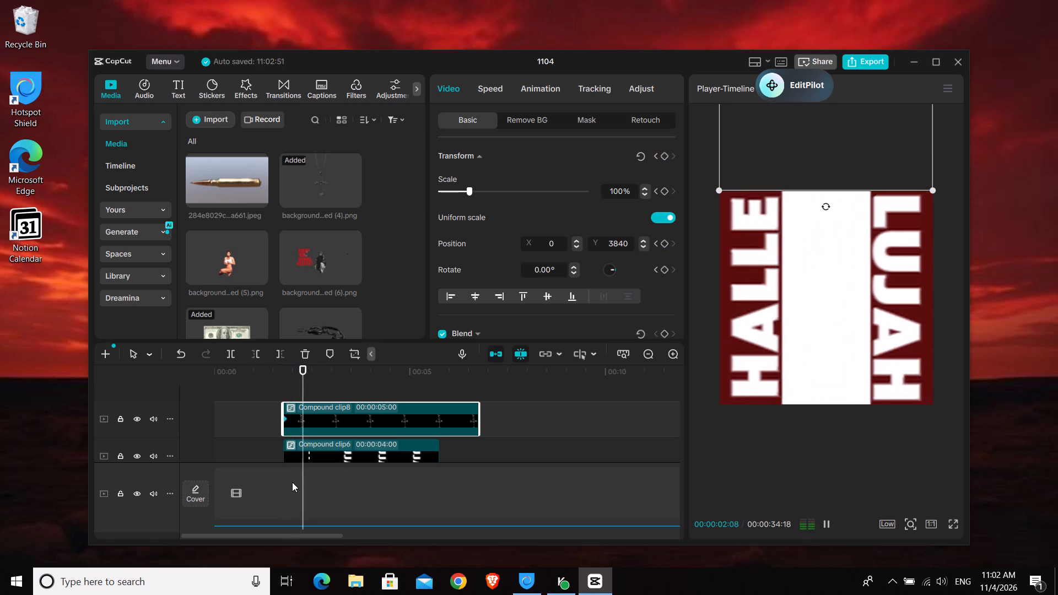
pyautogui.press('space')
pyautogui.click(286, 390)
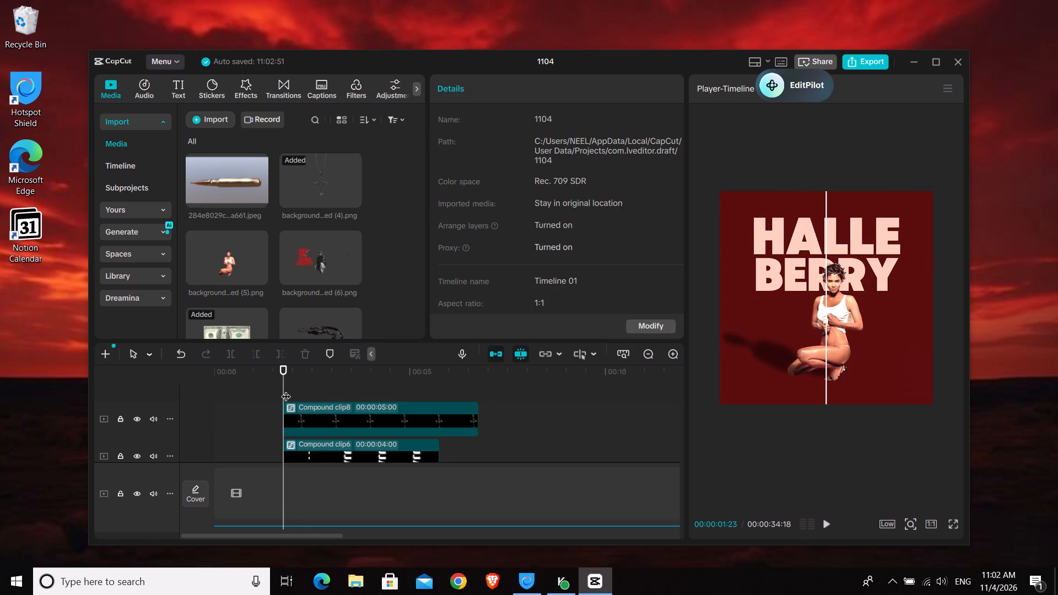
pyautogui.press('space')
pyautogui.press('space')
# At the white strip's second keyframe, 00:00:02:18, move the necklace compound clip down to X 0, Y 0 and preview the drop.
pyautogui.scroll(-6, 371, 419)
pyautogui.click(345, 419)
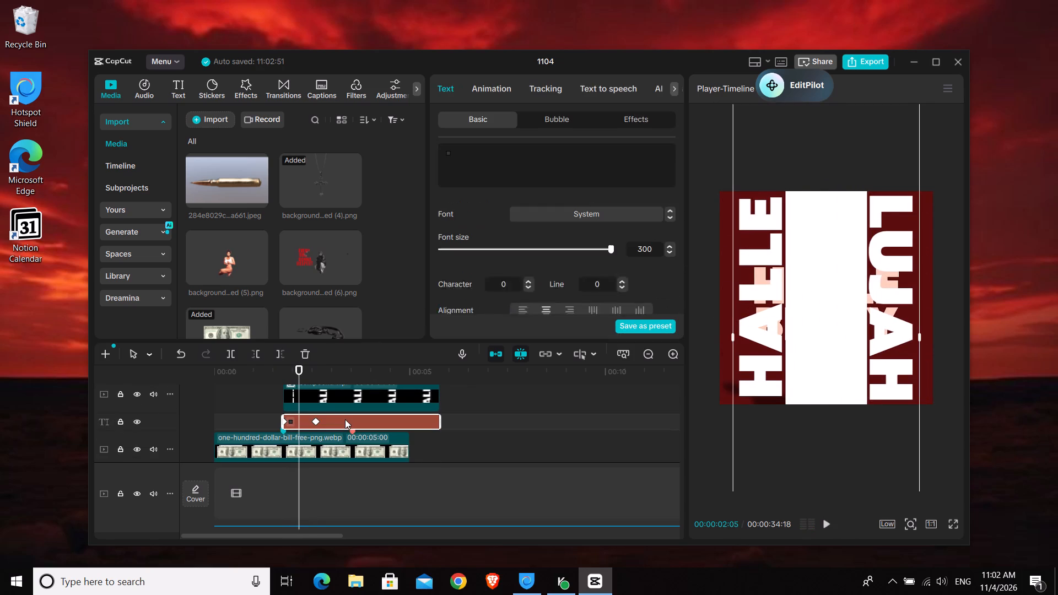
pyautogui.click(313, 369)
pyautogui.scroll(6, 338, 414)
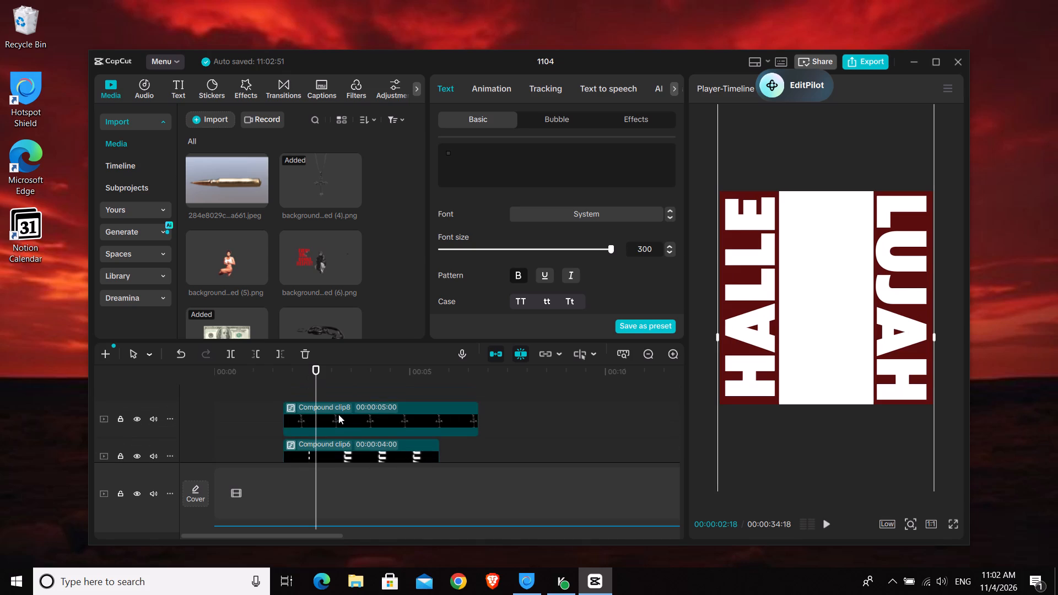
pyautogui.click(338, 414)
pyautogui.moveTo(887, 154); pyautogui.dragTo(889, 183)
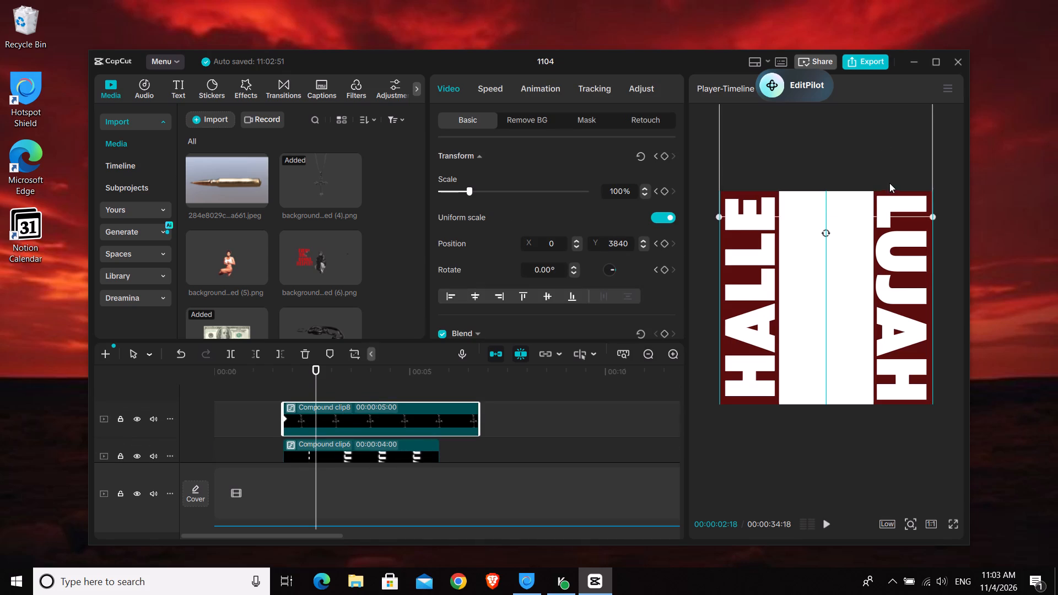
pyautogui.moveTo(889, 183); pyautogui.dragTo(889, 375)
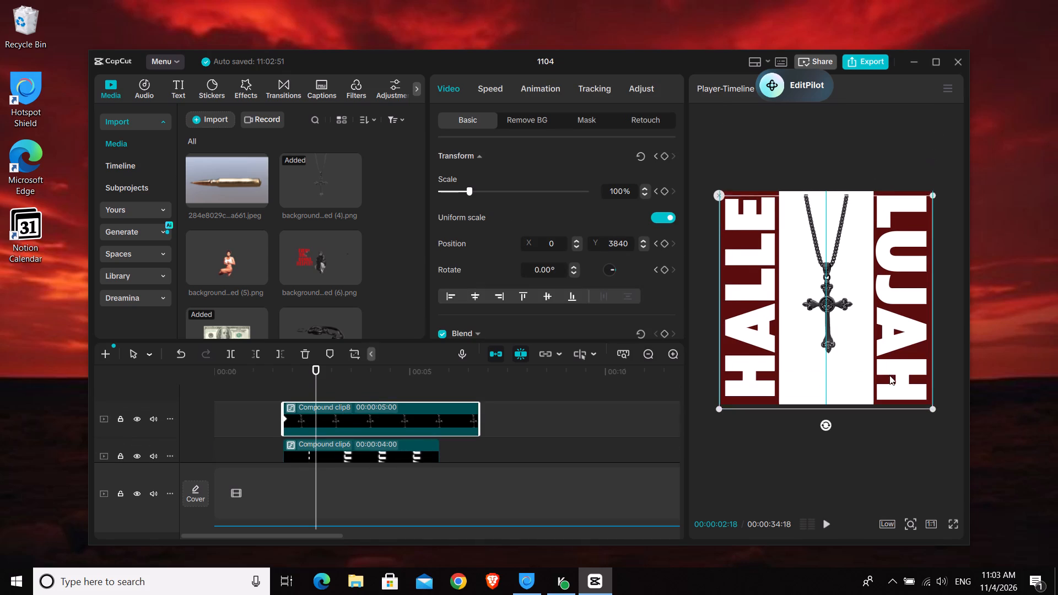
pyautogui.moveTo(889, 375); pyautogui.dragTo(890, 367)
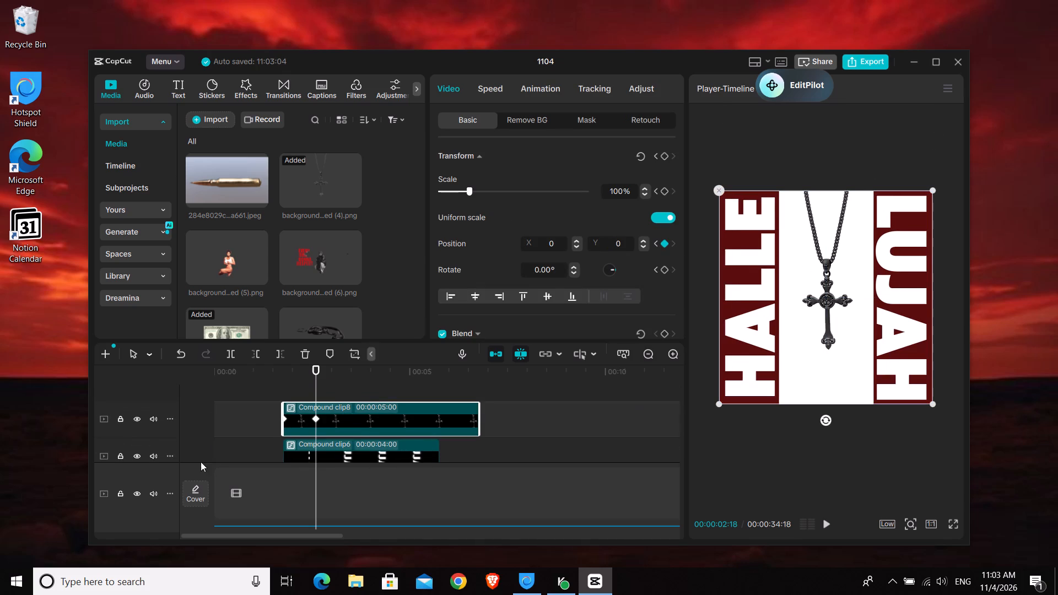
pyautogui.click(283, 395)
pyautogui.click(270, 393)
pyautogui.press('space')
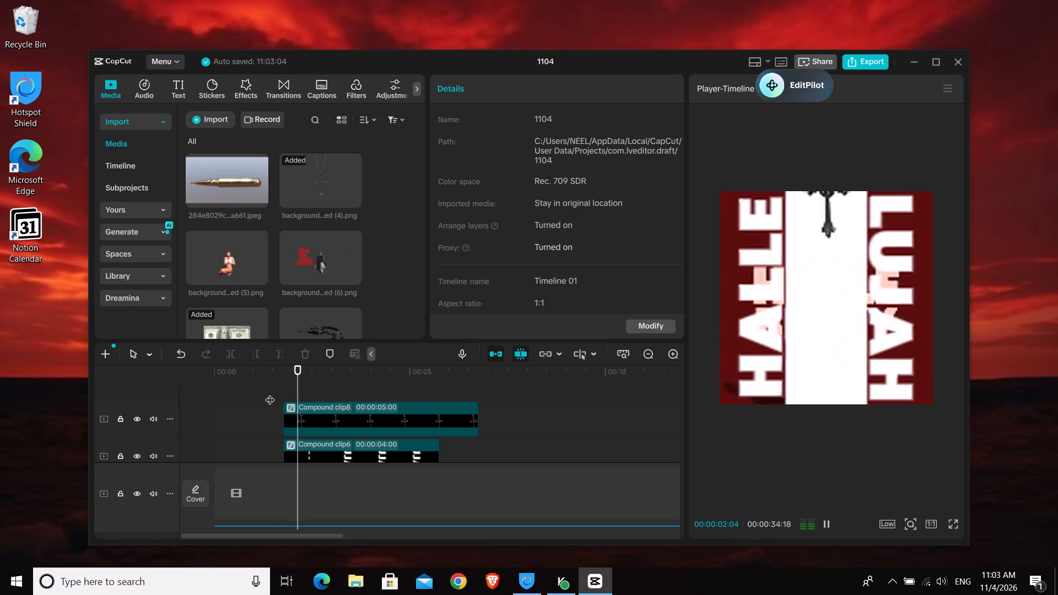
pyautogui.press('space')
# Apply the Cubic Out preset curve to the necklace compound clip's Y position animation, hide its keyframe curves and preview the opening.
pyautogui.click(321, 419)
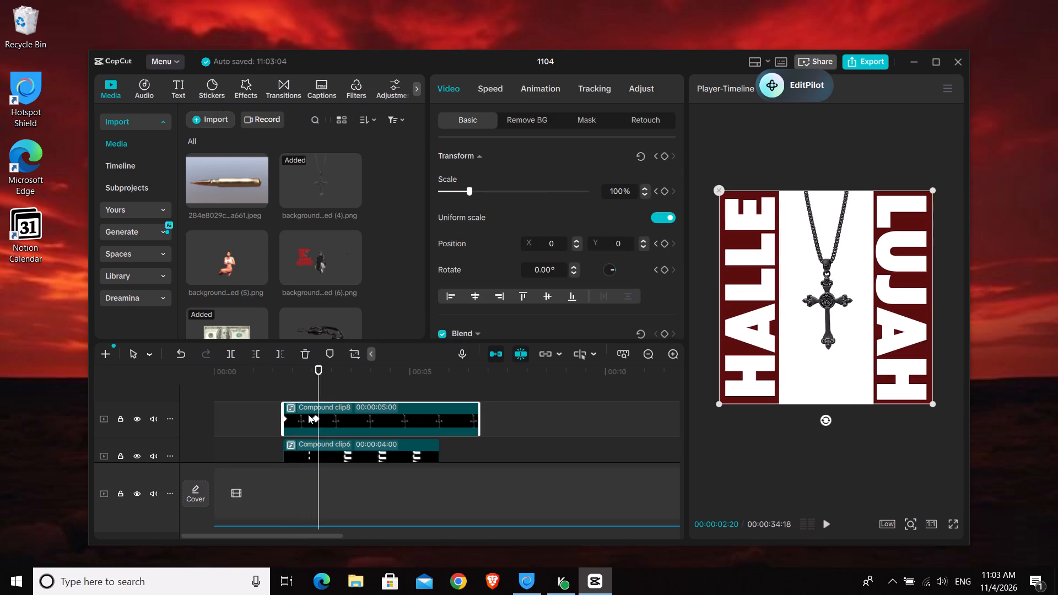
pyautogui.hotkey('alt', 'k')
pyautogui.scroll(7, 308, 414)
pyautogui.scroll(-1, 308, 414)
pyautogui.scroll(1, 308, 414)
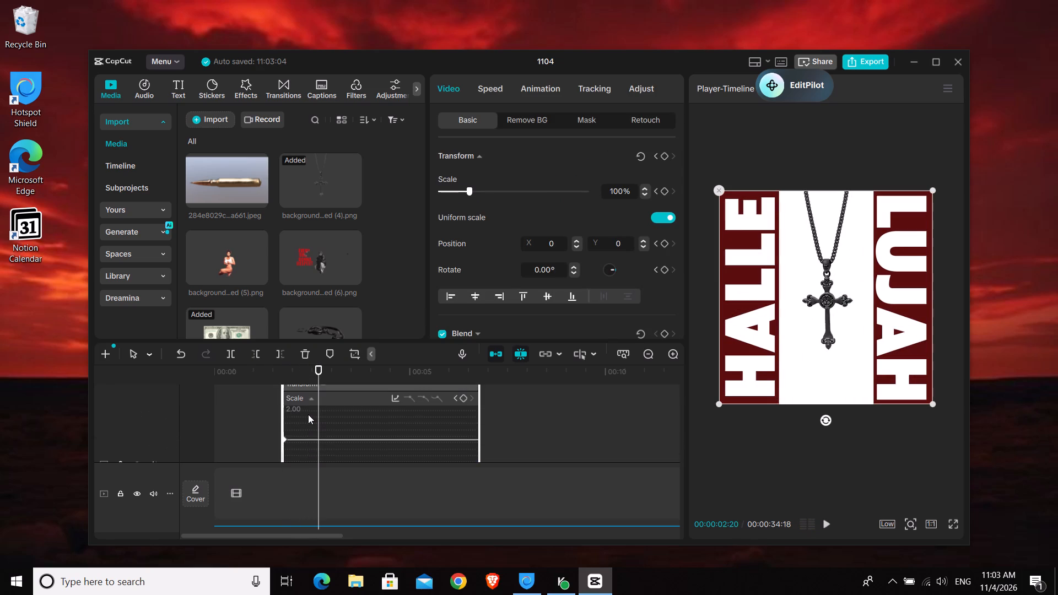
pyautogui.scroll(-1, 308, 414)
pyautogui.scroll(1, 308, 414)
pyautogui.scroll(-1, 308, 414)
pyautogui.scroll(1, 308, 414)
pyautogui.scroll(-3, 308, 414)
pyautogui.click(297, 448)
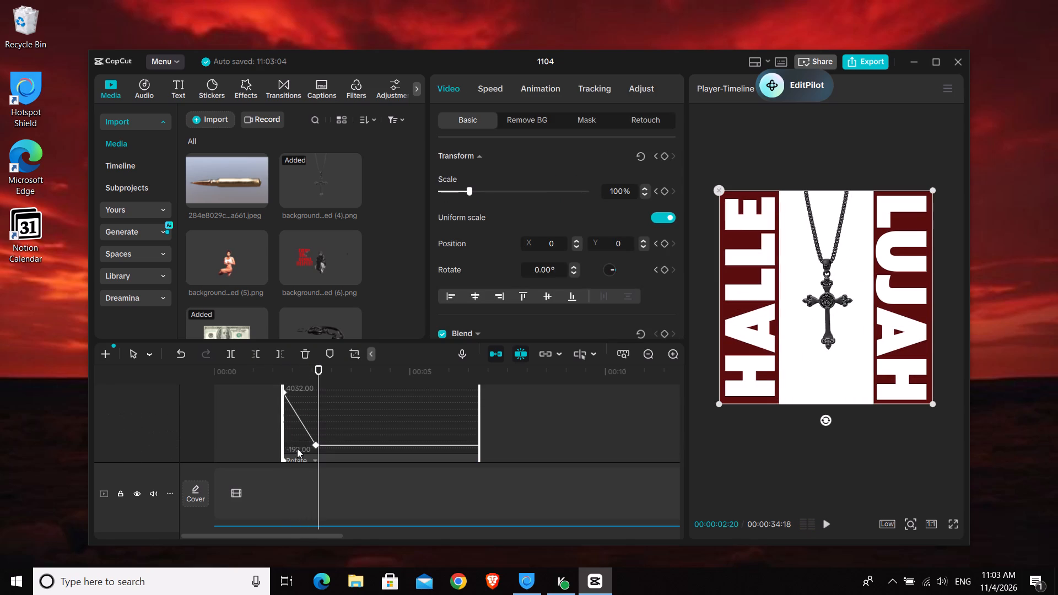
pyautogui.rightClick(303, 420)
pyautogui.click(386, 496)
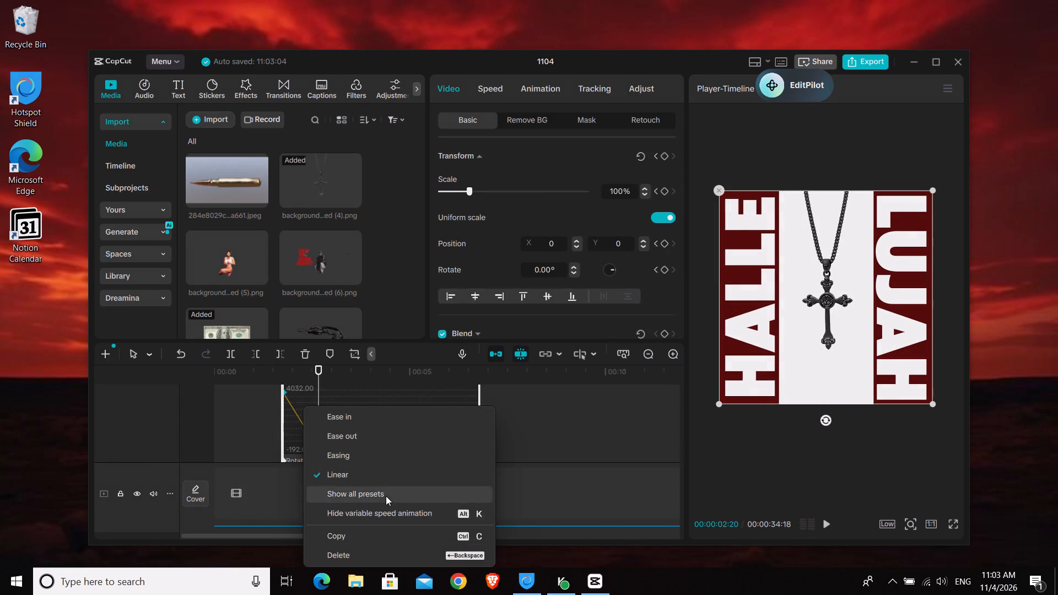
pyautogui.click(530, 457)
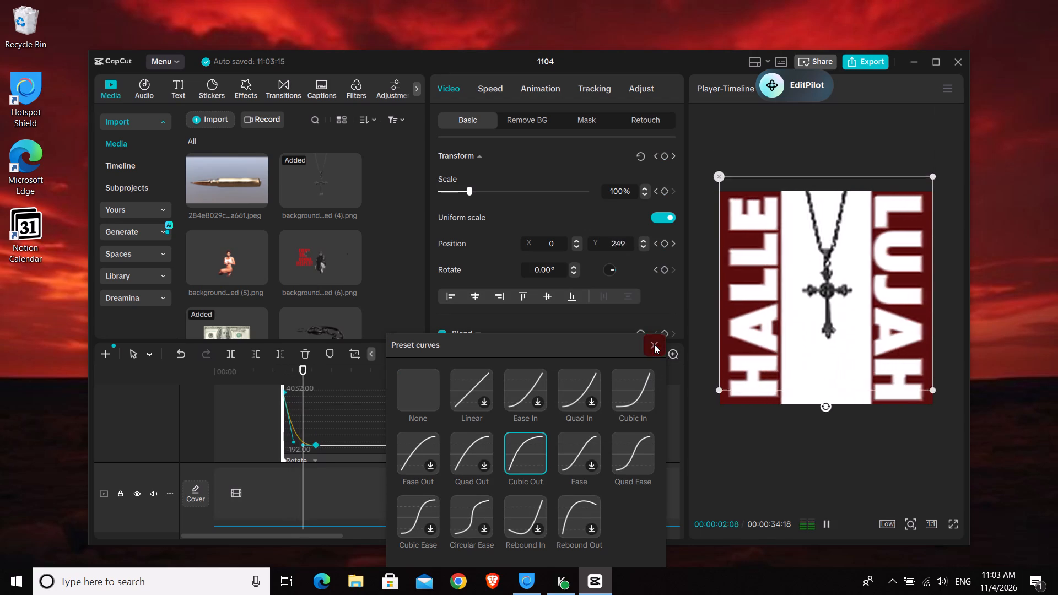
pyautogui.click(654, 344)
pyautogui.hotkey('alt', 'k')
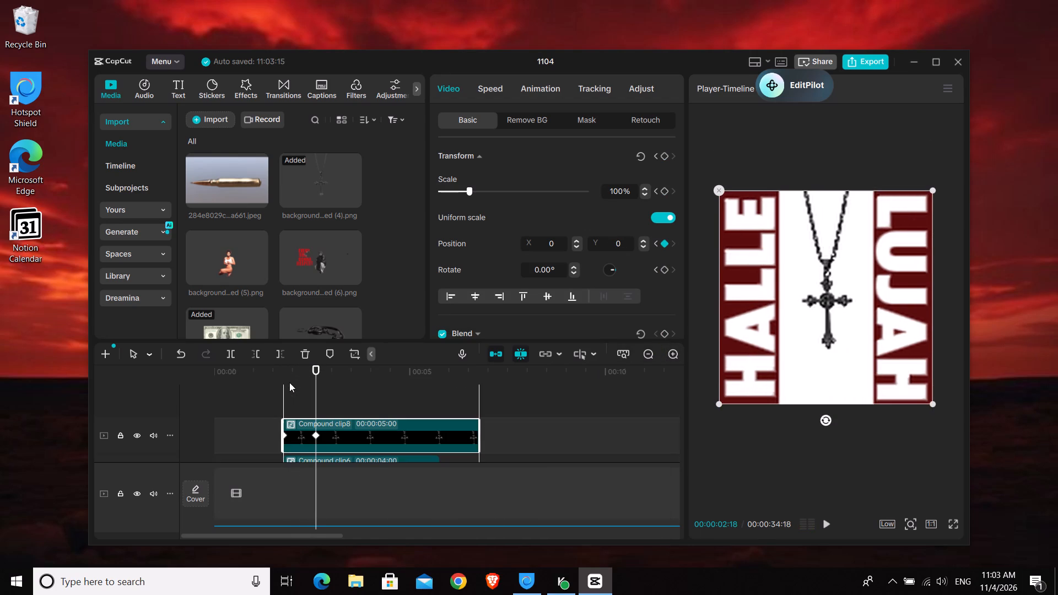
pyautogui.click(289, 382)
pyautogui.click(267, 392)
pyautogui.press('space')
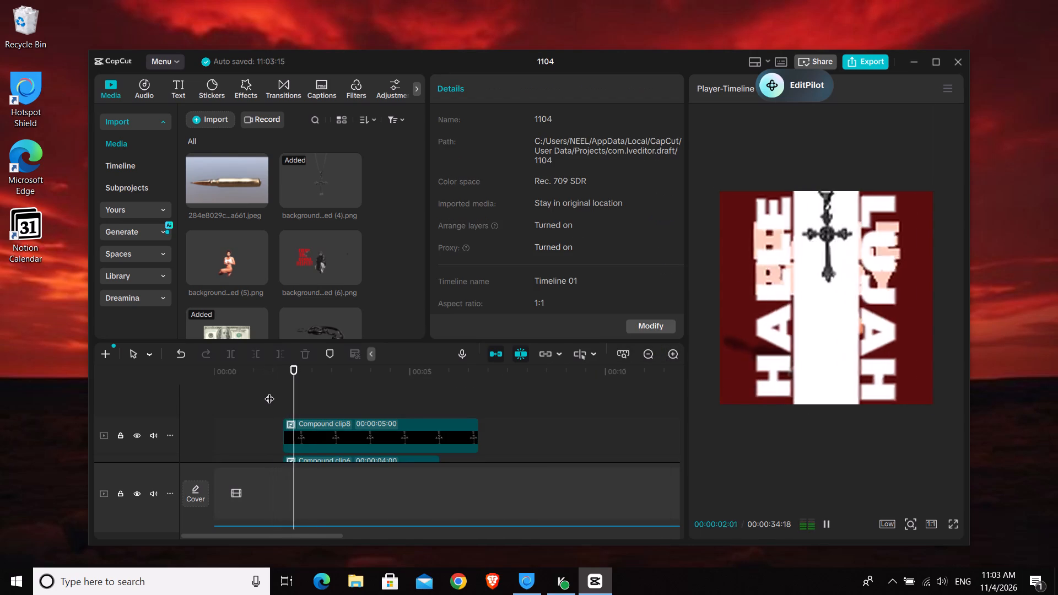
pyautogui.press('space')
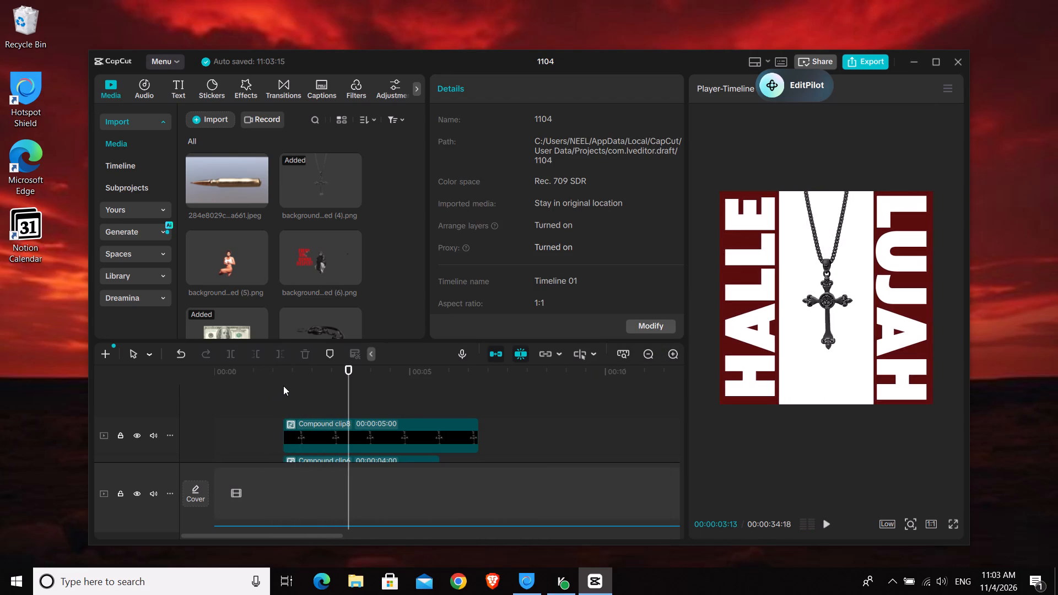
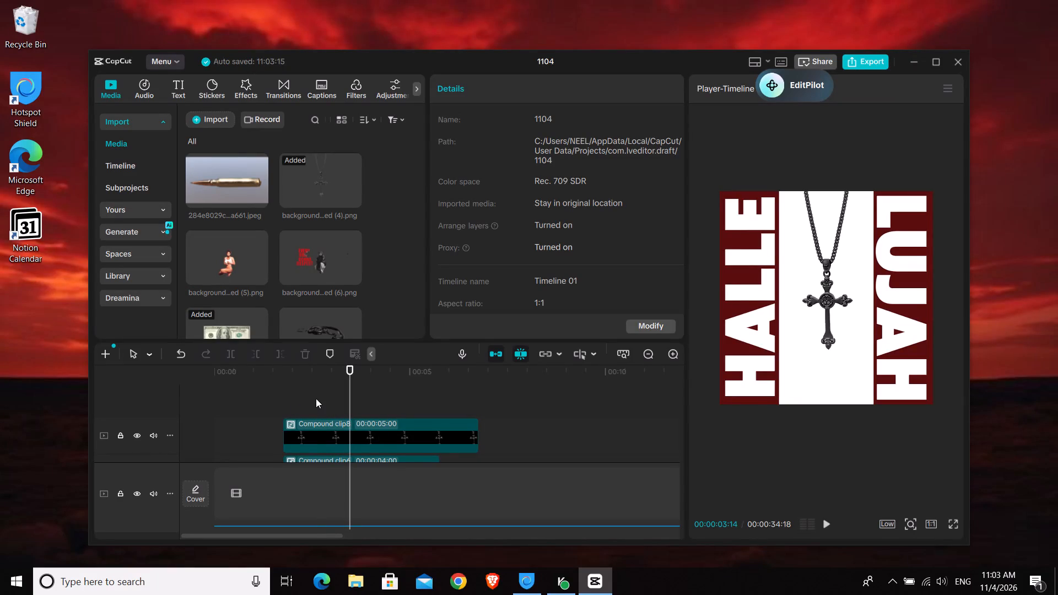
# Keyframe the necklace compound clip's transform midway through its drop, at 00:00:02:06, and set its rotation to -1.70°.
pyautogui.click(316, 398)
pyautogui.click(329, 420)
pyautogui.moveTo(316, 399); pyautogui.dragTo(299, 403)
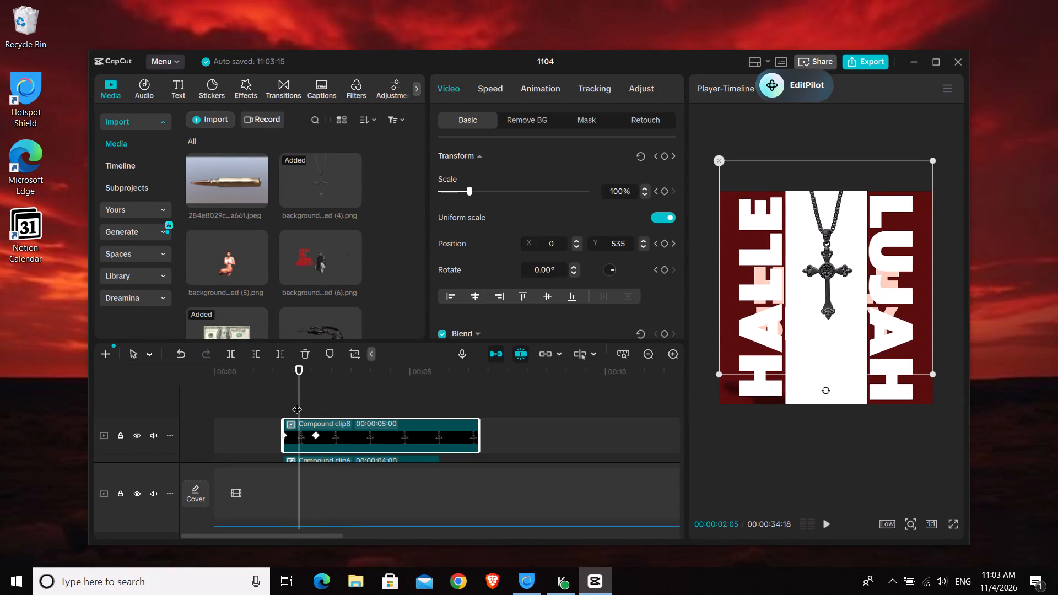
pyautogui.click(297, 402)
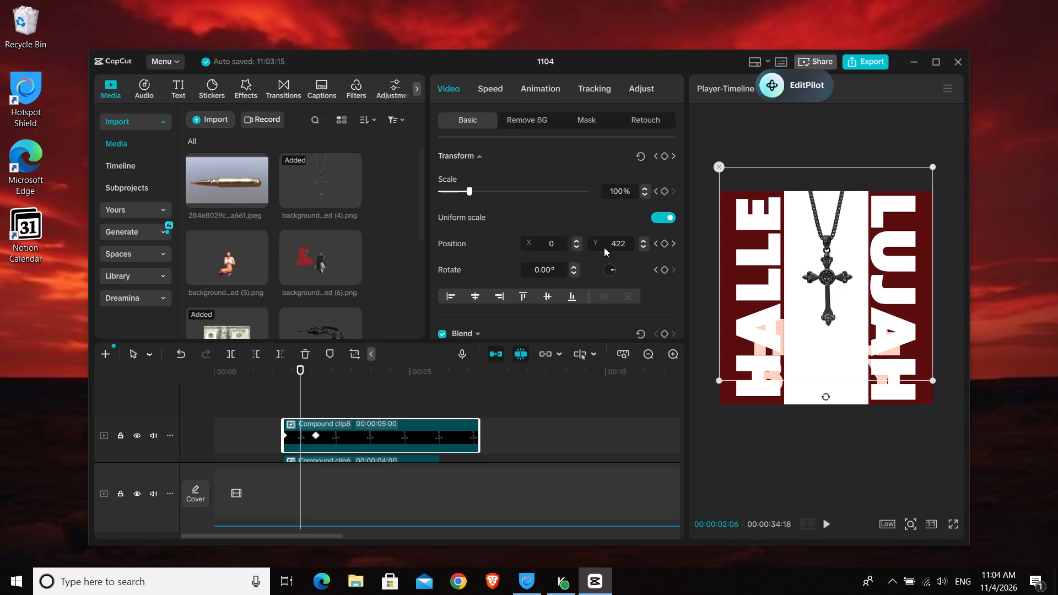
pyautogui.click(663, 160)
pyautogui.click(574, 272)
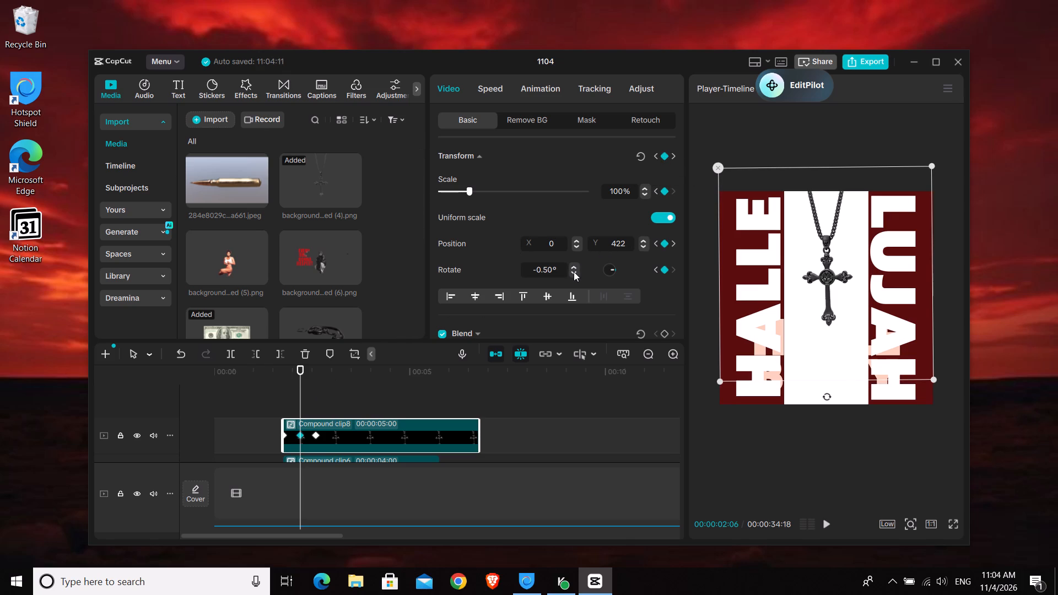
pyautogui.click(574, 266)
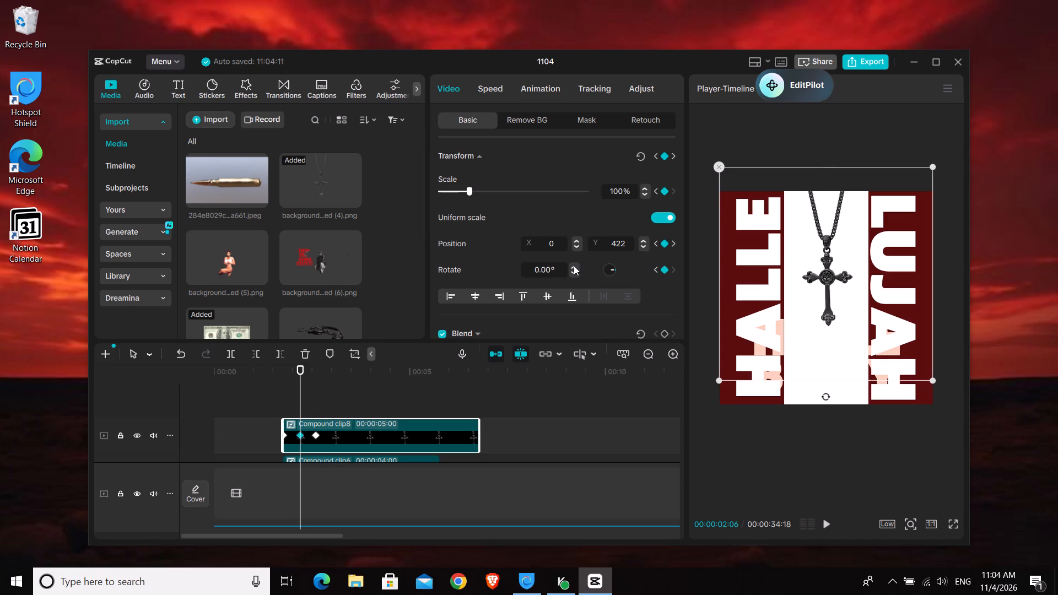
pyautogui.tripleClick(573, 272)
pyautogui.doubleClick(573, 272)
pyautogui.click(571, 265)
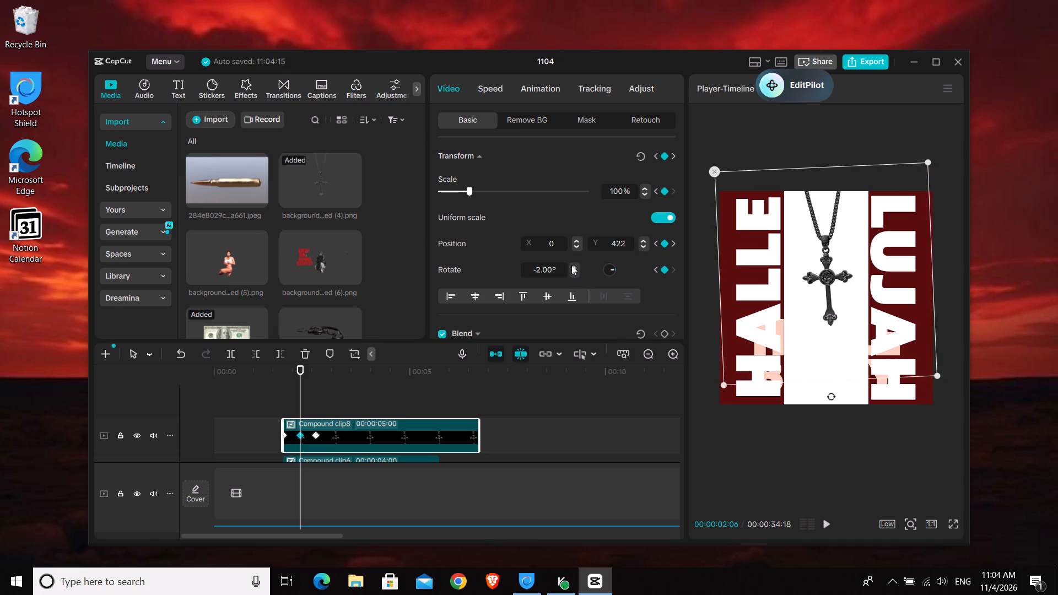
pyautogui.click(571, 265)
pyautogui.click(571, 265)
pyautogui.click(571, 274)
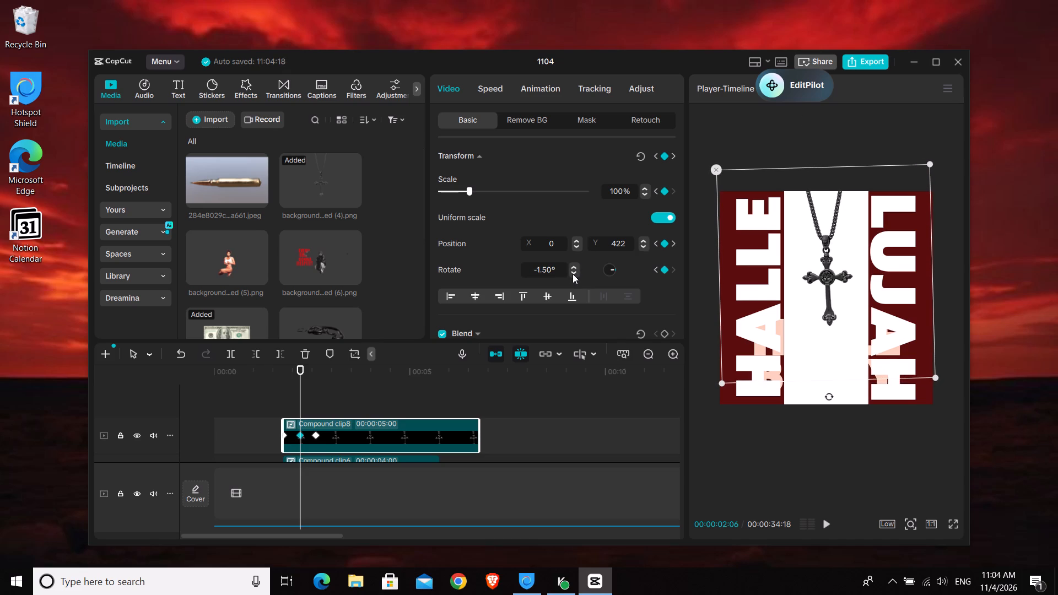
pyautogui.click(574, 273)
pyautogui.click(574, 265)
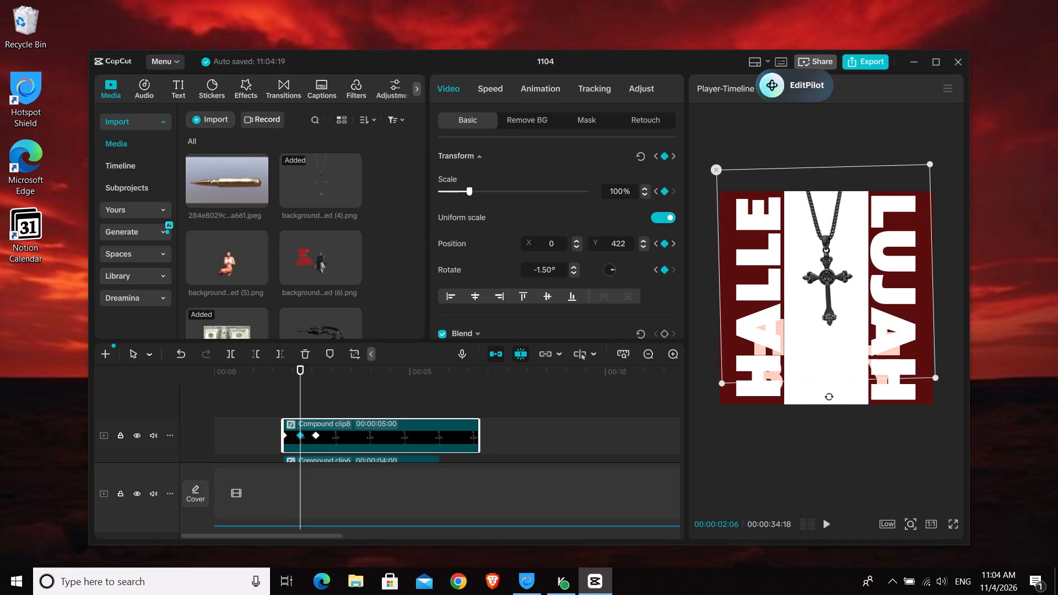
pyautogui.click(546, 271)
pyautogui.press('BackSpace')
pyautogui.press('7')
# At the necklace compound clip's first keyframe, 00:00:01:23, rotate it slightly clockwise by just over 1°.
pyautogui.moveTo(301, 403); pyautogui.dragTo(280, 407)
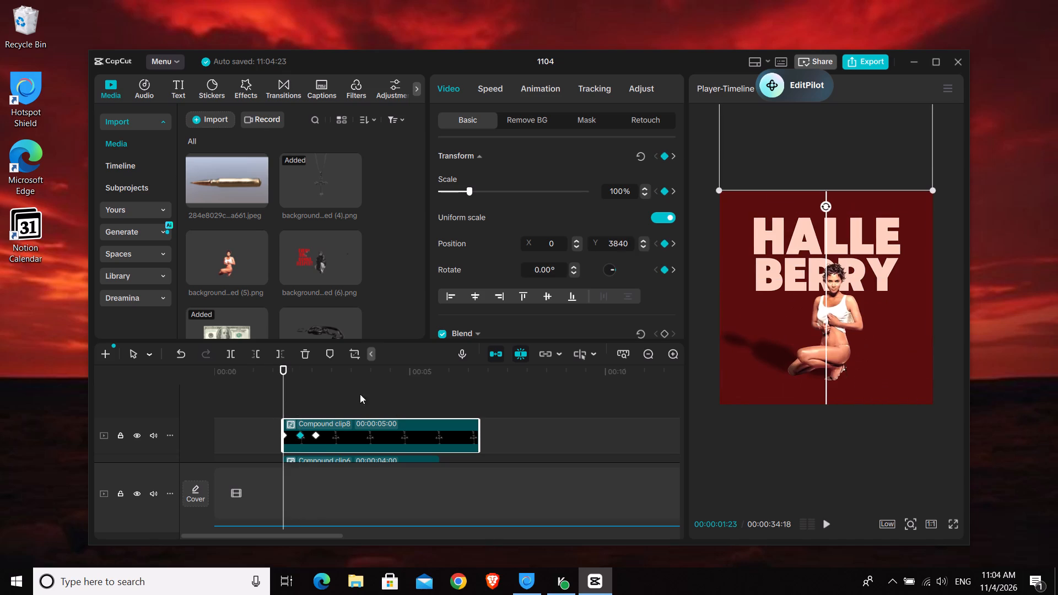
pyautogui.doubleClick(573, 267)
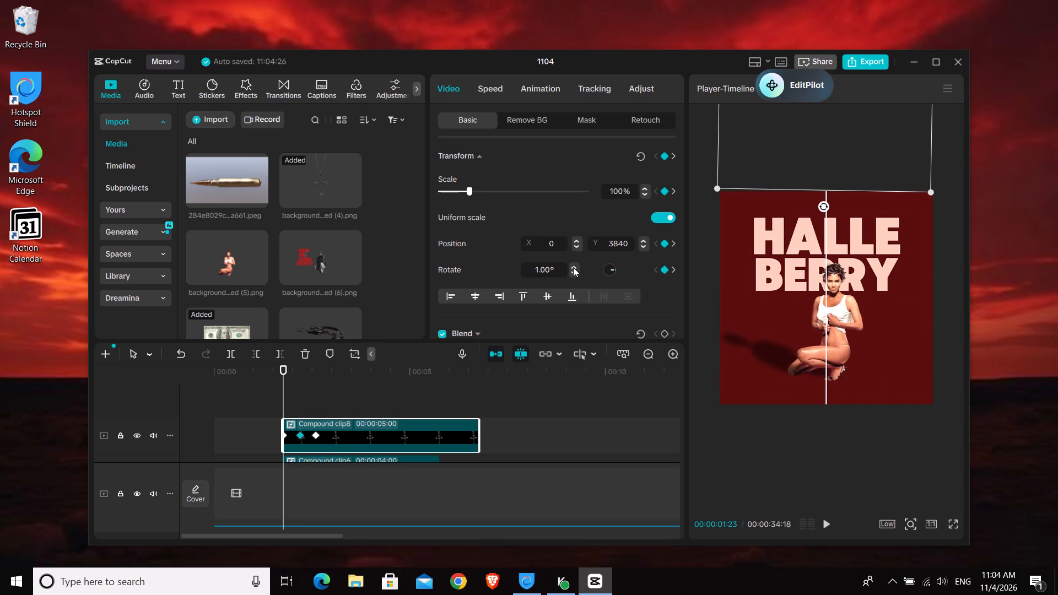
pyautogui.click(573, 267)
# At the necklace compound clip's last keyframe, 00:00:02:18, set its rotation to 1.50° and preview the swinging drop.
pyautogui.click(316, 396)
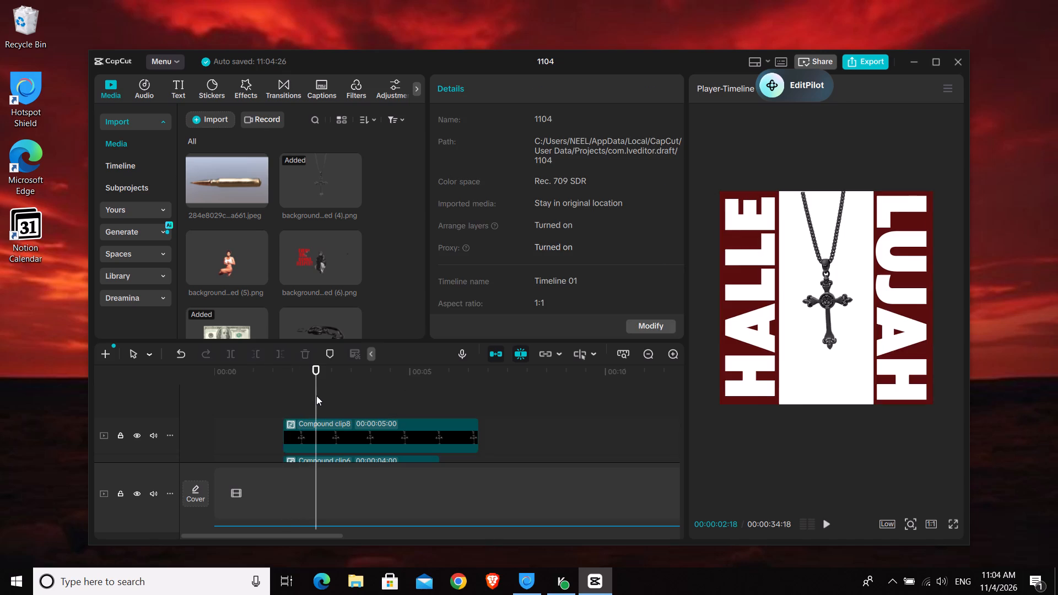
pyautogui.click(324, 429)
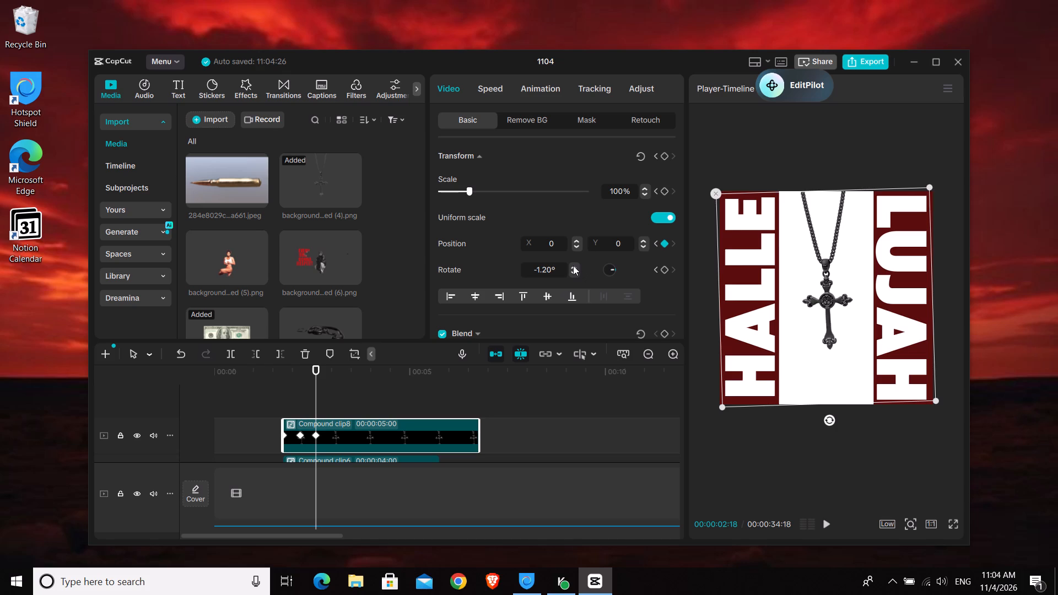
pyautogui.click(573, 266)
pyautogui.click(573, 266)
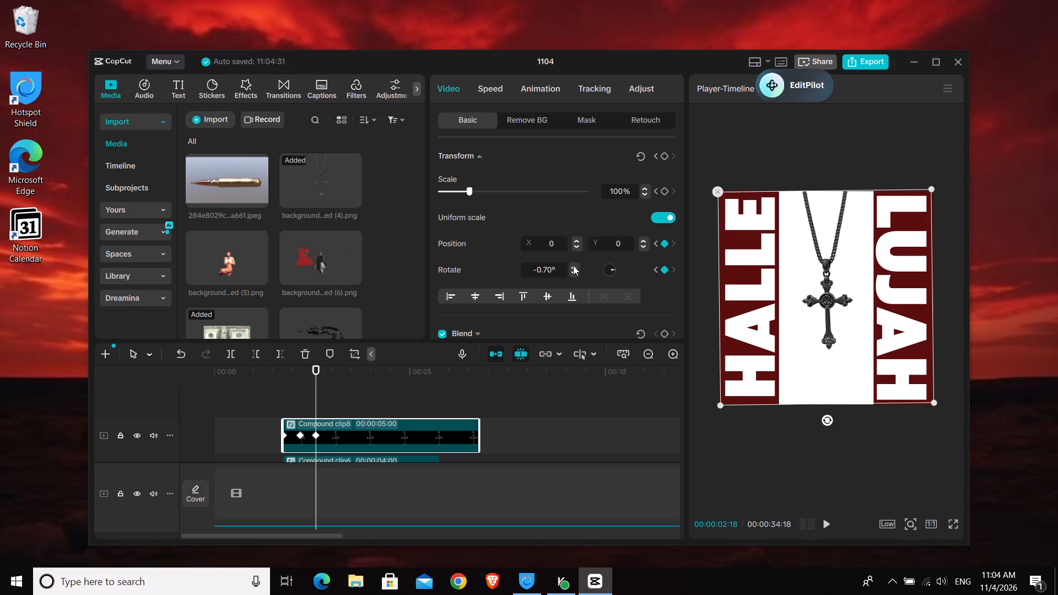
pyautogui.click(573, 266)
pyautogui.click(573, 266)
pyautogui.doubleClick(573, 266)
pyautogui.click(573, 266)
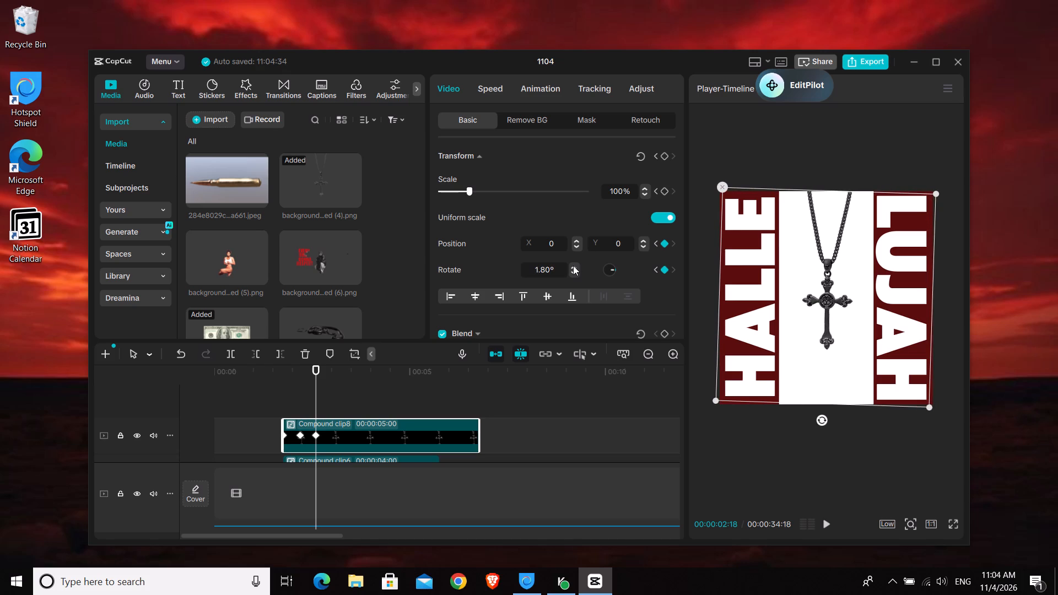
pyautogui.click(574, 269)
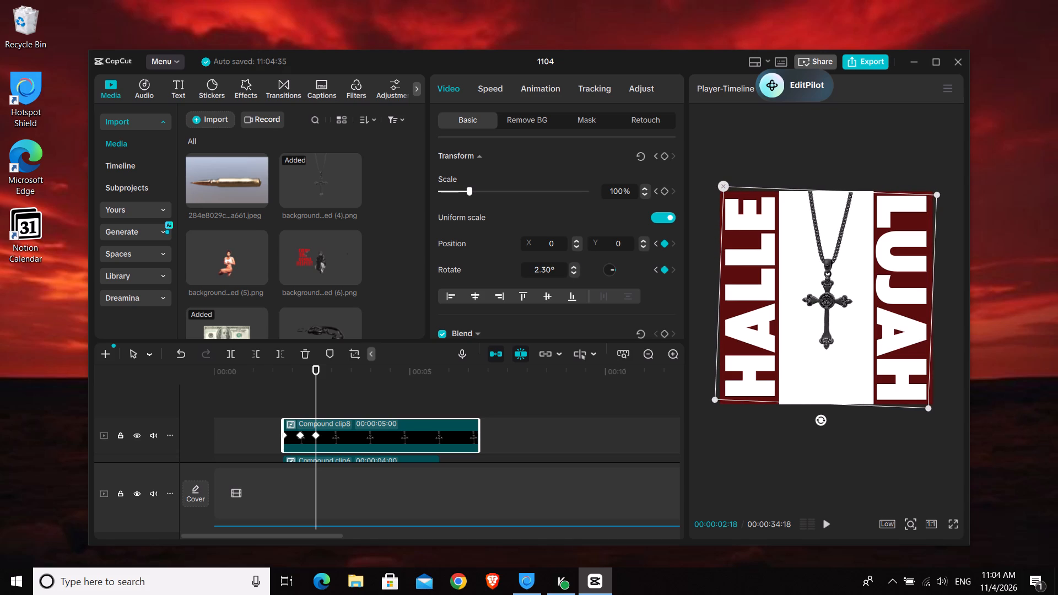
pyautogui.click(571, 273)
pyautogui.click(573, 273)
pyautogui.click(573, 273)
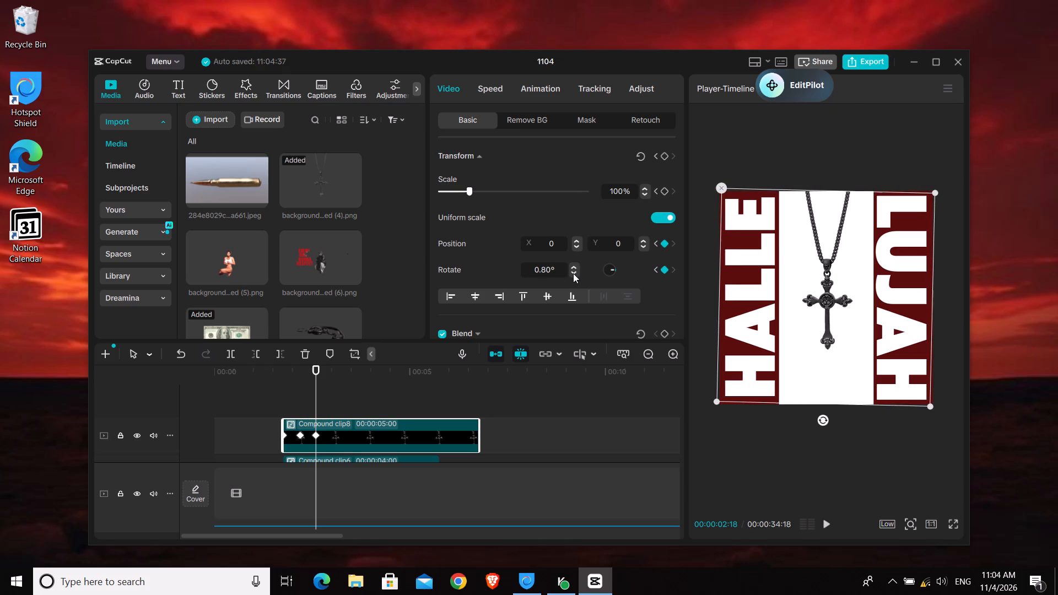
pyautogui.click(572, 266)
pyautogui.click(544, 270)
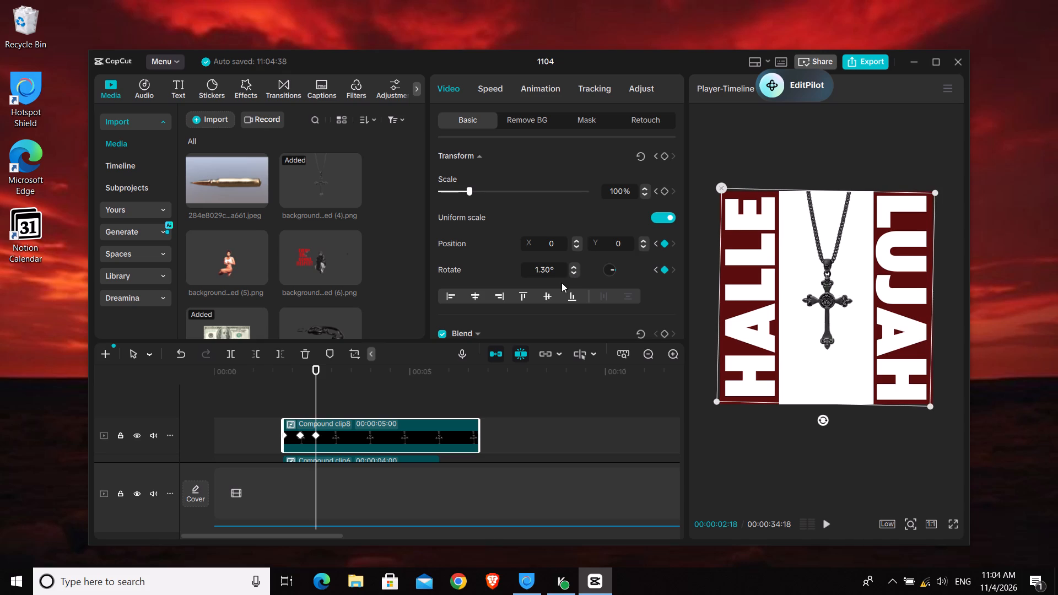
pyautogui.press('BackSpace')
pyautogui.press('5')
pyautogui.press('Return')
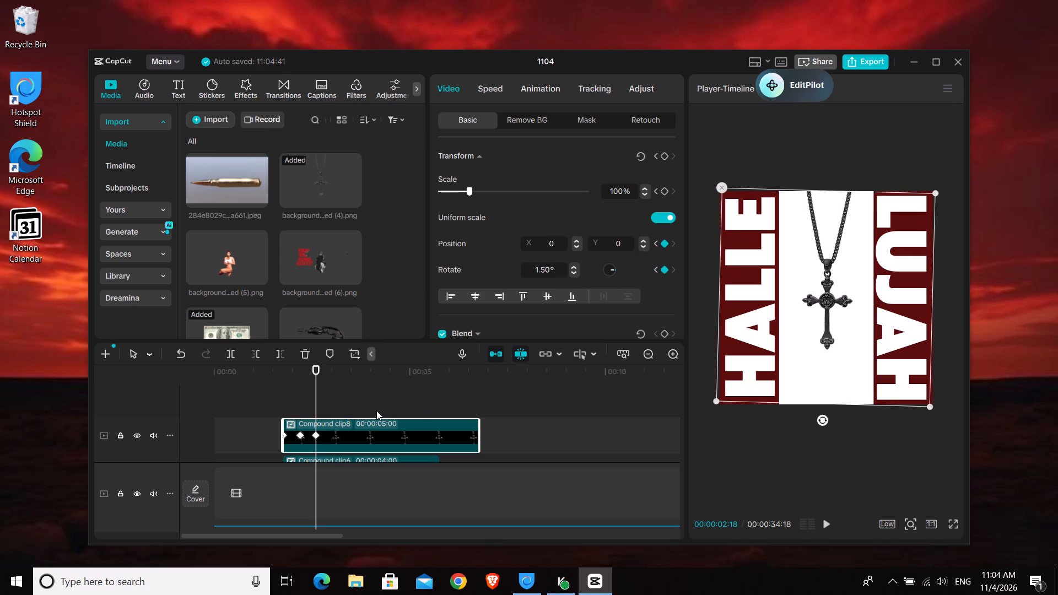
pyautogui.click(281, 399)
pyautogui.press('space')
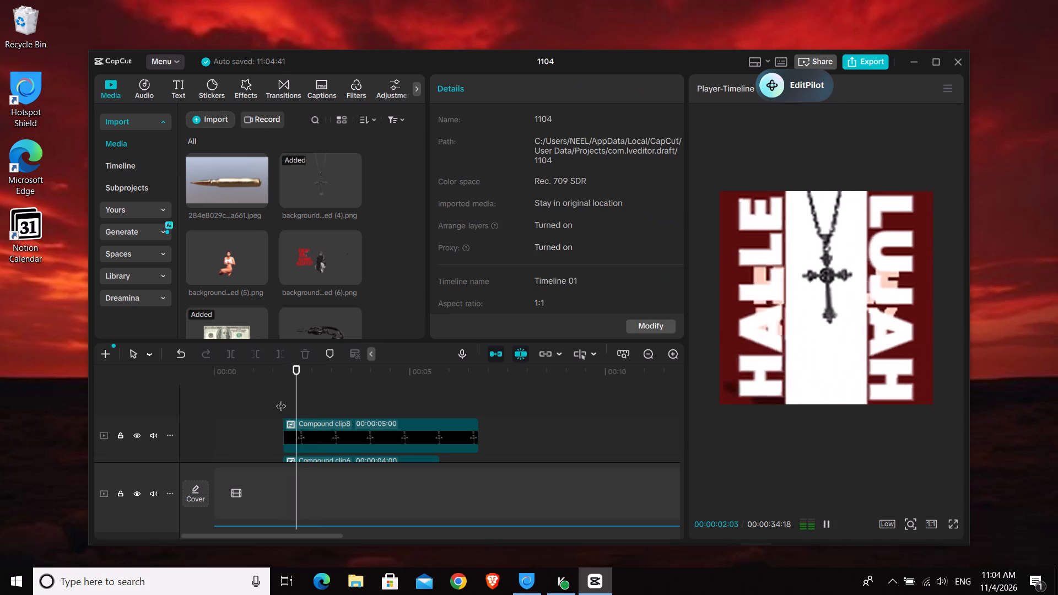
pyautogui.press('space')
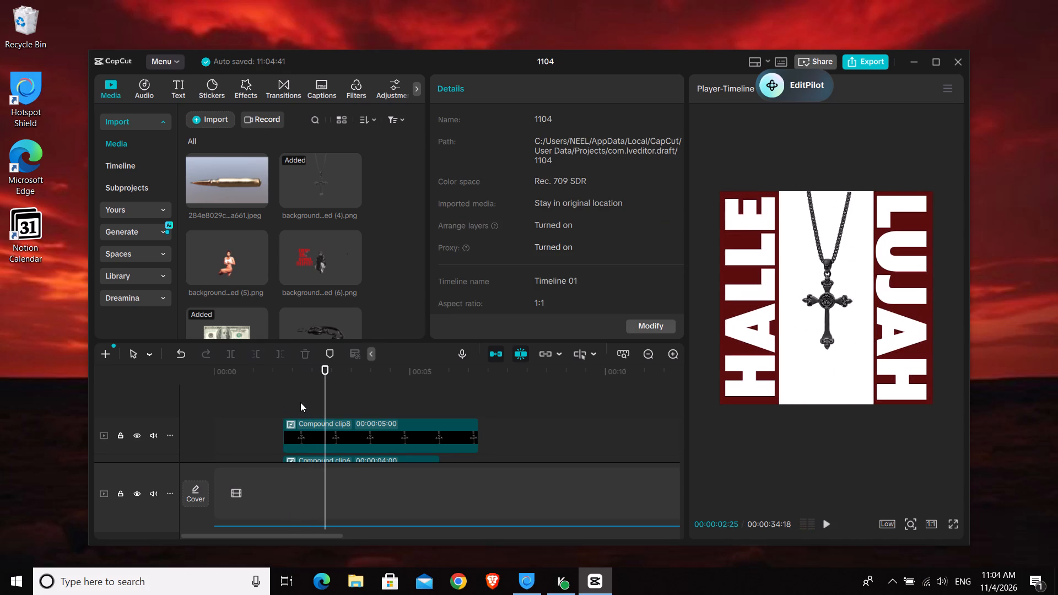
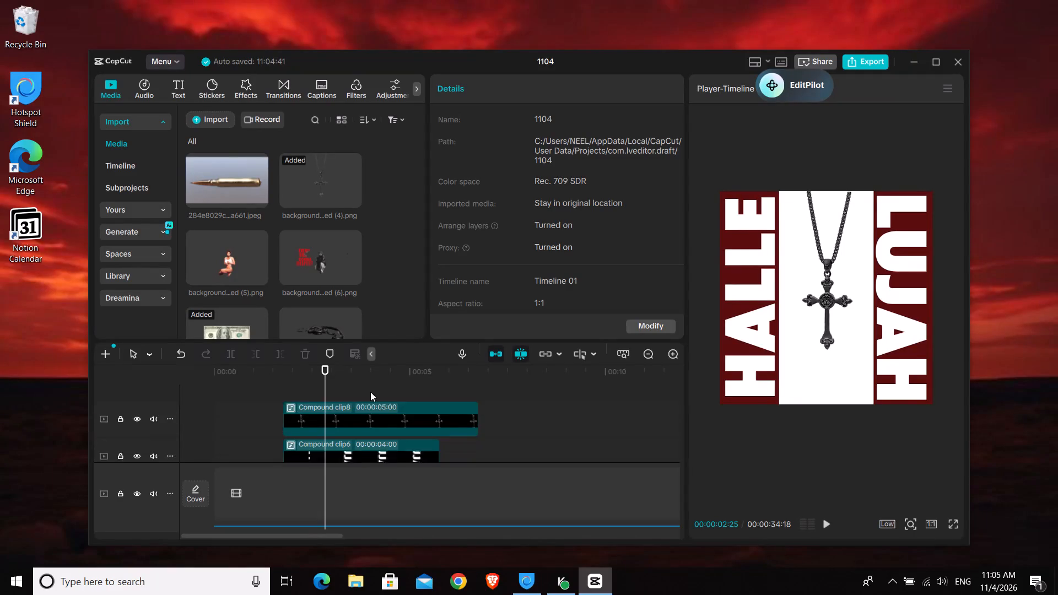
# Select the necklace compound clip and preview its swinging drop from just before the clip starts.
pyautogui.scroll(-2, 370, 392)
pyautogui.scroll(3, 370, 392)
pyautogui.click(365, 441)
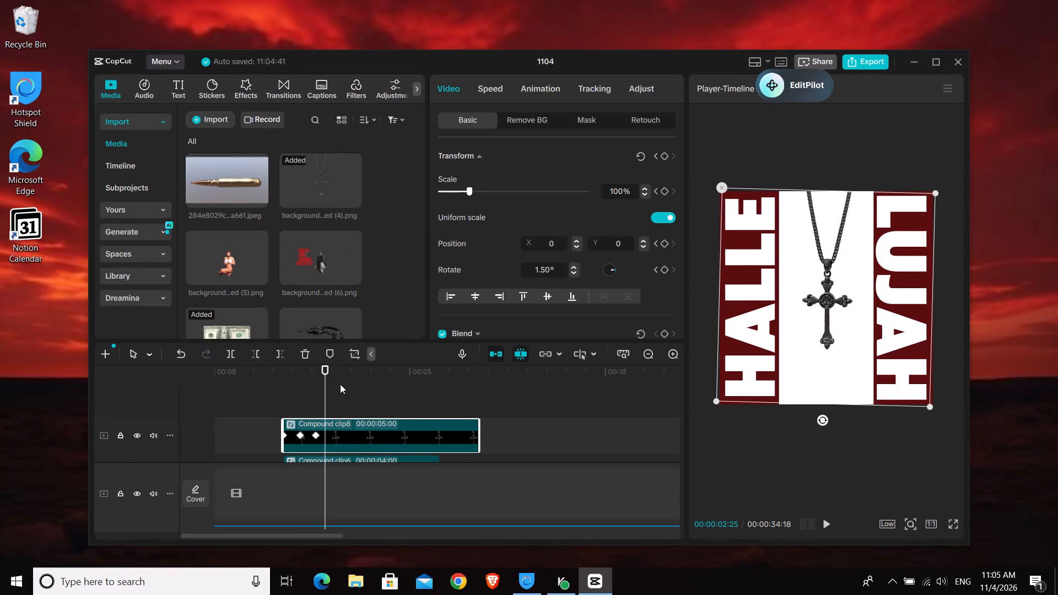
pyautogui.moveTo(321, 393); pyautogui.dragTo(277, 397)
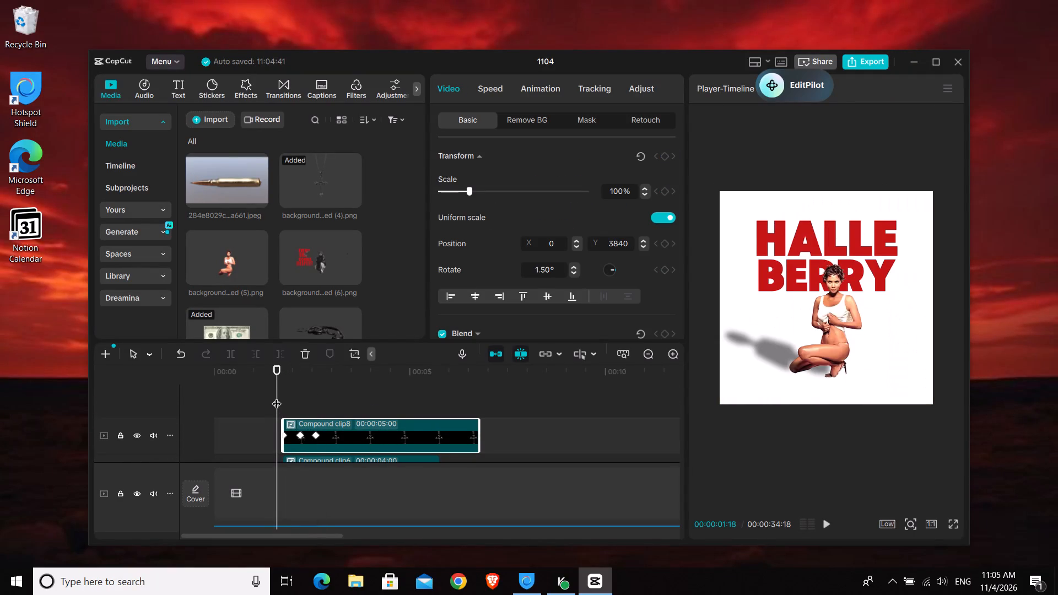
pyautogui.press('space')
pyautogui.press('space')
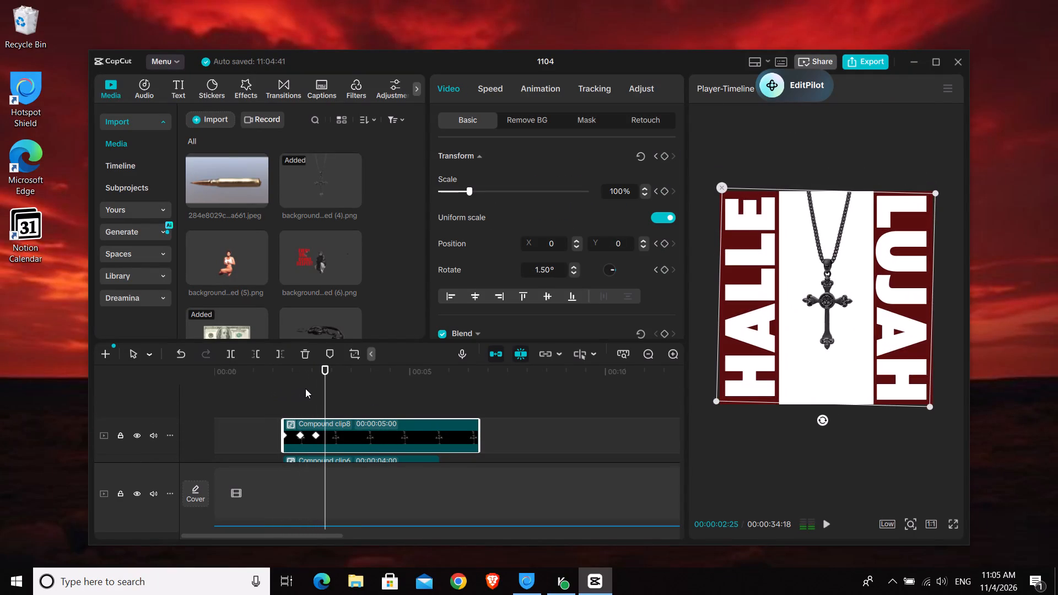
pyautogui.press('space')
pyautogui.press('space')
pyautogui.press('space')
pyautogui.press('space')
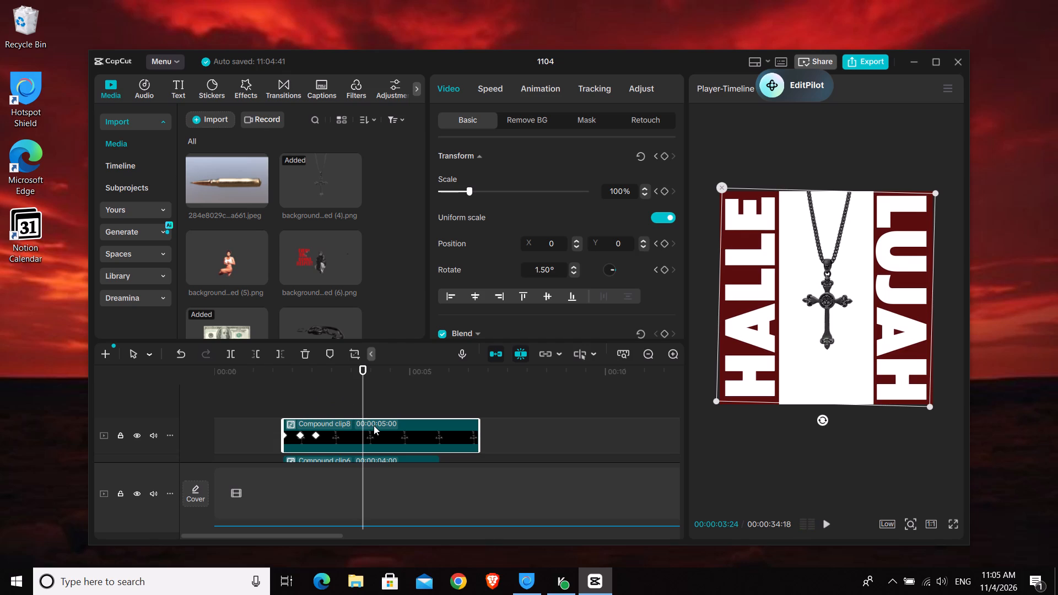
# Nest the animated necklace clip inside a new compound clip.
pyautogui.hotkey('alt', 'g')
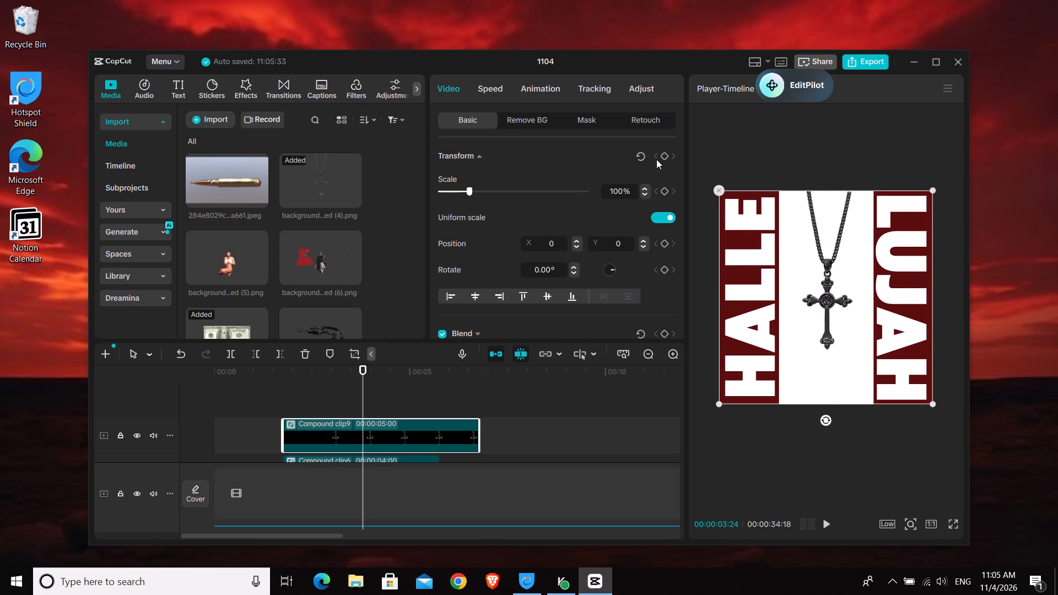
# Add a transform keyframe to the new necklace compound clip at 00:00:03:24.
pyautogui.scroll(-8, 520, 345)
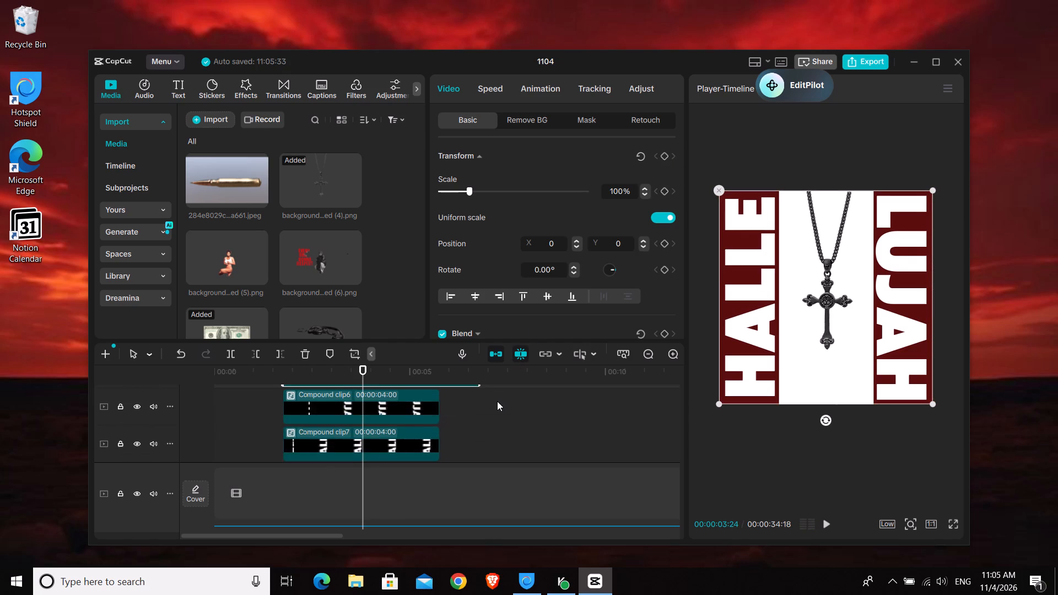
pyautogui.scroll(-8, 496, 401)
pyautogui.scroll(4, 491, 400)
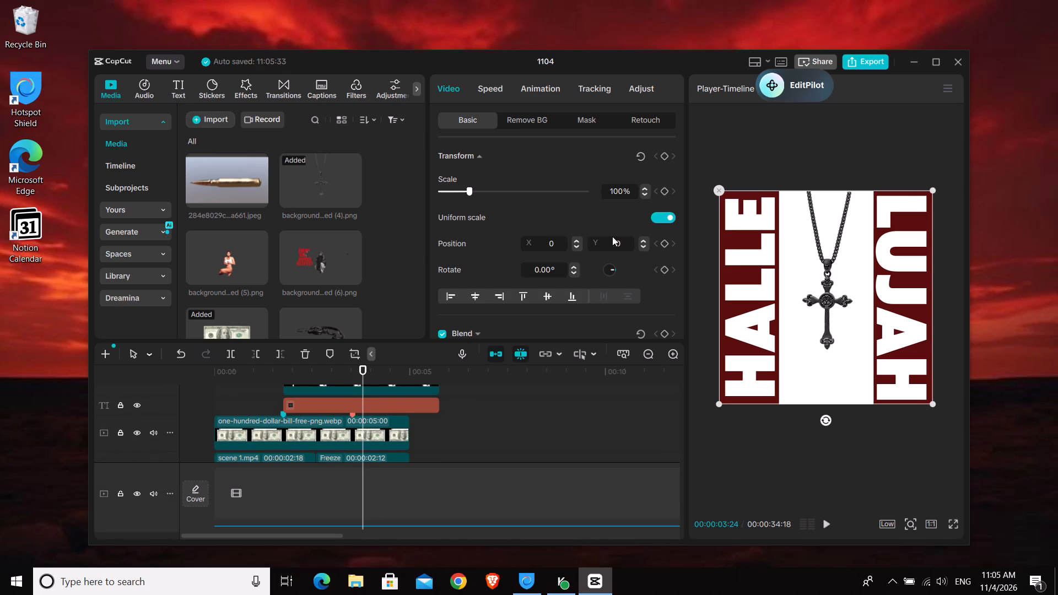
pyautogui.click(662, 160)
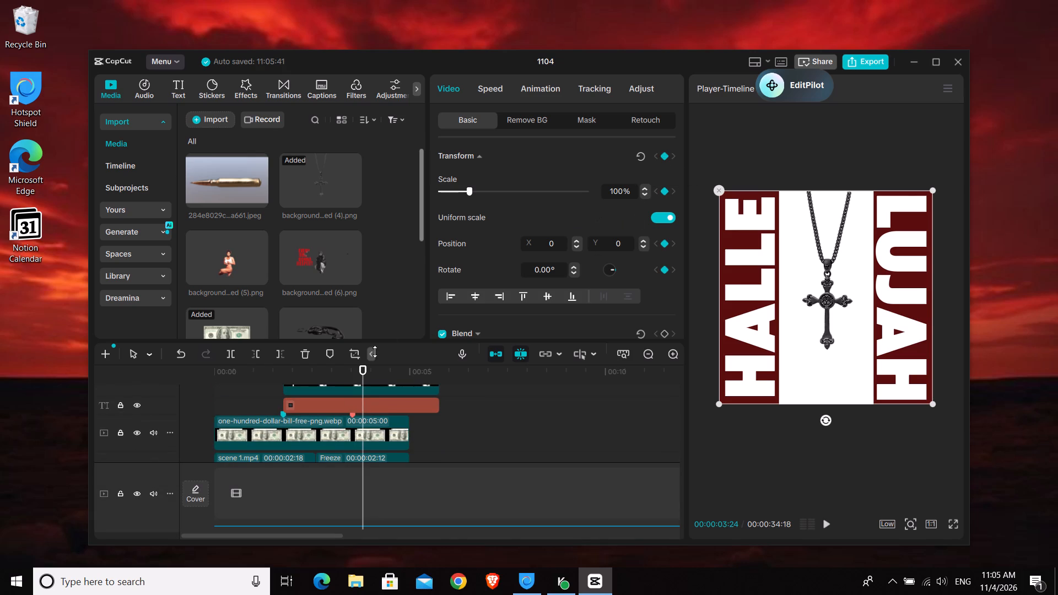
# Add an earlier transform keyframe to the necklace compound clip at 00:00:03:01, after the necklace has dropped in.
pyautogui.moveTo(364, 371); pyautogui.dragTo(285, 388)
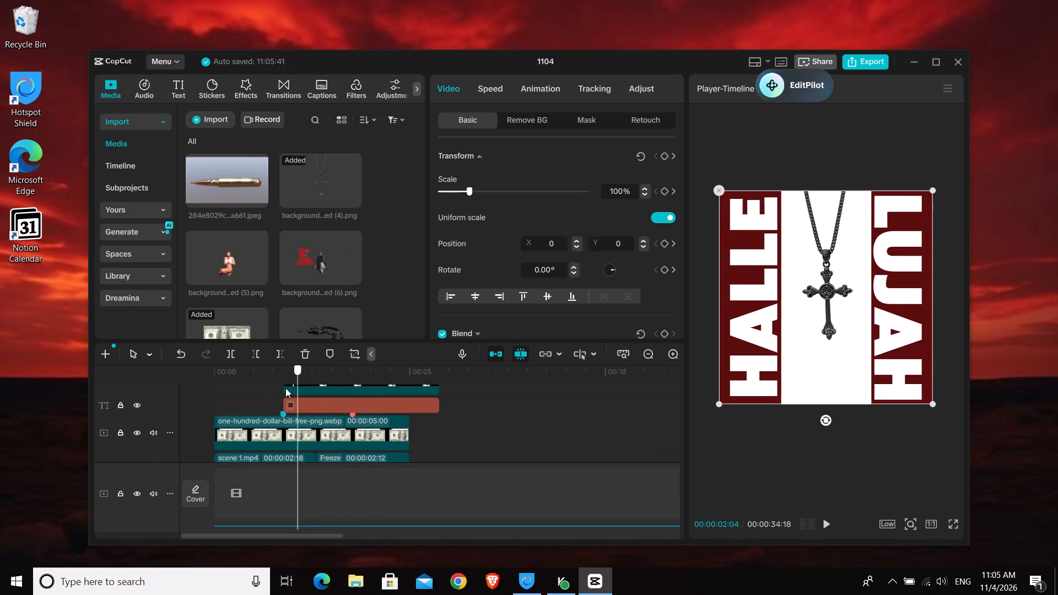
pyautogui.moveTo(285, 388); pyautogui.dragTo(312, 380)
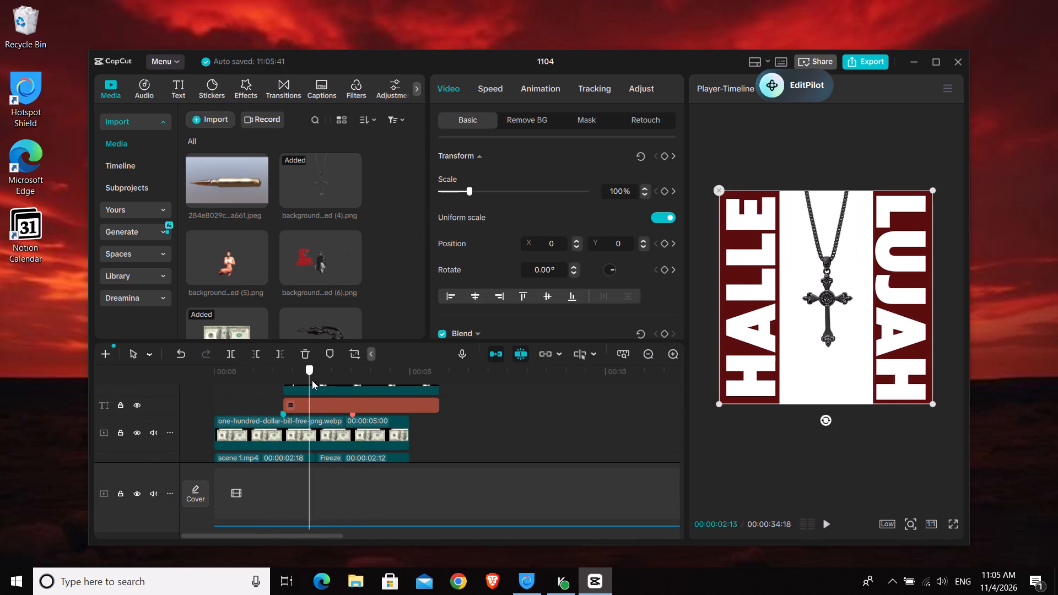
pyautogui.moveTo(312, 380); pyautogui.dragTo(327, 378)
pyautogui.scroll(3, 338, 428)
pyautogui.press('space')
pyautogui.press('space')
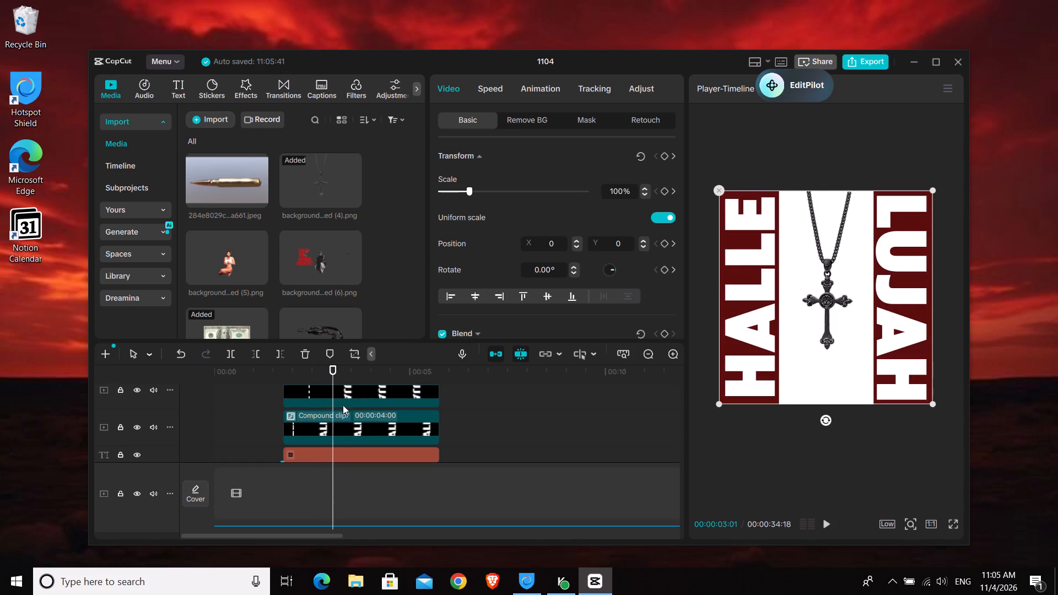
pyautogui.scroll(-2, 350, 386)
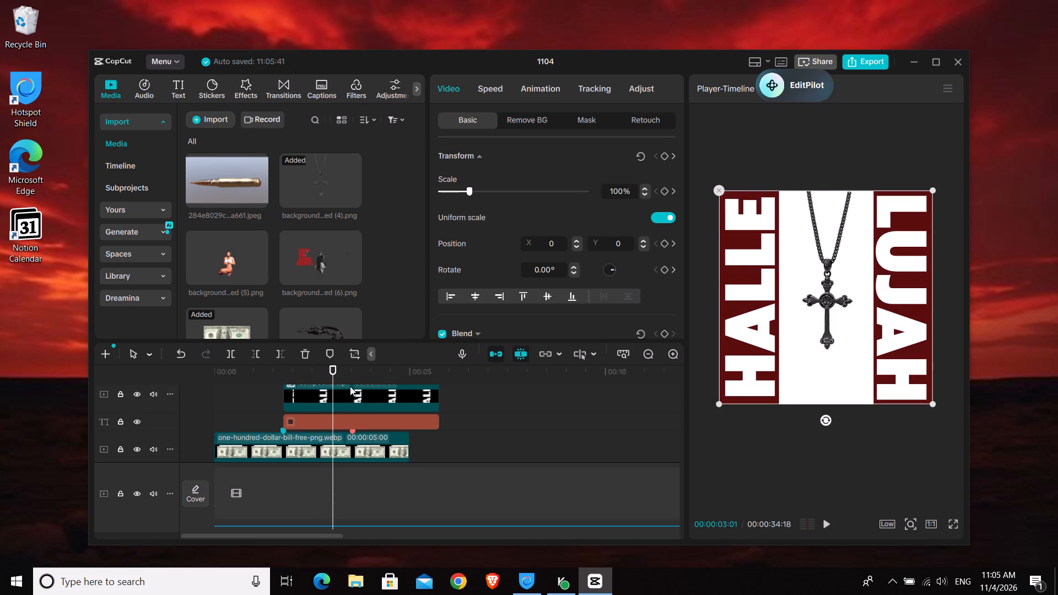
pyautogui.scroll(9, 380, 399)
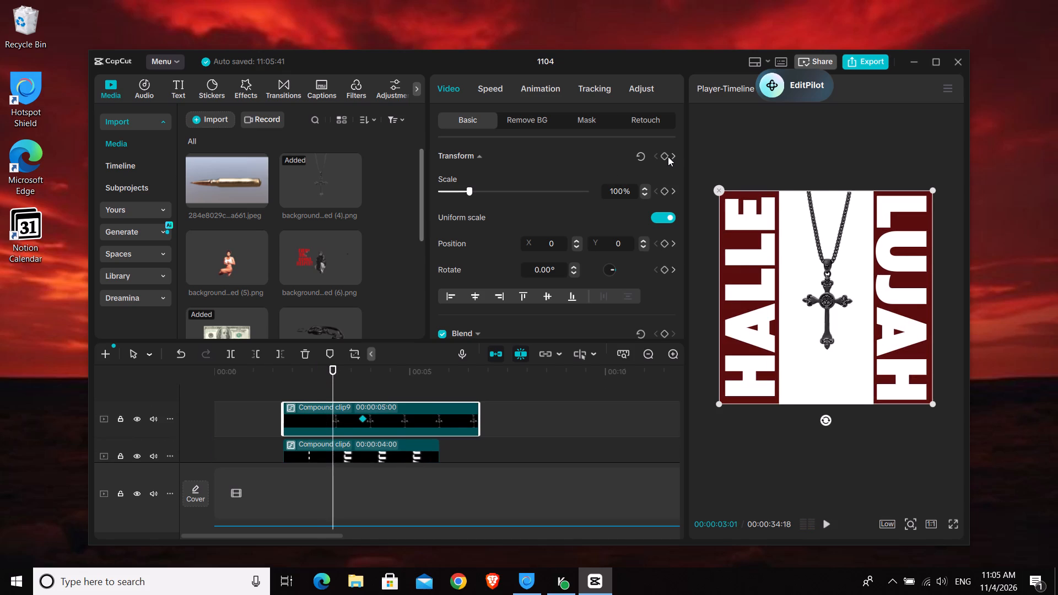
pyautogui.click(665, 156)
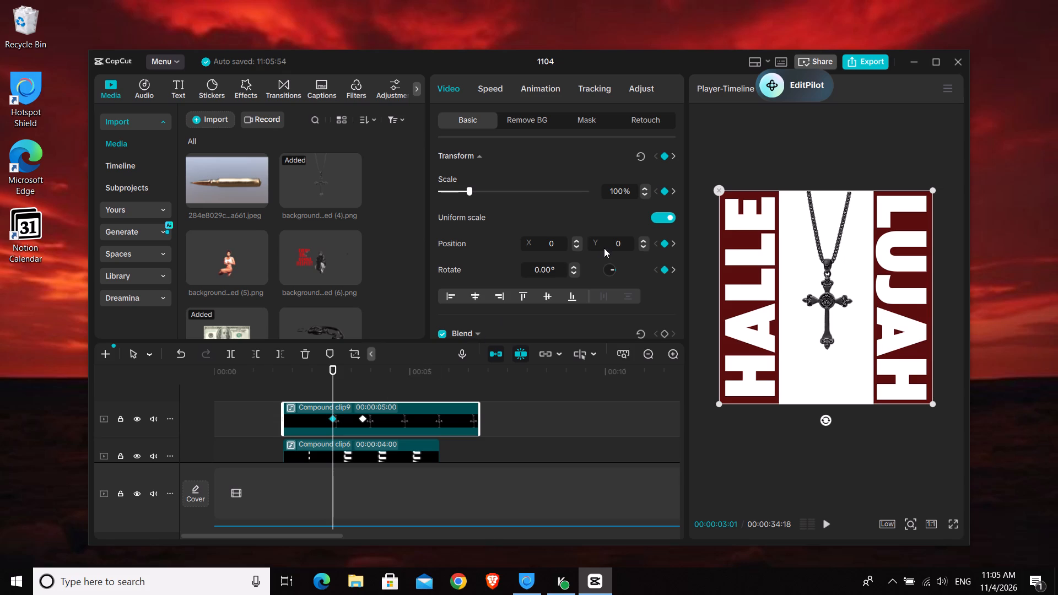
# At the 00:00:03:24 keyframe, move the necklace straight up out of frame to Y about 2915, keeping X at 0, and preview the exit.
pyautogui.click(357, 386)
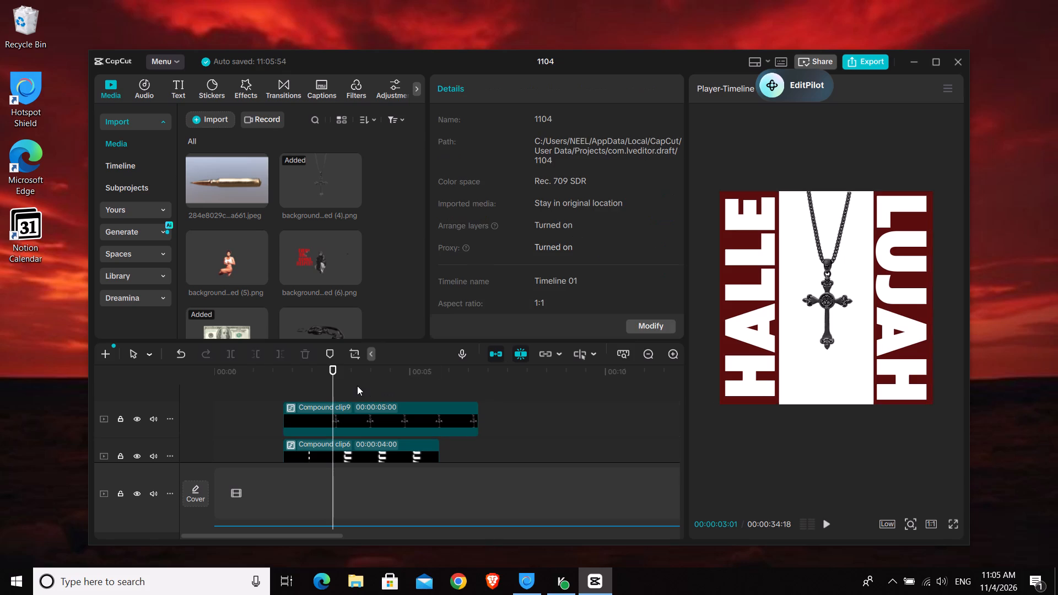
pyautogui.click(369, 403)
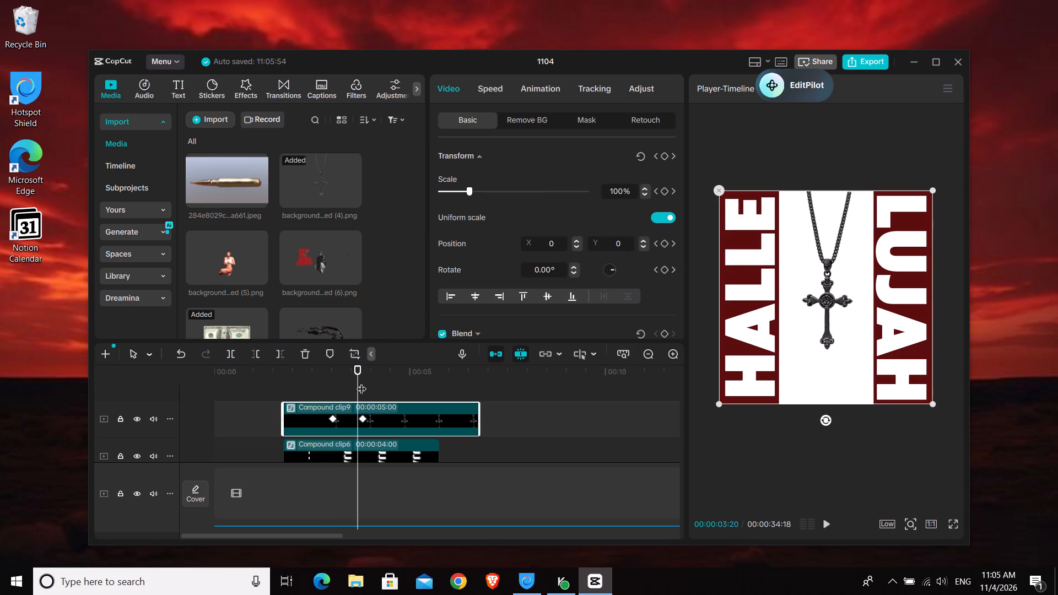
pyautogui.moveTo(357, 380); pyautogui.dragTo(363, 381)
pyautogui.moveTo(845, 376); pyautogui.dragTo(841, 213)
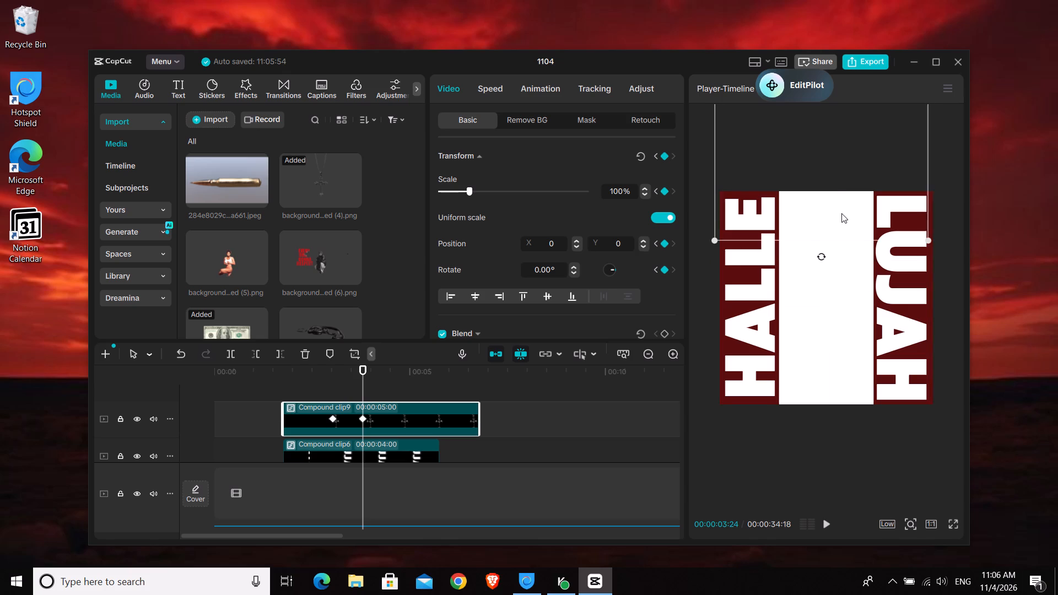
pyautogui.moveTo(841, 213); pyautogui.dragTo(849, 215)
pyautogui.click(280, 384)
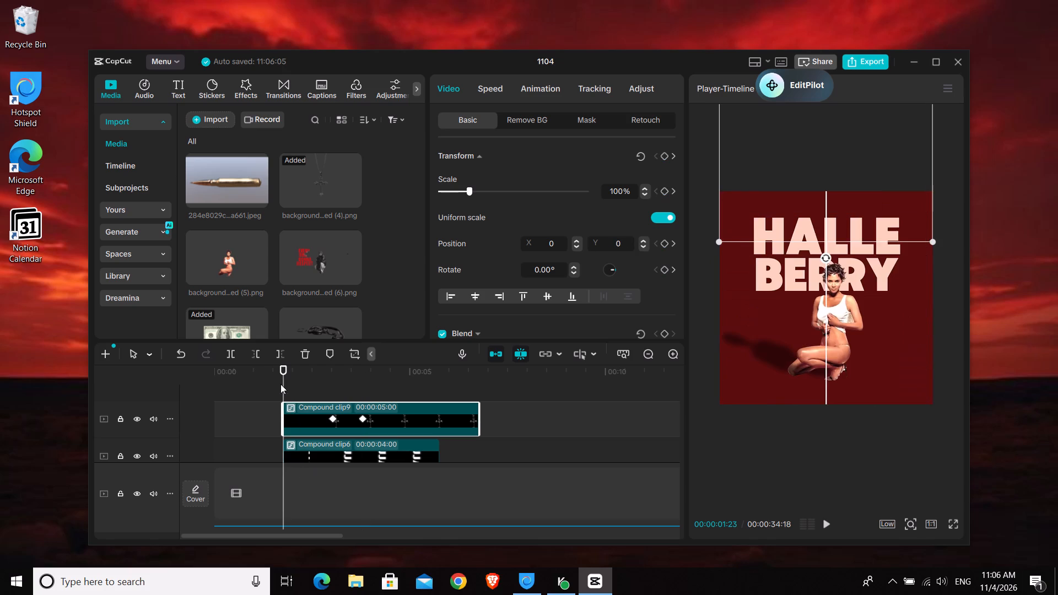
pyautogui.press('space')
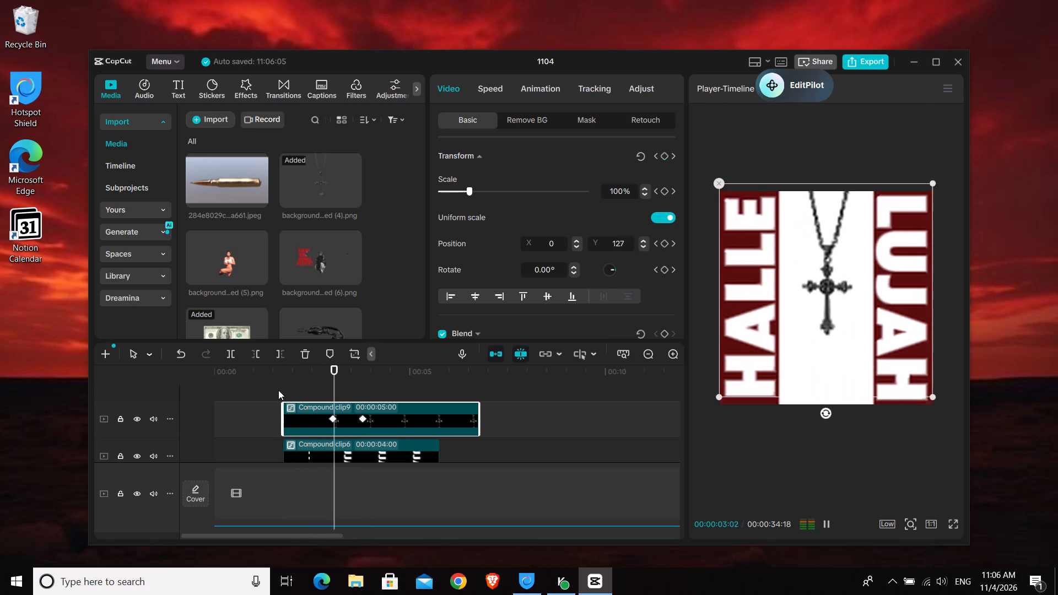
pyautogui.press('space')
pyautogui.press('space')
pyautogui.press('space')
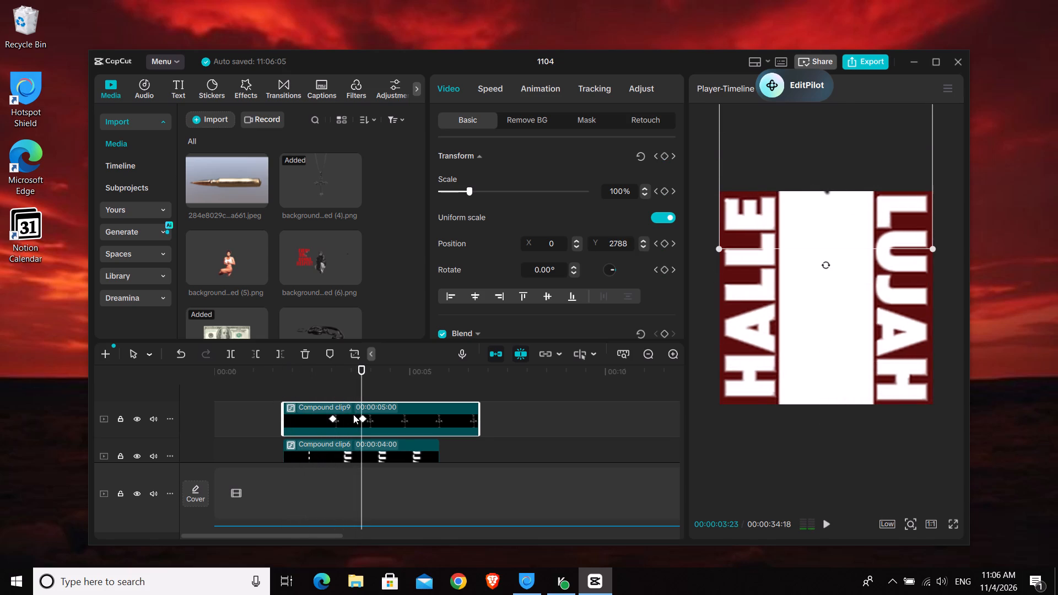
# Apply the Cubic Out preset curve to the necklace clip's Y position between its two exit keyframes and preview the motion.
pyautogui.hotkey('alt', 'k')
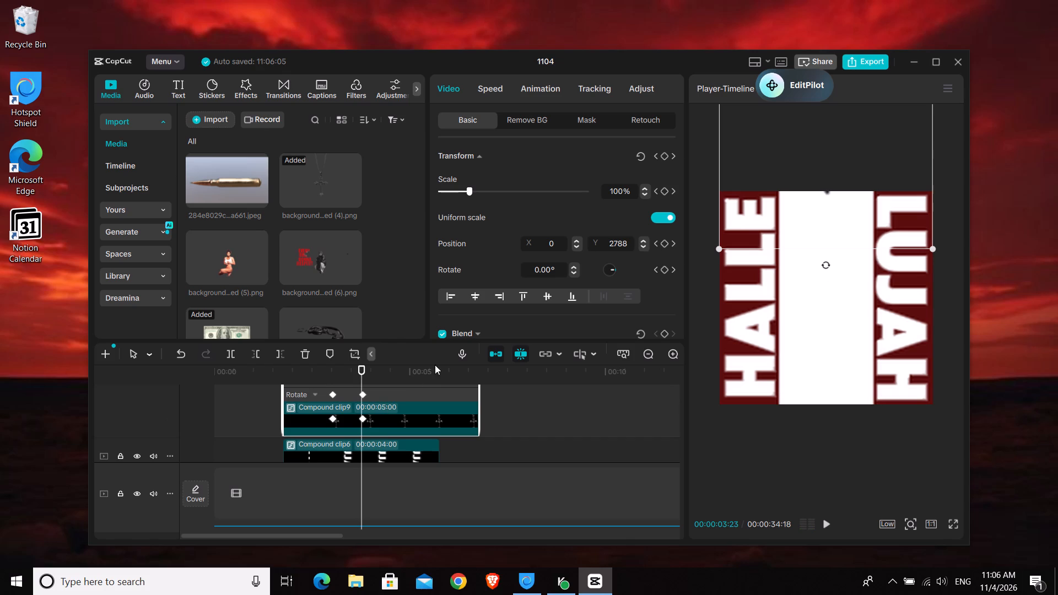
pyautogui.scroll(6, 388, 420)
pyautogui.scroll(-1, 382, 421)
pyautogui.scroll(1, 382, 425)
pyautogui.scroll(-1, 382, 425)
pyautogui.scroll(1, 382, 425)
pyautogui.scroll(-1, 377, 429)
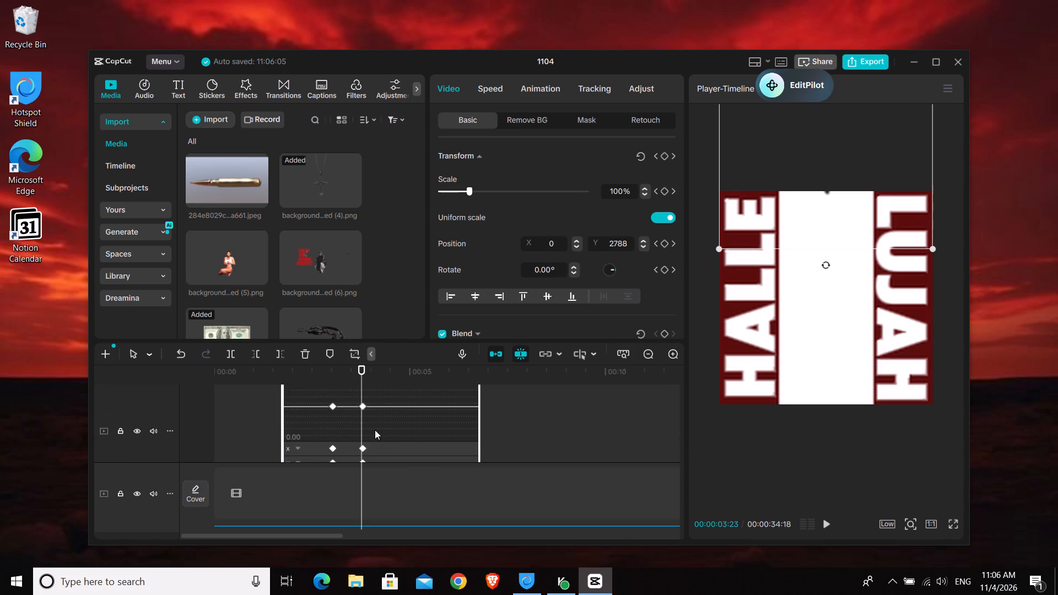
pyautogui.scroll(1, 368, 437)
pyautogui.scroll(-3, 355, 437)
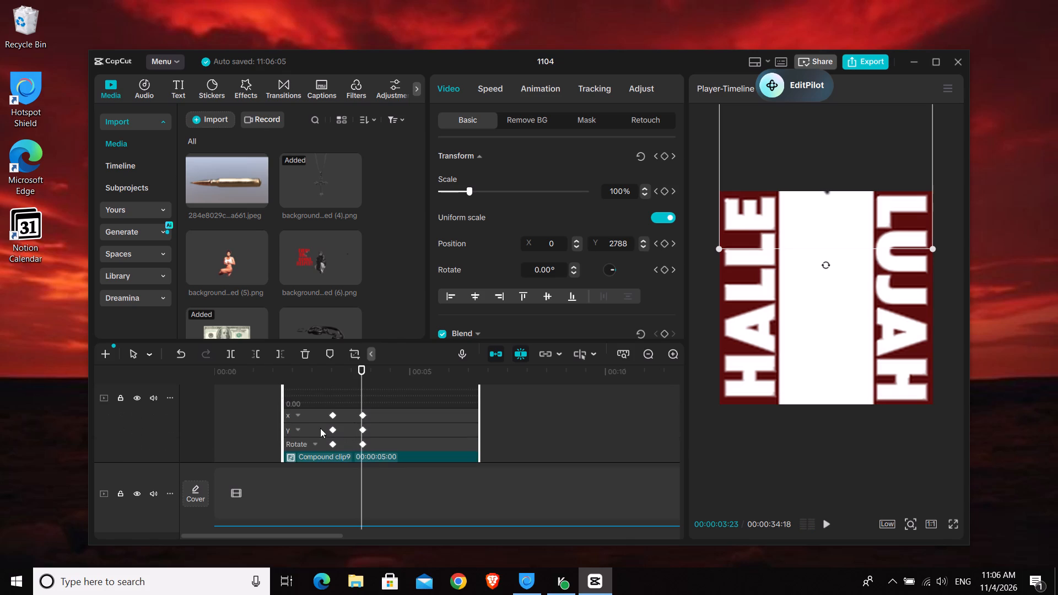
pyautogui.click(305, 430)
pyautogui.rightClick(348, 403)
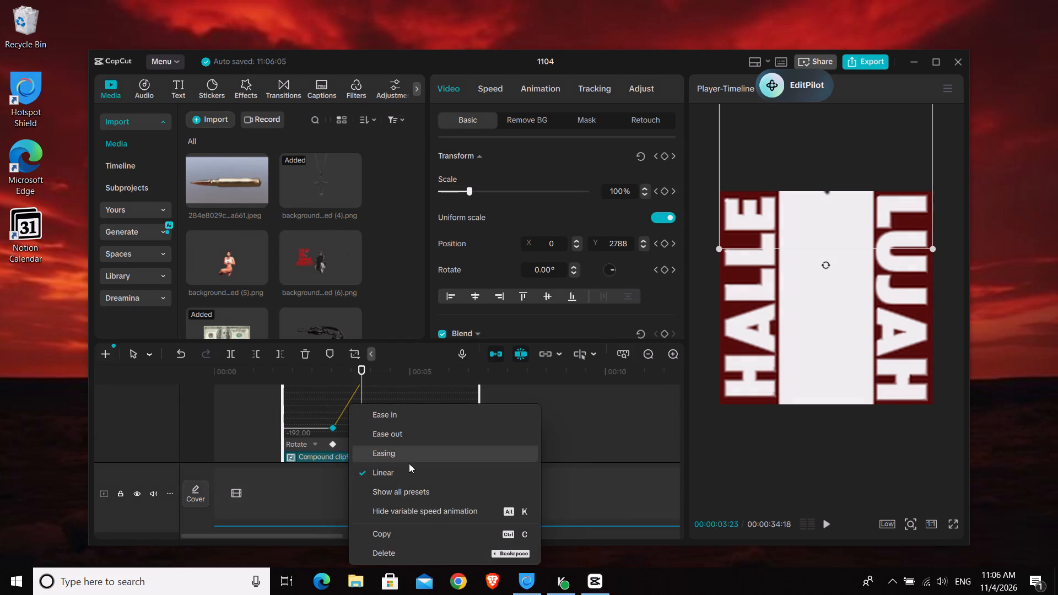
pyautogui.click(422, 486)
pyautogui.click(557, 456)
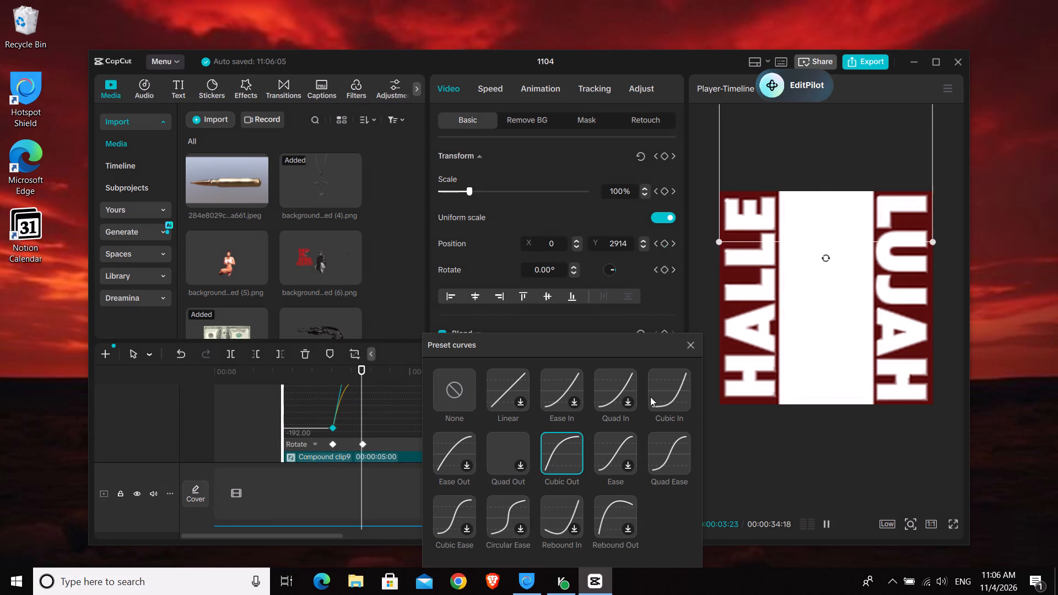
pyautogui.click(693, 352)
pyautogui.hotkey('alt', 'k')
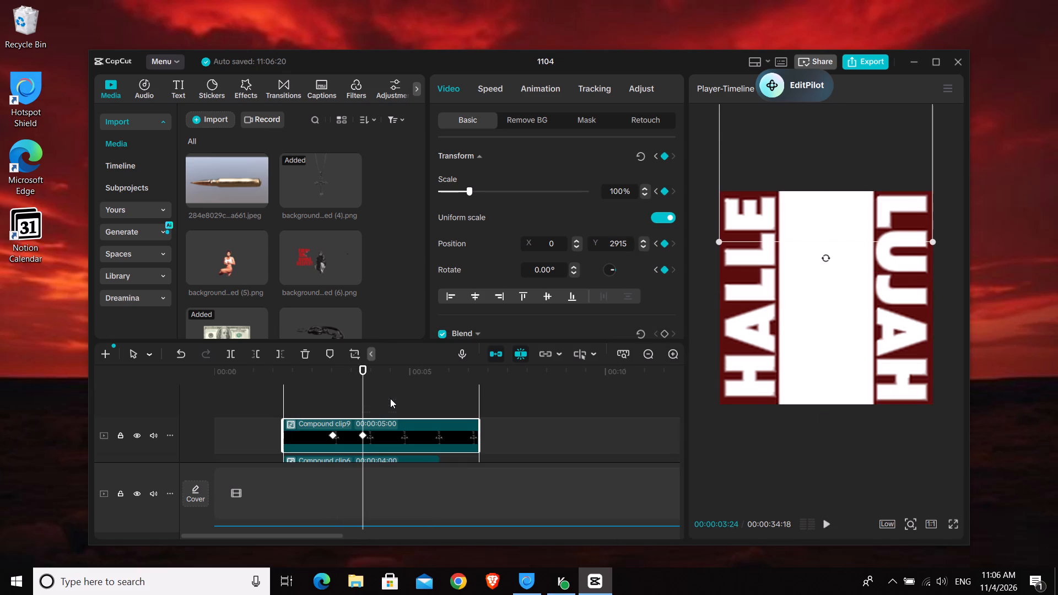
pyautogui.click(324, 406)
pyautogui.press('space')
pyautogui.press('space')
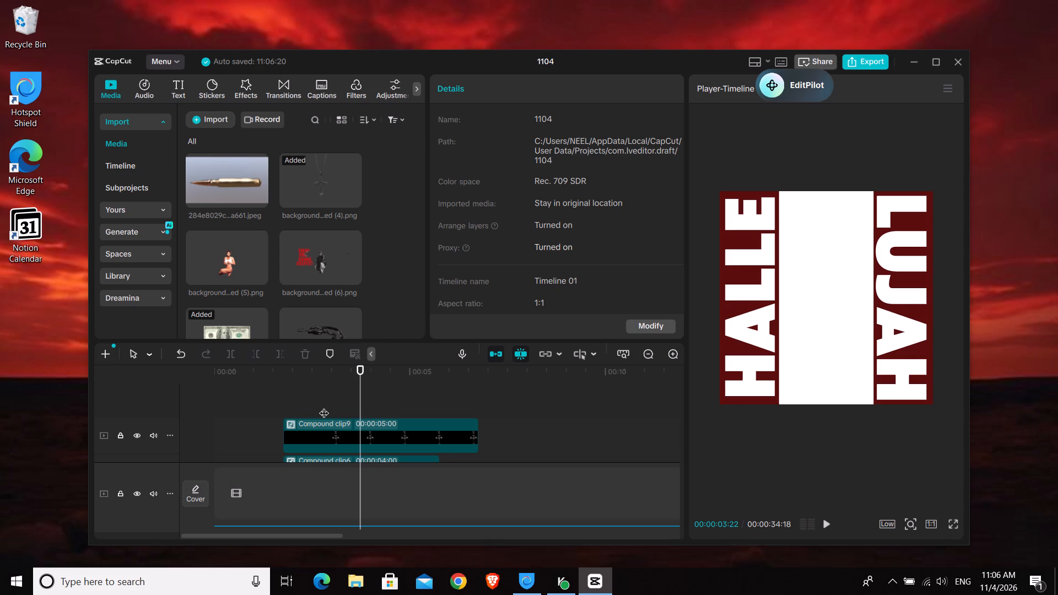
# At the necklace compound clip's first exit keyframe, 00:00:03:01, set its rotation to -1.50°.
pyautogui.click(366, 435)
pyautogui.click(333, 405)
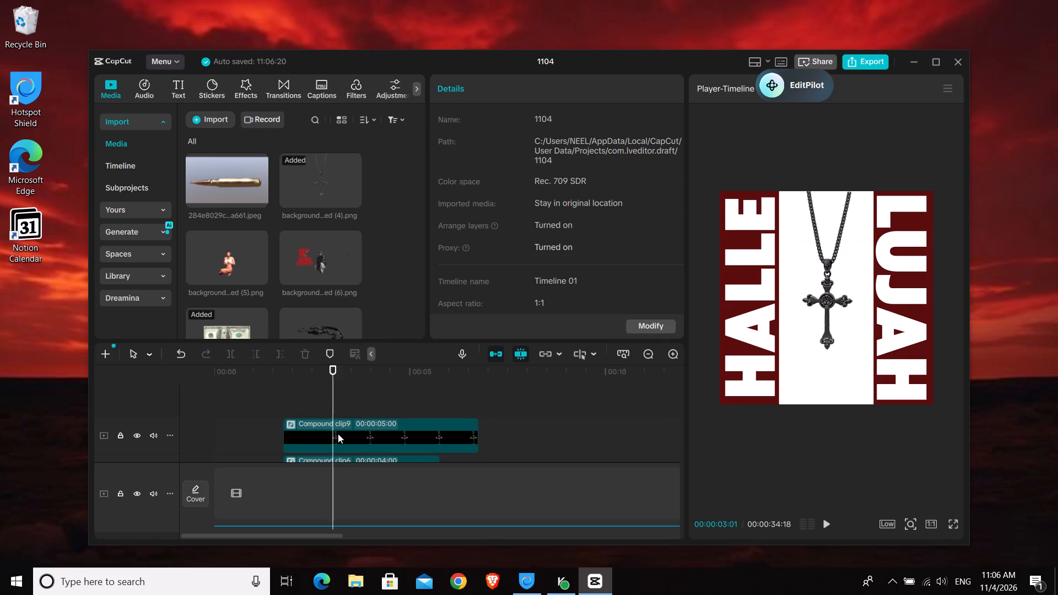
pyautogui.click(338, 434)
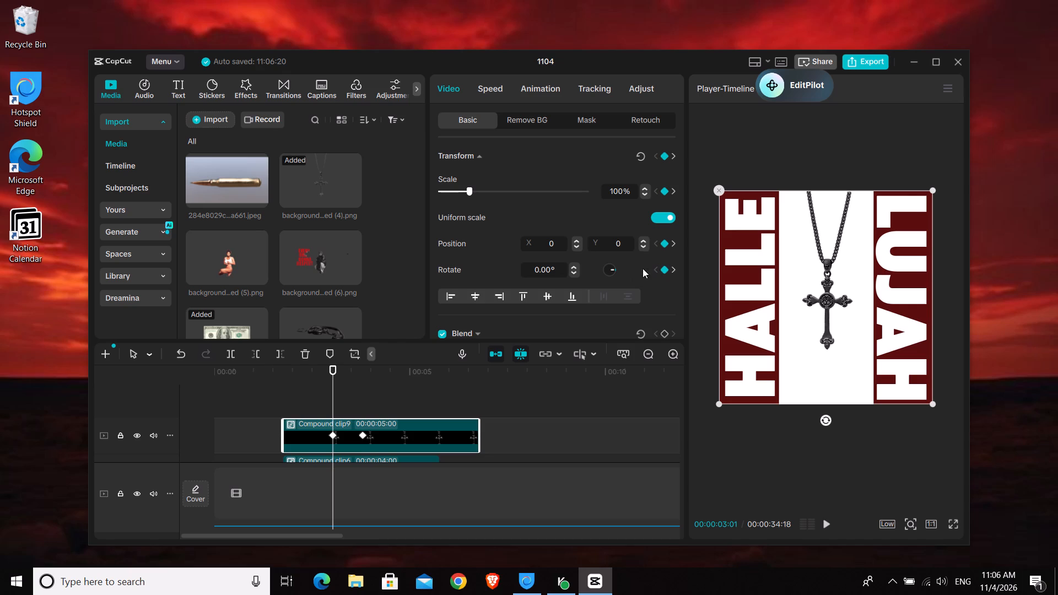
pyautogui.click(573, 271)
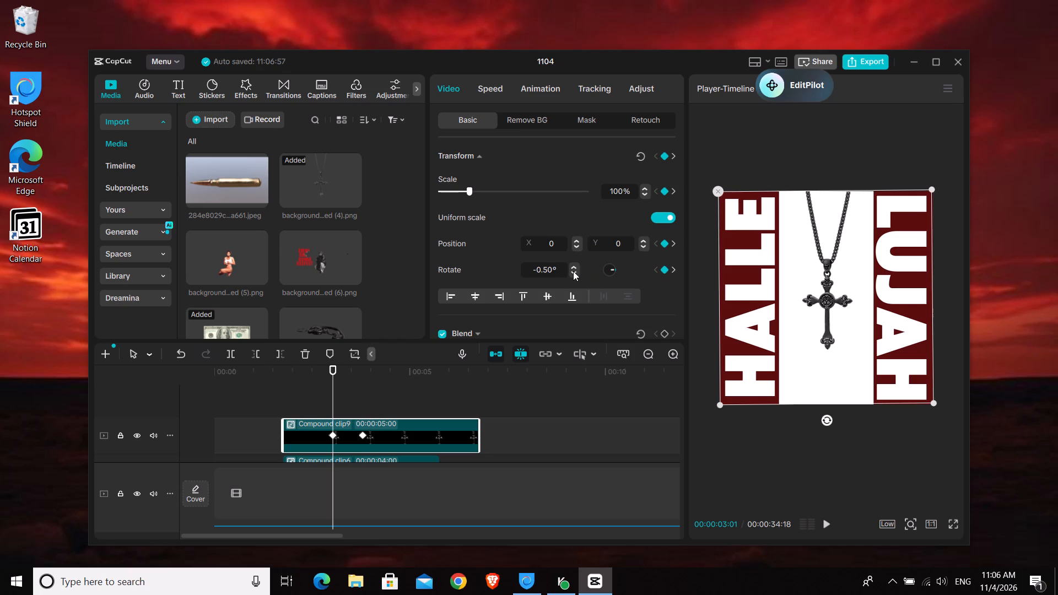
pyautogui.click(573, 271)
pyautogui.click(573, 271)
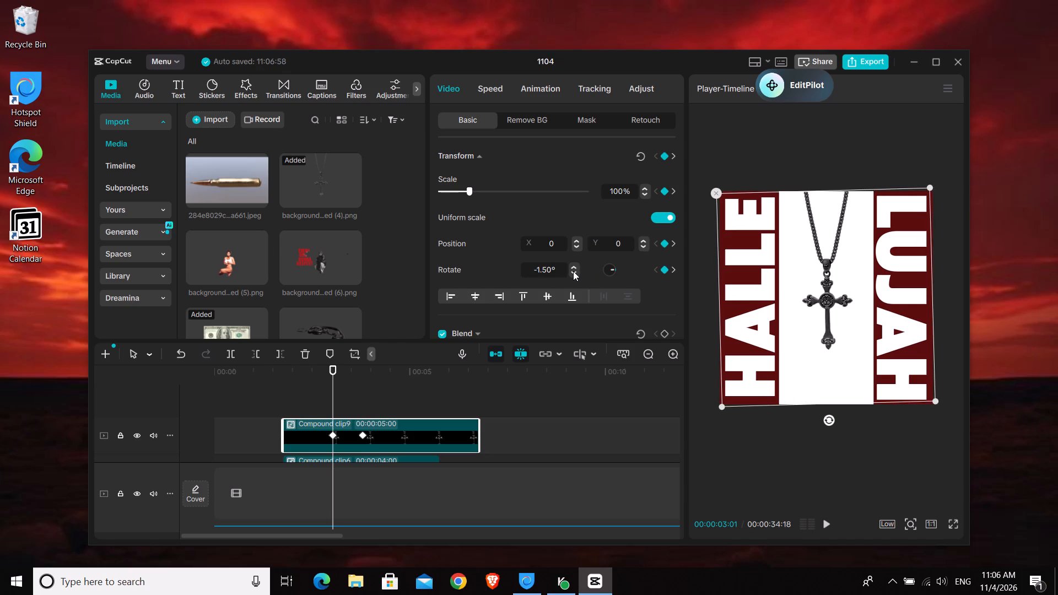
# Near the end of the necklace's exit, at 00:00:03:23, keyframe the compound clip's rotation at 1.43°.
pyautogui.click(361, 403)
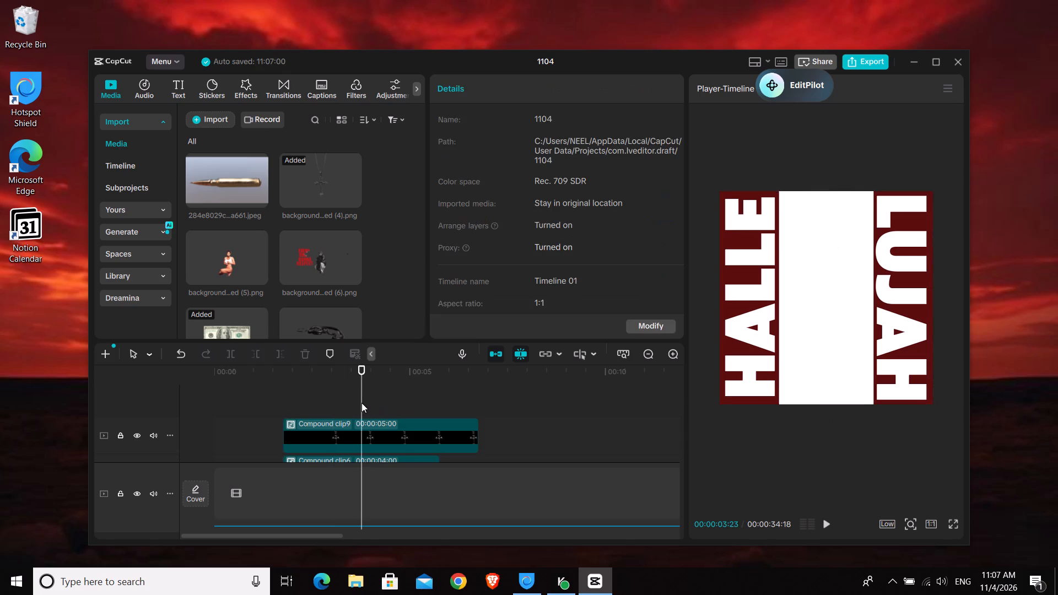
pyautogui.click(380, 437)
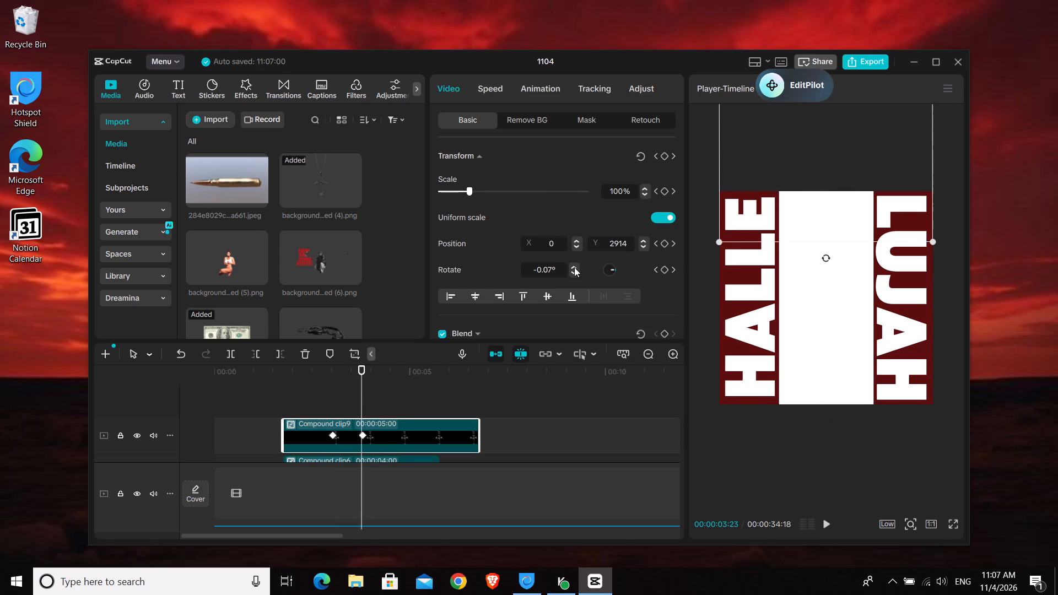
pyautogui.click(574, 267)
pyautogui.click(574, 267)
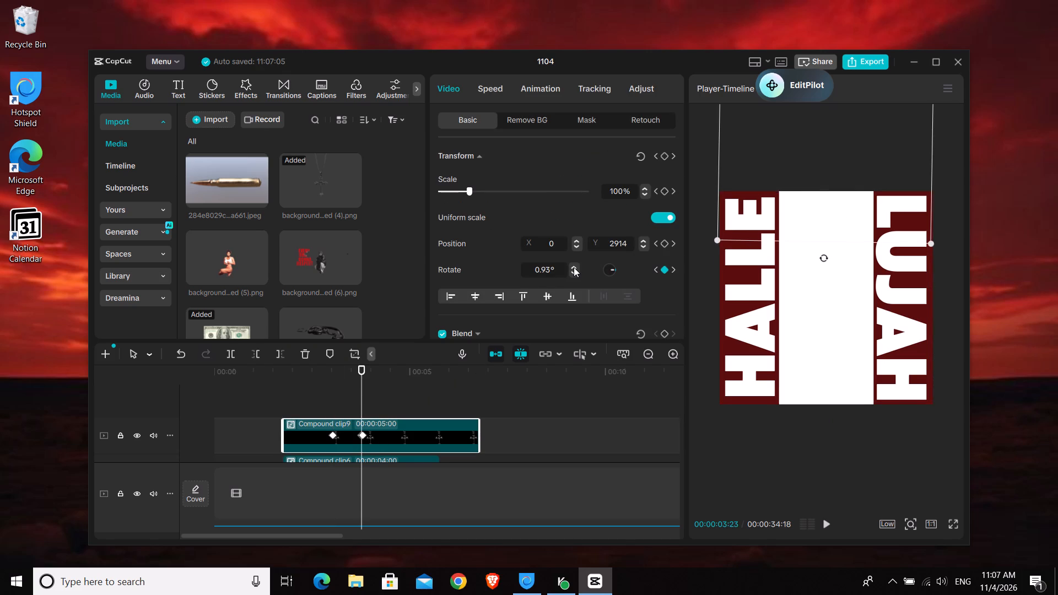
pyautogui.click(574, 267)
pyautogui.click(574, 267)
pyautogui.click(573, 271)
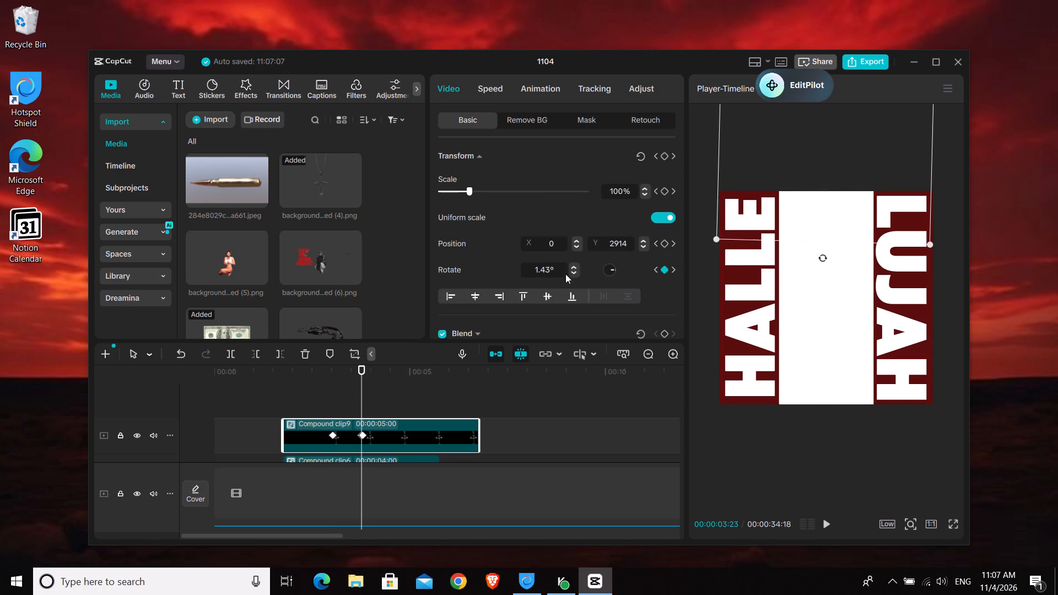
# Apply the Cubic Out preset curve to the necklace compound clip's rotation between its two exit keyframes and preview the exit.
pyautogui.click(311, 409)
pyautogui.press('space')
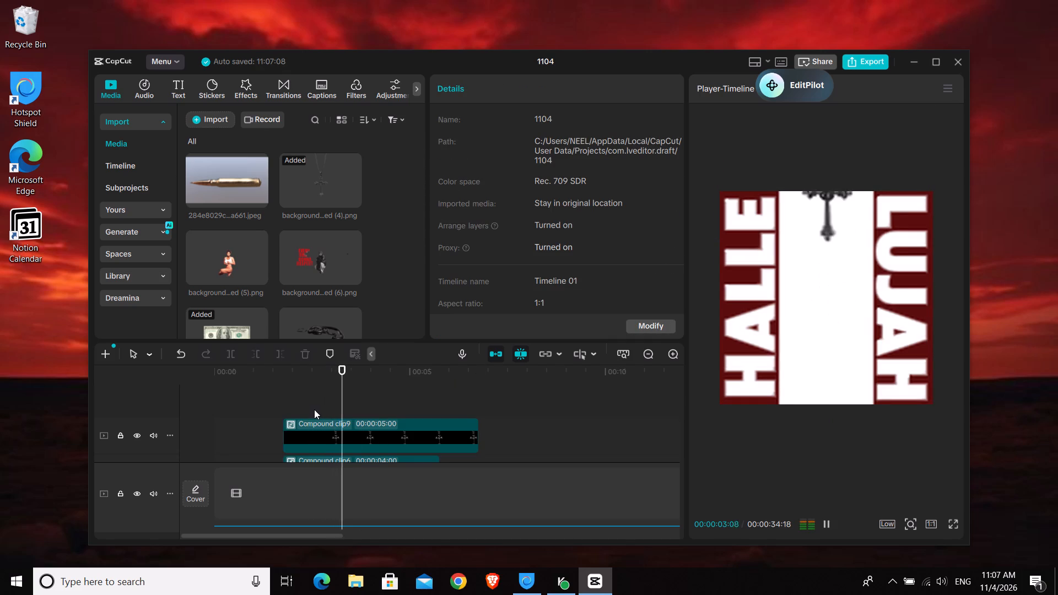
pyautogui.press('space')
pyautogui.click(332, 396)
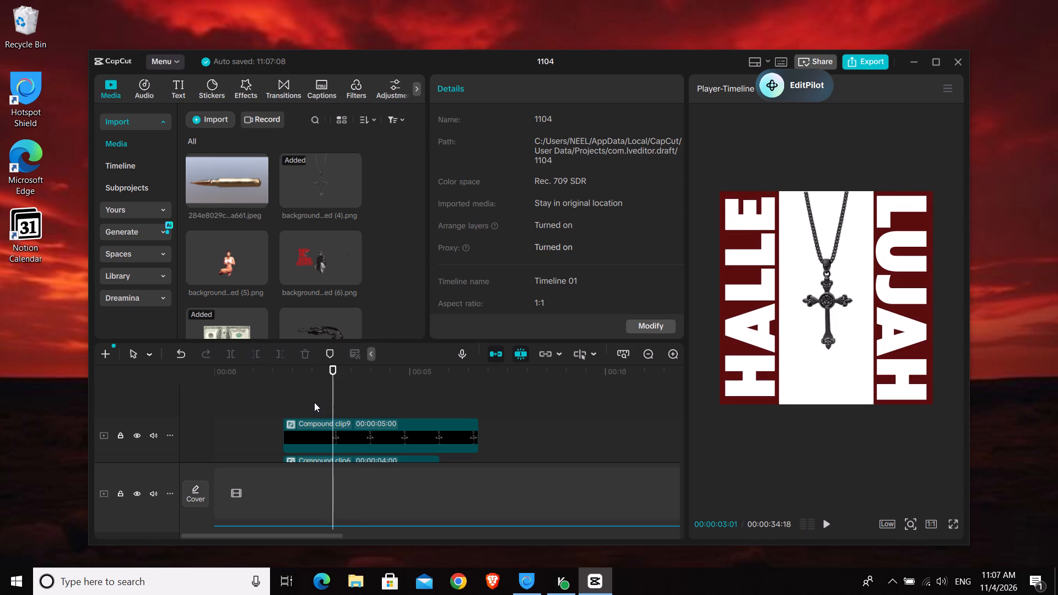
pyautogui.click(354, 424)
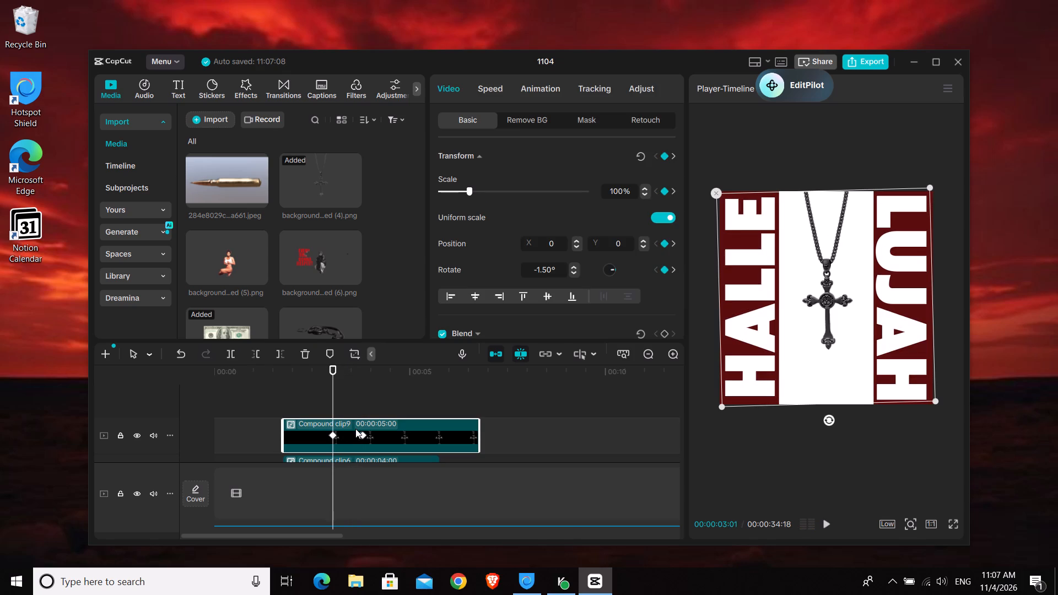
pyautogui.press('k')
pyautogui.press('k')
pyautogui.hotkey('alt', 'k')
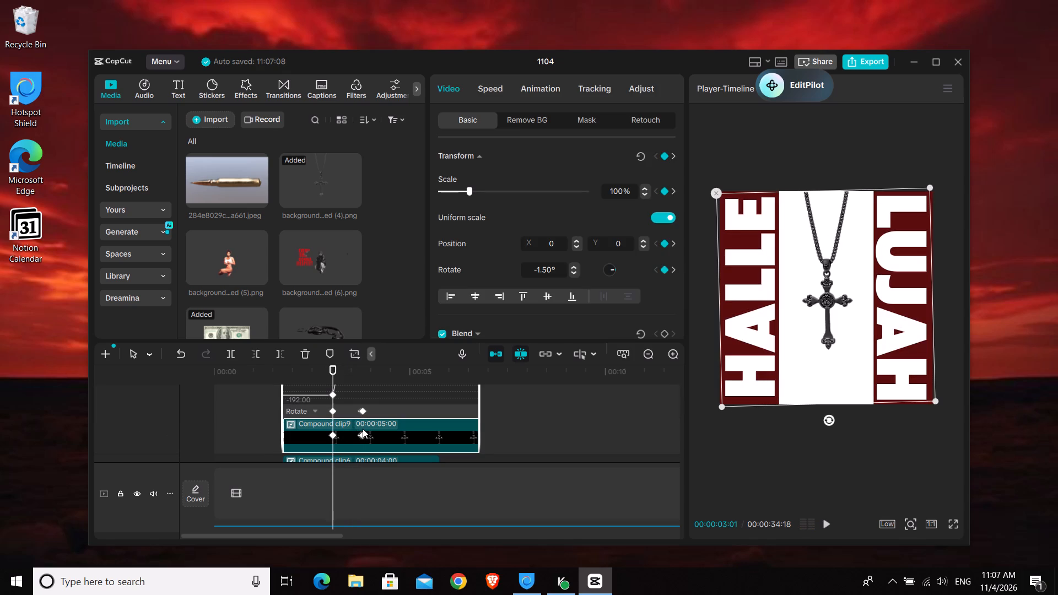
pyautogui.scroll(3, 357, 431)
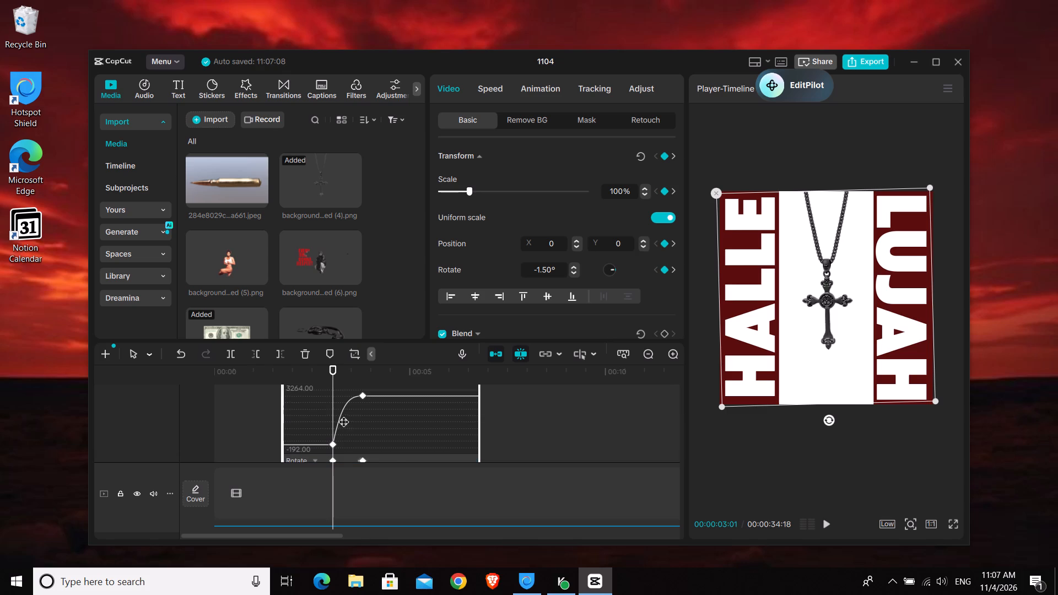
pyautogui.scroll(-1, 344, 422)
pyautogui.scroll(1, 344, 422)
pyautogui.scroll(-1, 344, 422)
pyautogui.scroll(1, 344, 422)
pyautogui.scroll(-2, 344, 422)
pyautogui.scroll(-1, 352, 482)
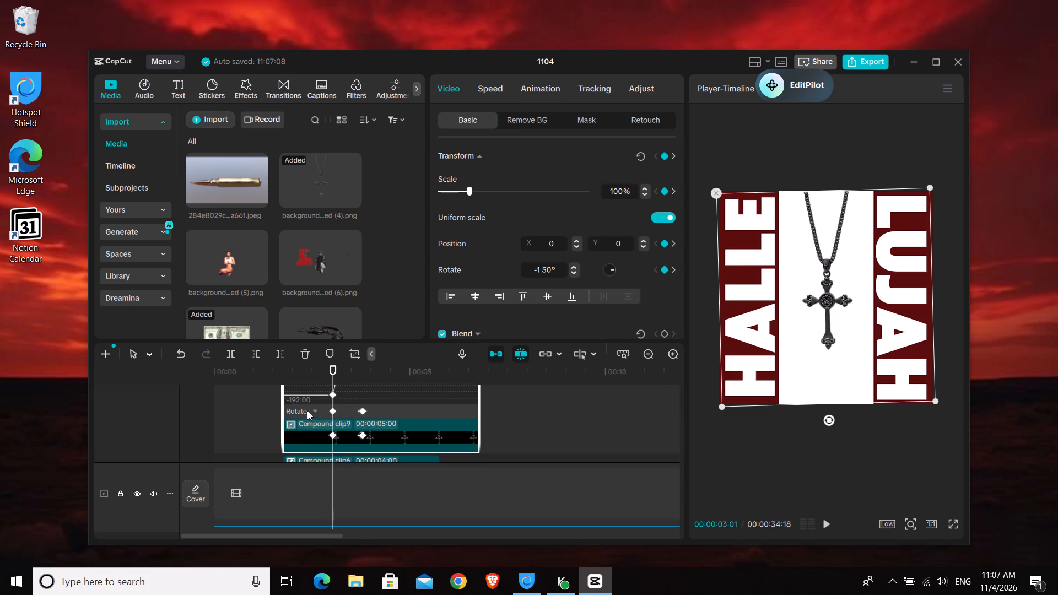
pyautogui.click(311, 410)
pyautogui.scroll(2, 345, 405)
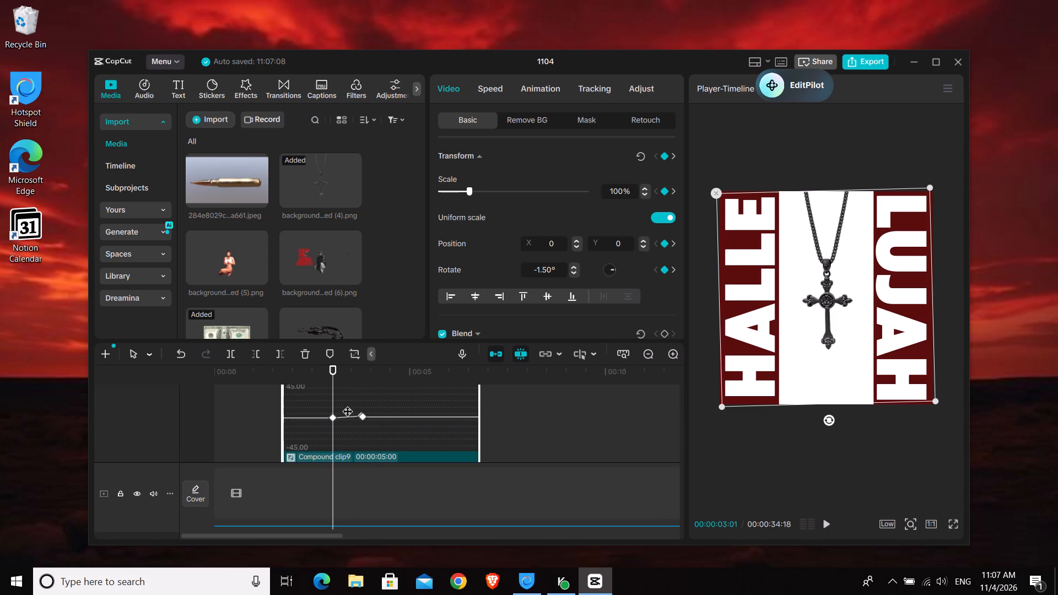
pyautogui.rightClick(348, 414)
pyautogui.click(423, 497)
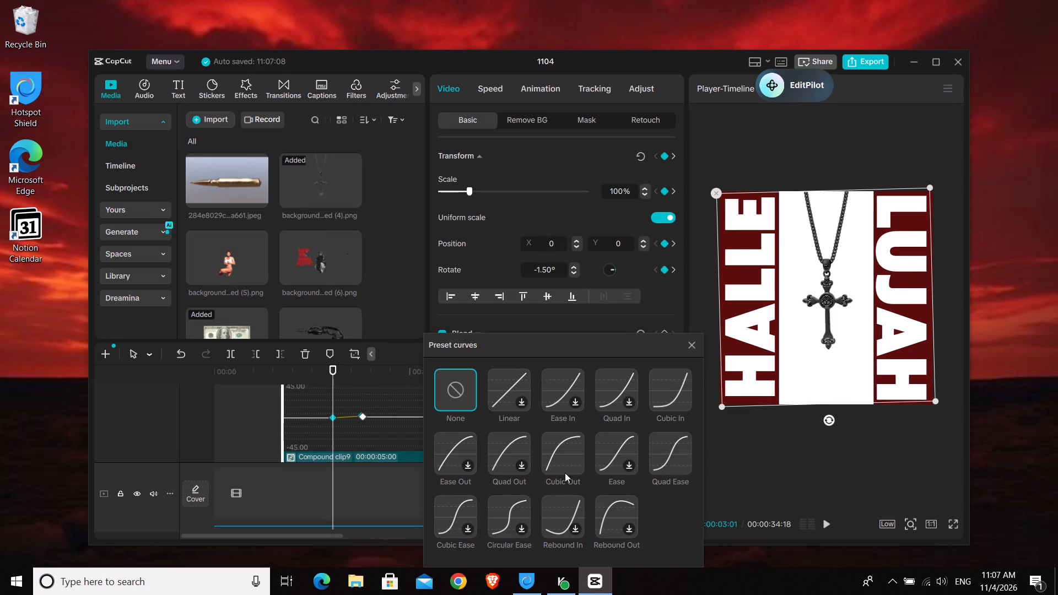
pyautogui.click(569, 469)
pyautogui.click(699, 344)
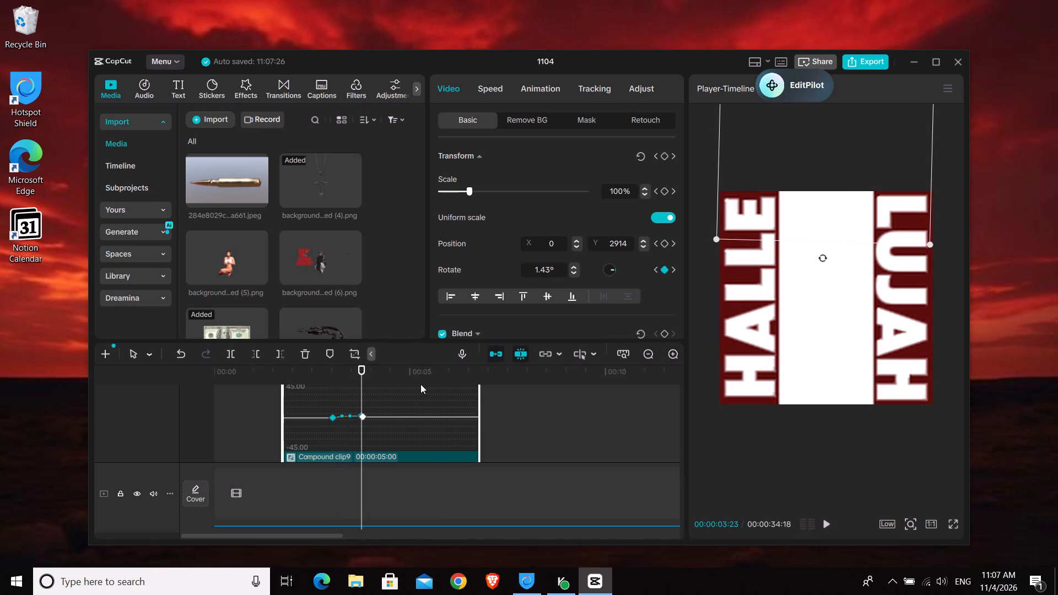
pyautogui.hotkey('alt', 'k')
pyautogui.click(309, 401)
pyautogui.press('space')
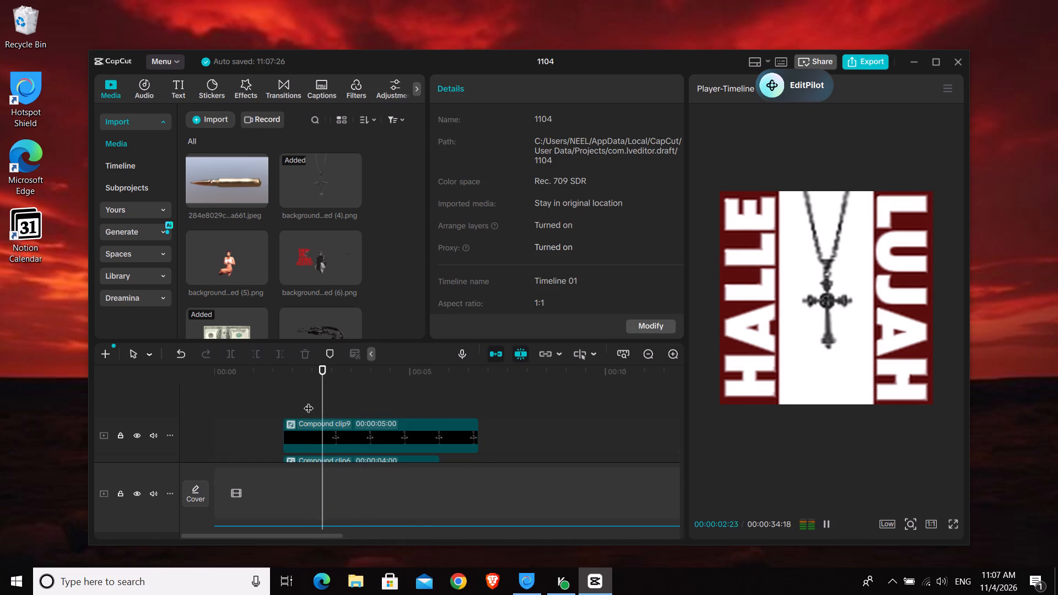
pyautogui.press('space')
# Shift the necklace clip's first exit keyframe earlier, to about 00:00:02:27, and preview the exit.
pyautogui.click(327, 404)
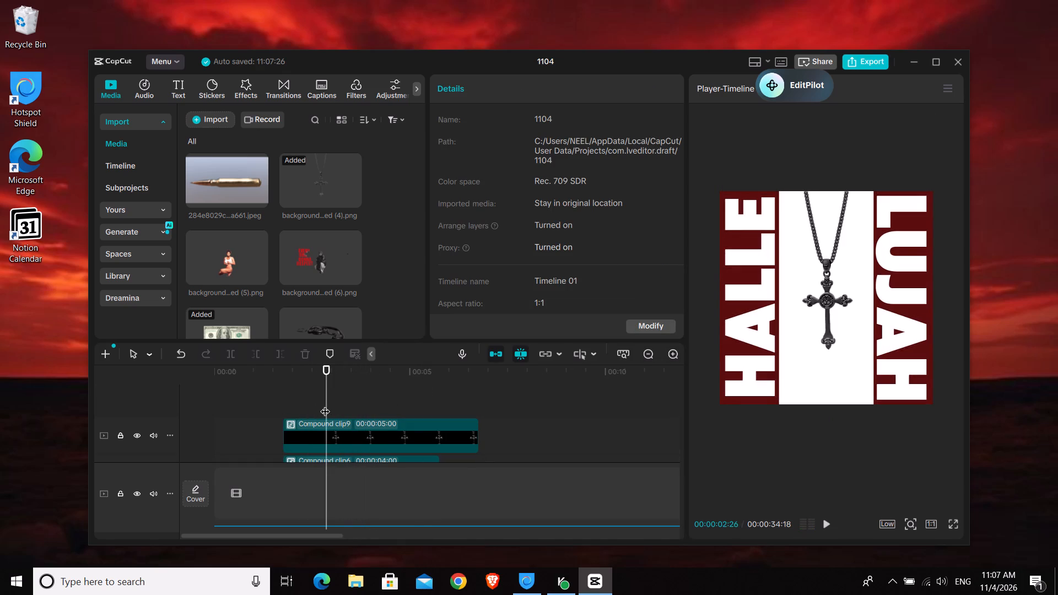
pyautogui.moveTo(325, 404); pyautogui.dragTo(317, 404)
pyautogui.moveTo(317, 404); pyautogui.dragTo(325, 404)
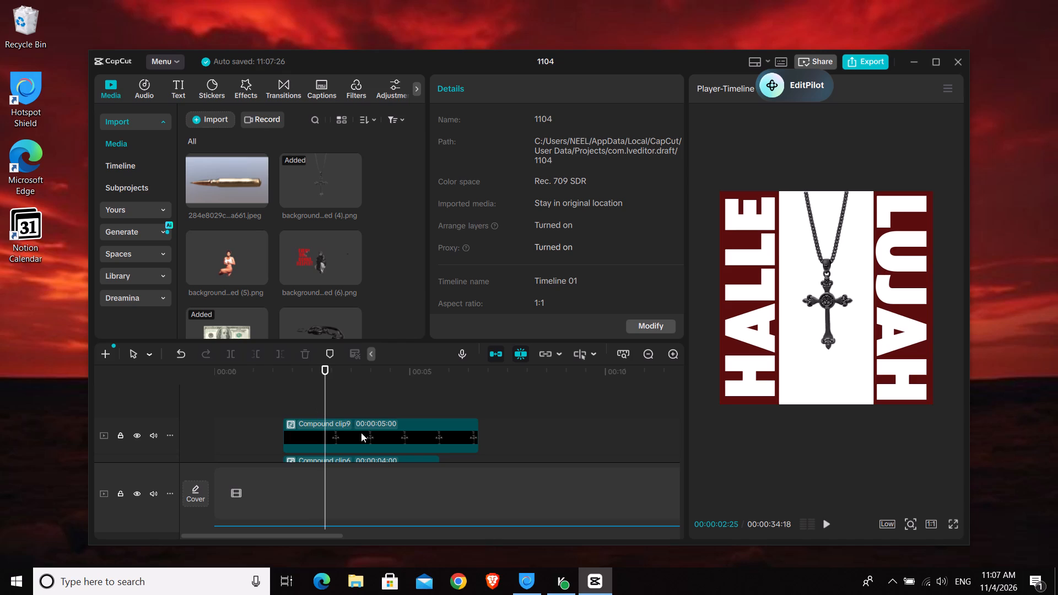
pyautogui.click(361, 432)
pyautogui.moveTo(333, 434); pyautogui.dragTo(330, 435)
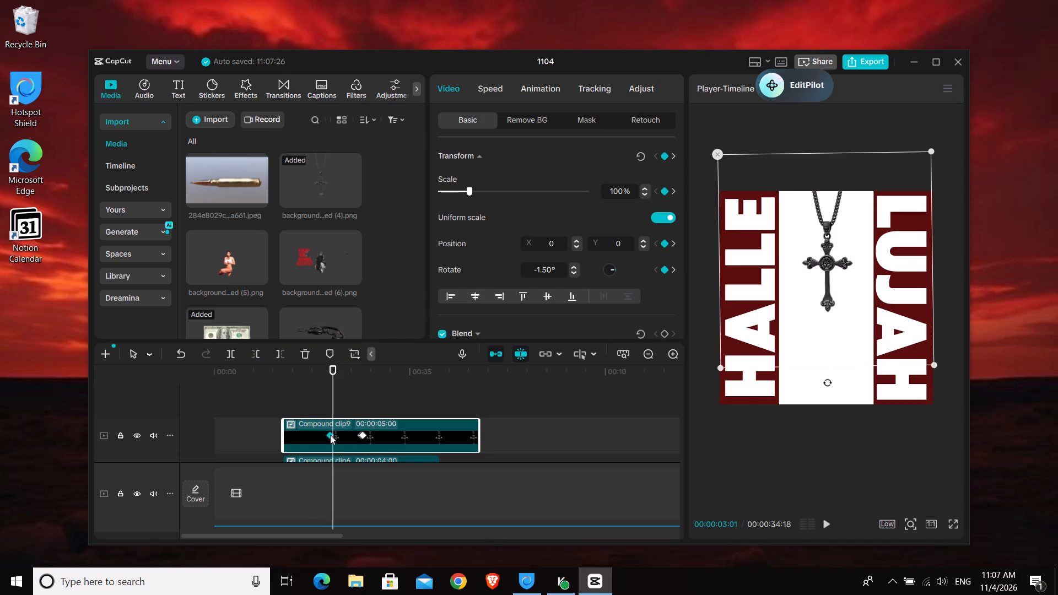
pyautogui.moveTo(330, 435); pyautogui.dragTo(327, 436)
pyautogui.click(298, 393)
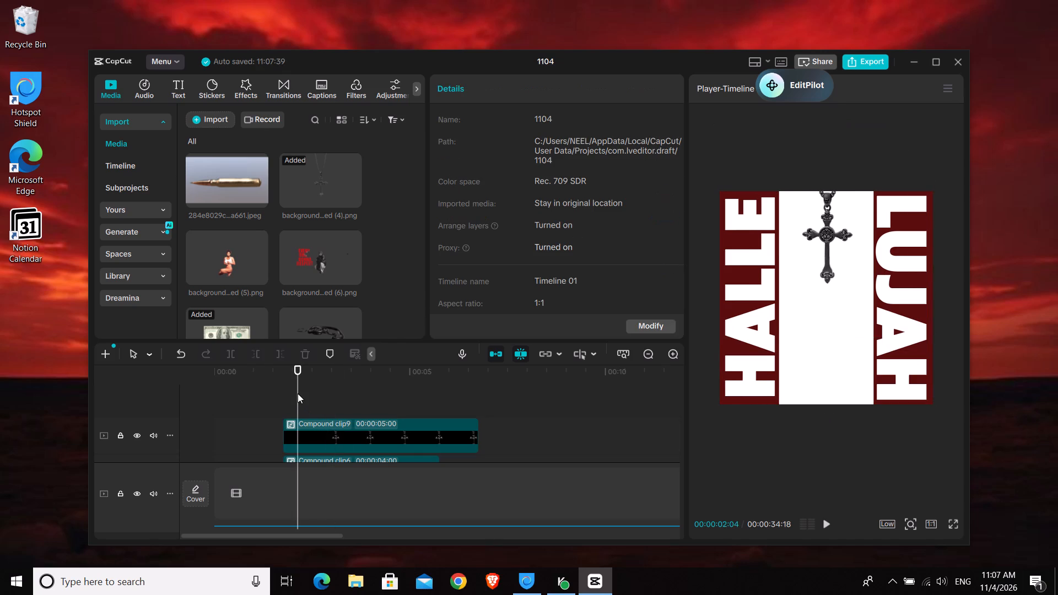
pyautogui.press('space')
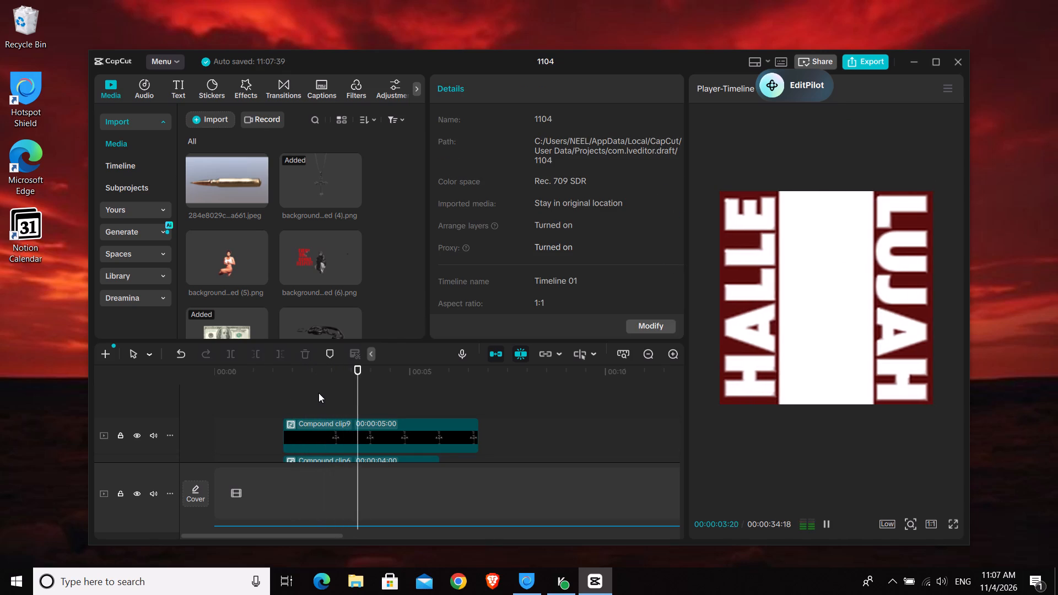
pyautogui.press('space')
# Find where the necklace settles and move its first exit keyframe to just after 00:00:02:17, then preview the exit.
pyautogui.click(302, 398)
pyautogui.press('space')
pyautogui.press('space')
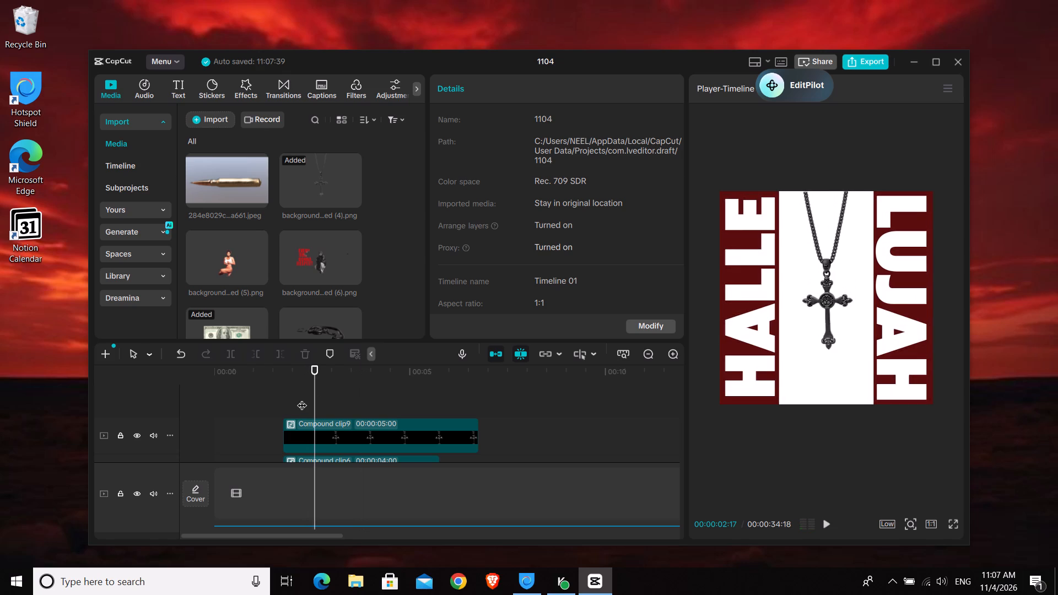
pyautogui.press('space')
pyautogui.press('space')
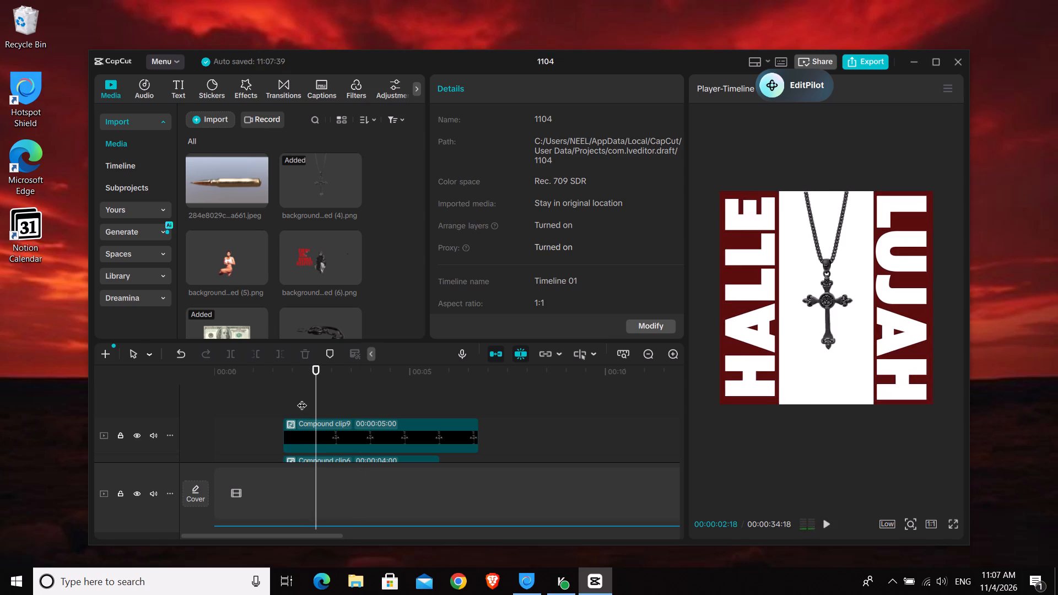
pyautogui.press('Left')
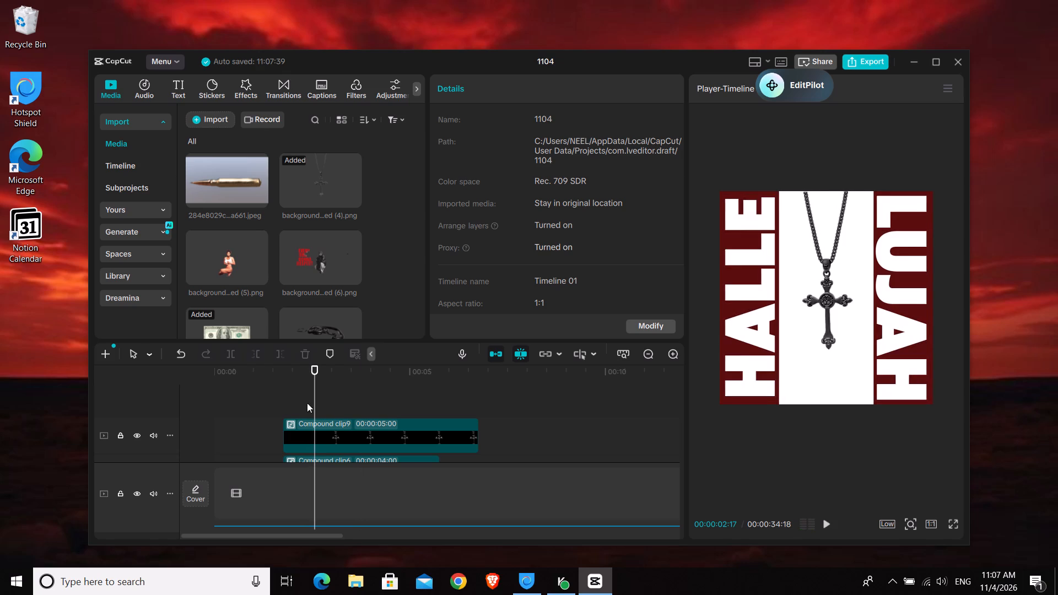
pyautogui.click(326, 429)
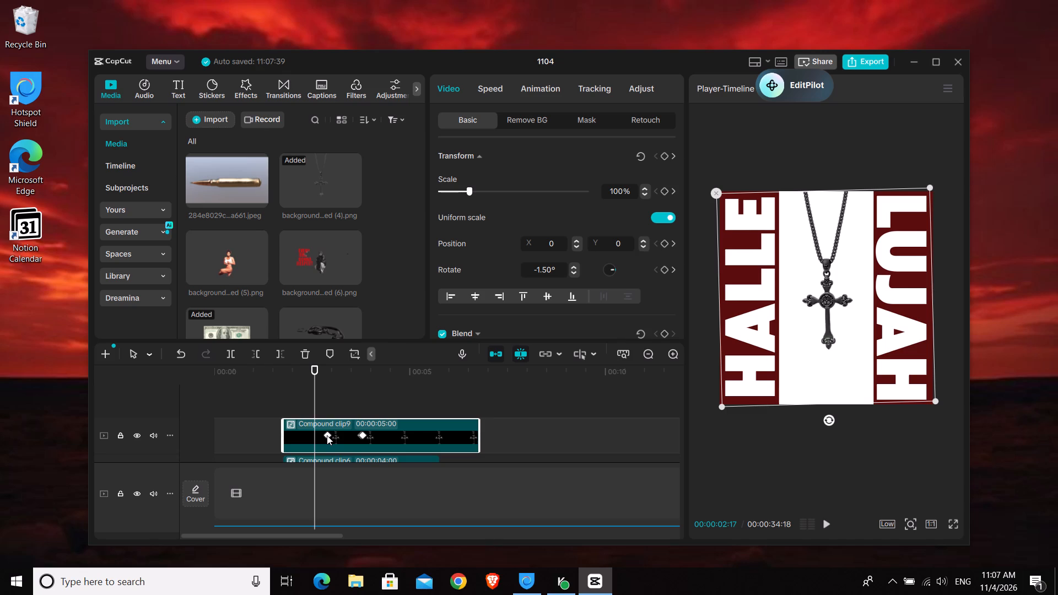
pyautogui.moveTo(327, 435); pyautogui.dragTo(315, 437)
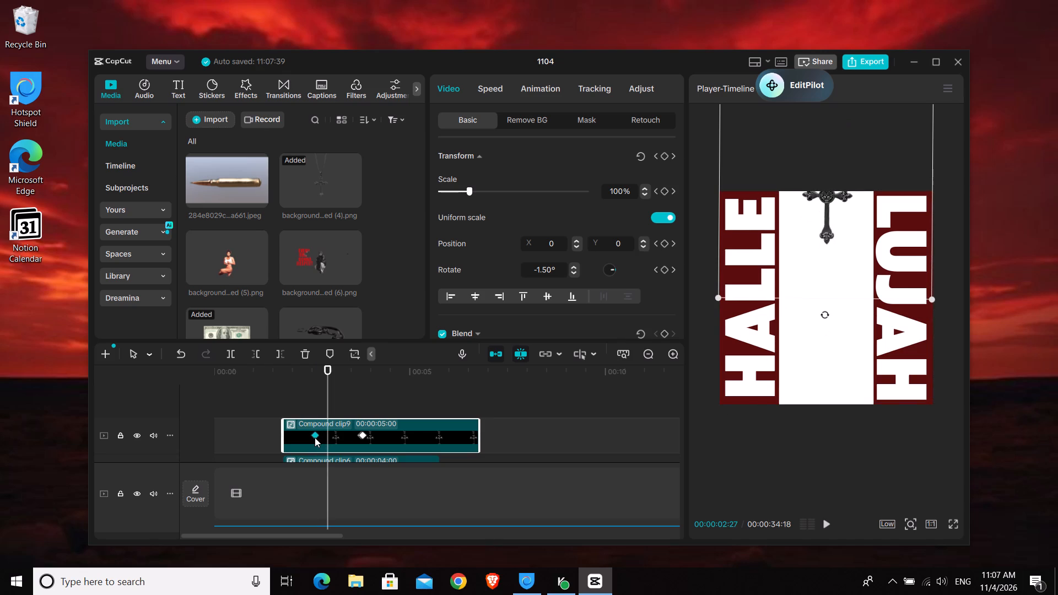
pyautogui.moveTo(315, 437); pyautogui.dragTo(317, 436)
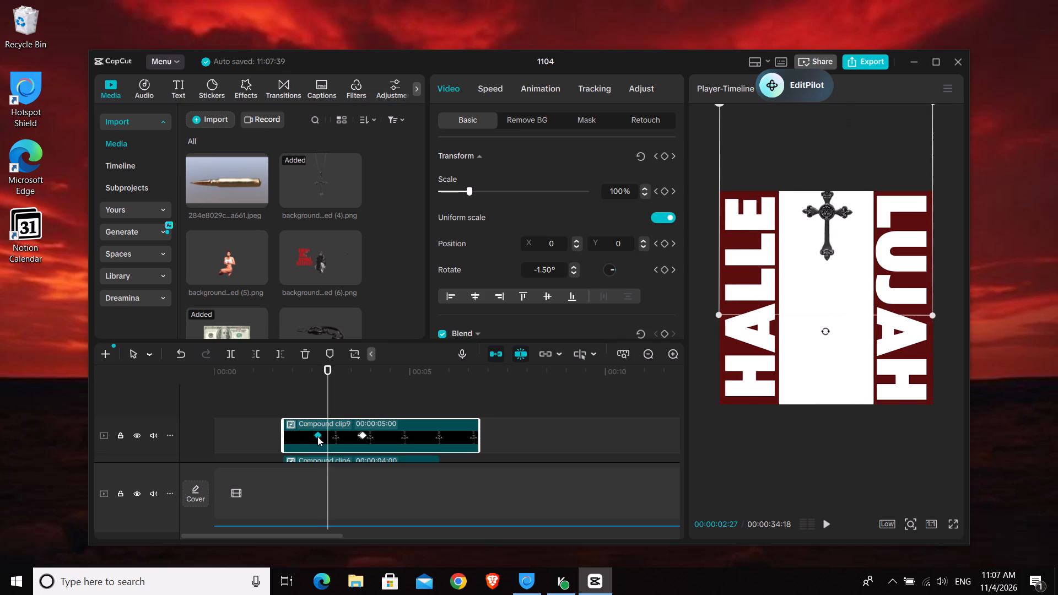
pyautogui.click(296, 403)
pyautogui.press('space')
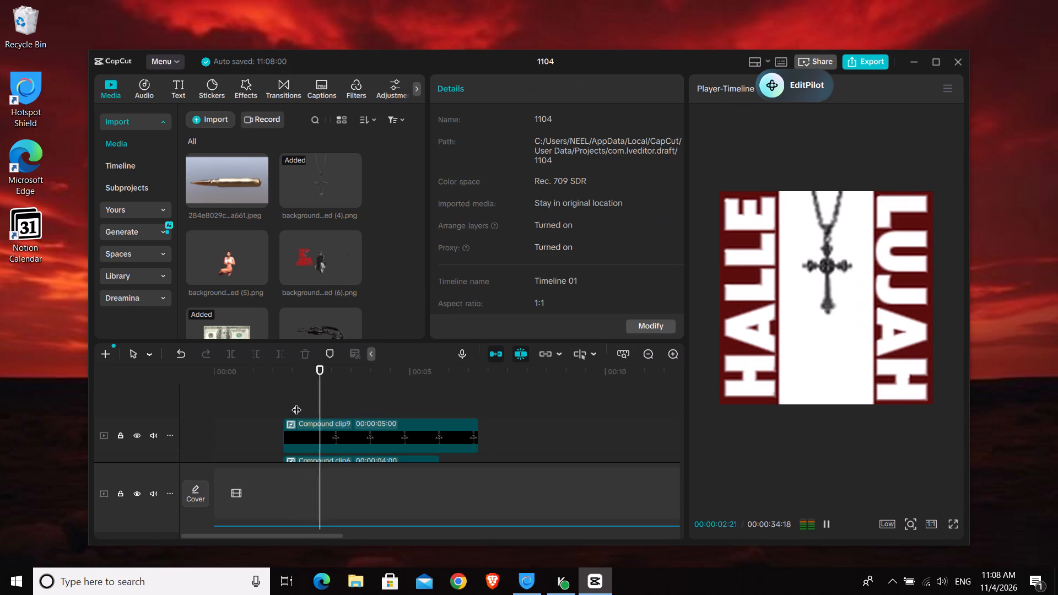
pyautogui.press('space')
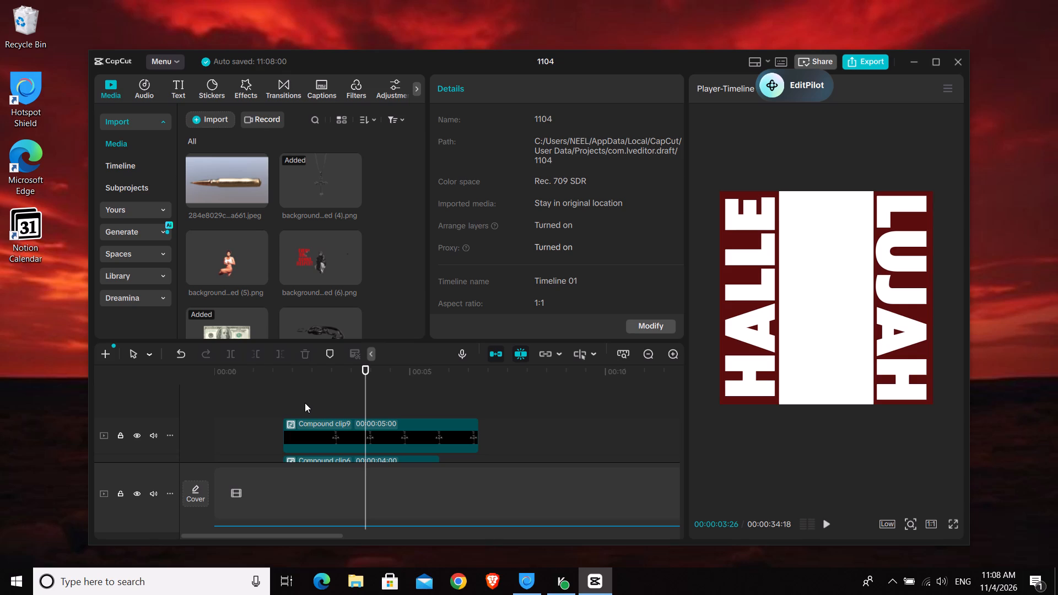
# Combine the halle and lujah compound clips and the text clip below them into one compound clip, leaving the necklace clip separate.
pyautogui.scroll(-2, 513, 439)
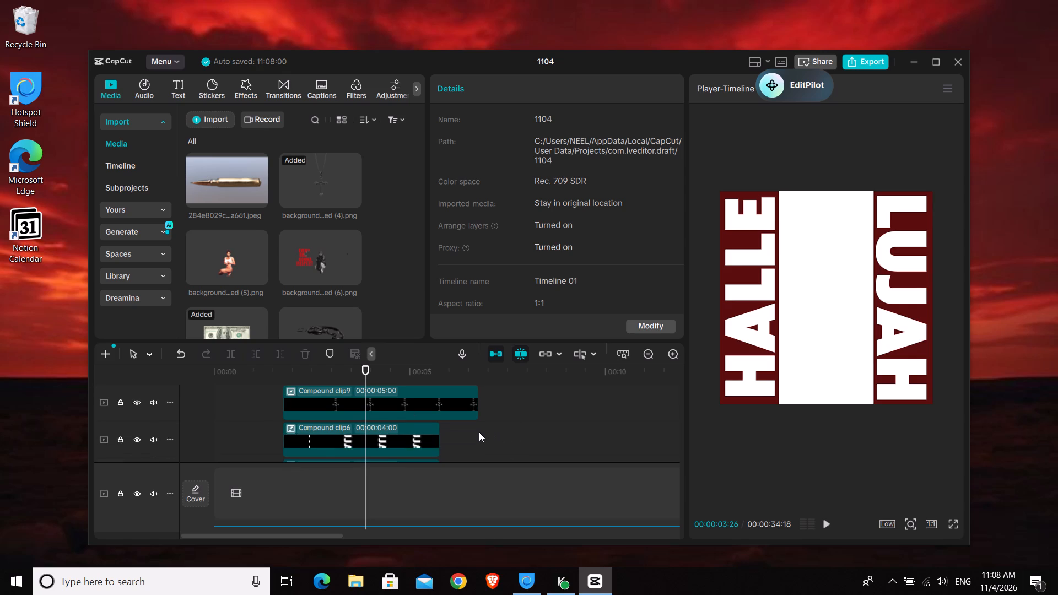
pyautogui.scroll(-5, 479, 432)
pyautogui.scroll(3, 479, 432)
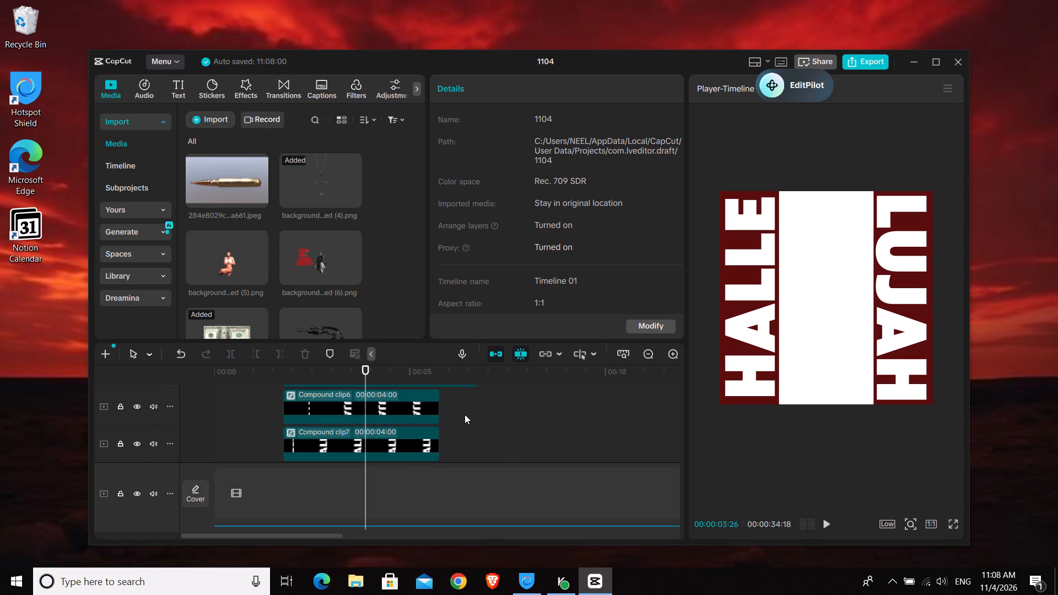
pyautogui.moveTo(477, 405); pyautogui.dragTo(365, 436)
pyautogui.scroll(-1, 365, 436)
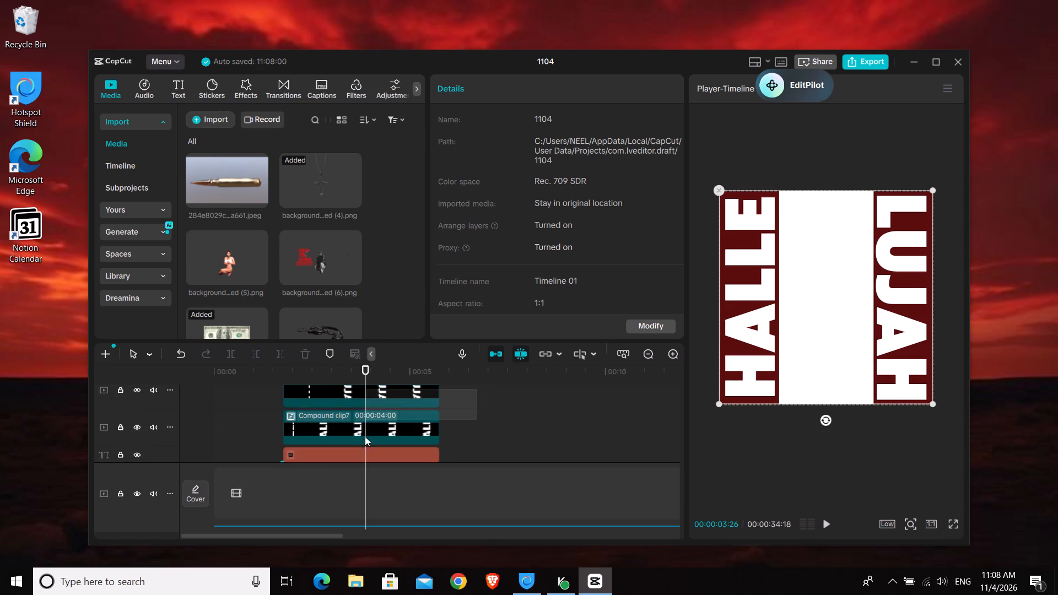
pyautogui.moveTo(365, 436); pyautogui.dragTo(363, 455)
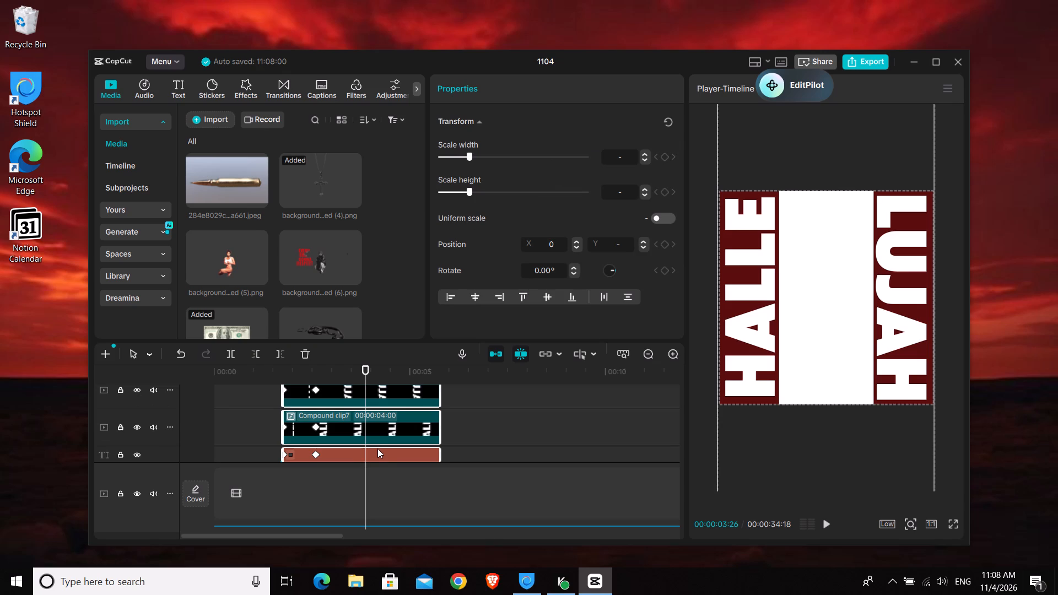
pyautogui.hotkey('alt', 'g')
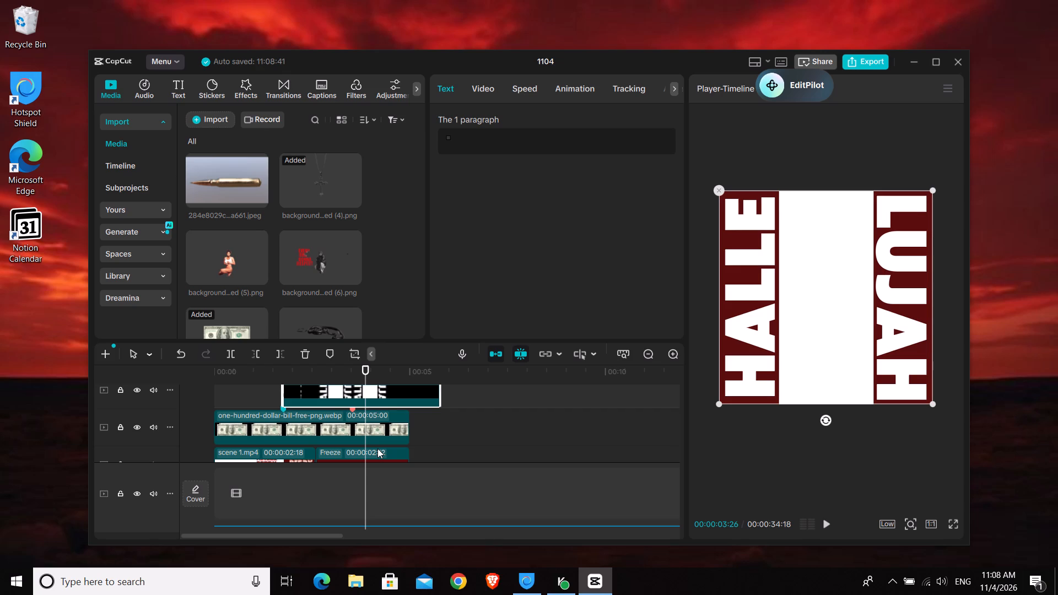
# At 00:00:03:00, turn off uniform scale for the new combined compound clip and keyframe its scale width at 100%.
pyautogui.scroll(1, 350, 401)
pyautogui.moveTo(361, 378); pyautogui.dragTo(337, 385)
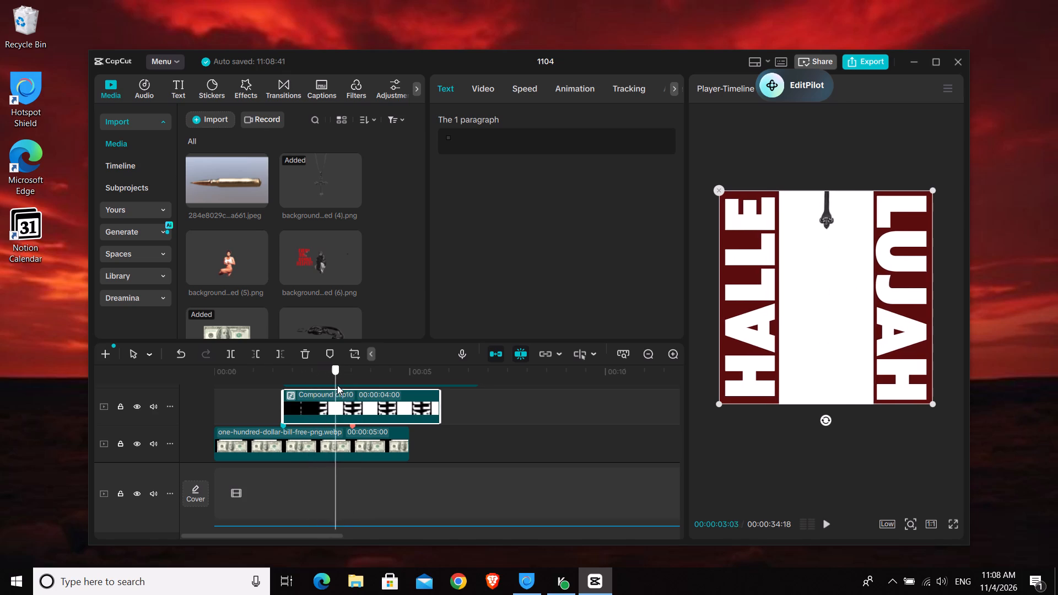
pyautogui.moveTo(337, 385); pyautogui.dragTo(337, 386)
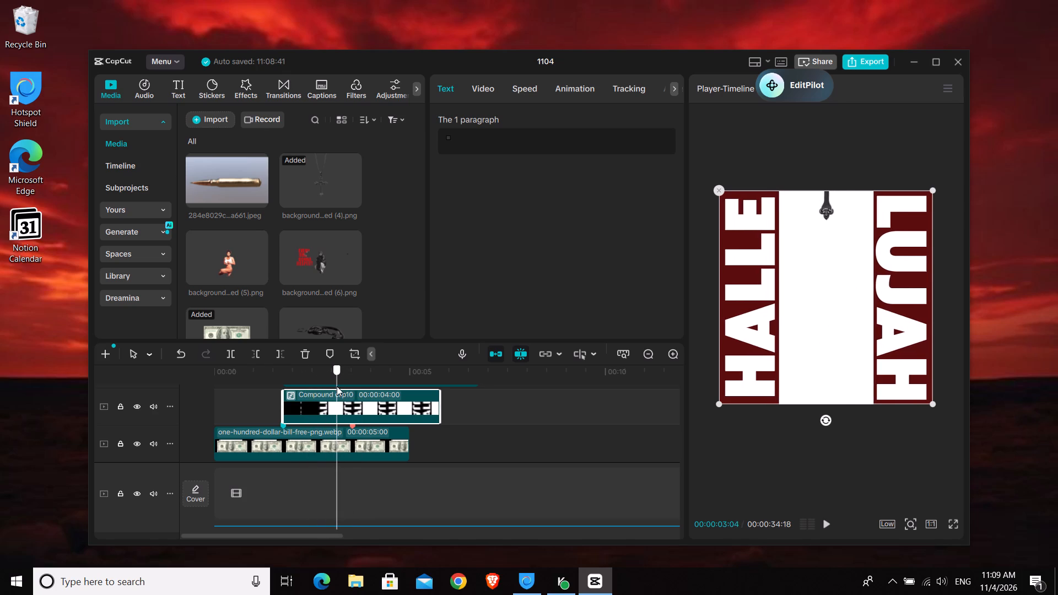
pyautogui.moveTo(337, 386); pyautogui.dragTo(332, 388)
pyautogui.scroll(3, 364, 436)
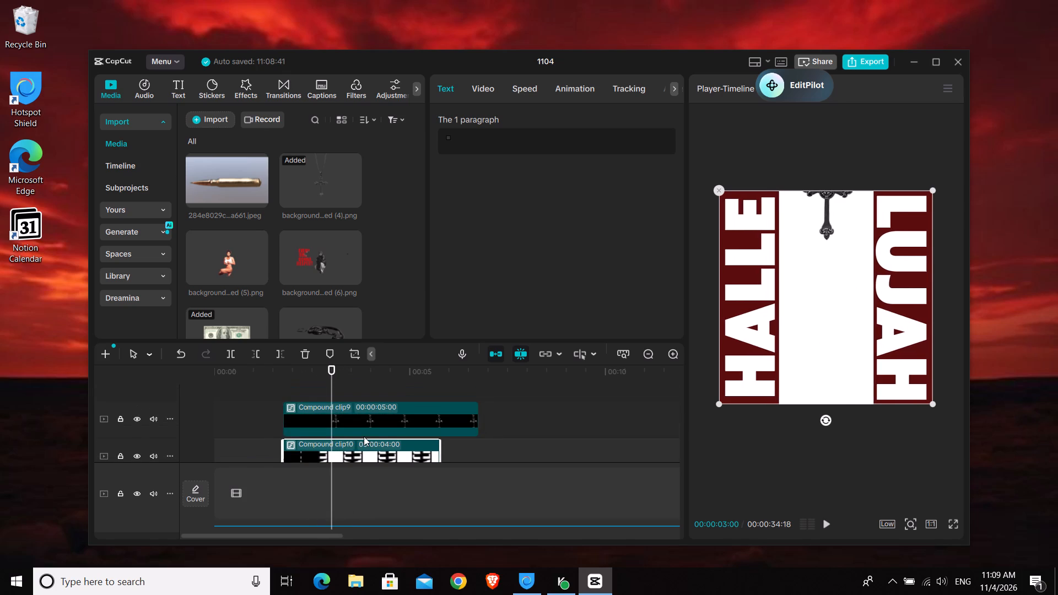
pyautogui.scroll(-2, 364, 436)
pyautogui.click(483, 83)
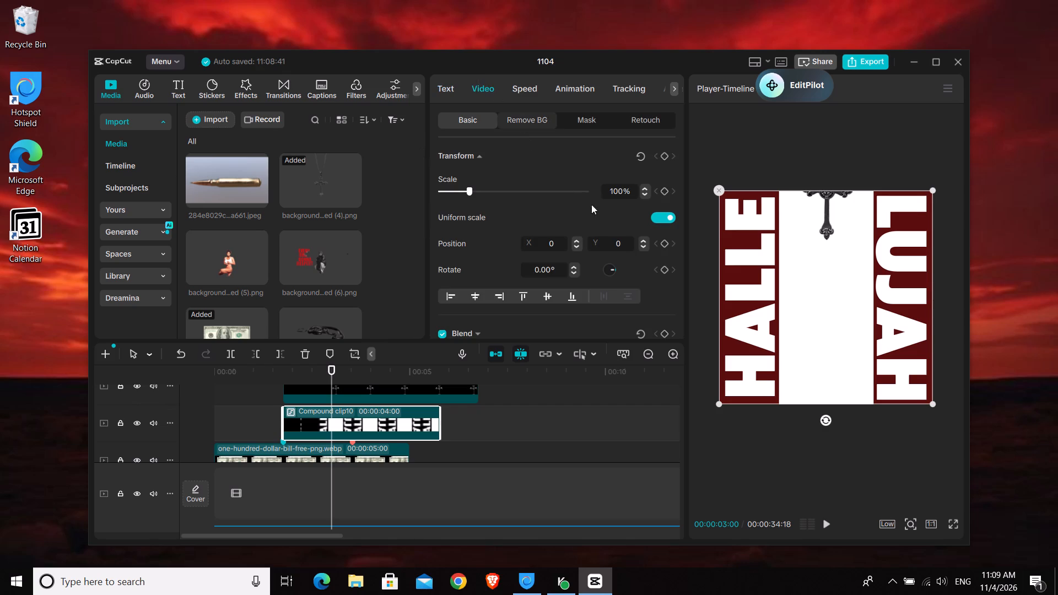
pyautogui.scroll(-1, 597, 261)
pyautogui.scroll(2, 597, 261)
pyautogui.click(657, 218)
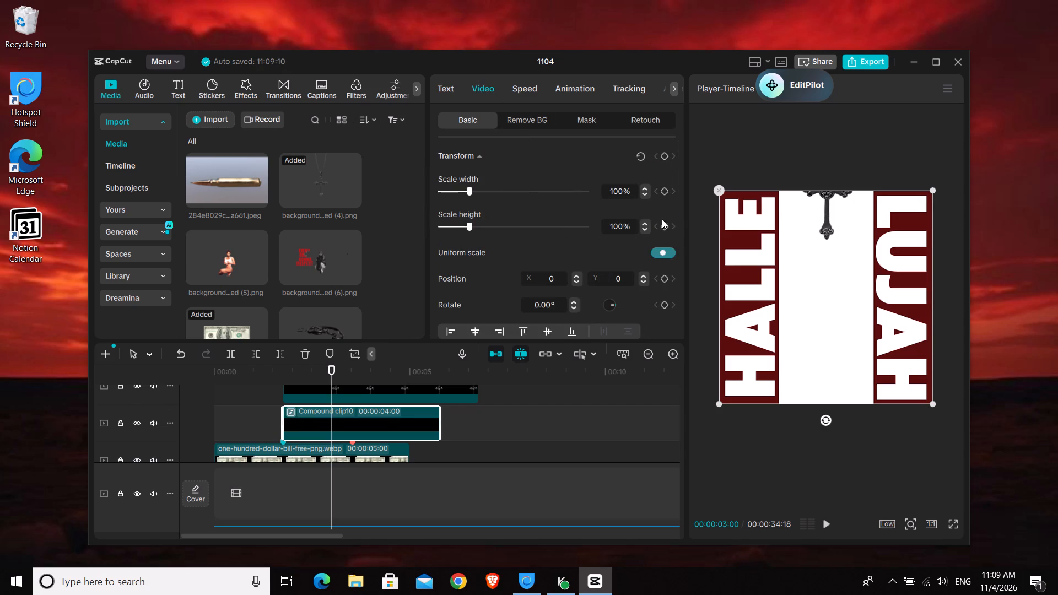
pyautogui.click(663, 188)
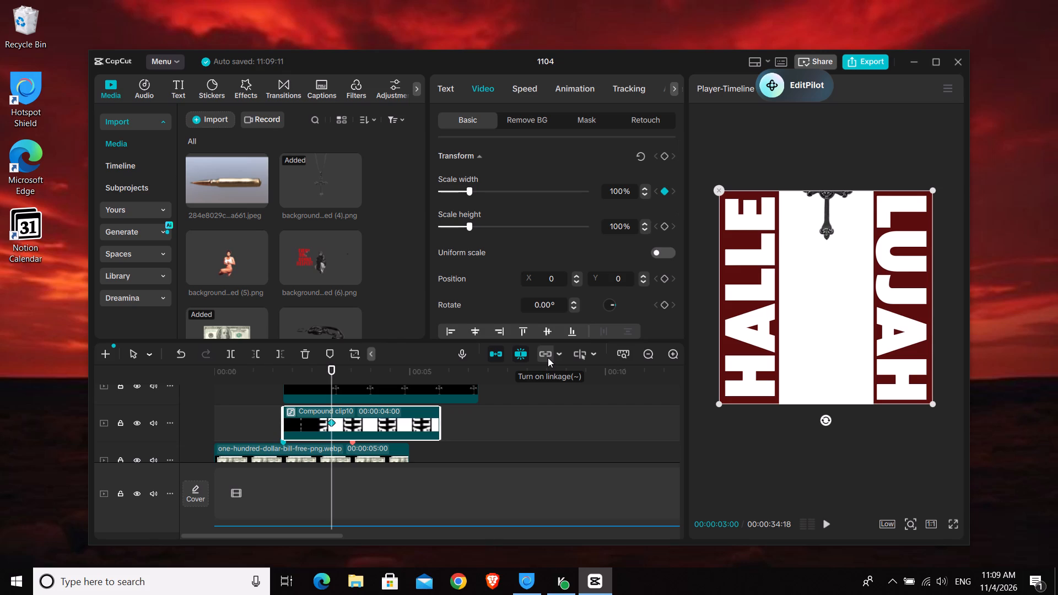
# At 00:00:04:00, add a scale width keyframe to the combined halle/lujah compound clip and set it to 234%.
pyautogui.moveTo(331, 380); pyautogui.dragTo(370, 373)
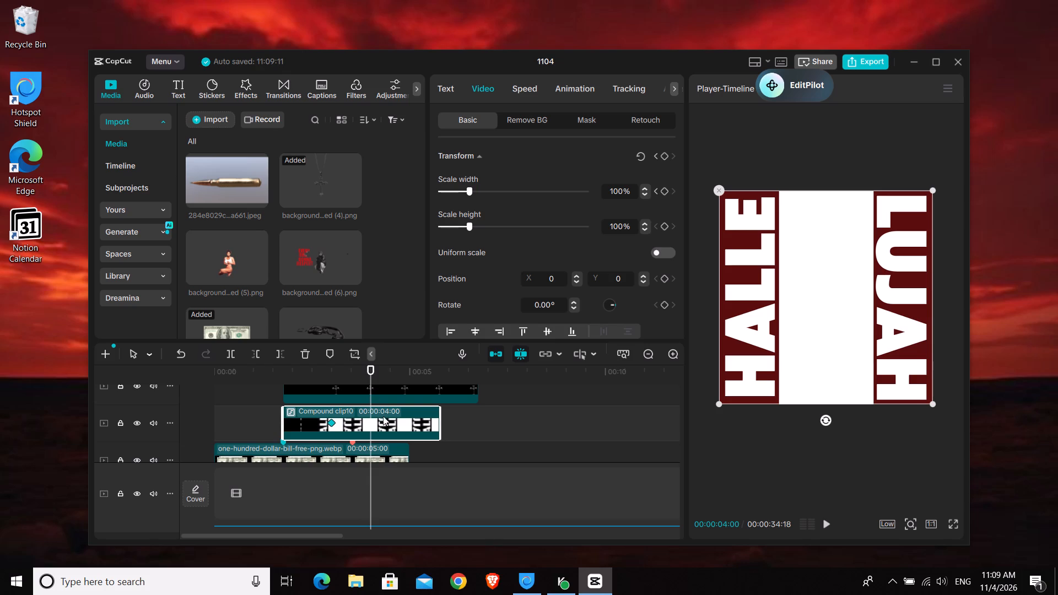
pyautogui.click(664, 192)
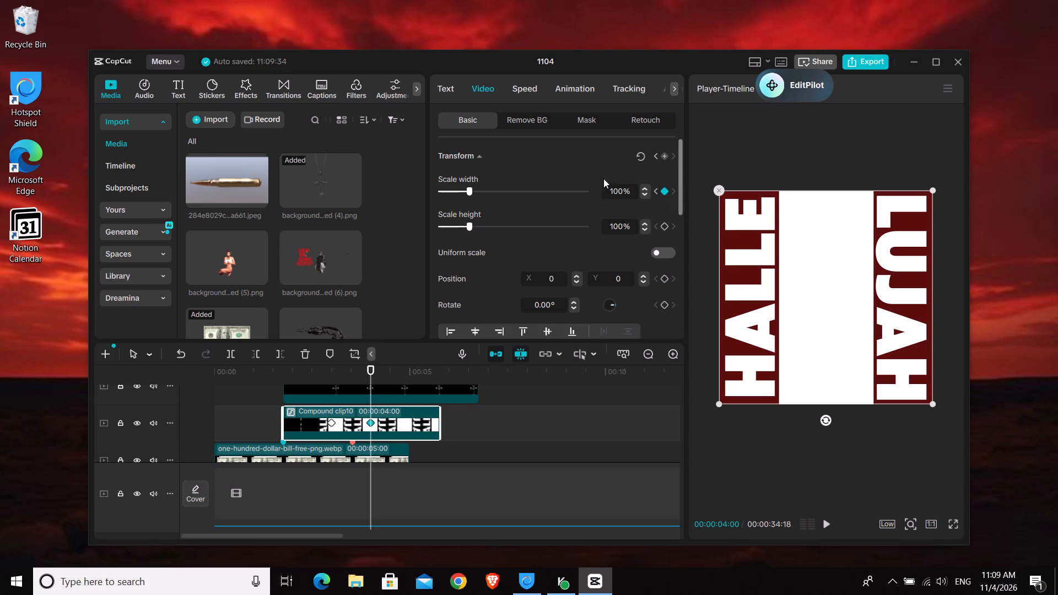
pyautogui.moveTo(469, 190); pyautogui.dragTo(508, 192)
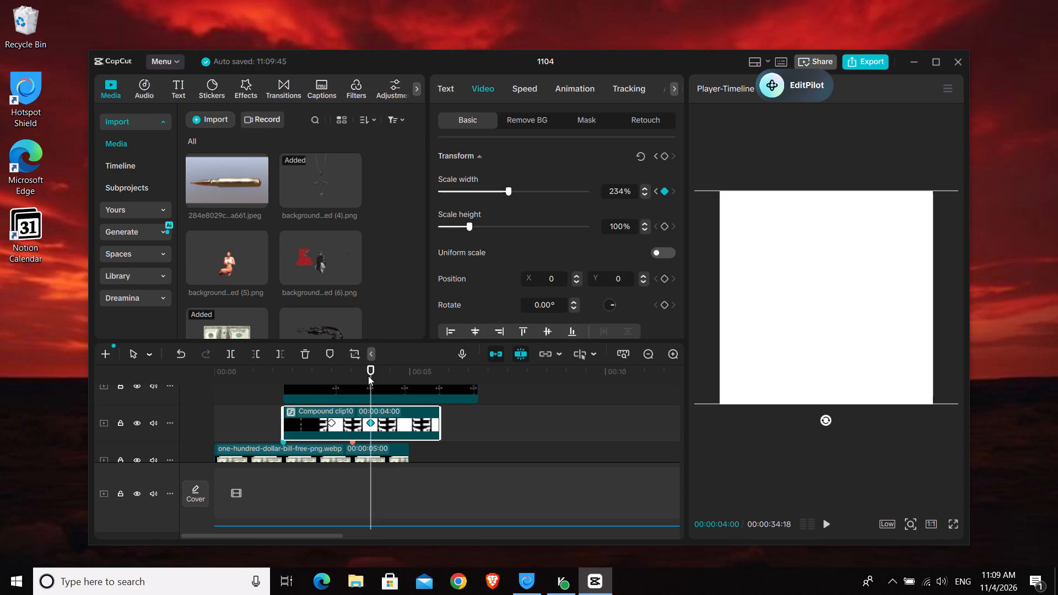
# Apply the Cubic Out preset curve between the compound clip's two scale width keyframes, then close the keyframe graph.
pyautogui.hotkey('alt', 'k')
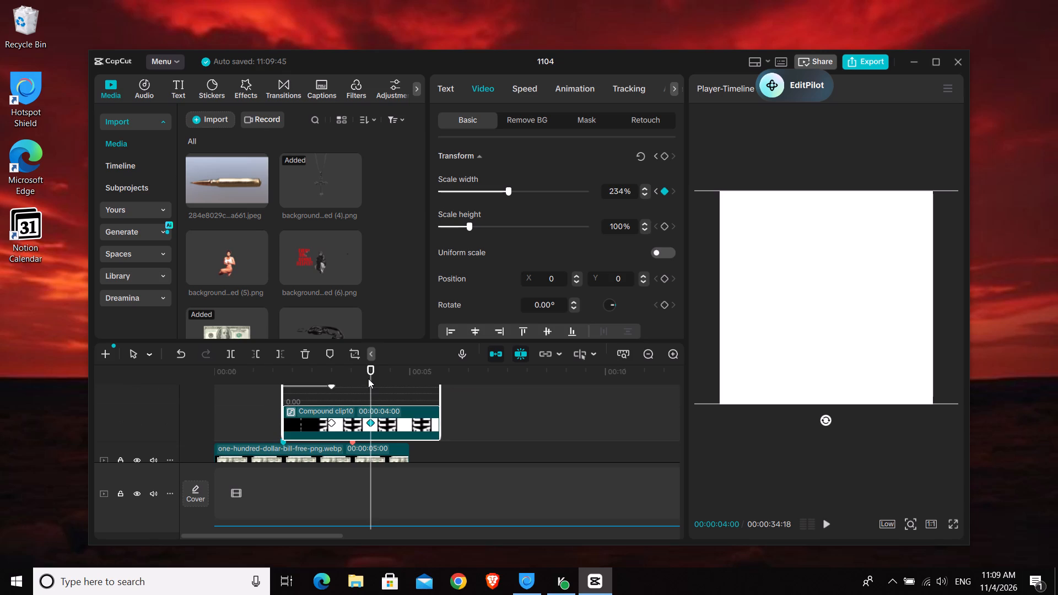
pyautogui.scroll(3, 349, 422)
pyautogui.rightClick(355, 426)
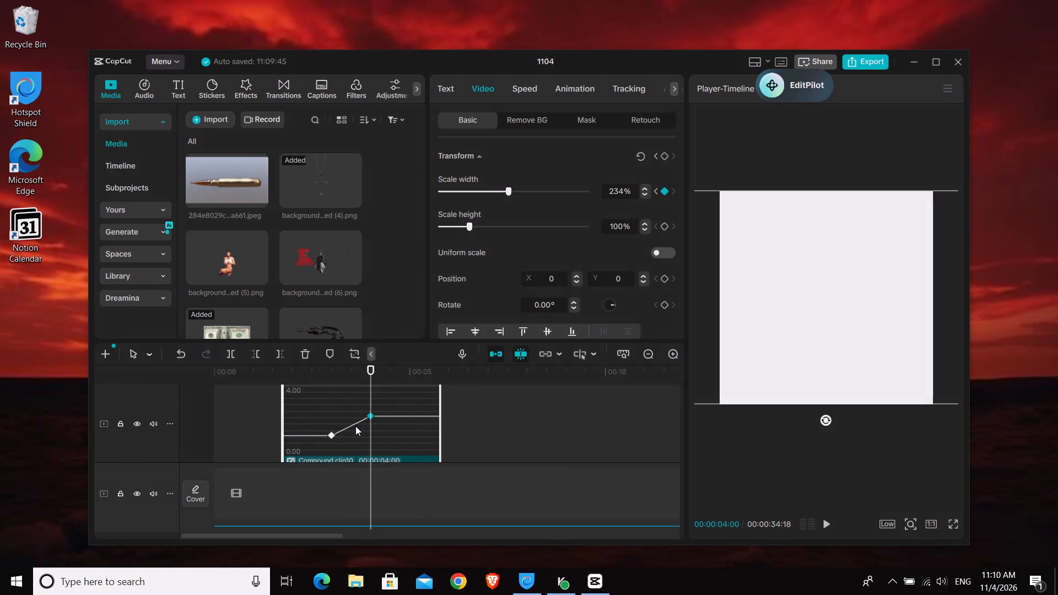
pyautogui.click(430, 493)
pyautogui.click(568, 463)
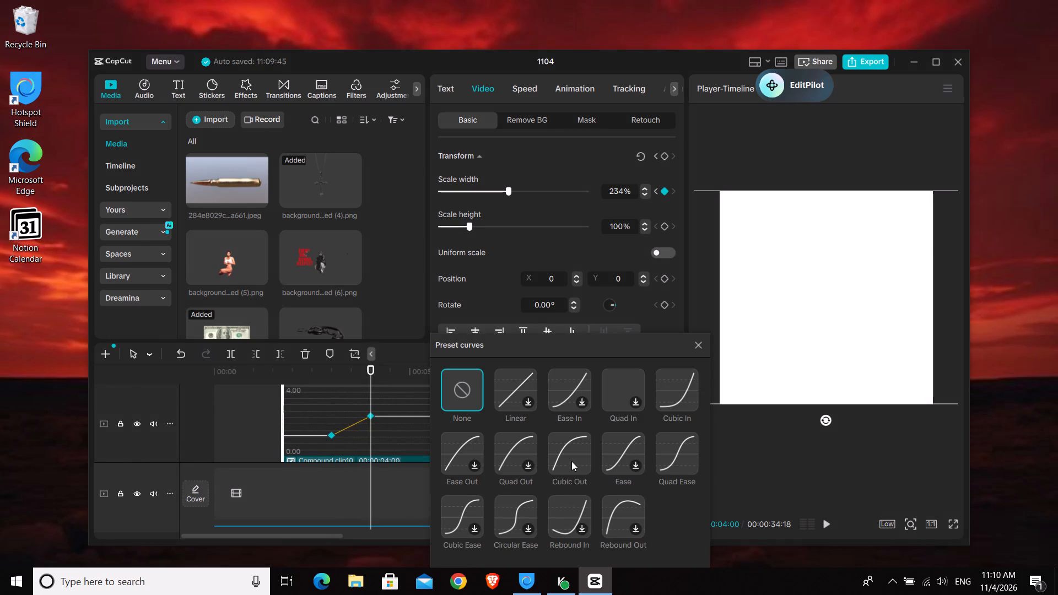
pyautogui.click(702, 352)
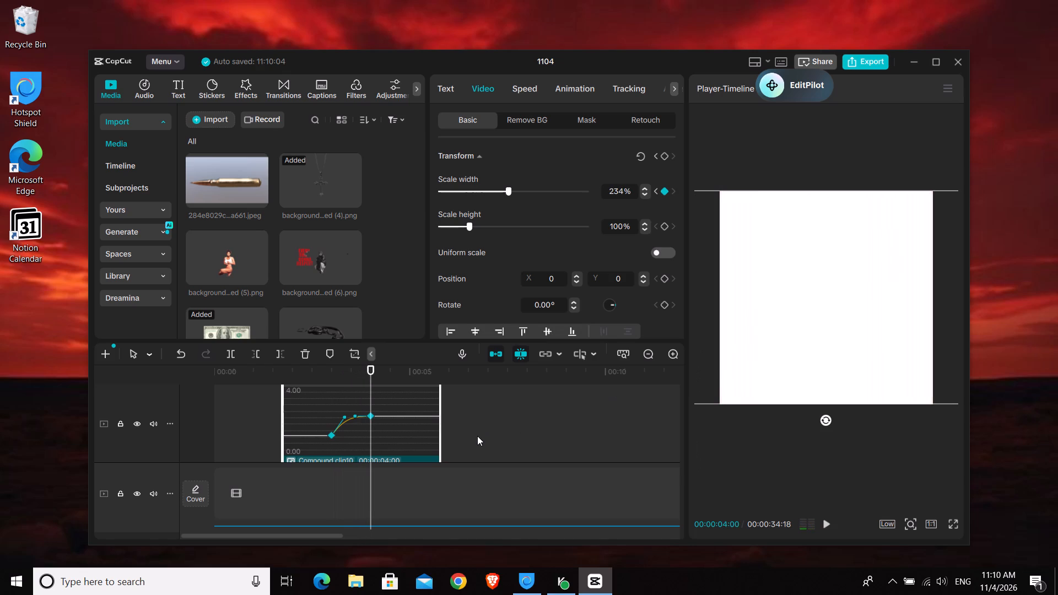
pyautogui.hotkey('alt', 'k')
# Preview the compound clip's widening transition from around 00:00:03:02 and check how the necklace exit leads into it.
pyautogui.click(334, 401)
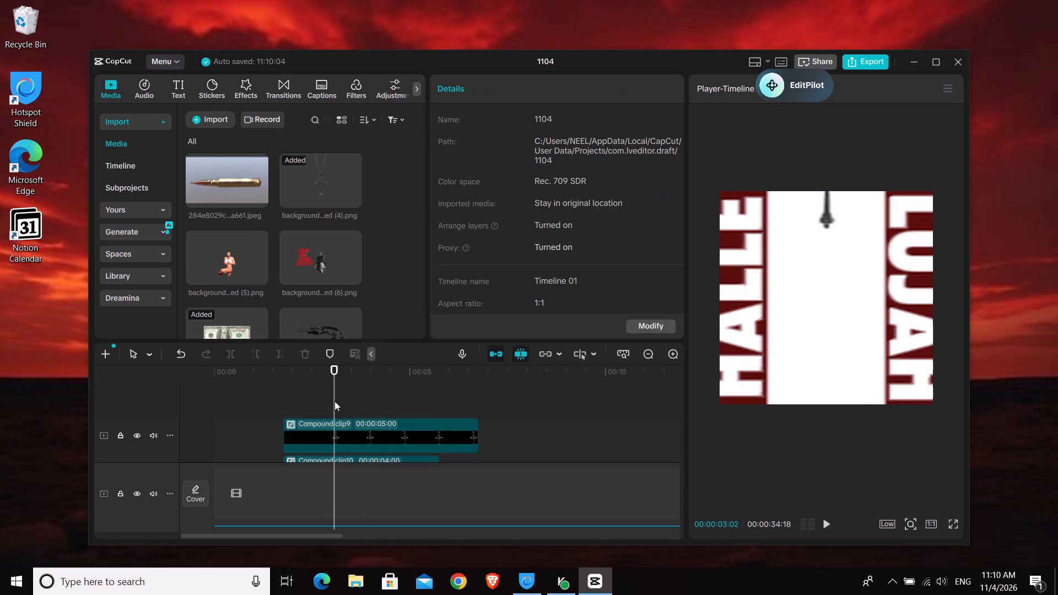
pyautogui.press('space')
pyautogui.press('space')
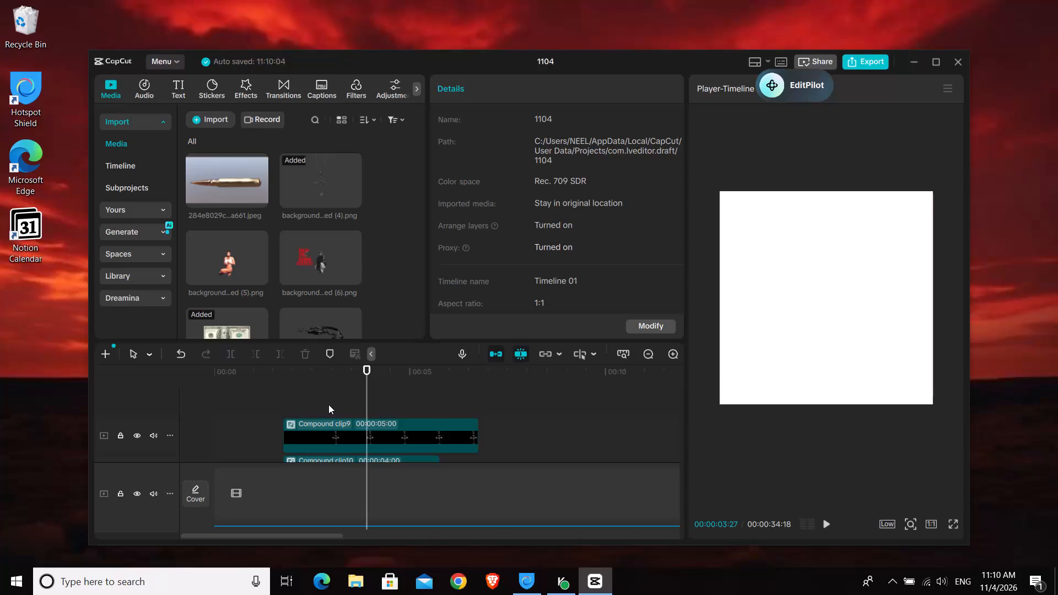
pyautogui.click(339, 402)
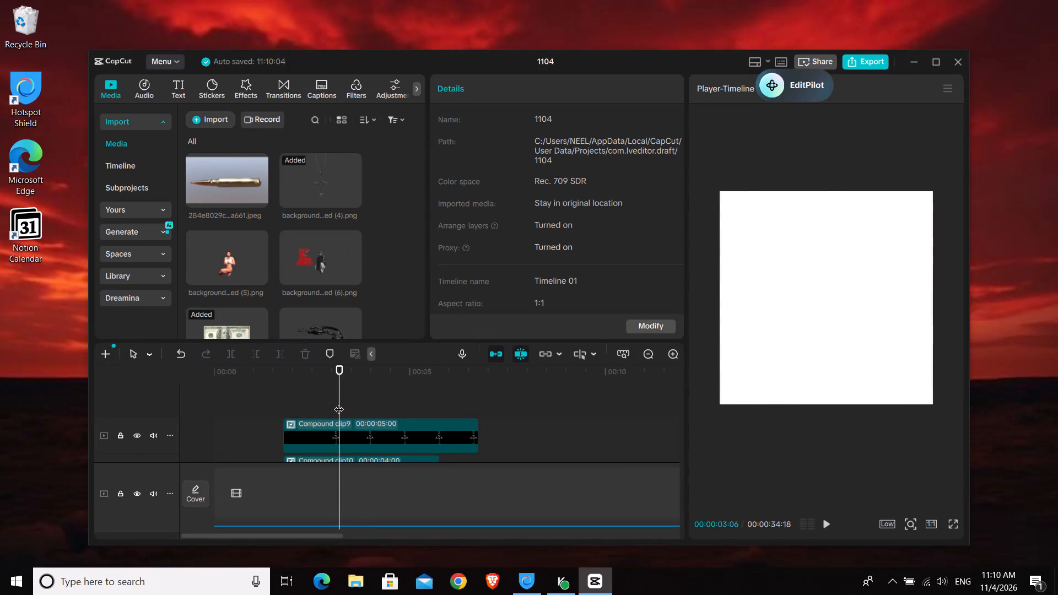
pyautogui.press('space')
pyautogui.press('space')
pyautogui.click(339, 402)
pyautogui.click(314, 407)
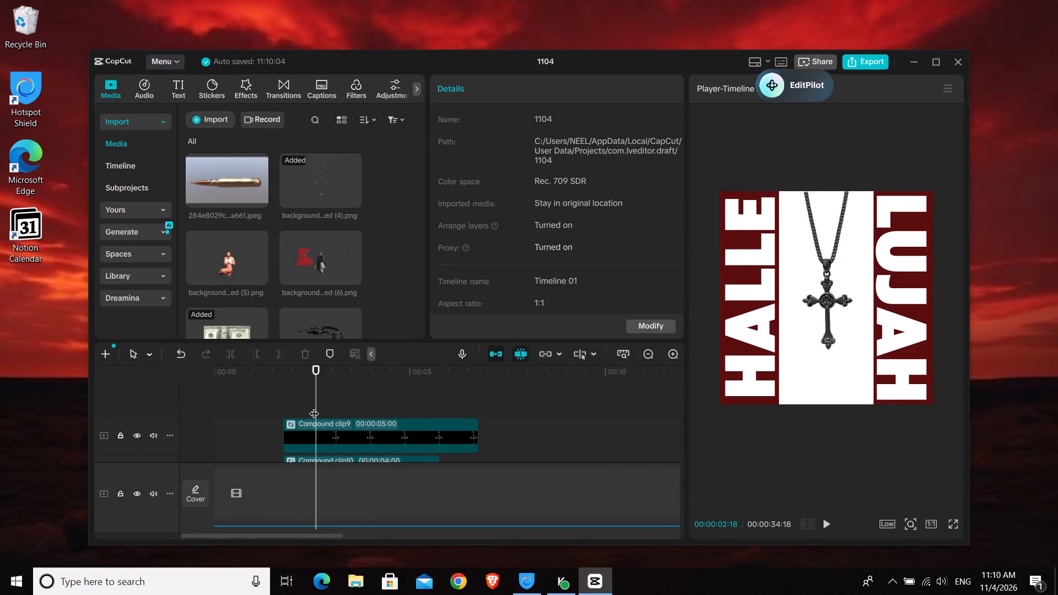
# Play the edit full screen from the start through scene 2's widening exit, then return to the editing view.
pyautogui.moveTo(314, 407); pyautogui.dragTo(98, 426)
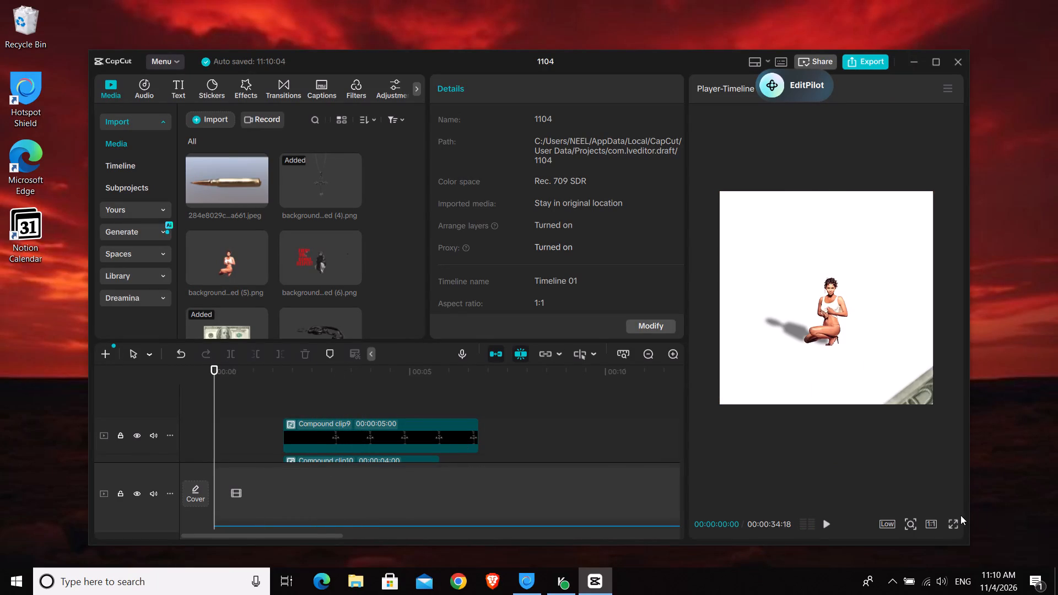
pyautogui.doubleClick(960, 522)
pyautogui.click(952, 523)
pyautogui.press('space')
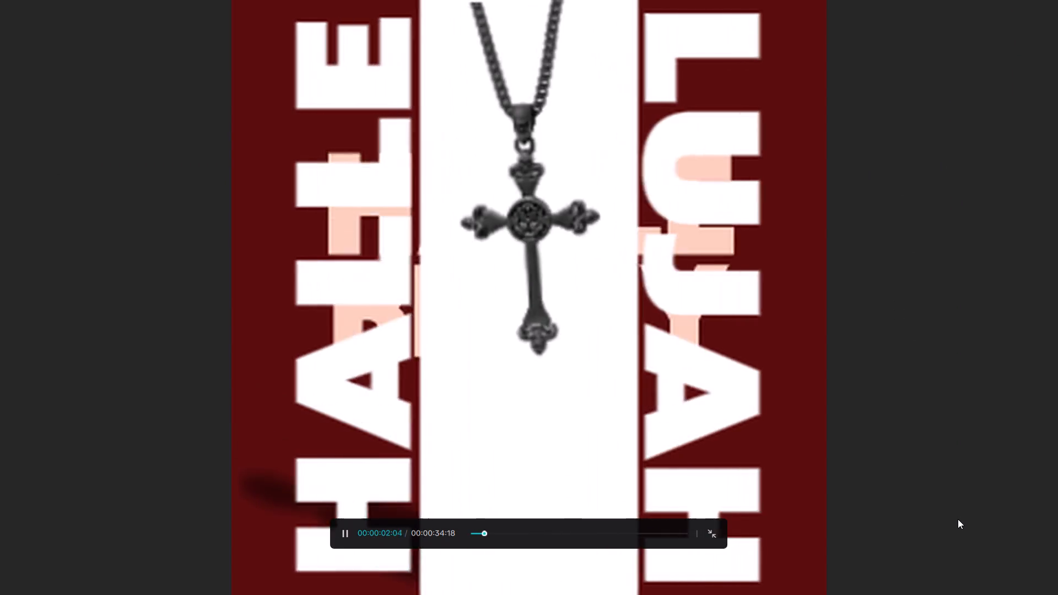
pyautogui.click(793, 456)
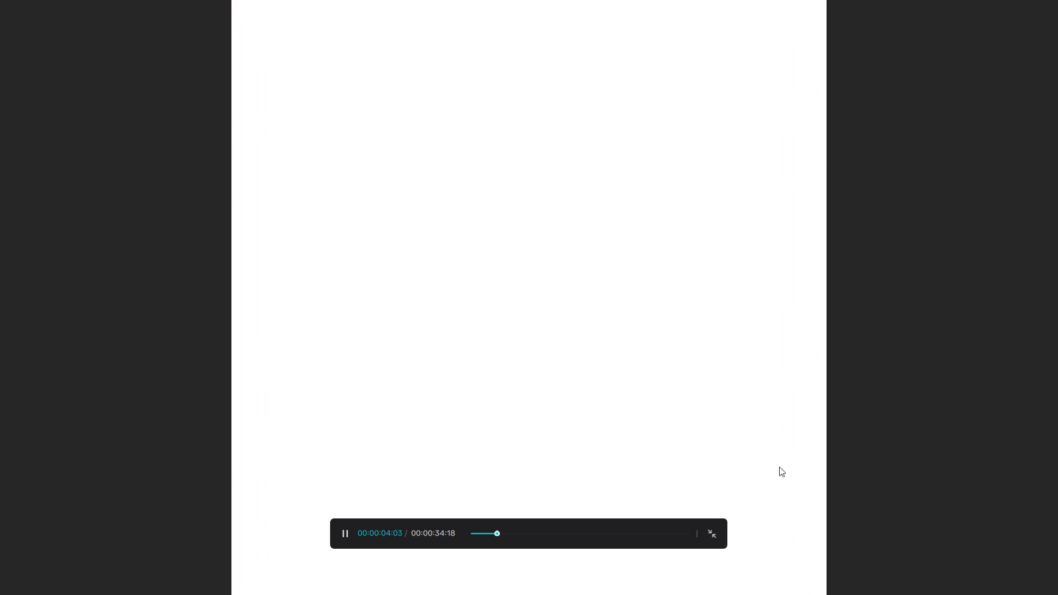
pyautogui.press('space')
pyautogui.click(712, 532)
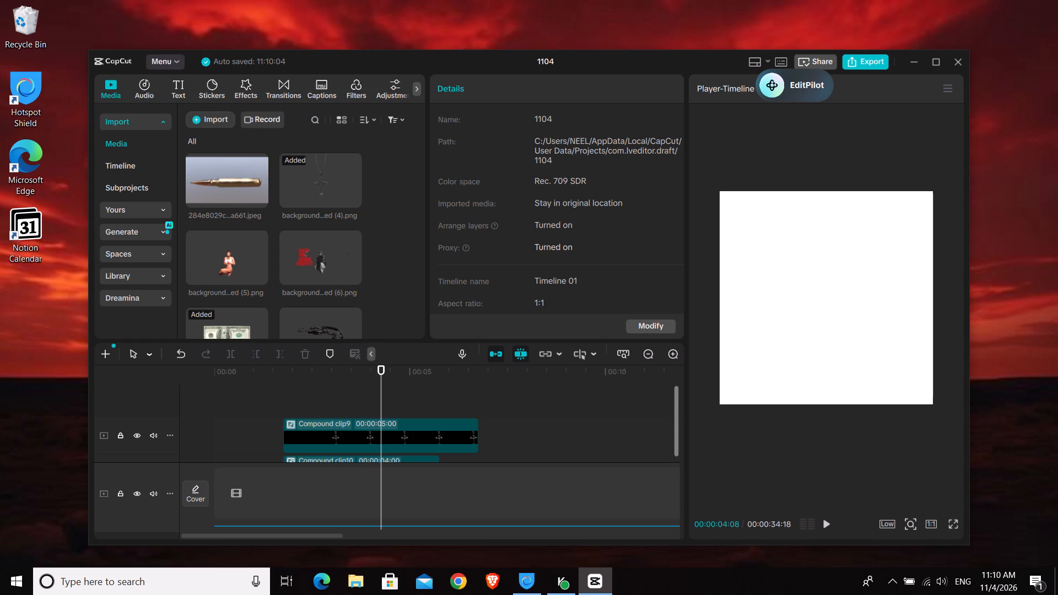
# Find the reference video further along the timeline and watch it from about 00:00:20 through to its end.
pyautogui.moveTo(333, 539); pyautogui.dragTo(504, 518)
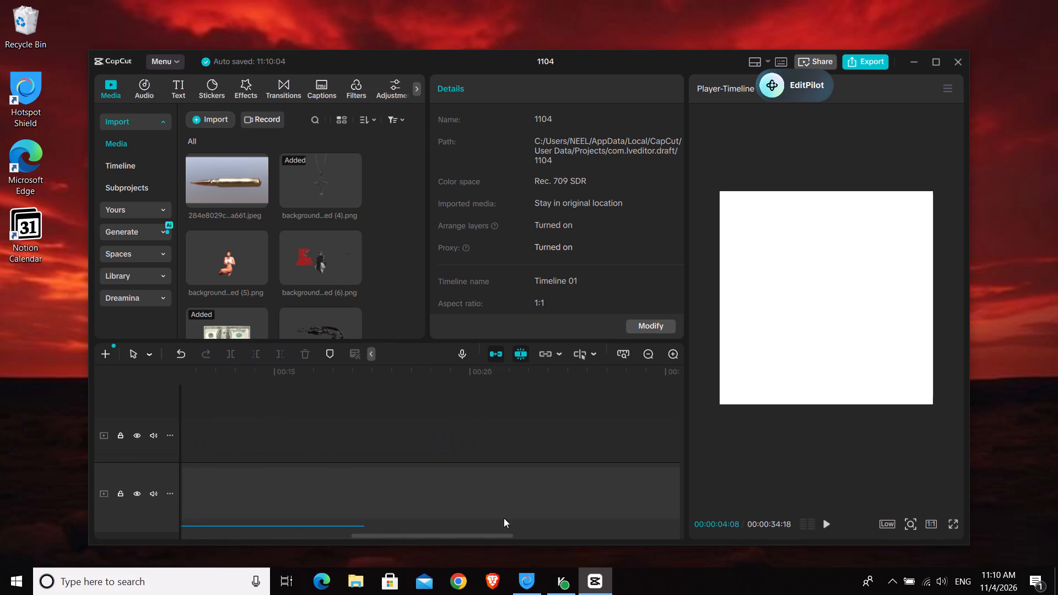
pyautogui.scroll(-1, 515, 429)
pyautogui.scroll(1, 515, 425)
pyautogui.scroll(-1, 513, 418)
pyautogui.scroll(1, 512, 414)
pyautogui.scroll(-2, 511, 410)
pyautogui.scroll(-3, 442, 430)
pyautogui.moveTo(398, 535); pyautogui.dragTo(403, 535)
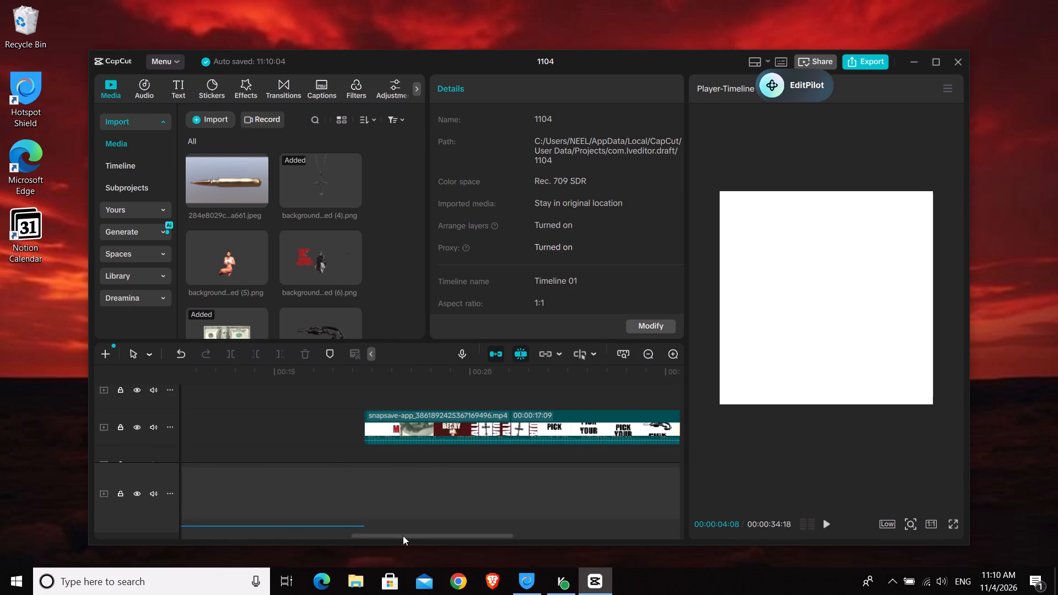
pyautogui.moveTo(403, 535); pyautogui.dragTo(428, 538)
pyautogui.click(386, 391)
pyautogui.press('space')
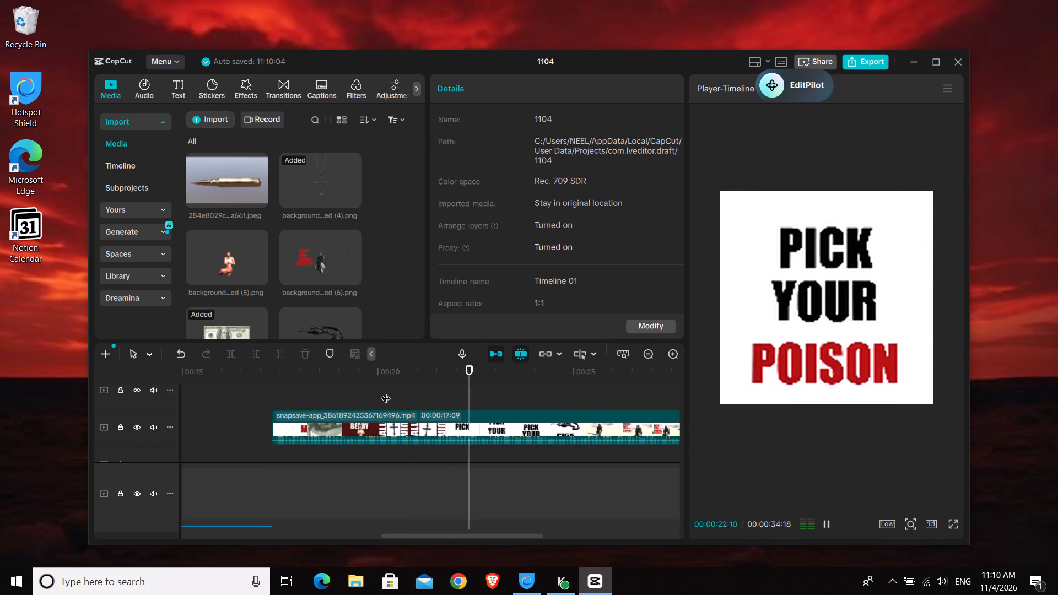
pyautogui.press('space')
pyautogui.press('space')
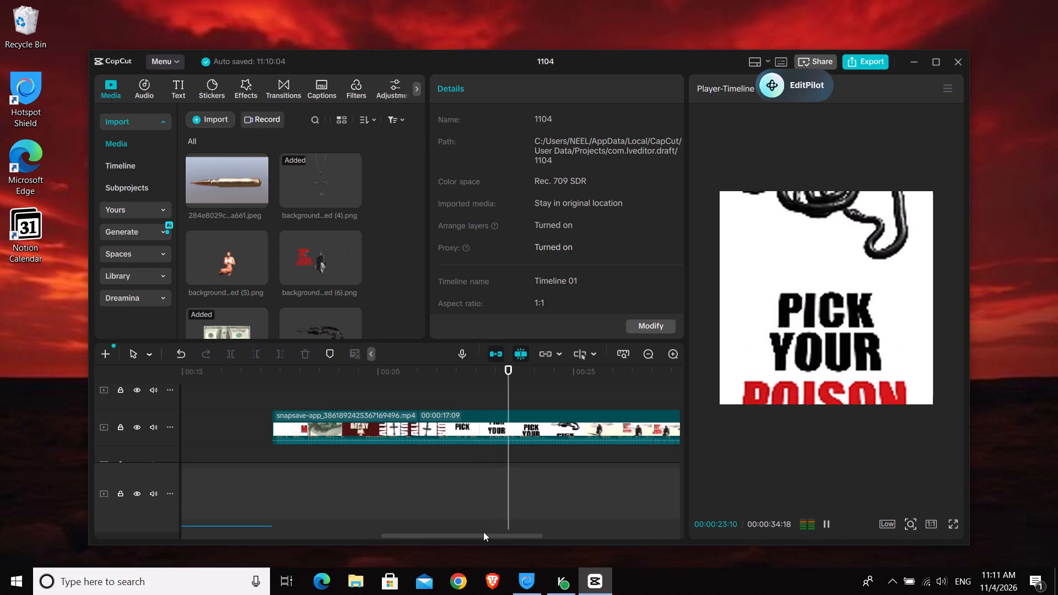
pyautogui.press('space')
pyautogui.press('space')
pyautogui.moveTo(478, 538); pyautogui.dragTo(526, 537)
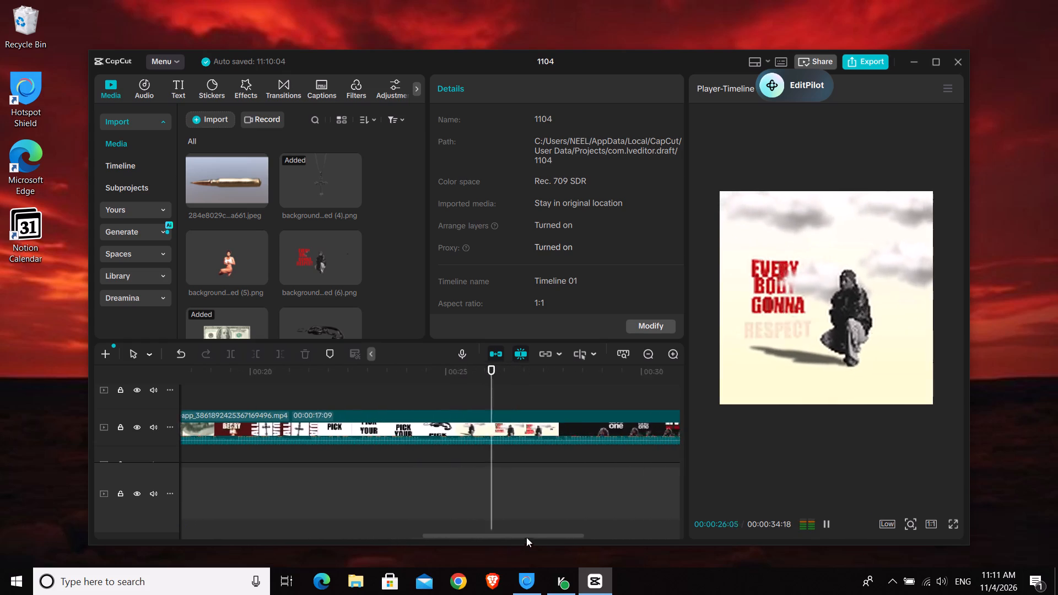
pyautogui.moveTo(526, 537); pyautogui.dragTo(604, 533)
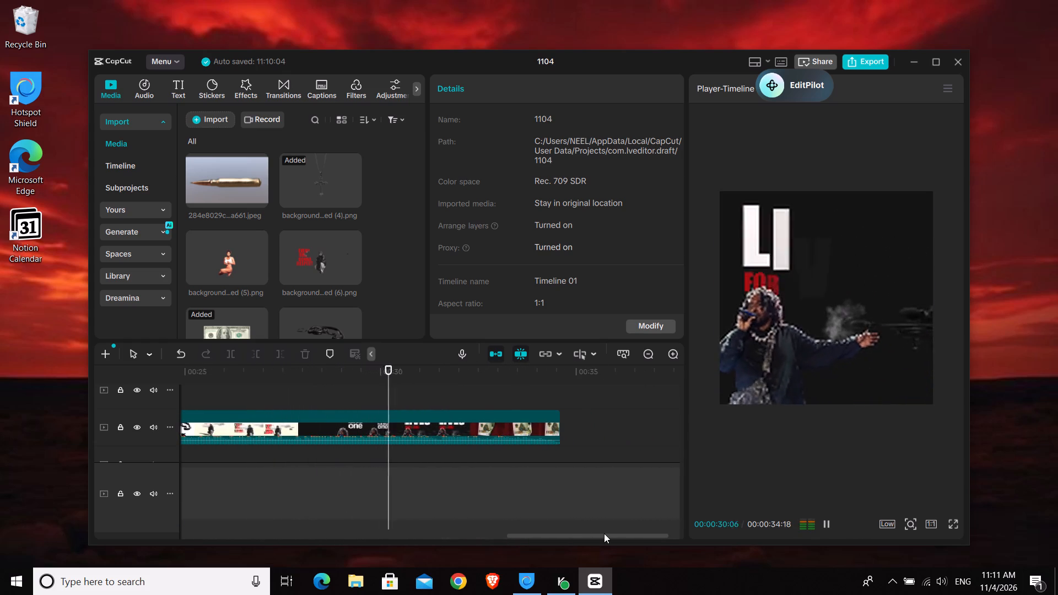
pyautogui.moveTo(604, 533); pyautogui.dragTo(606, 533)
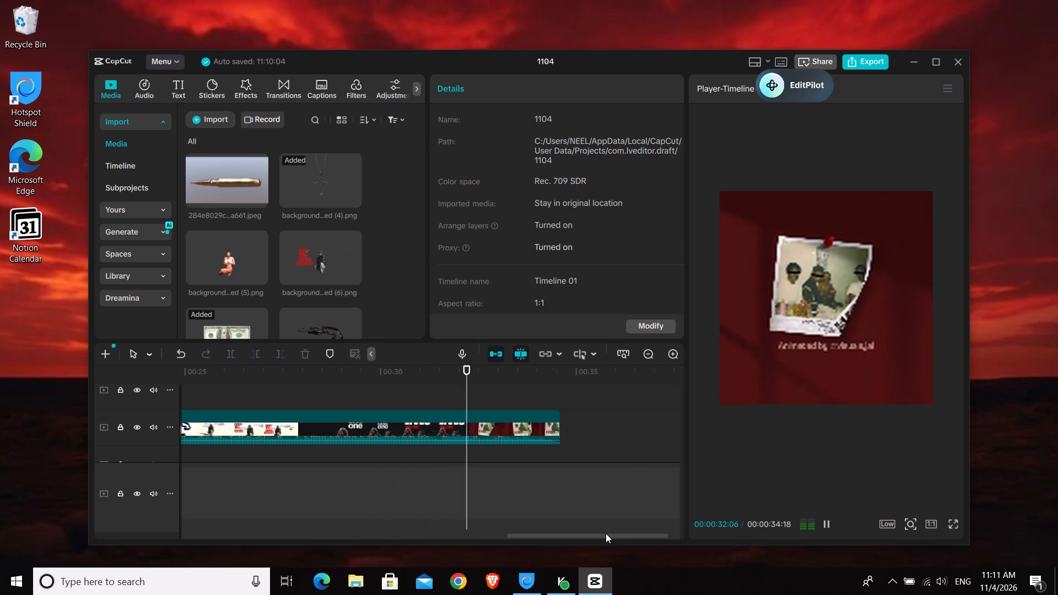
pyautogui.moveTo(606, 533); pyautogui.dragTo(624, 535)
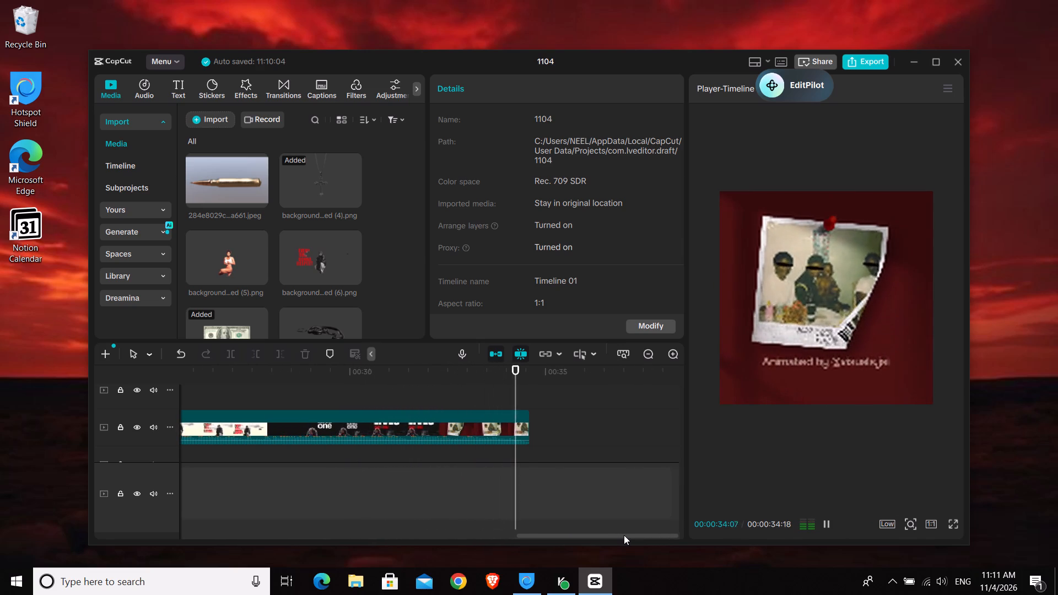
pyautogui.moveTo(624, 535); pyautogui.dragTo(519, 554)
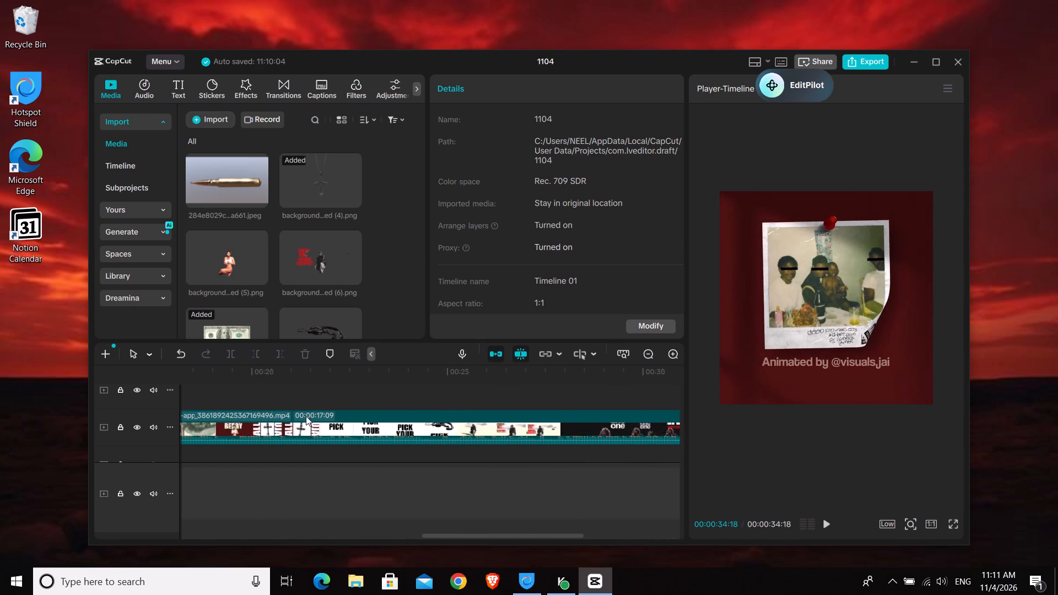
# Replay the reference video from near its beginning up to the "Pick your poison" scene to study the transition.
pyautogui.click(278, 396)
pyautogui.moveTo(279, 394); pyautogui.dragTo(291, 422)
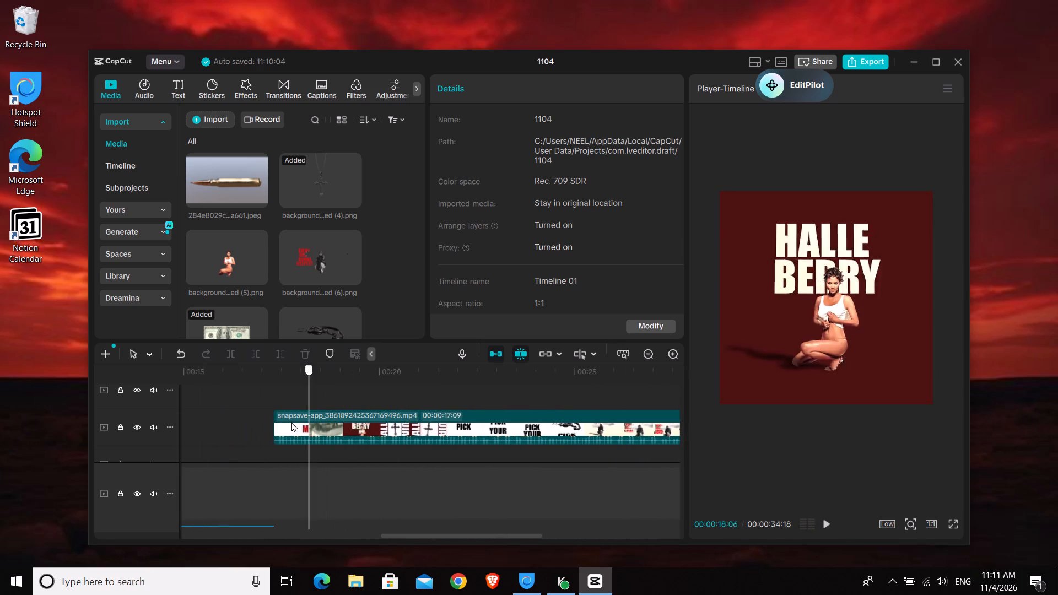
pyautogui.moveTo(291, 422); pyautogui.dragTo(274, 419)
pyautogui.press('space')
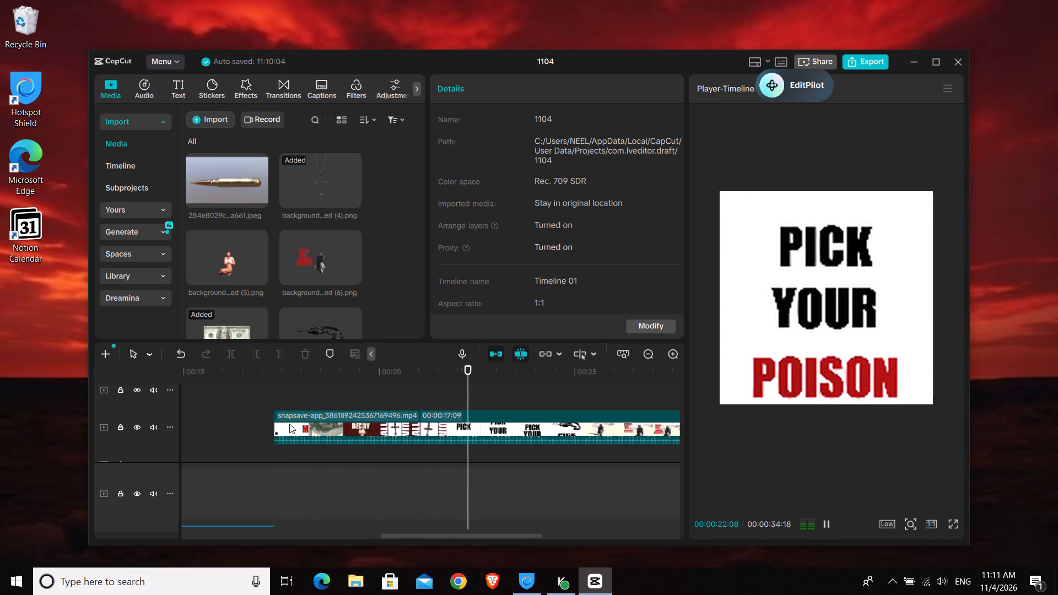
pyautogui.press('space')
# Go back to the beginning of the edit, play the first two scenes for comparison, and inspect the frame at 00:00:02:25.
pyautogui.moveTo(447, 534); pyautogui.dragTo(289, 520)
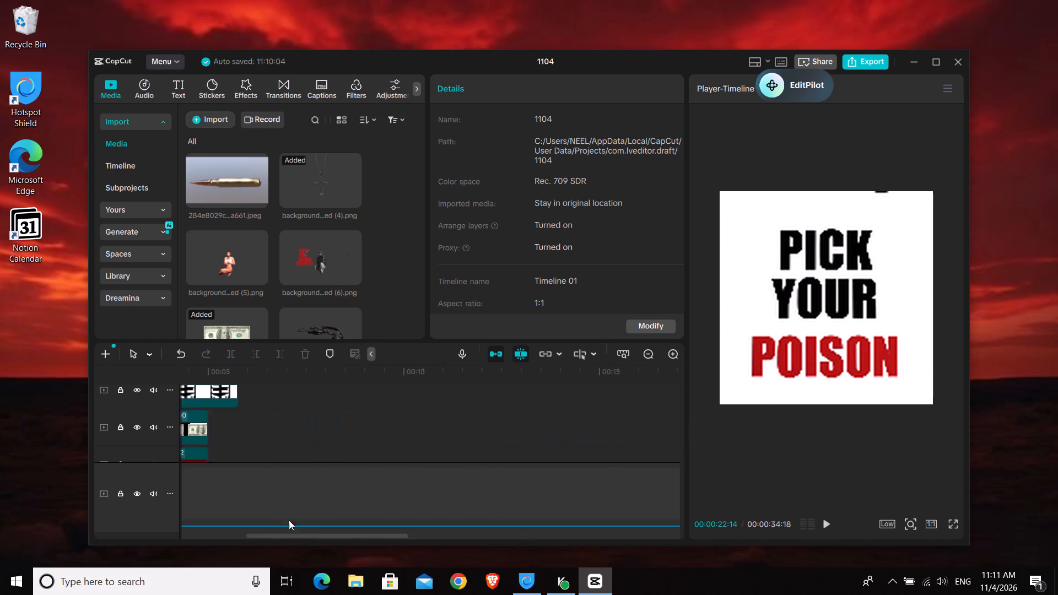
pyautogui.moveTo(289, 520); pyautogui.dragTo(195, 523)
pyautogui.click(218, 391)
pyautogui.press('space')
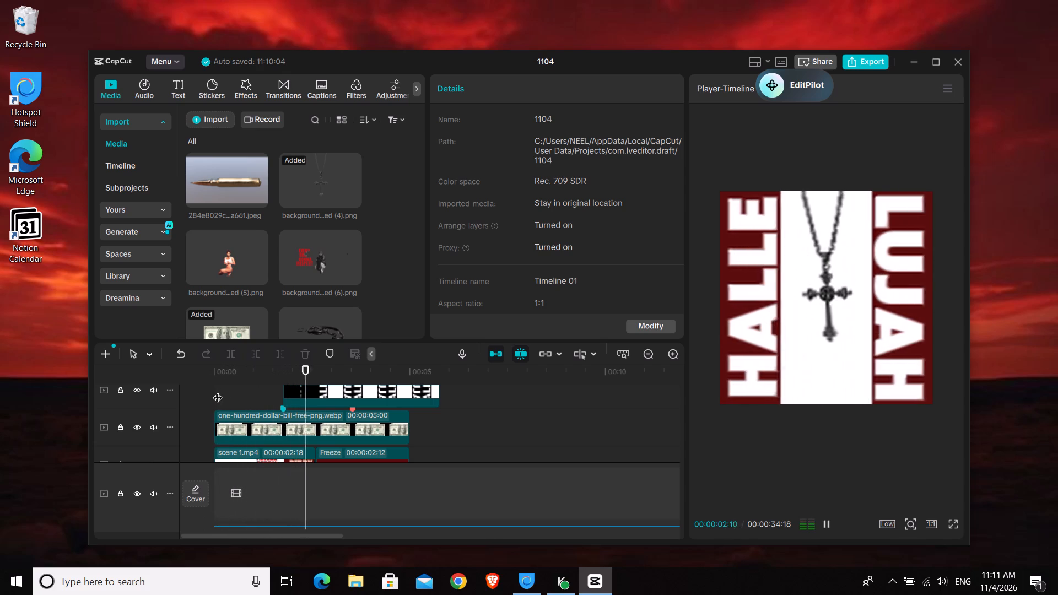
pyautogui.press('space')
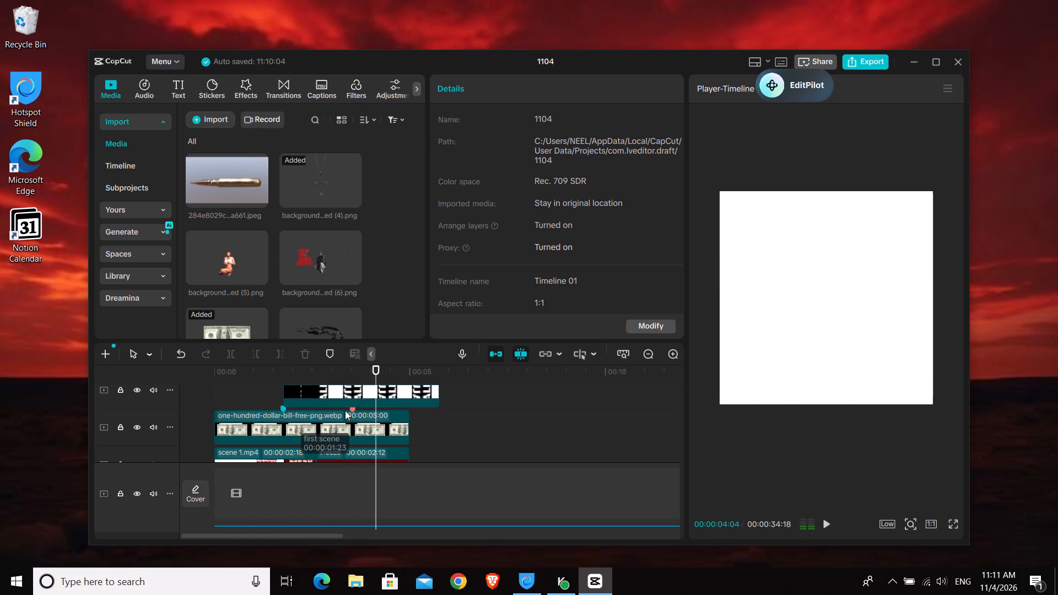
pyautogui.click(326, 375)
pyautogui.scroll(5, 360, 401)
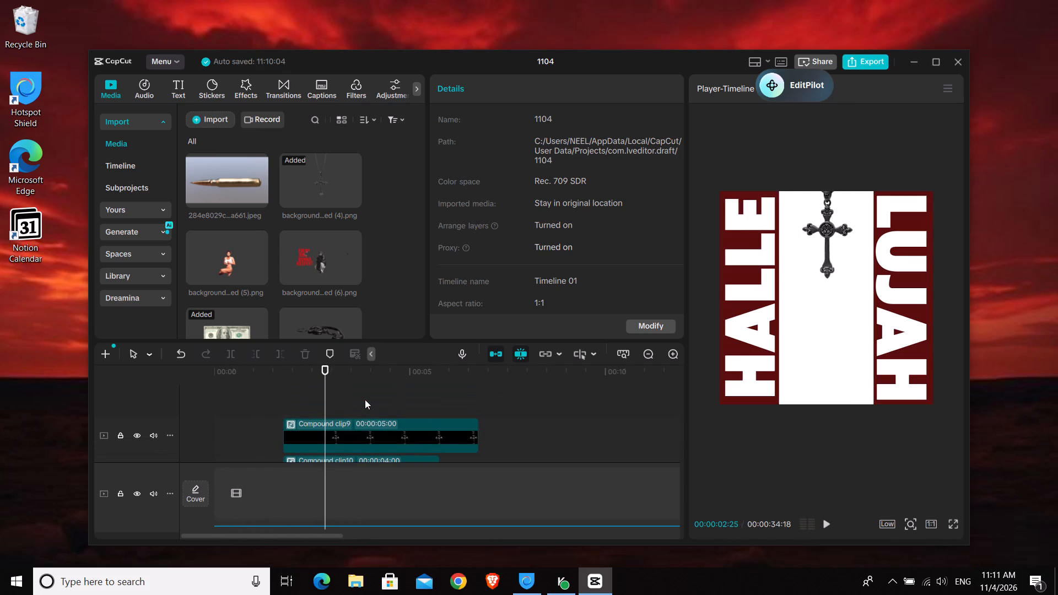
pyautogui.scroll(-3, 379, 396)
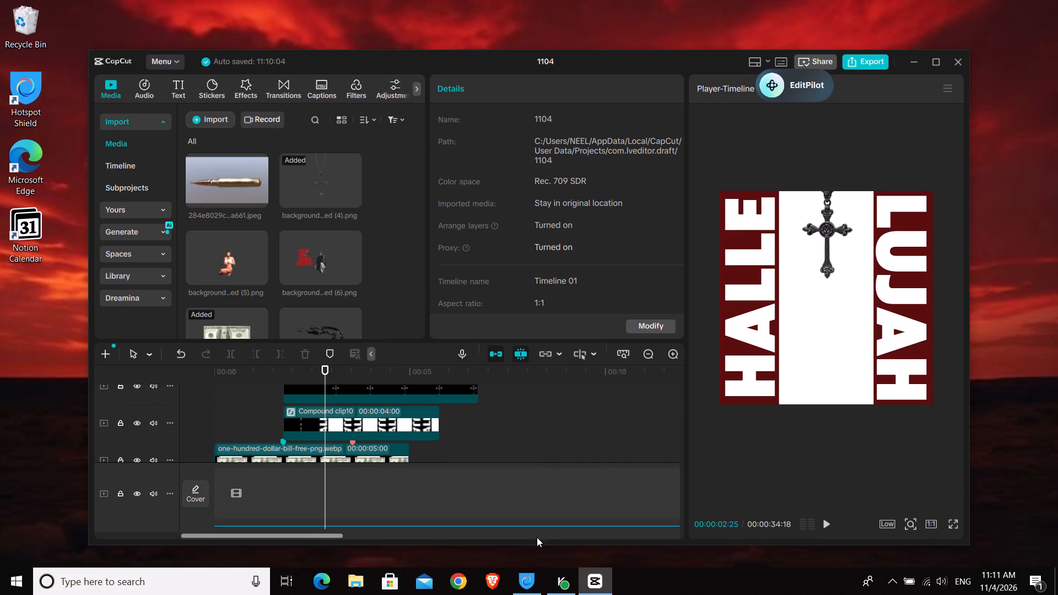